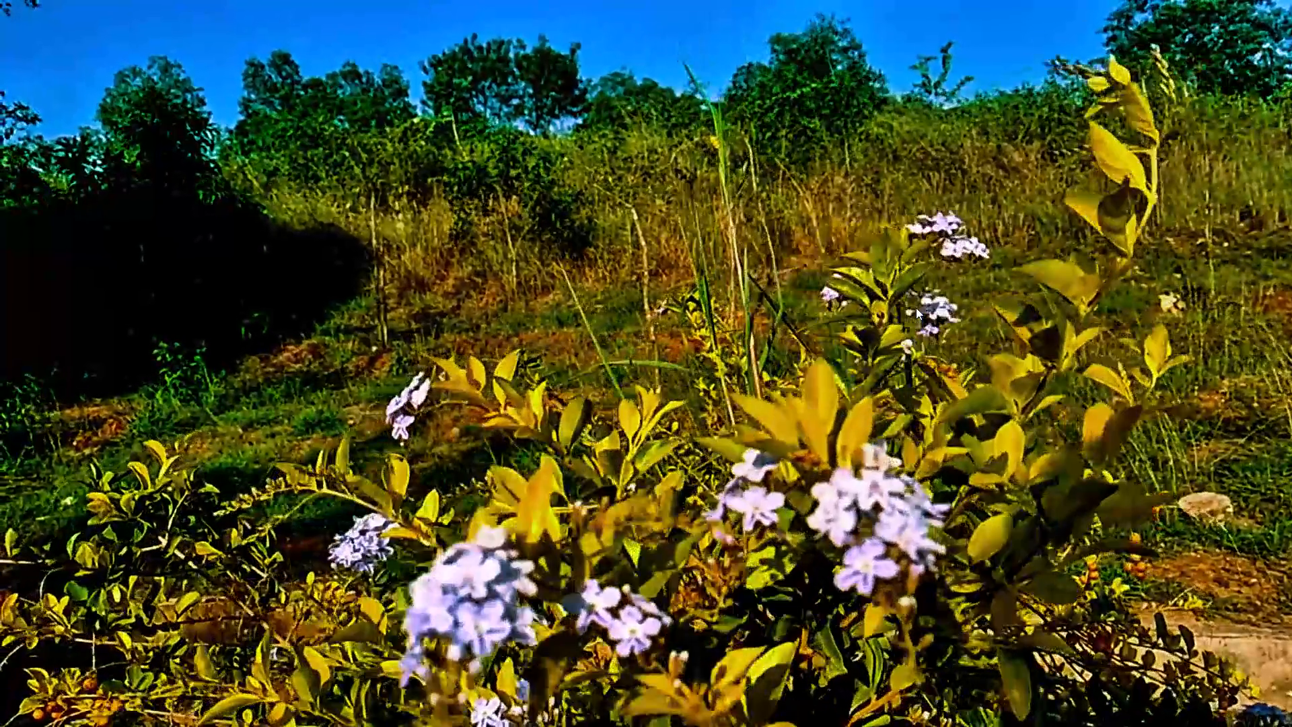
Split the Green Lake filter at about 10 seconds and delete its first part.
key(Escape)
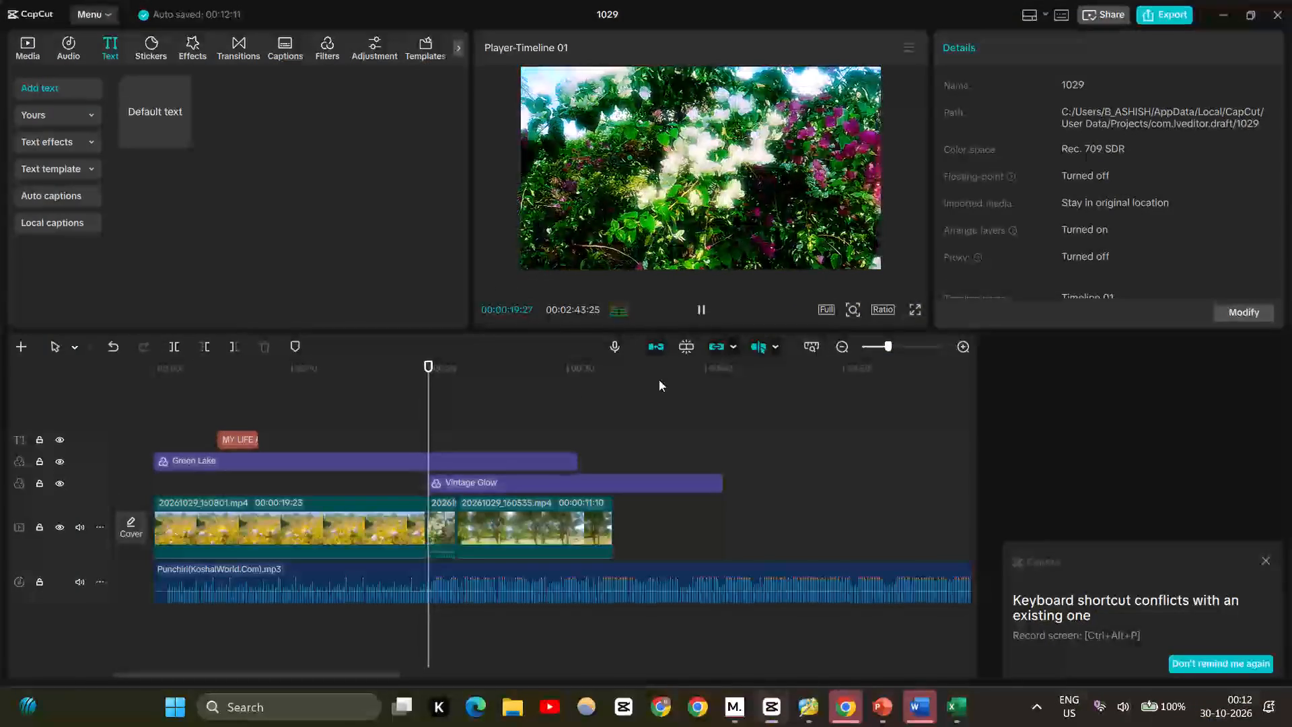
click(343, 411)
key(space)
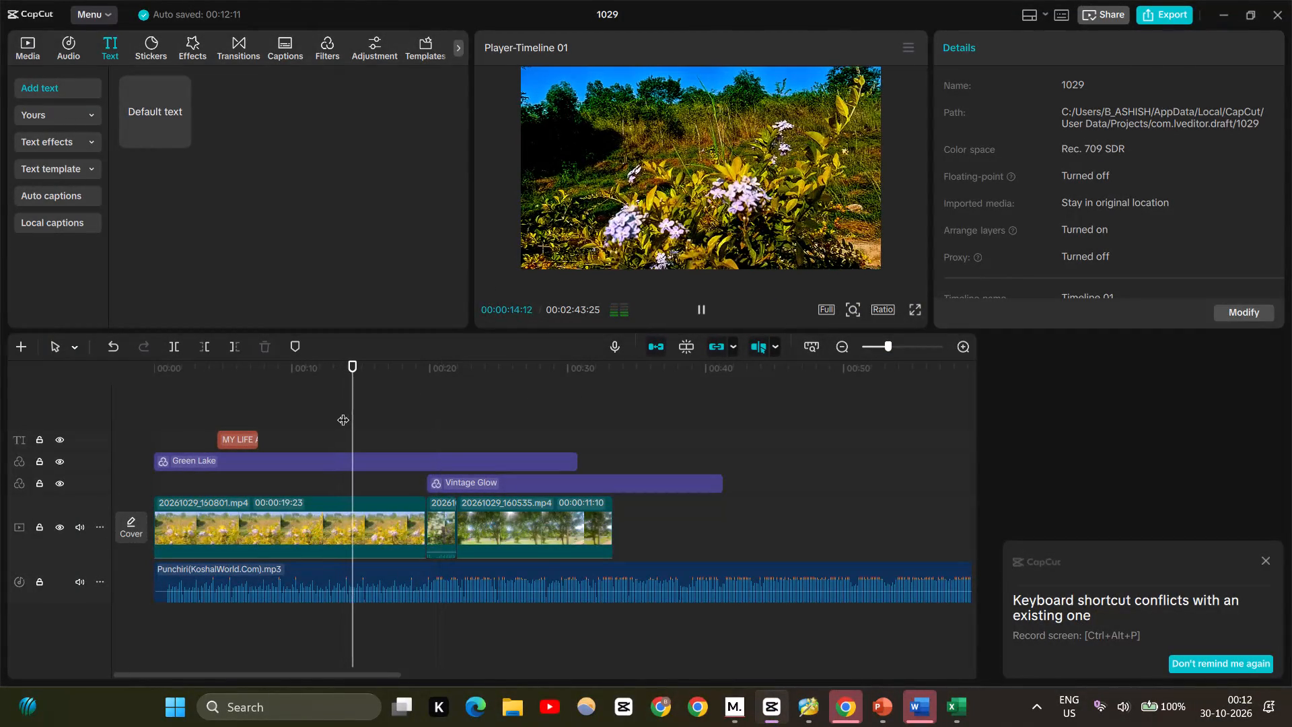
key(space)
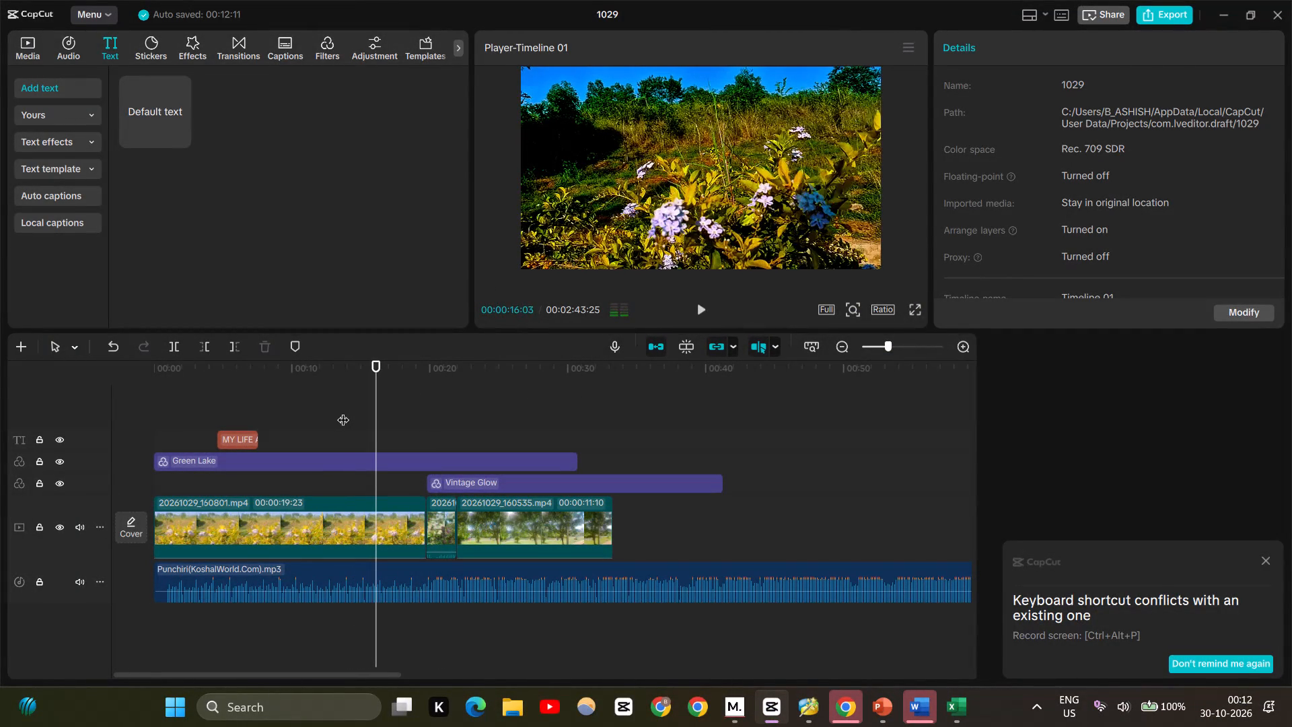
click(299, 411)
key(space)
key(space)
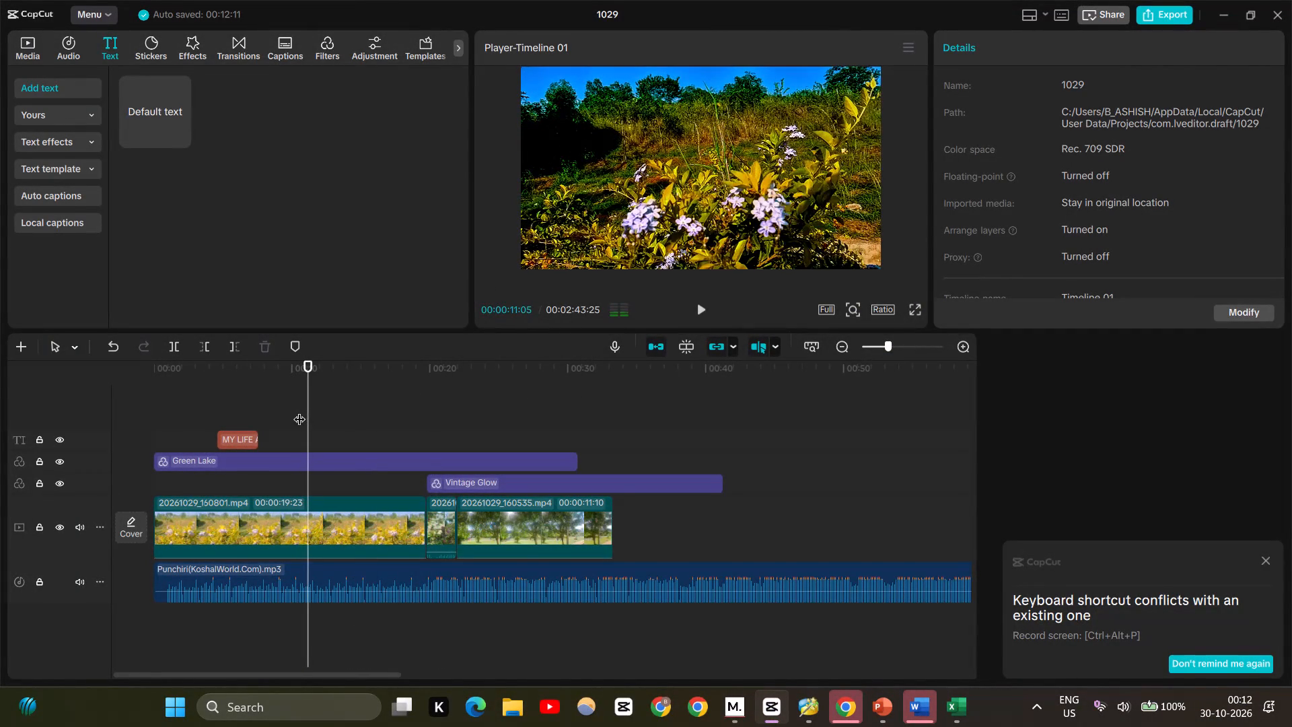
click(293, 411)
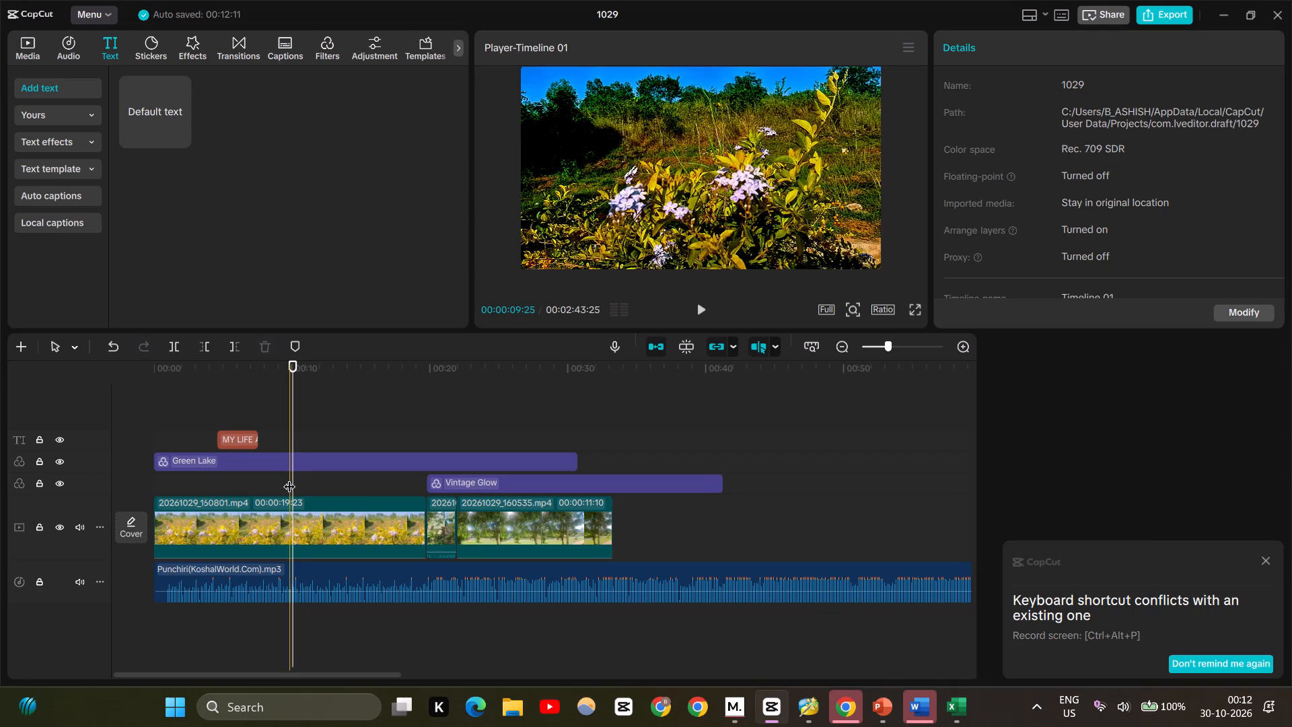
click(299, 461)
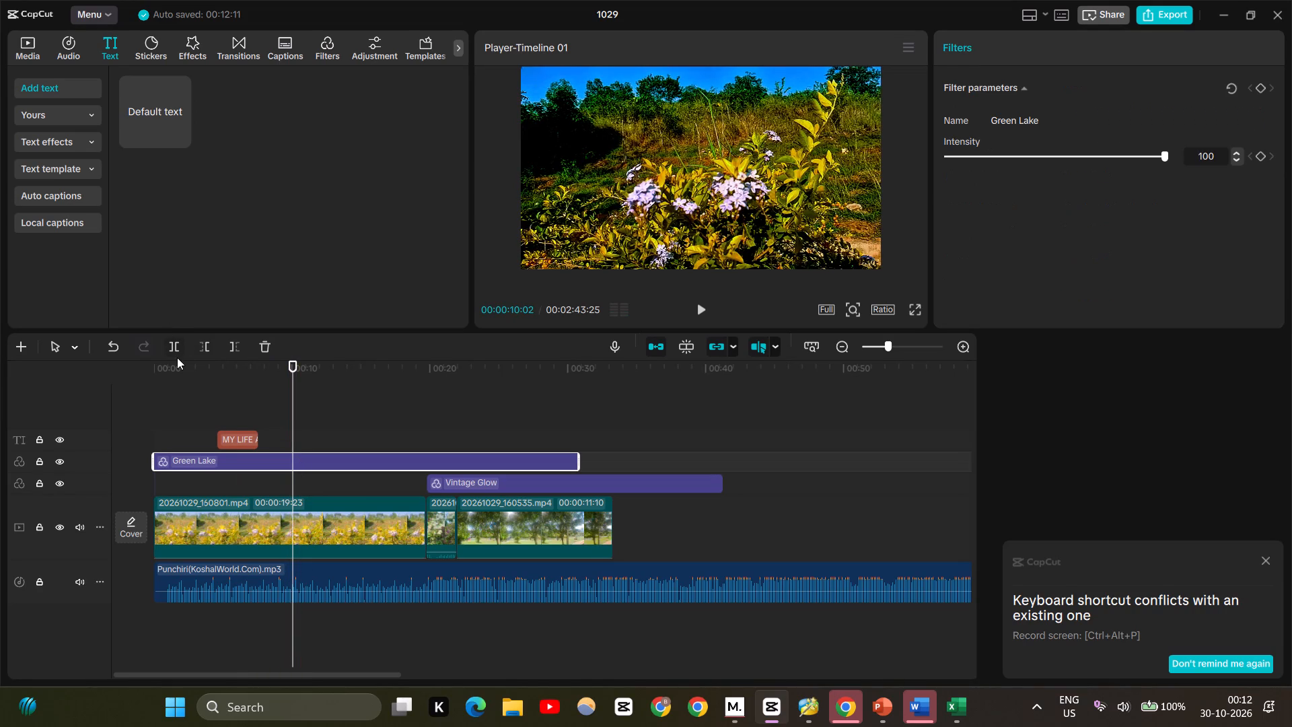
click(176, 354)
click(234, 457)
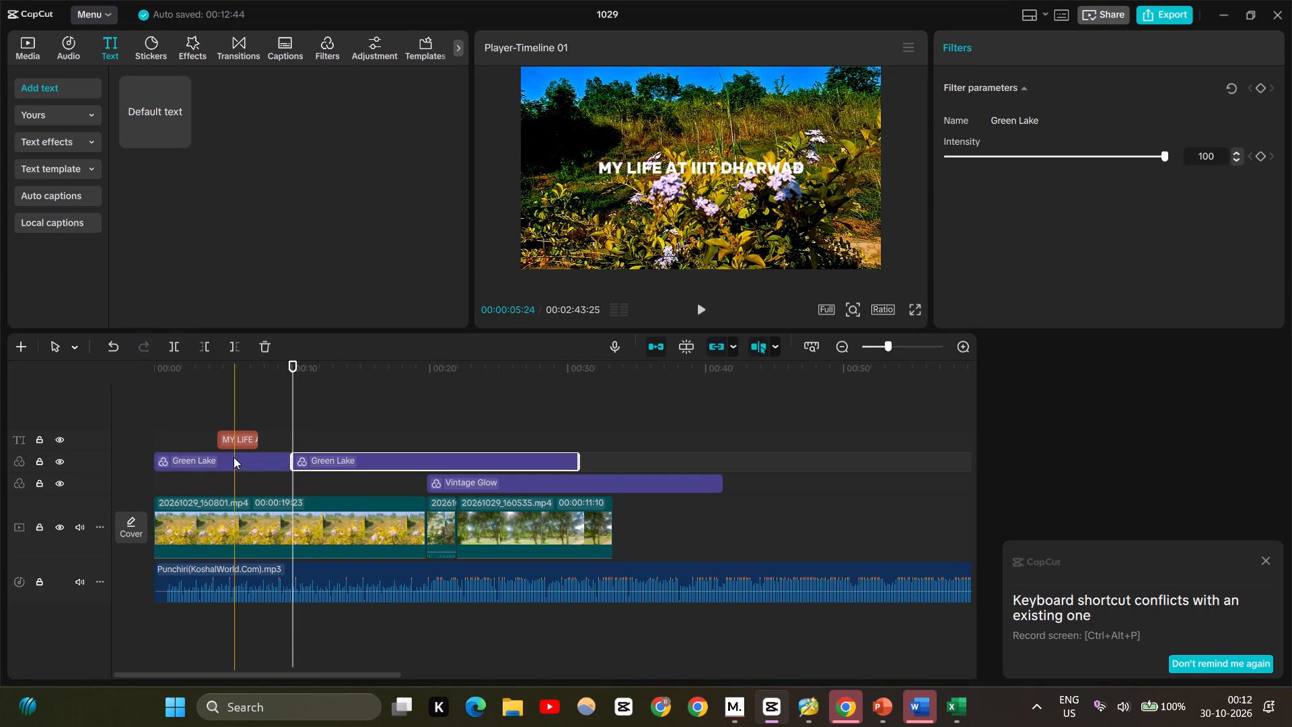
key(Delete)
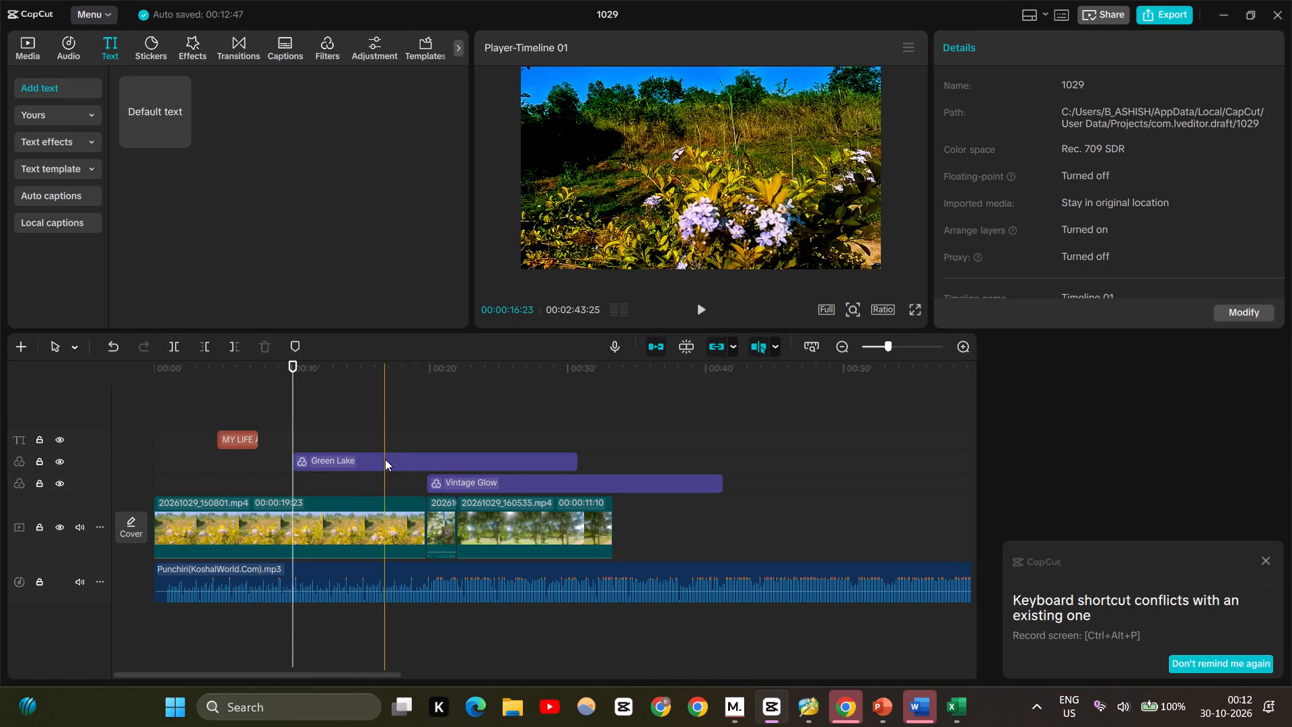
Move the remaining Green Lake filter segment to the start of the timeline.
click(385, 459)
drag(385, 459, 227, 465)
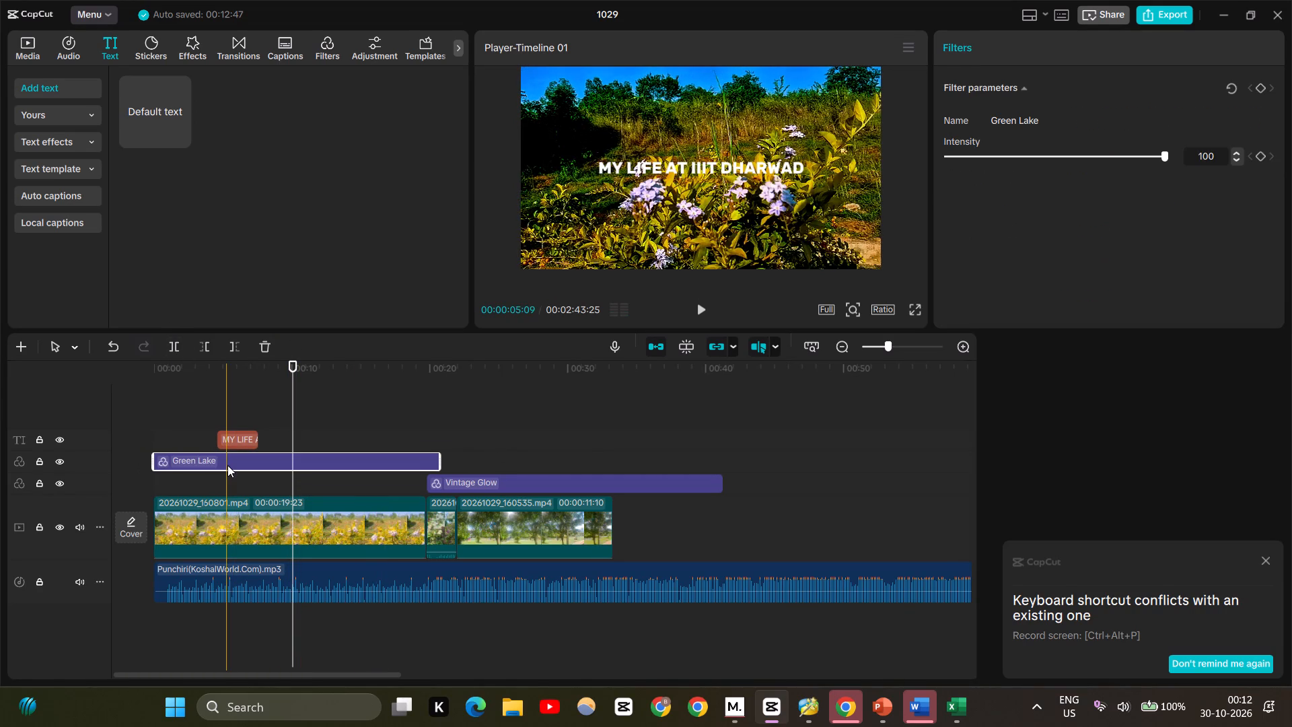
Play the video from the start into the third clip to check how the filters fall across the clips.
click(151, 418)
click(164, 417)
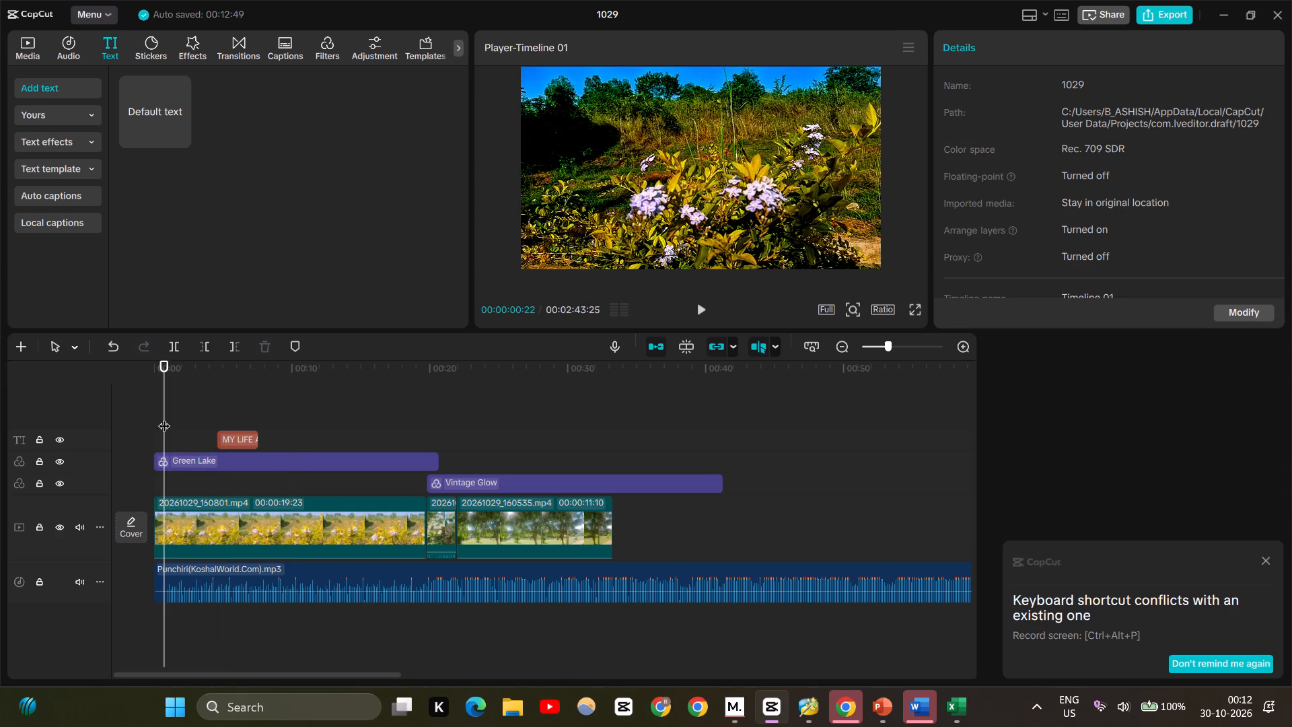
drag(164, 417, 104, 408)
key(space)
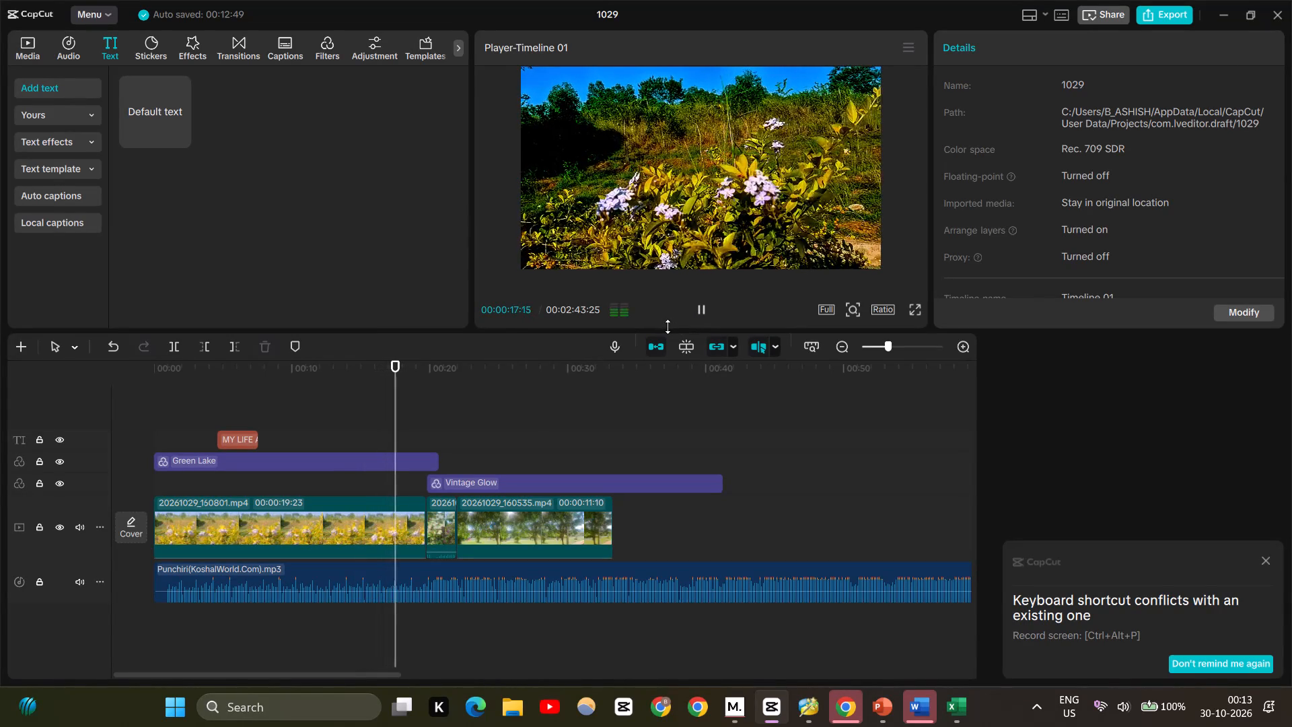
scroll(392, 458, down, 1)
click(392, 458)
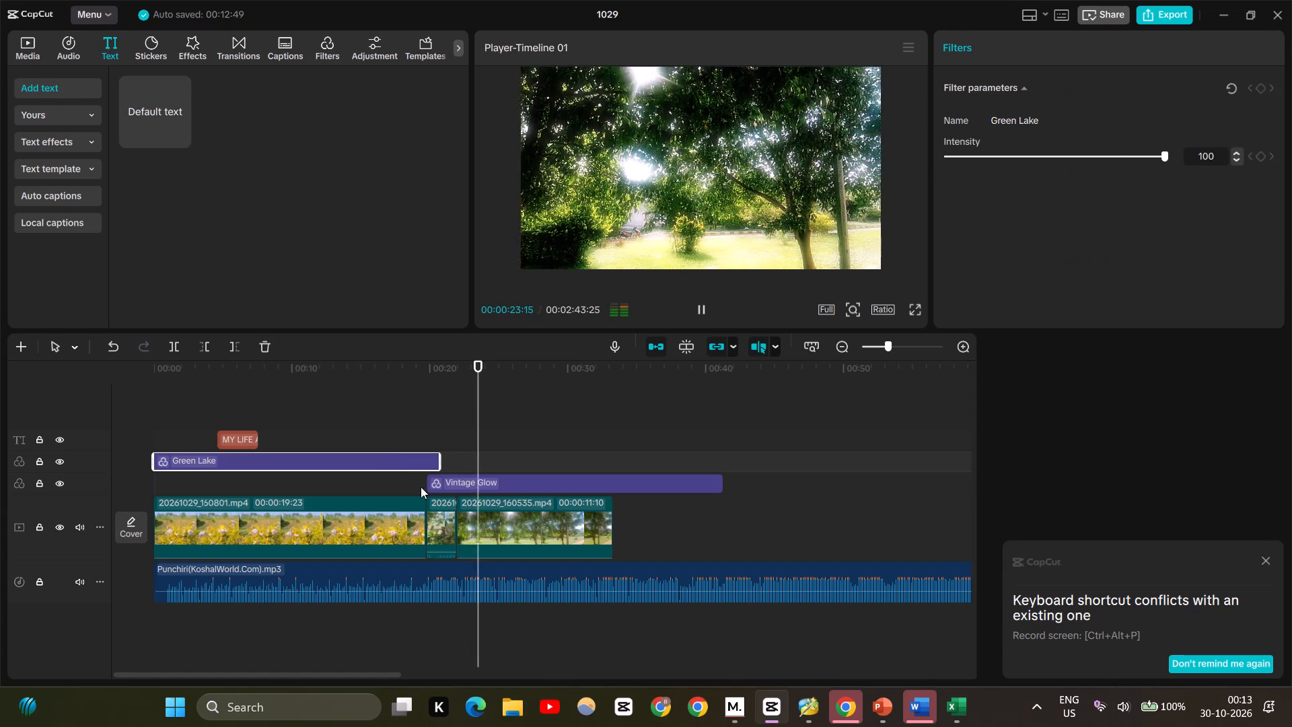
click(447, 520)
click(491, 440)
drag(491, 440, 370, 414)
click(324, 418)
Undo the Green Lake filter edits back to the arrangement with two Green Lake segments meeting at about 10 seconds.
key(ctrl+z)
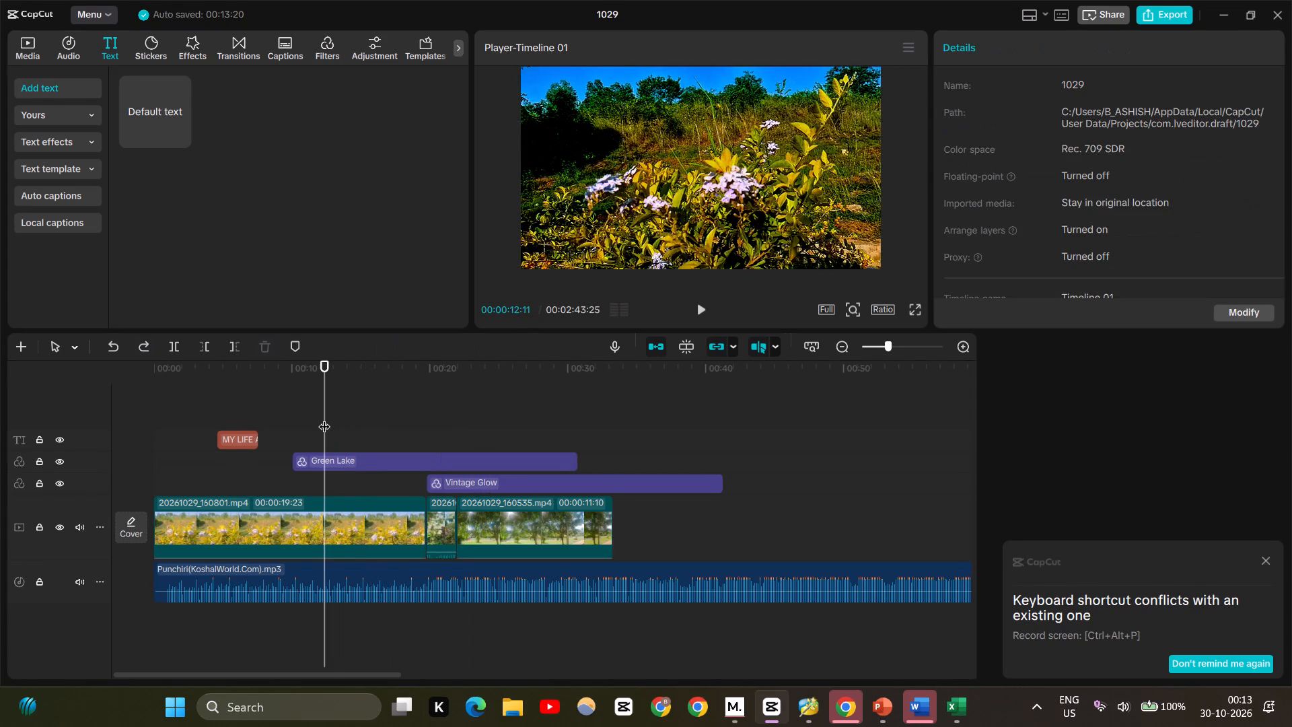
key(ctrl+z)
key(ctrl+z)
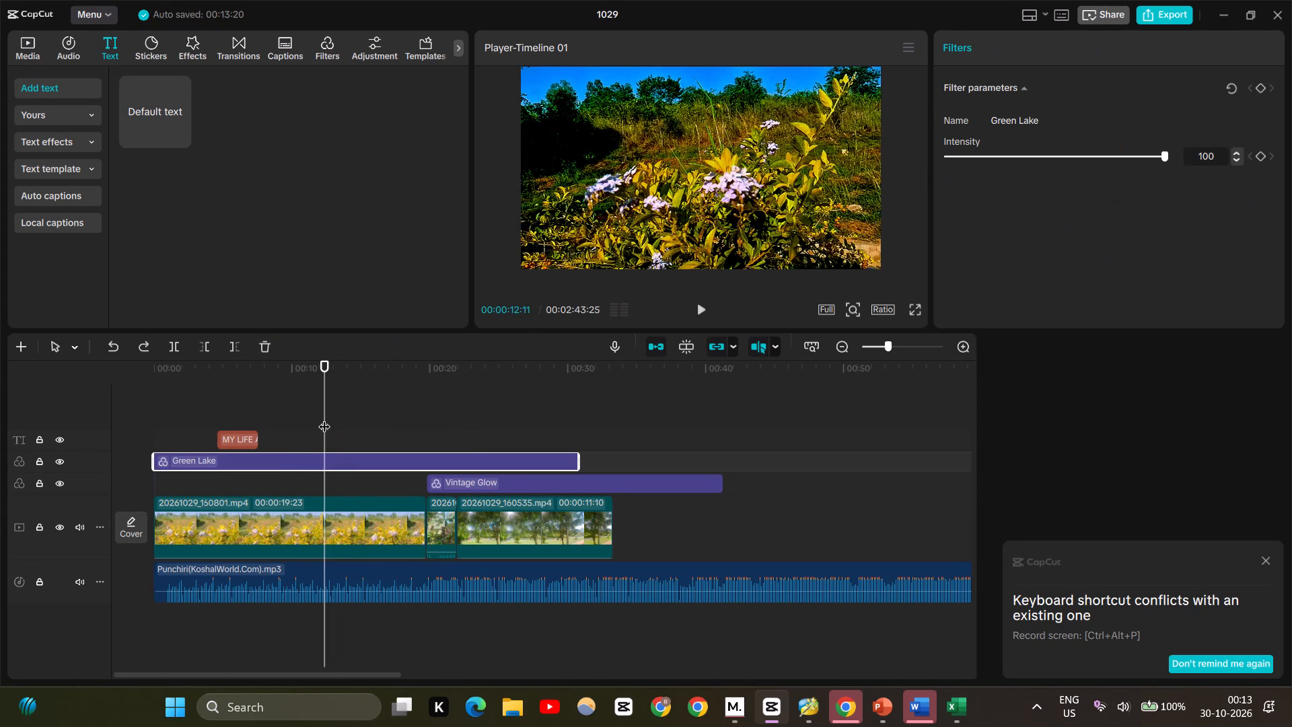
key(ctrl+z)
key(ctrl+z)
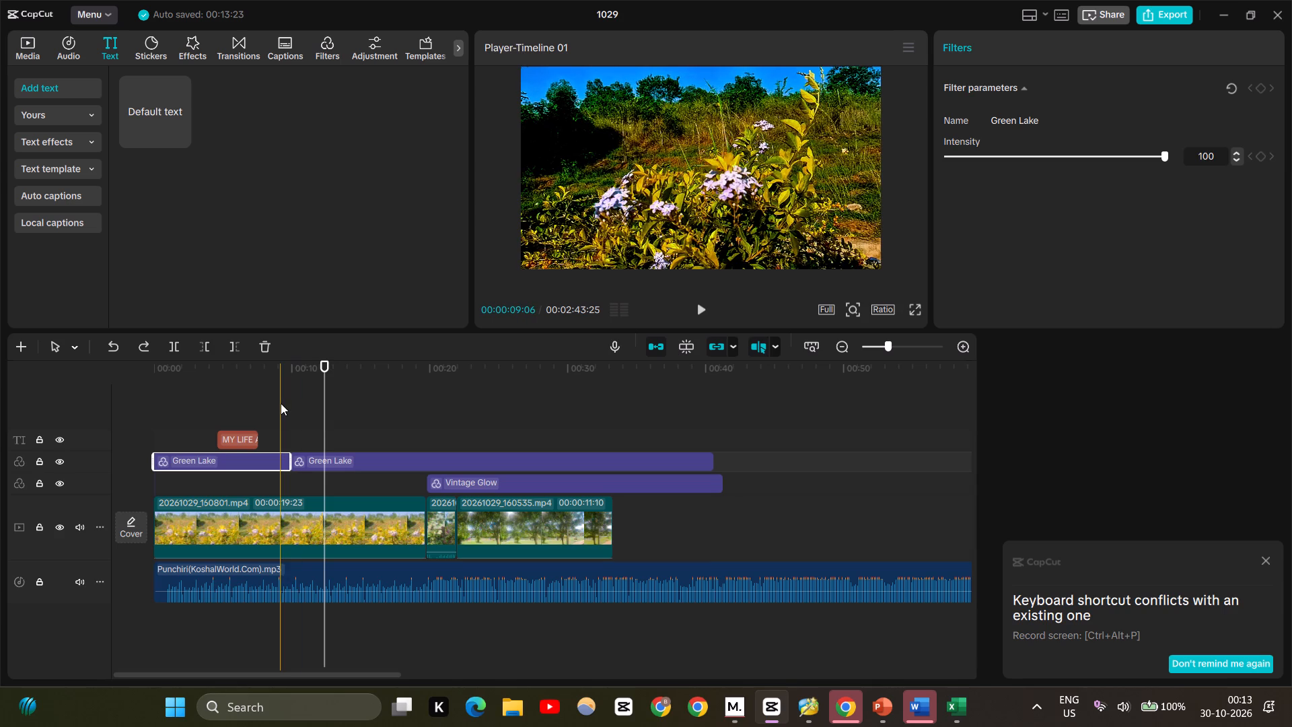
Play from the start to find the music cut point, split the Punchiri audio at 00:00:10:06 and delete its opening part.
click(281, 403)
drag(281, 403, 115, 411)
key(space)
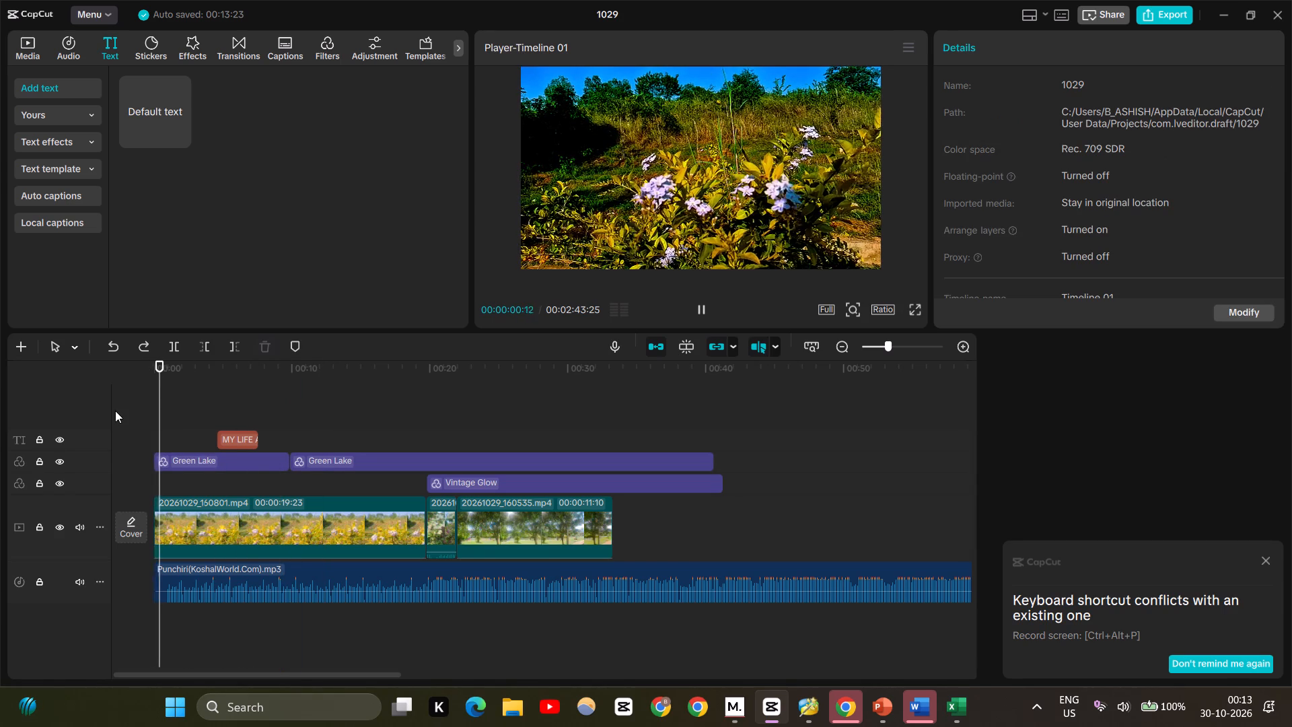
key(space)
key(space)
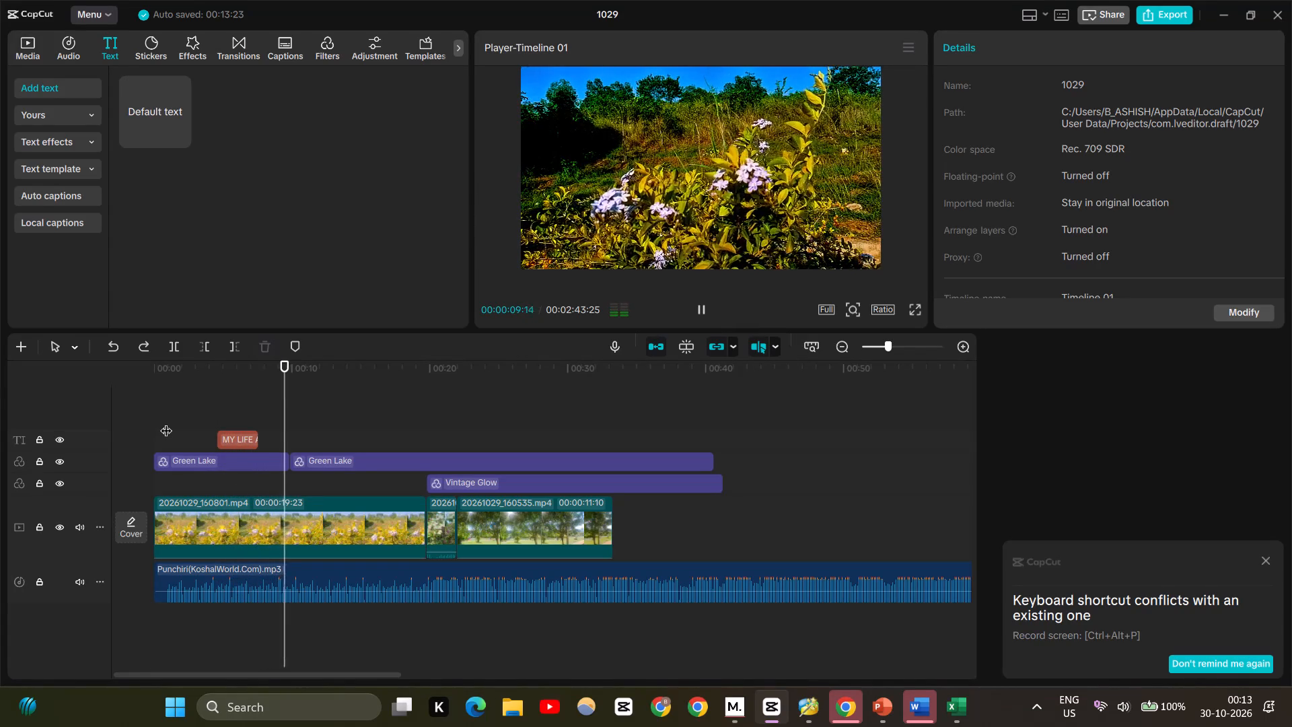
key(space)
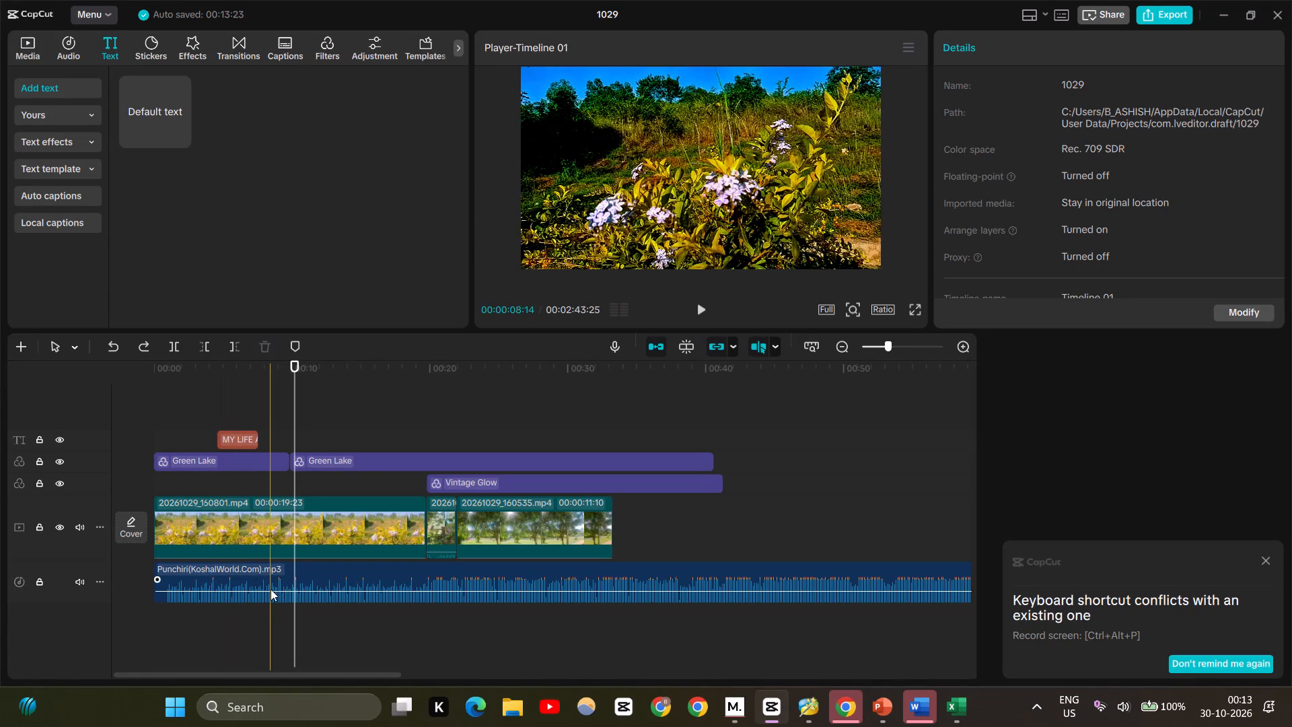
click(271, 589)
click(170, 343)
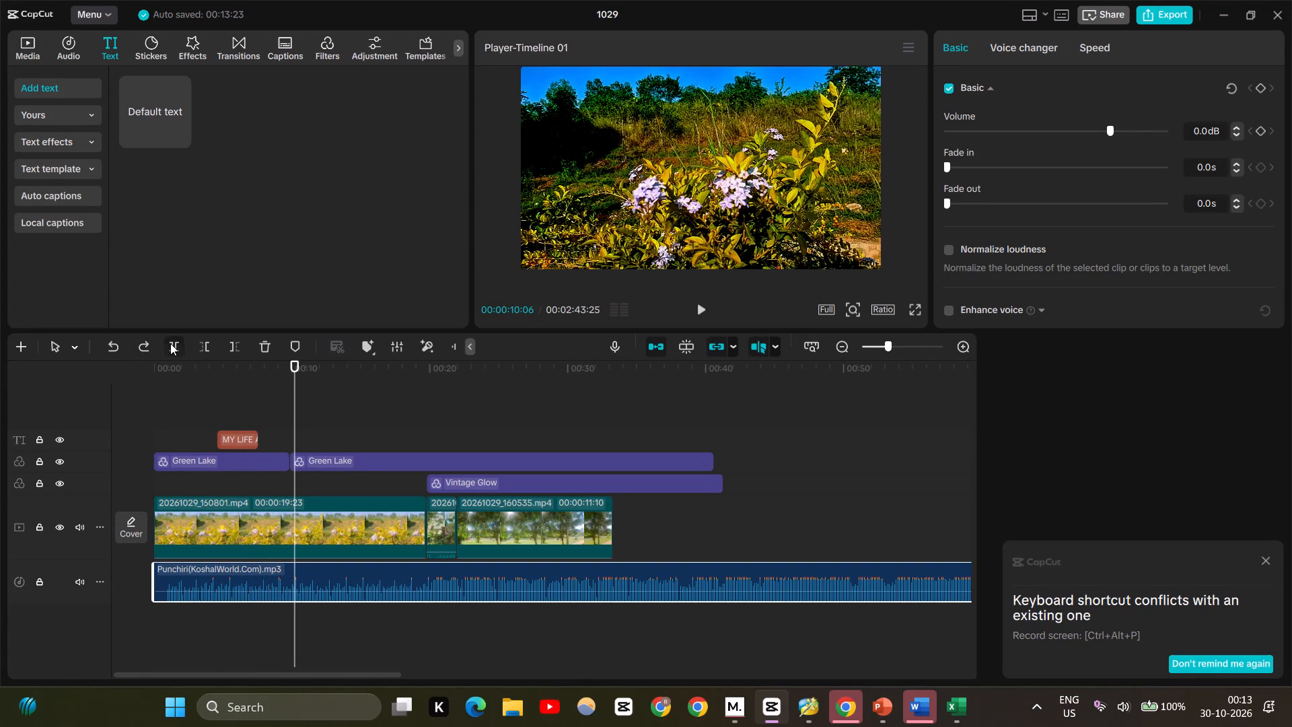
click(221, 574)
key(Delete)
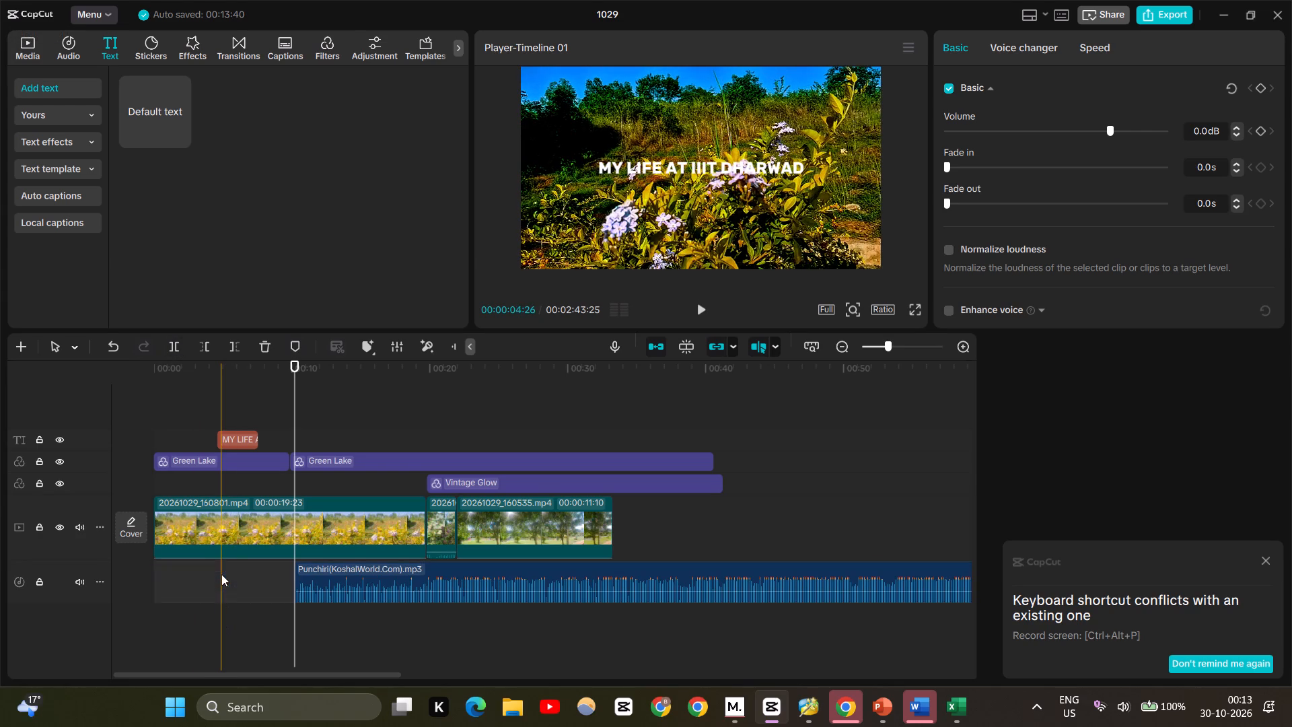
Move the remaining Punchiri audio to the start of the timeline.
double_click(369, 569)
drag(369, 569, 180, 567)
Play from the start to find the cut point, split clip 20261029_160801.mp4 at 00:00:09:20 and delete the part after it.
click(178, 436)
drag(178, 436, 88, 434)
key(space)
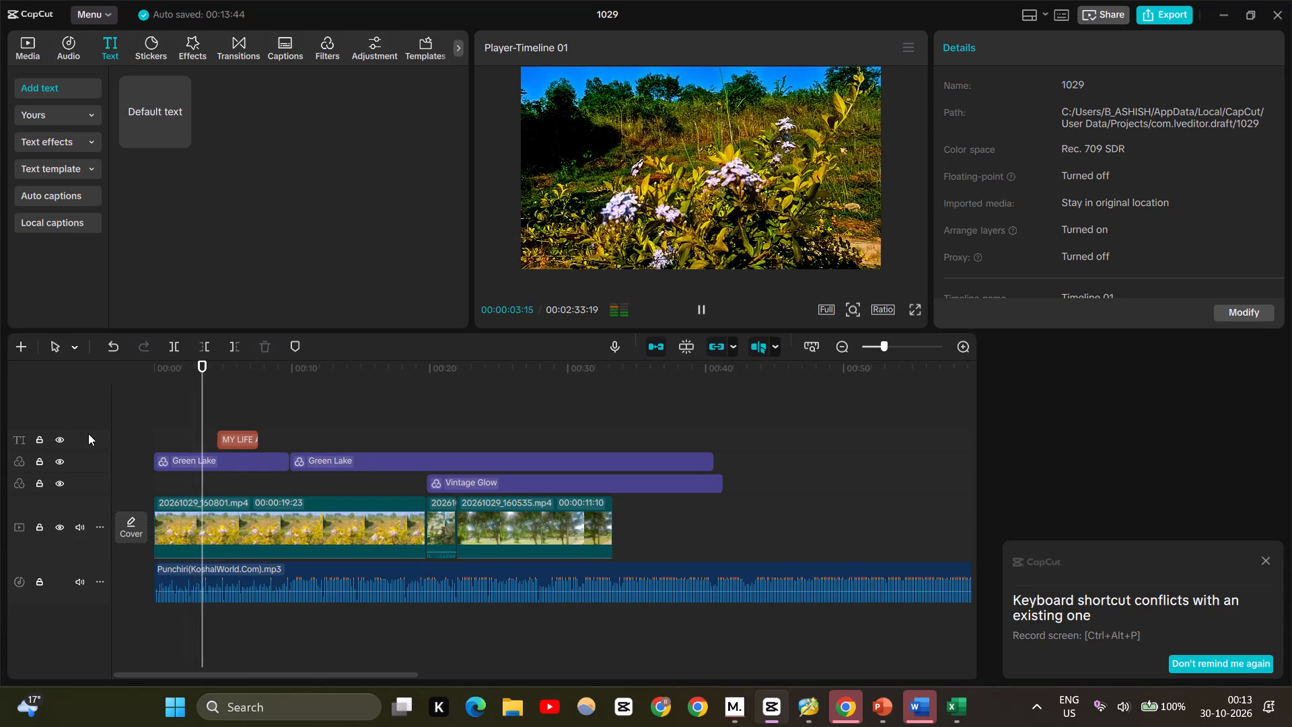
click(918, 316)
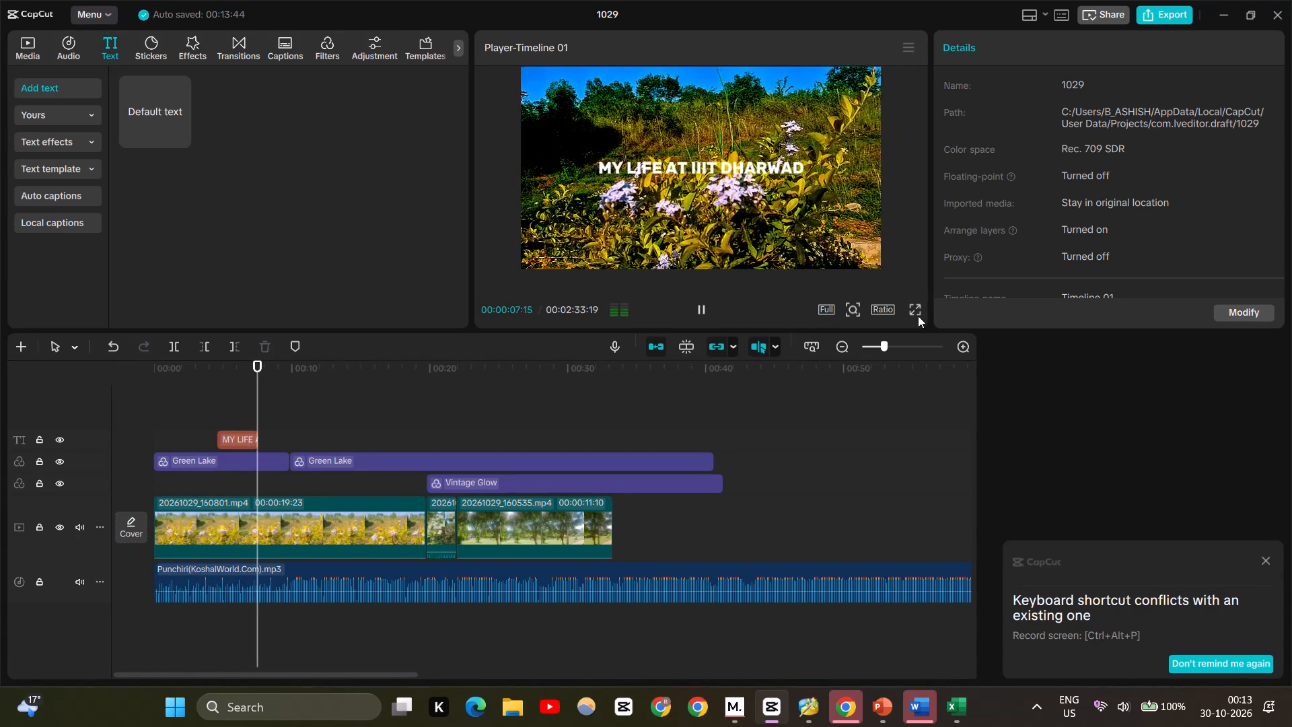
click(701, 307)
drag(291, 364, 256, 364)
key(space)
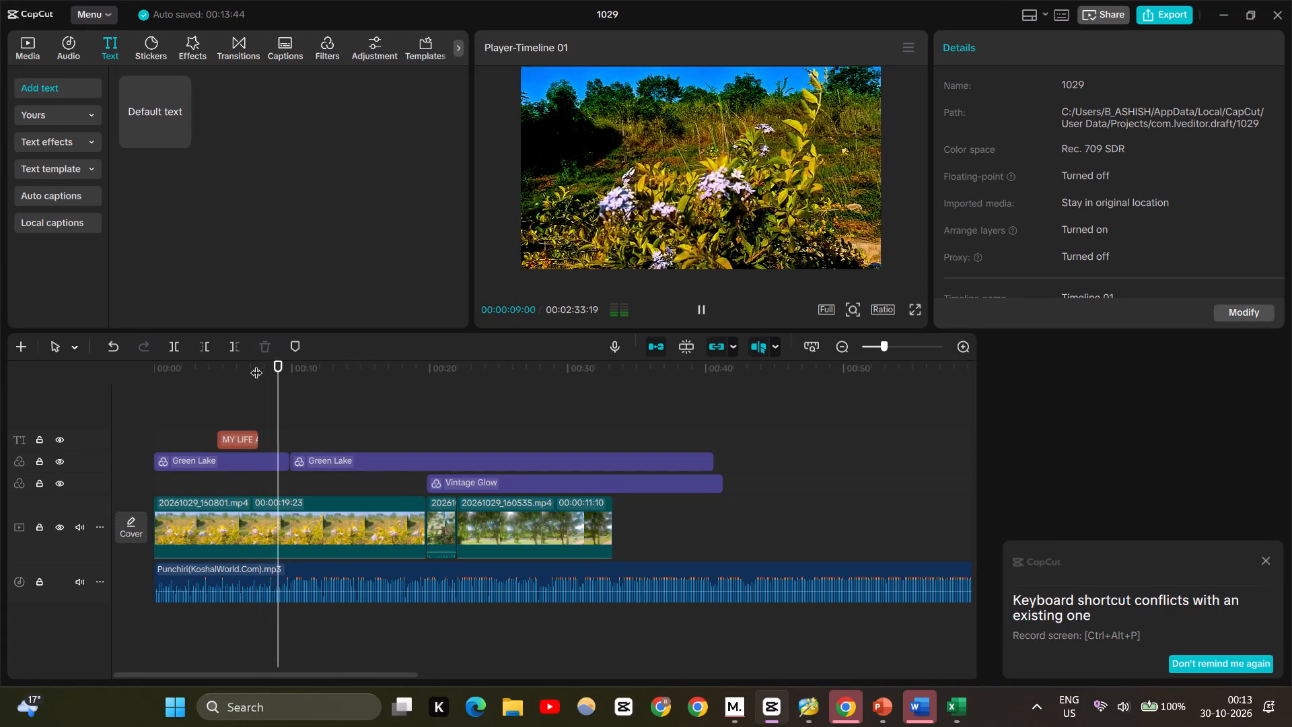
key(space)
click(295, 544)
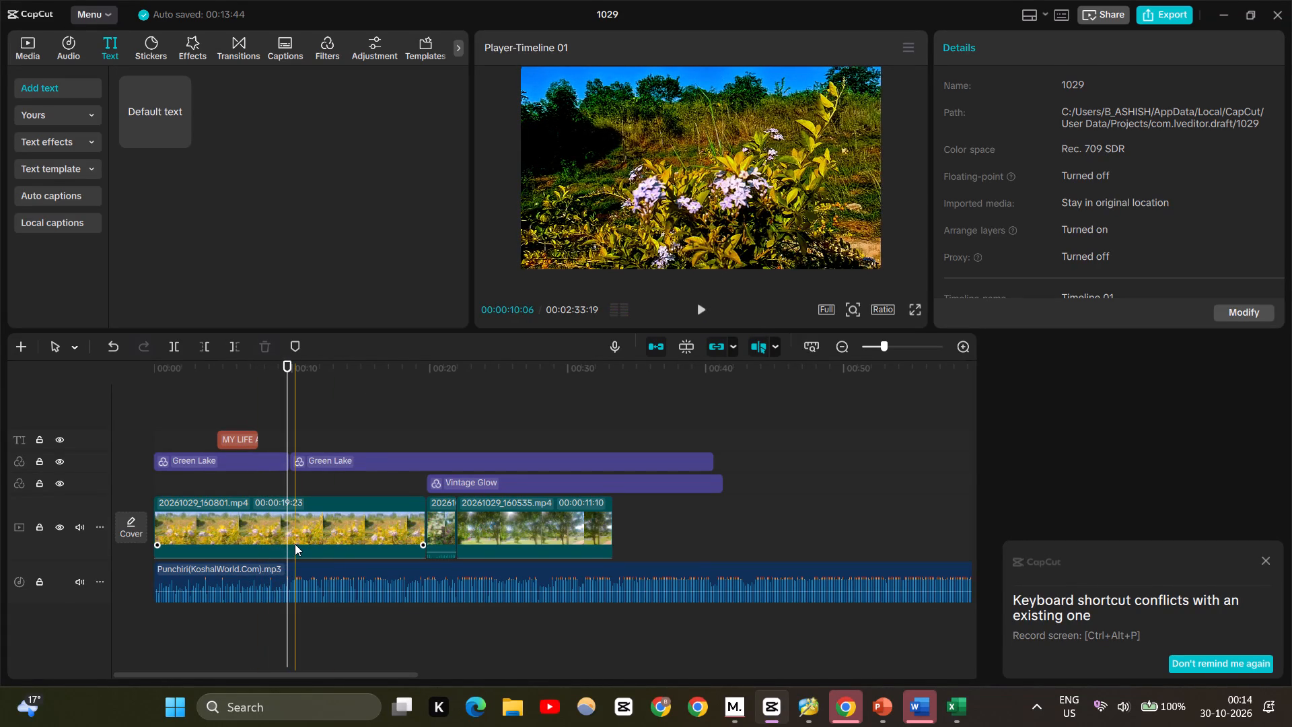
click(169, 347)
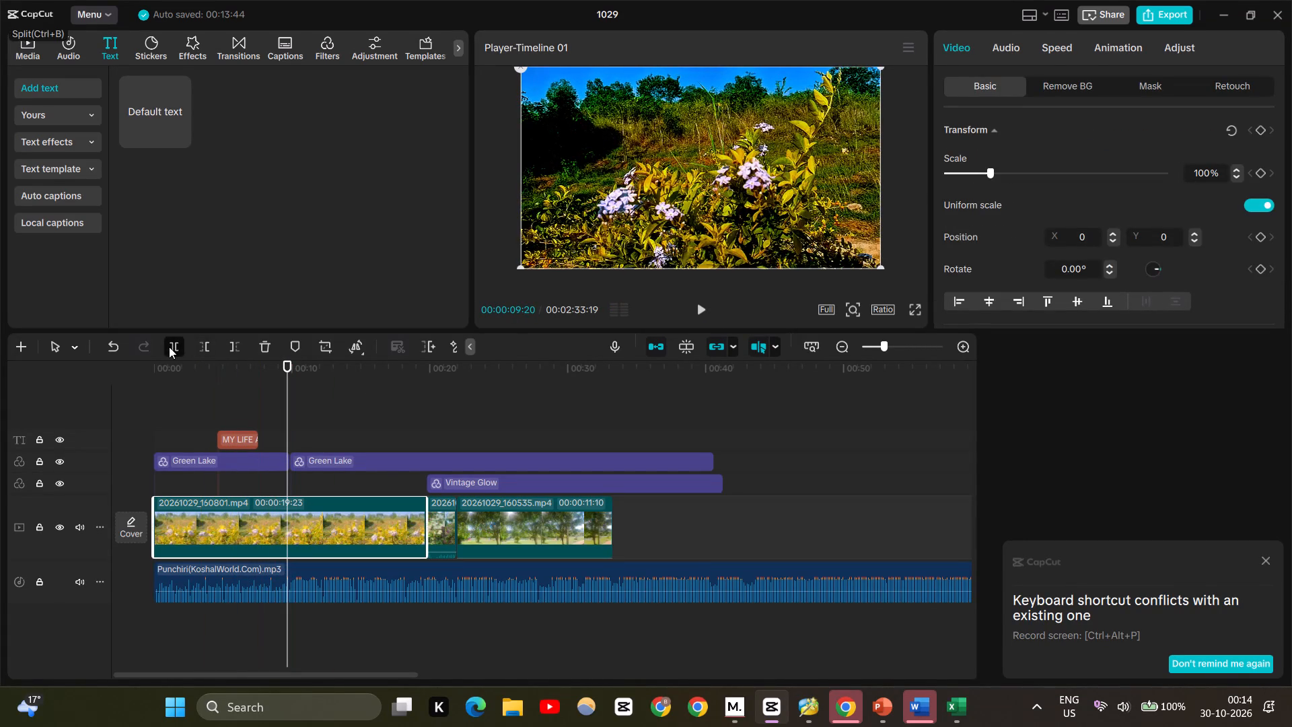
key(Delete)
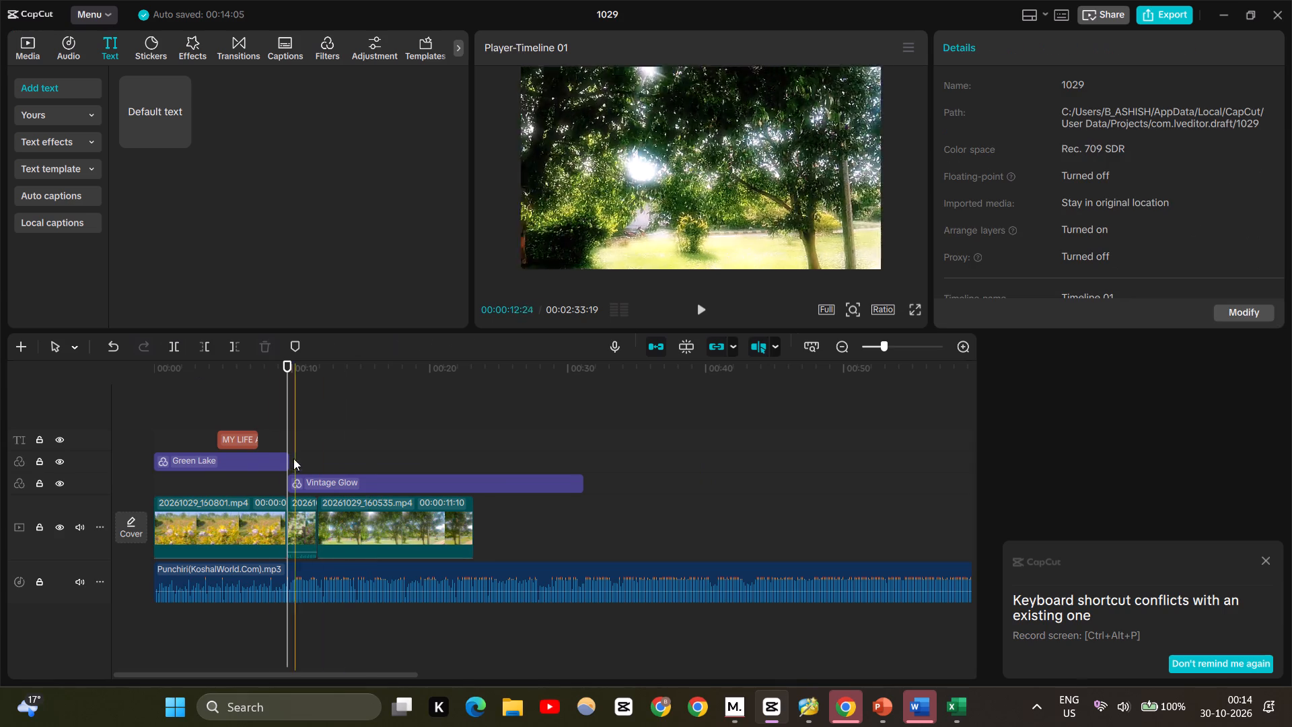
Play the video full screen from the start to check the cut from the first clip against the music.
click(256, 403)
drag(256, 403, 79, 378)
key(space)
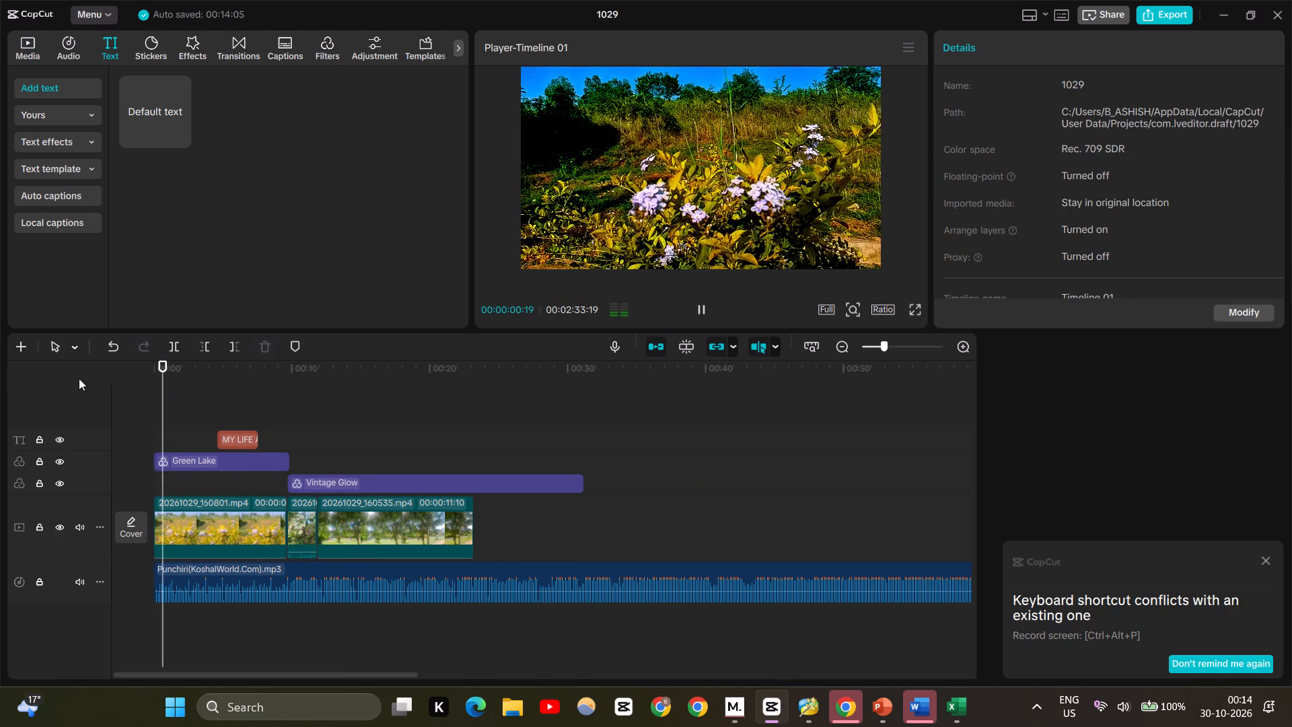
click(908, 308)
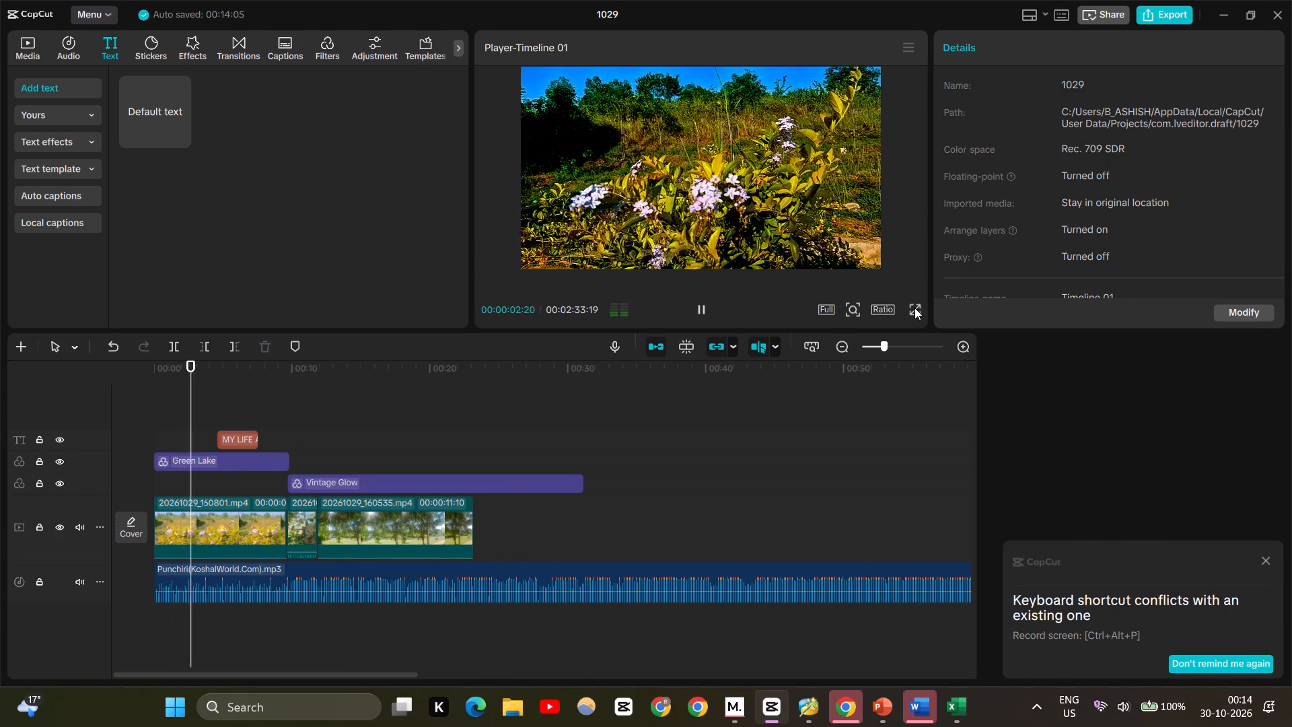
click(914, 308)
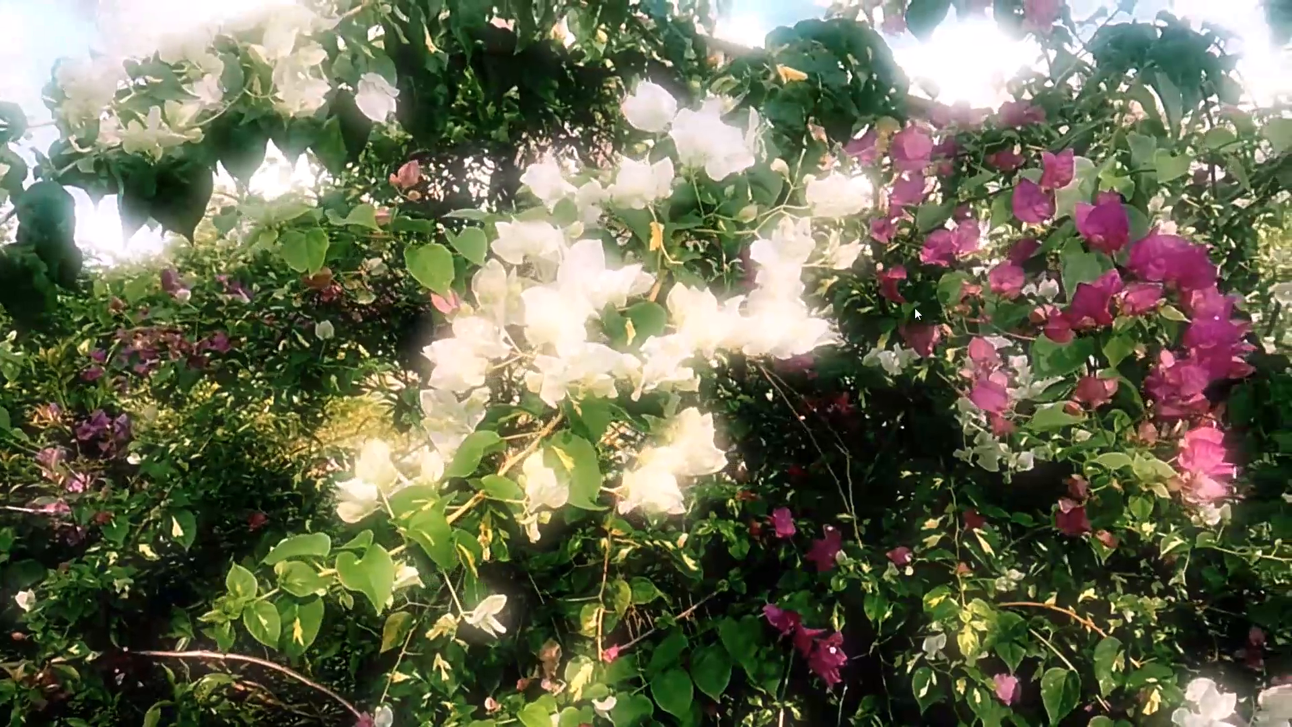
key(Escape)
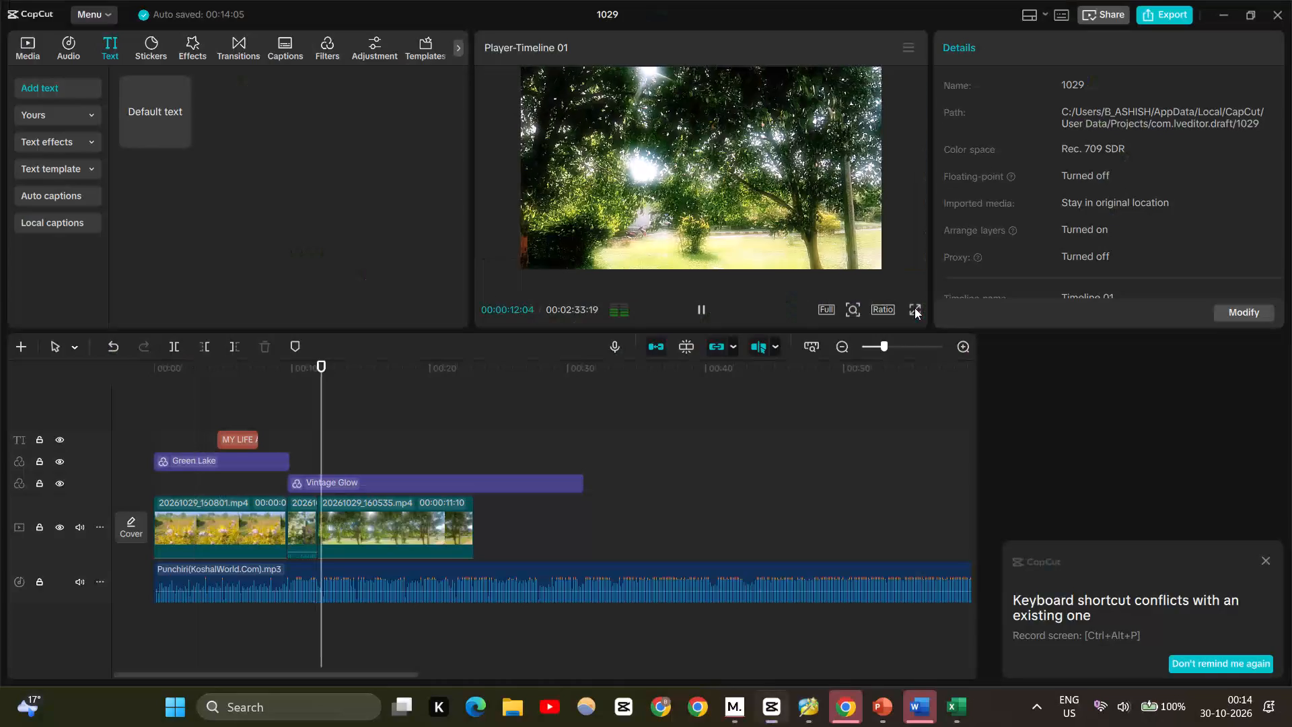
click(335, 416)
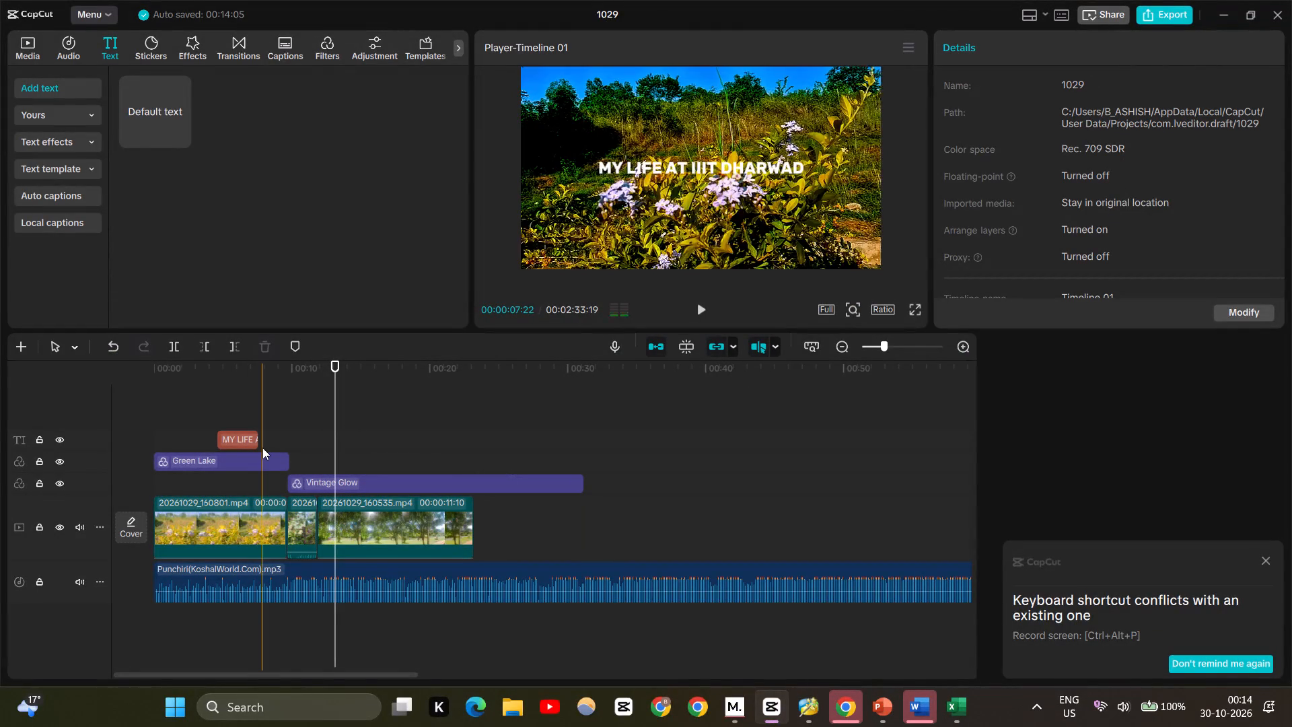
Extend the end of the Green Lake filter to about 31 seconds, level with the end of the Vintage Glow filter.
click(263, 458)
drag(291, 458, 299, 458)
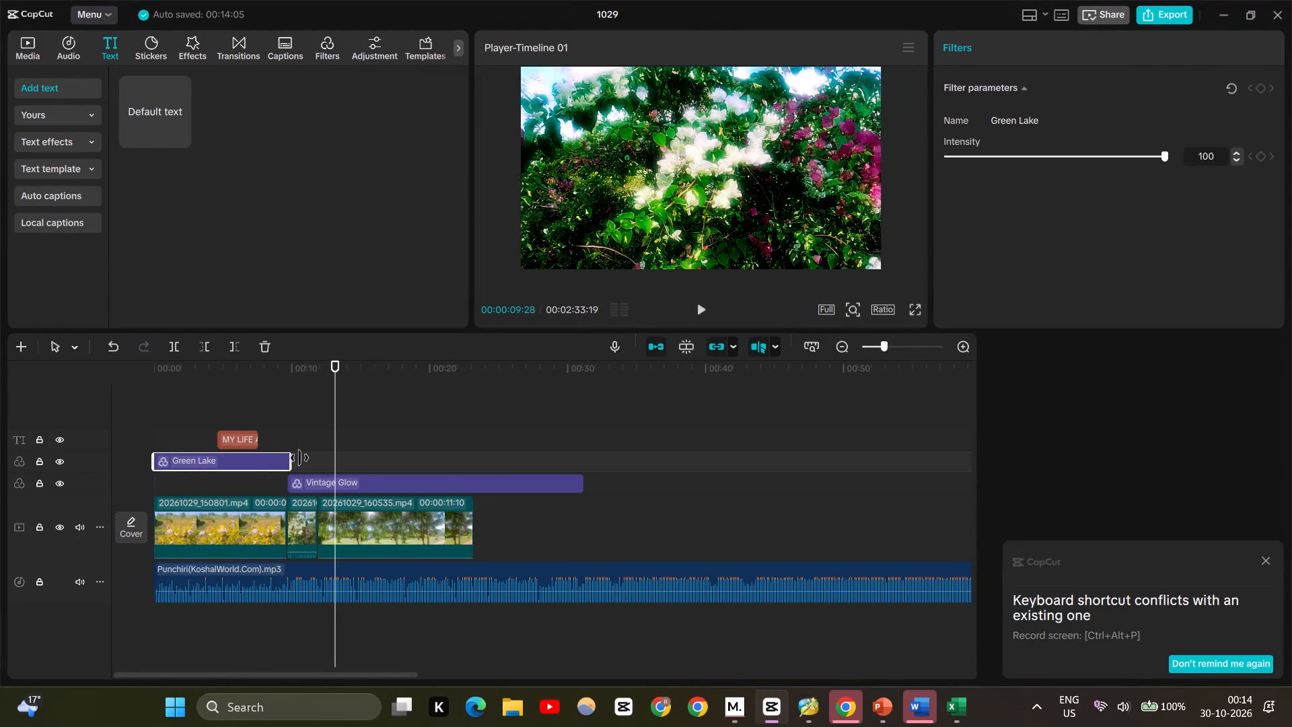
drag(299, 458, 583, 456)
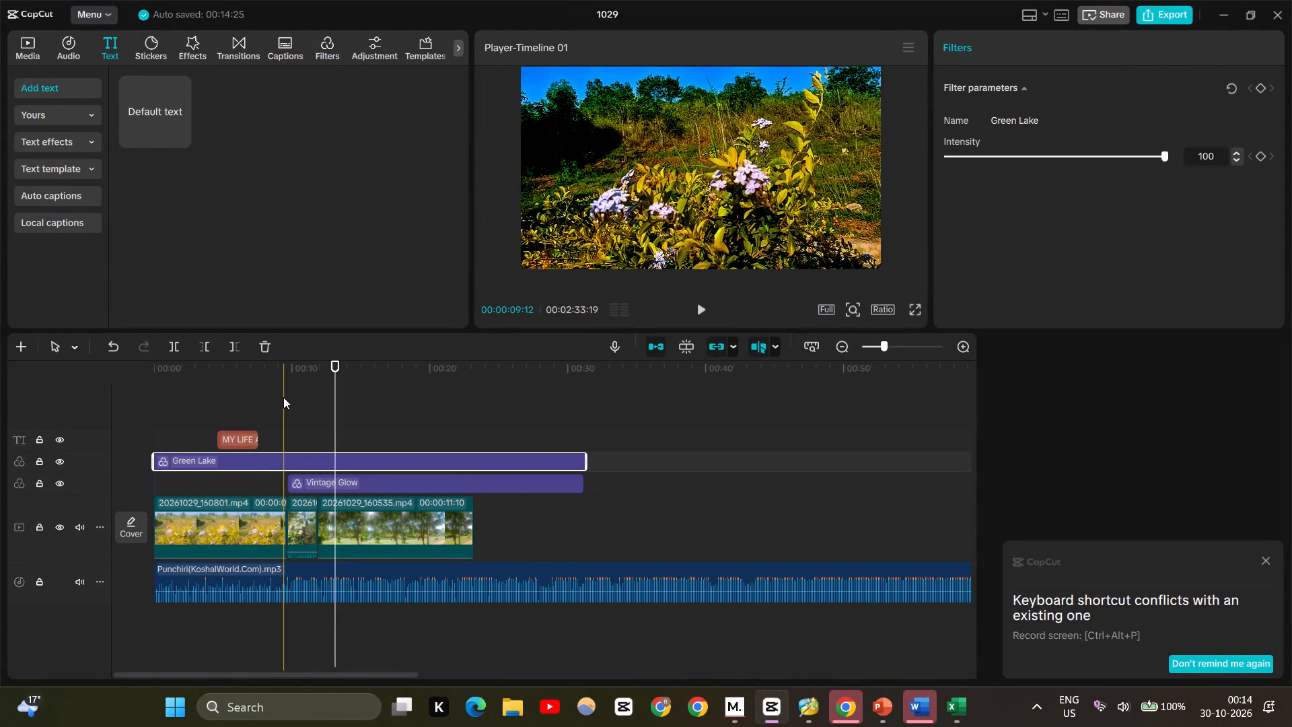
Play the video full screen through the end of the last clip to check the extended Green Lake filter over the clips.
key(space)
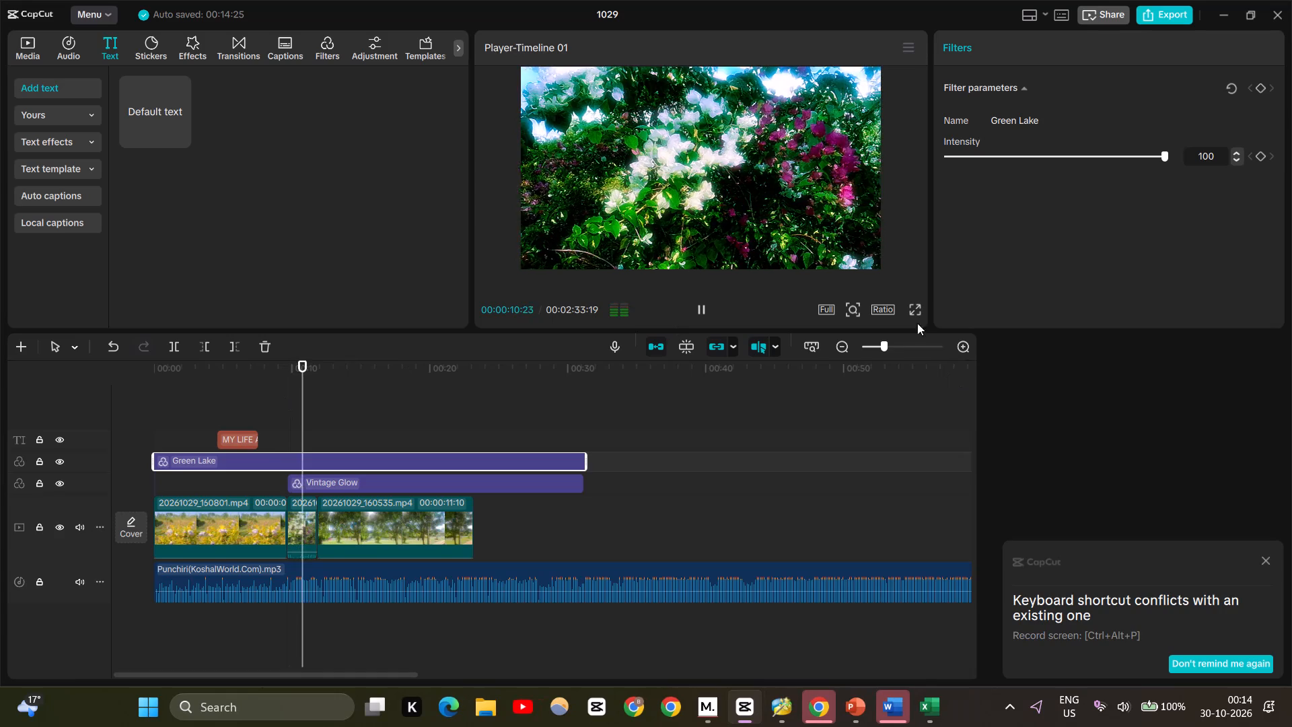
click(917, 303)
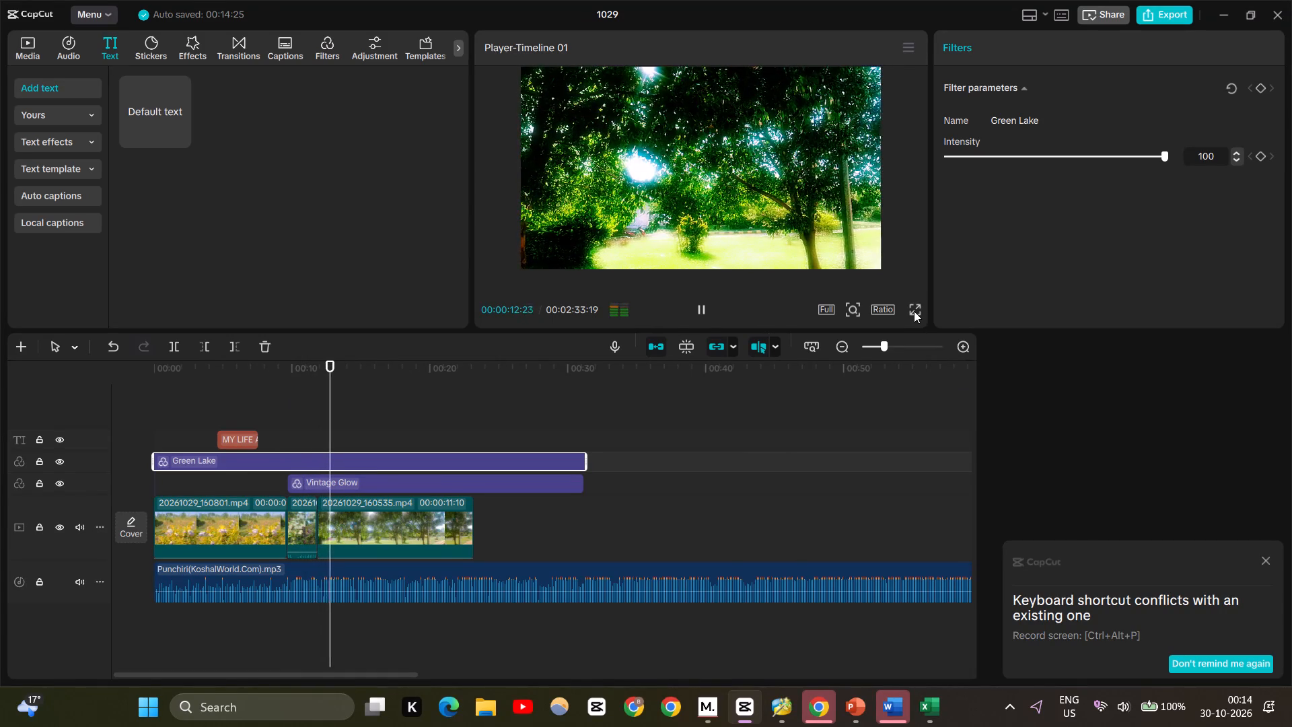
click(914, 311)
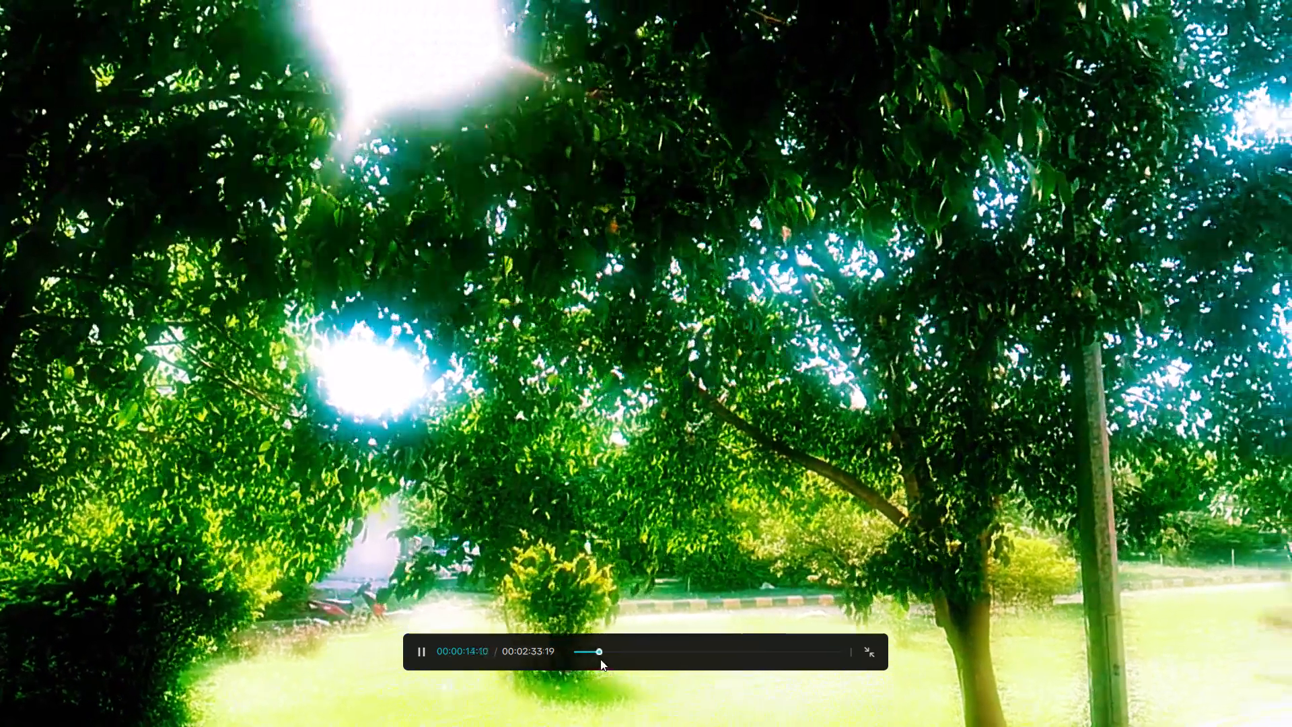
drag(596, 646, 575, 648)
click(587, 650)
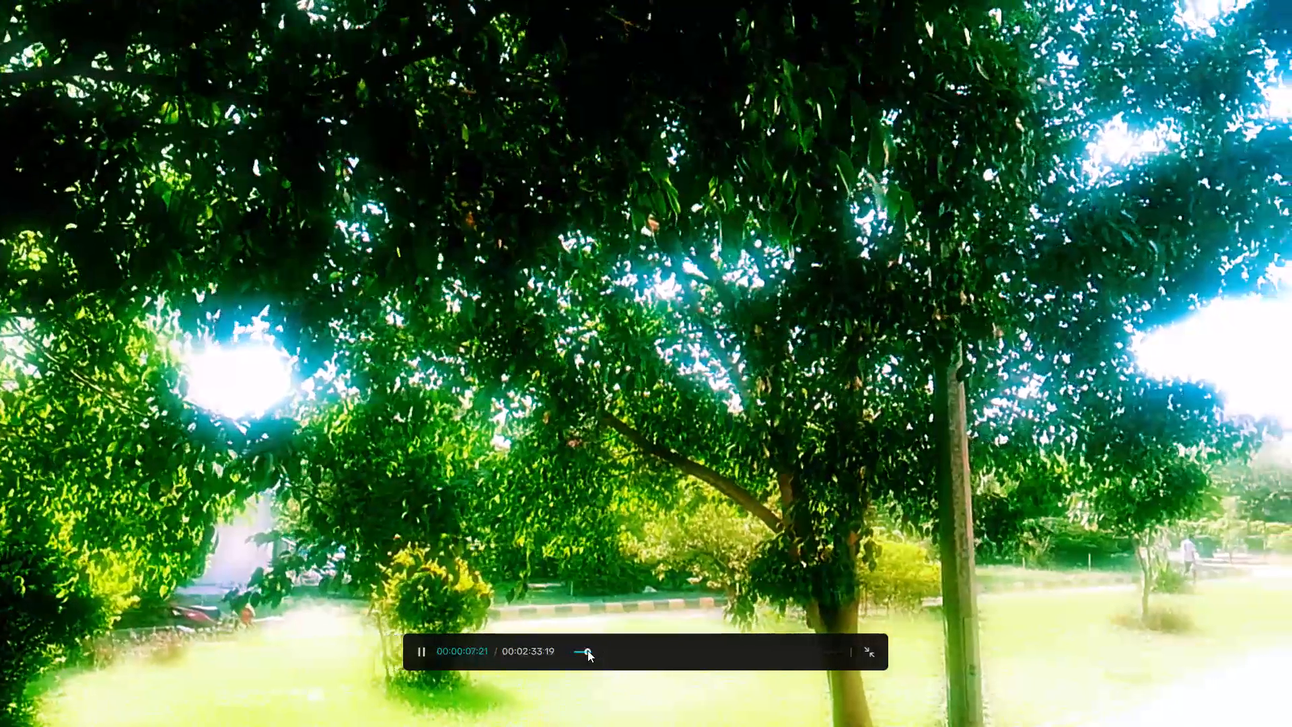
drag(587, 650, 542, 651)
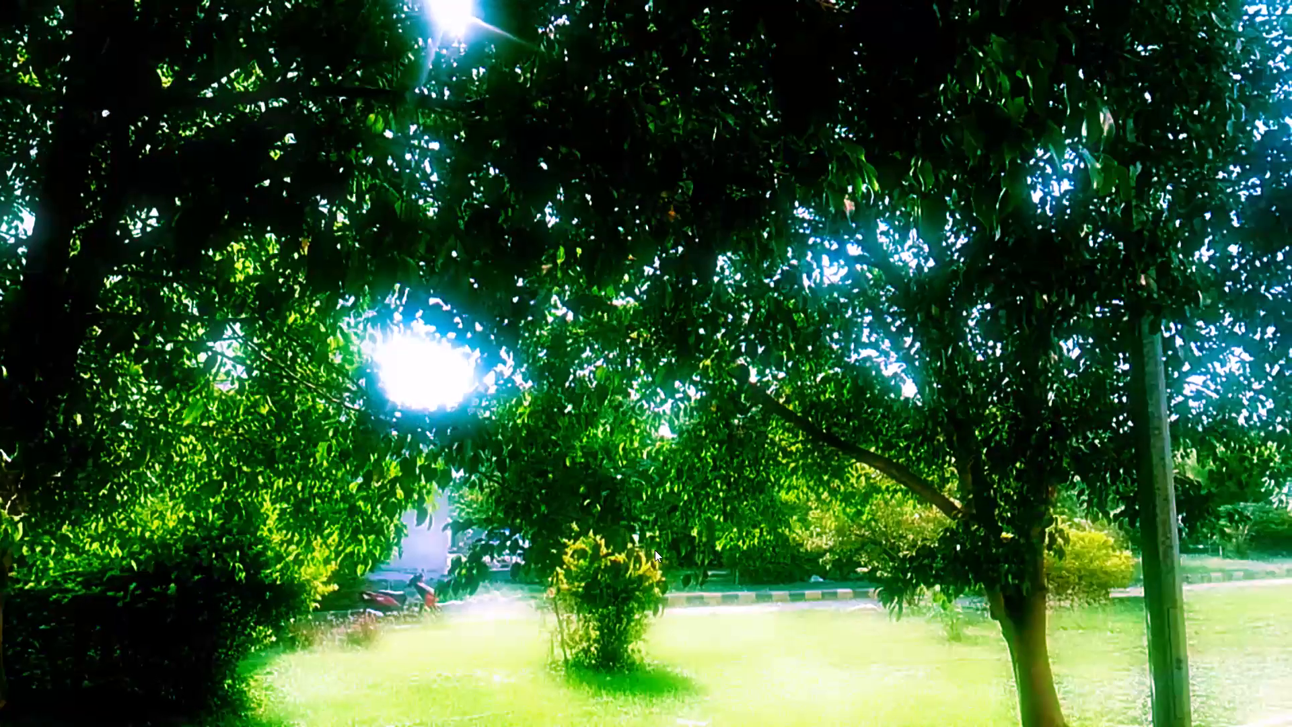
key(space)
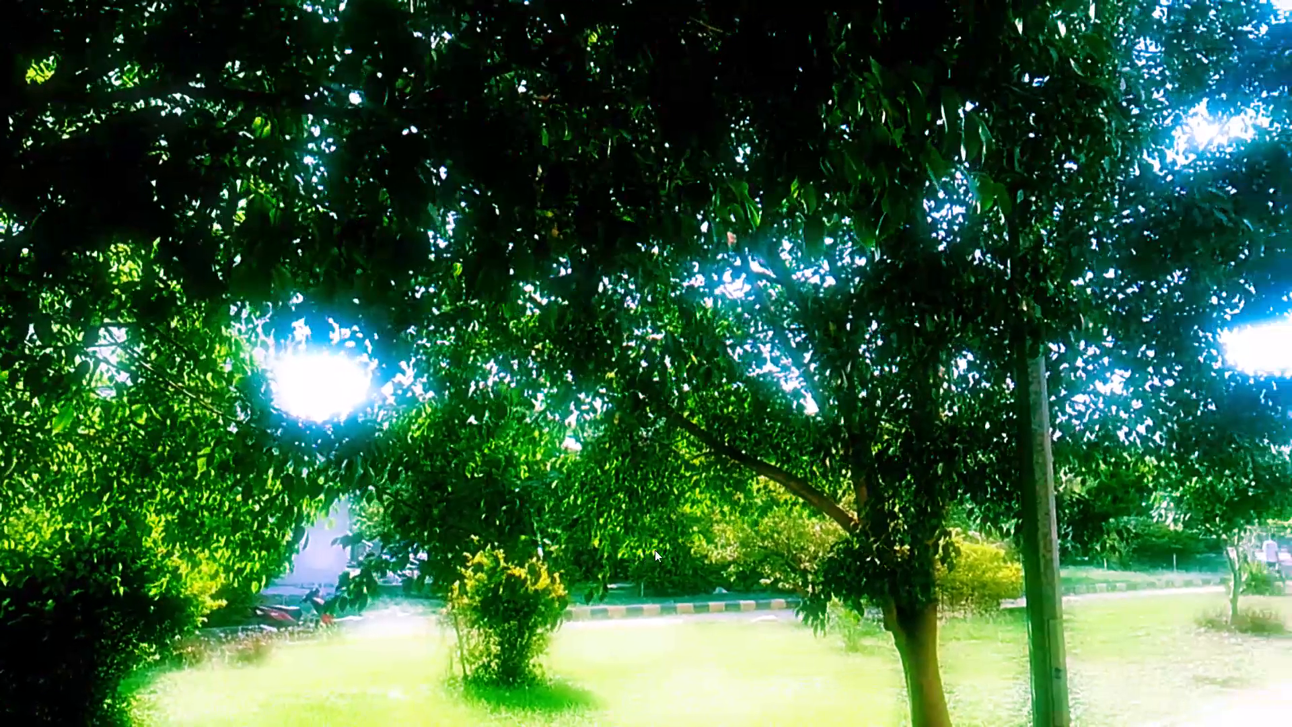
key(space)
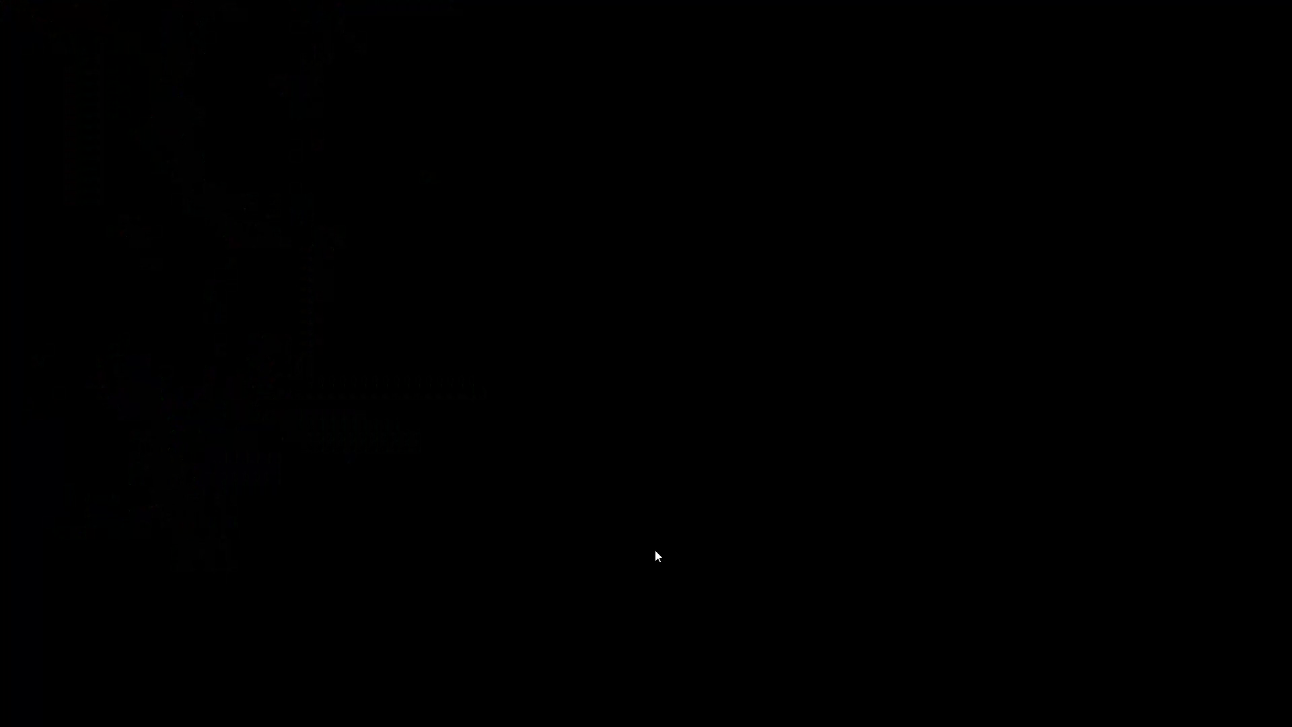
key(space)
key(Escape)
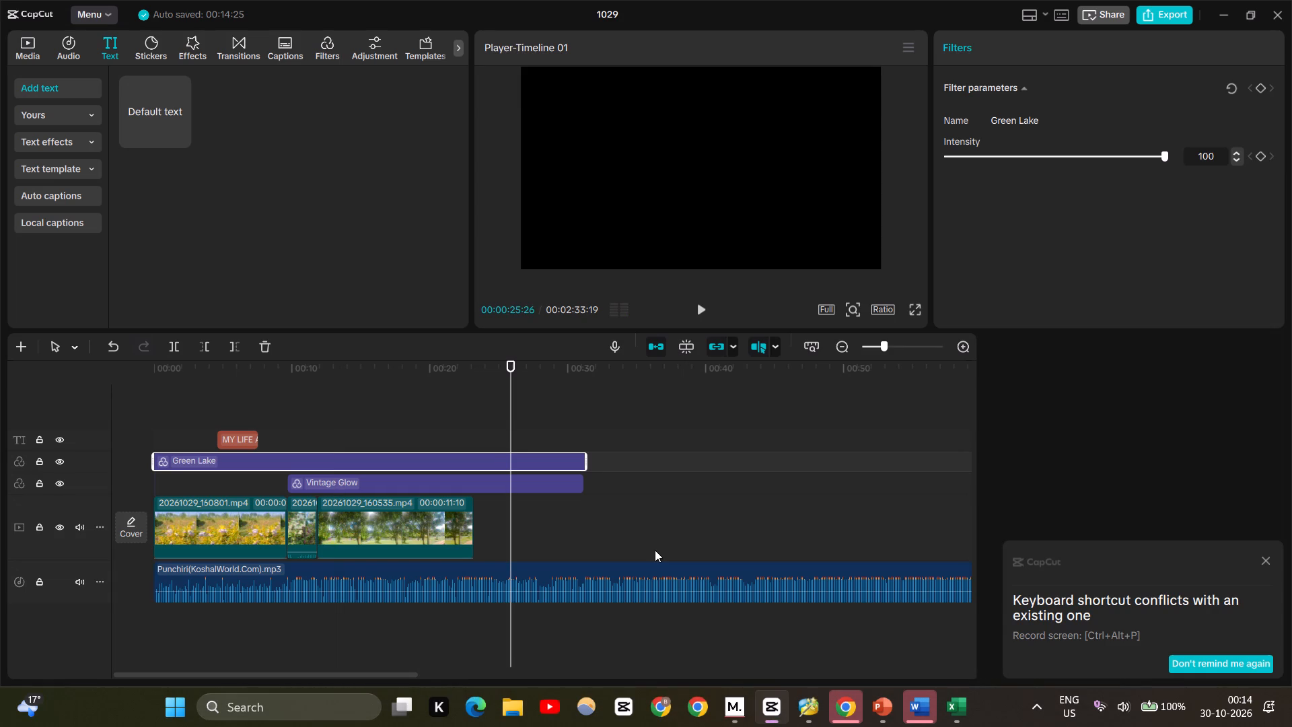
Play the video full screen from the start to review the title, clips and filters, then return the playhead to 00:00:00:00.
click(374, 409)
drag(374, 409, 17, 382)
key(space)
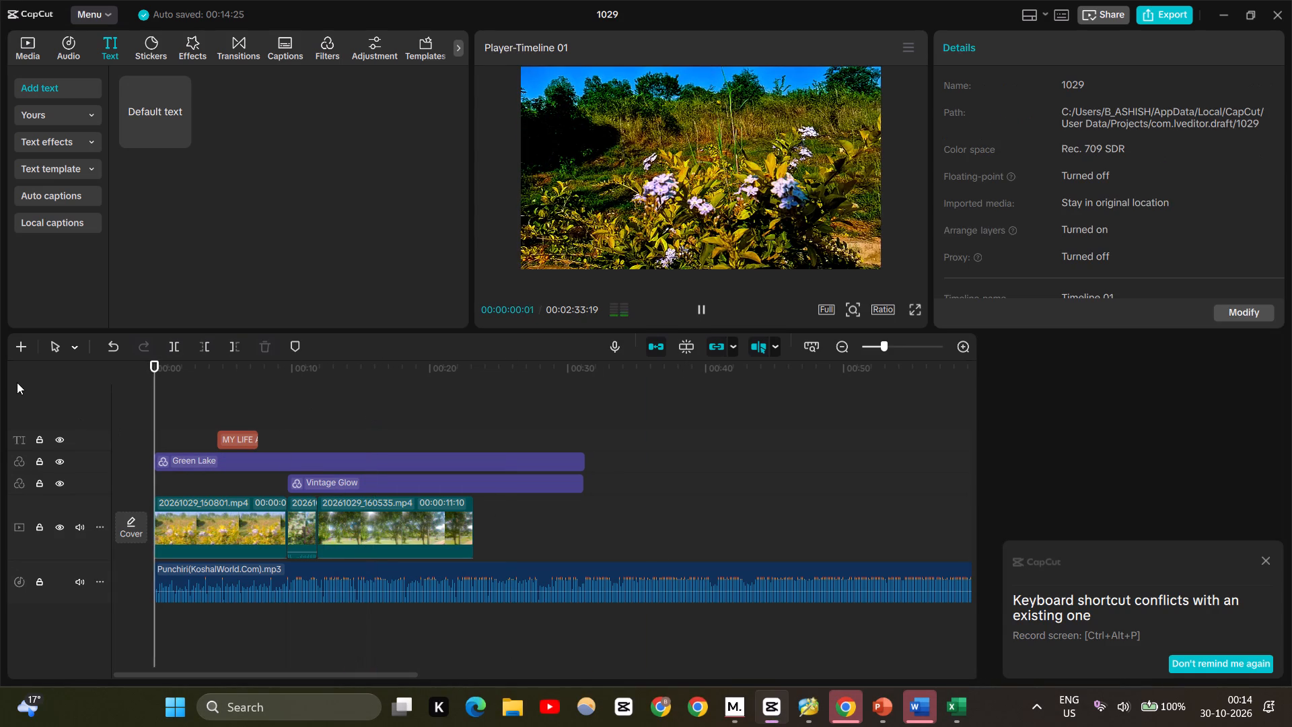
click(908, 314)
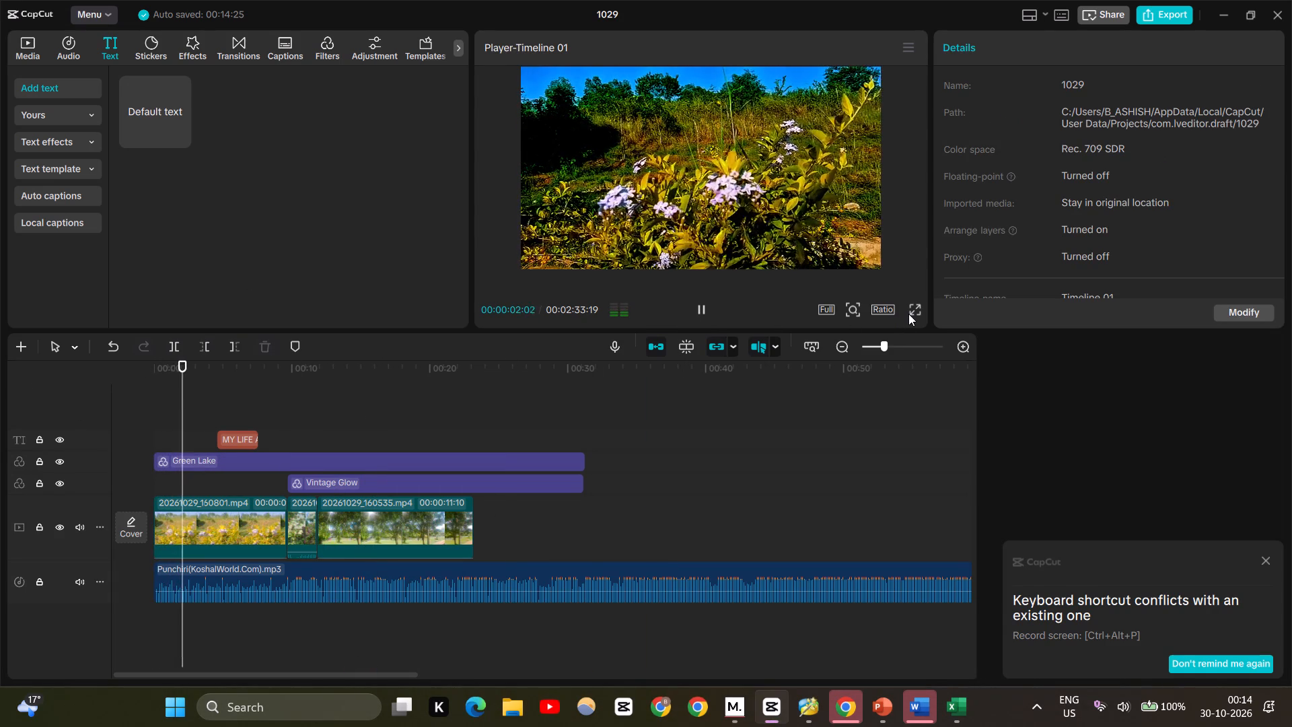
click(917, 312)
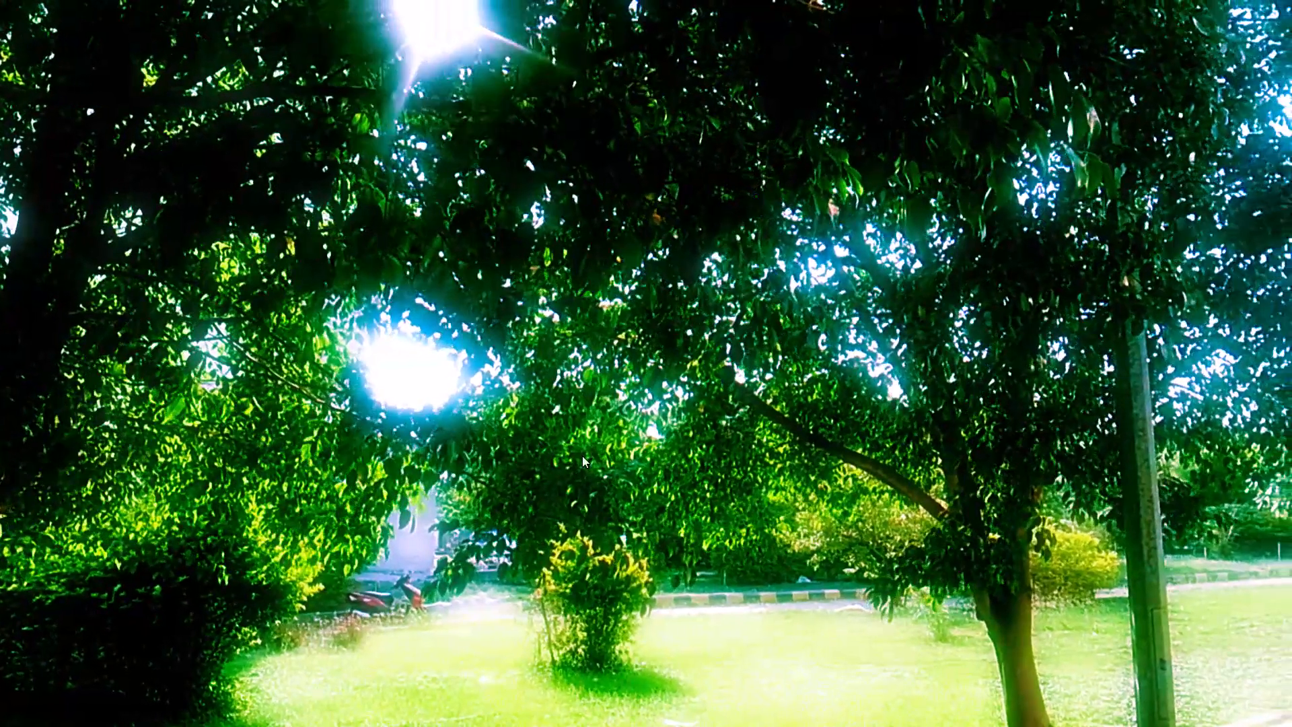
click(459, 495)
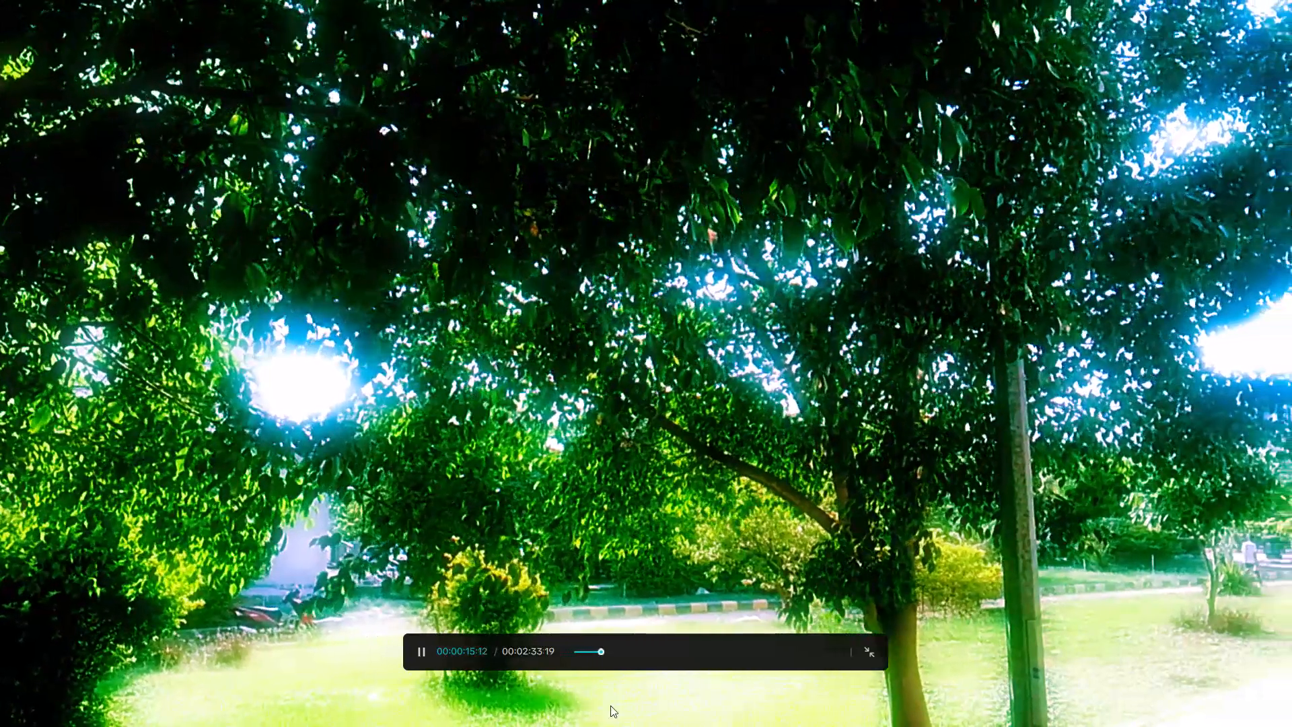
drag(604, 656, 578, 645)
click(578, 645)
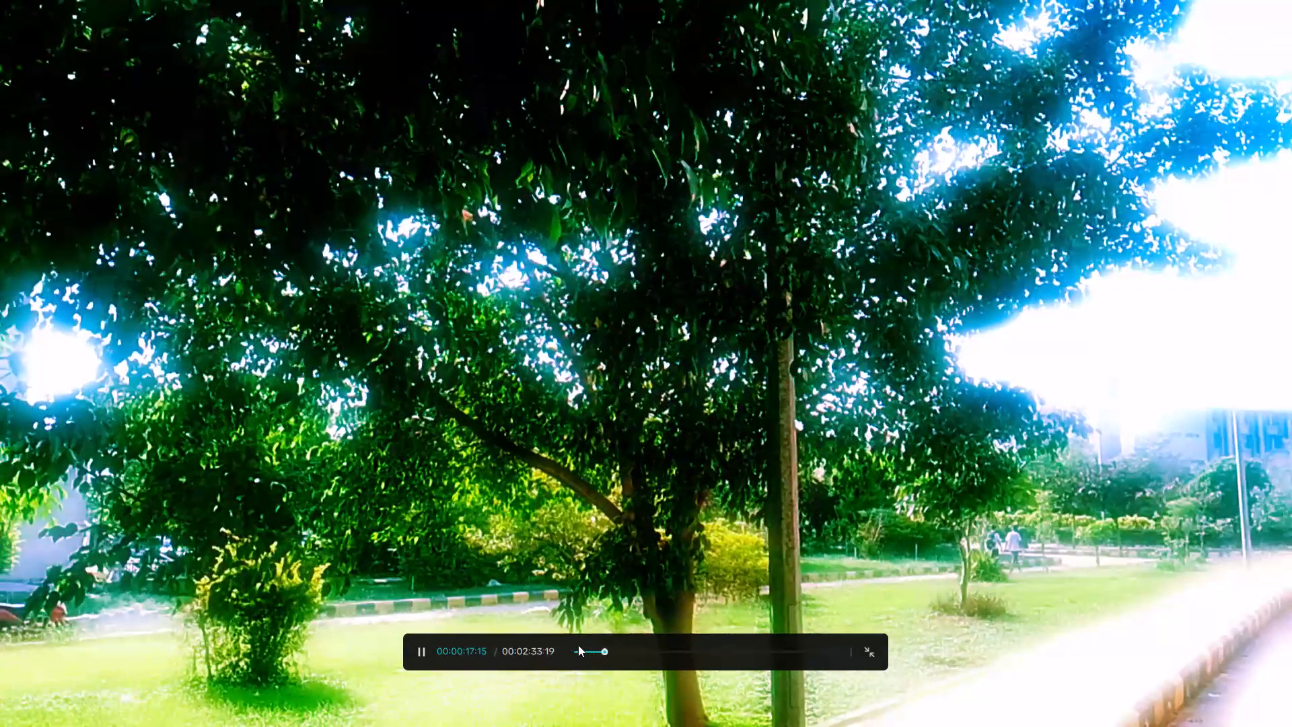
drag(578, 645, 583, 651)
click(583, 651)
drag(583, 651, 551, 650)
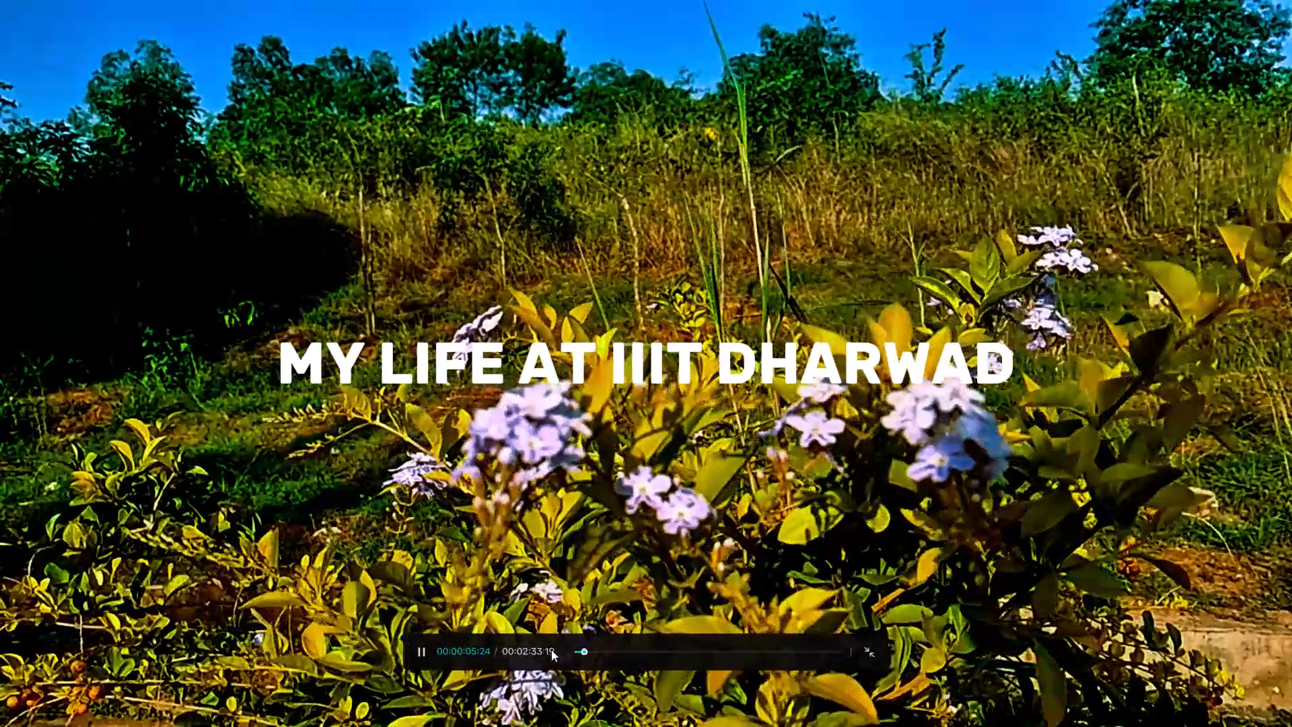
drag(587, 650, 554, 649)
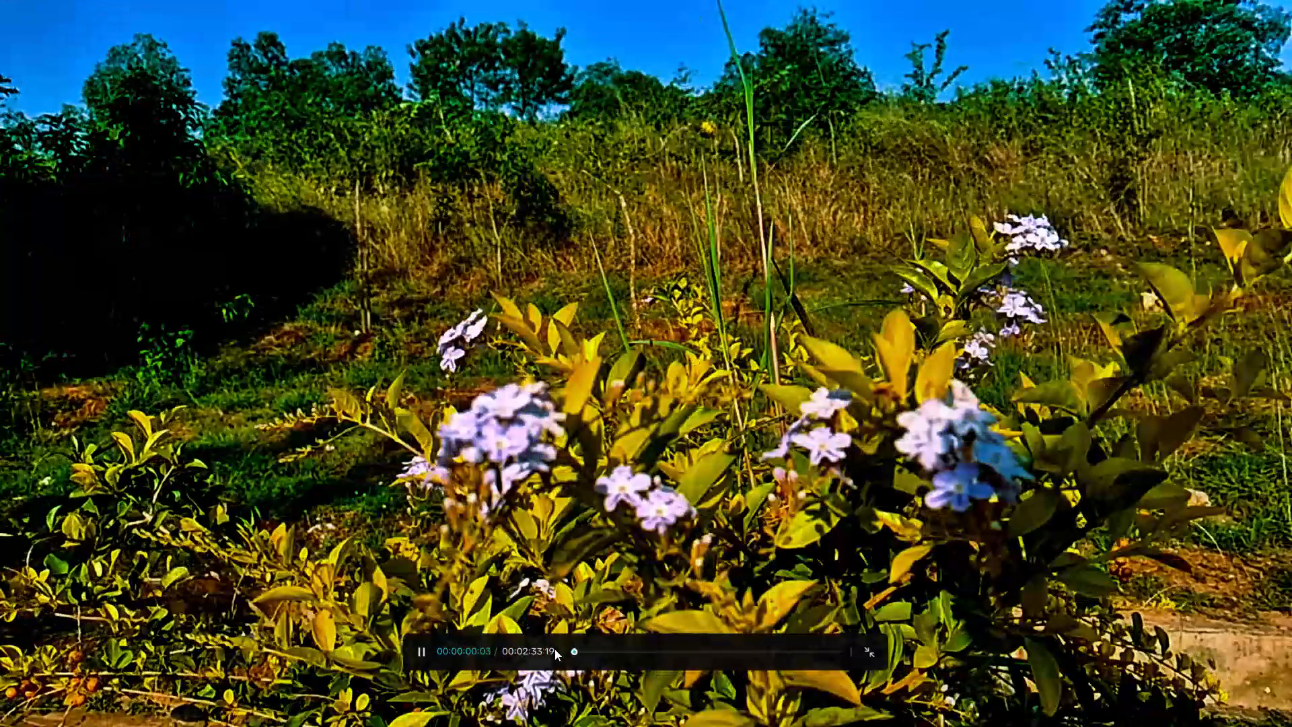
key(space)
key(Escape)
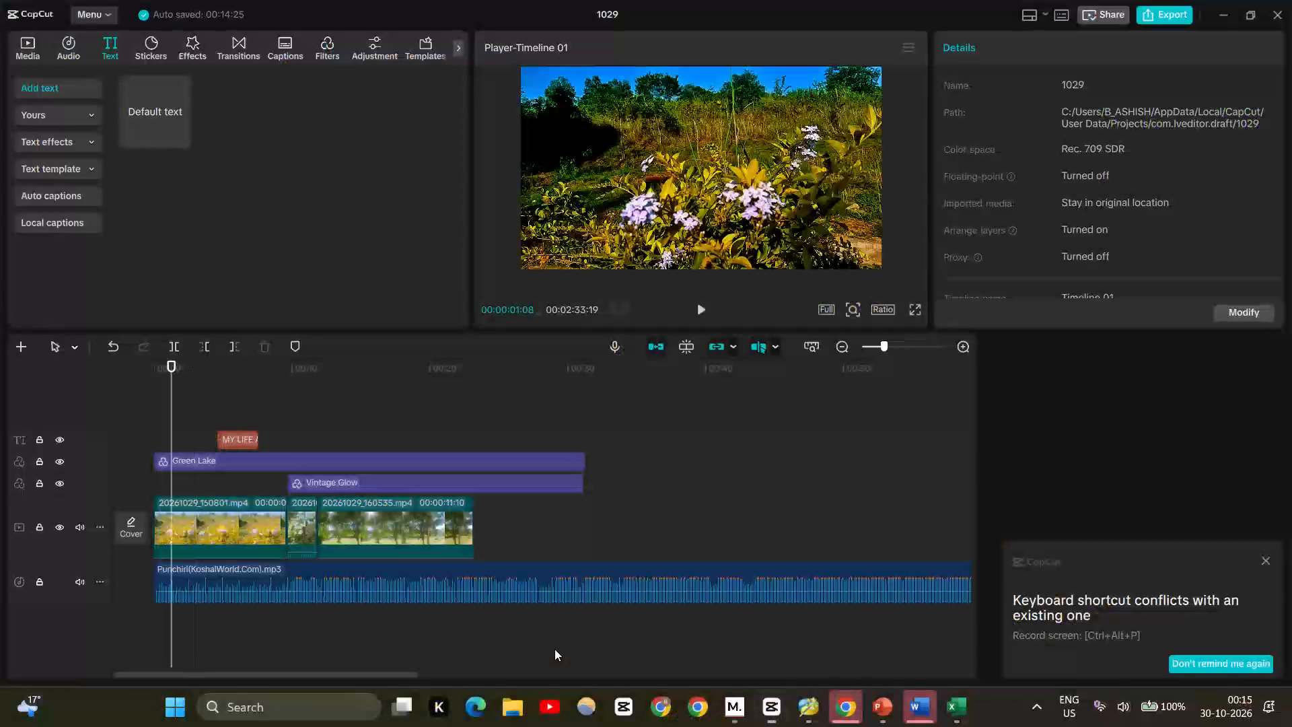
drag(172, 363, 111, 356)
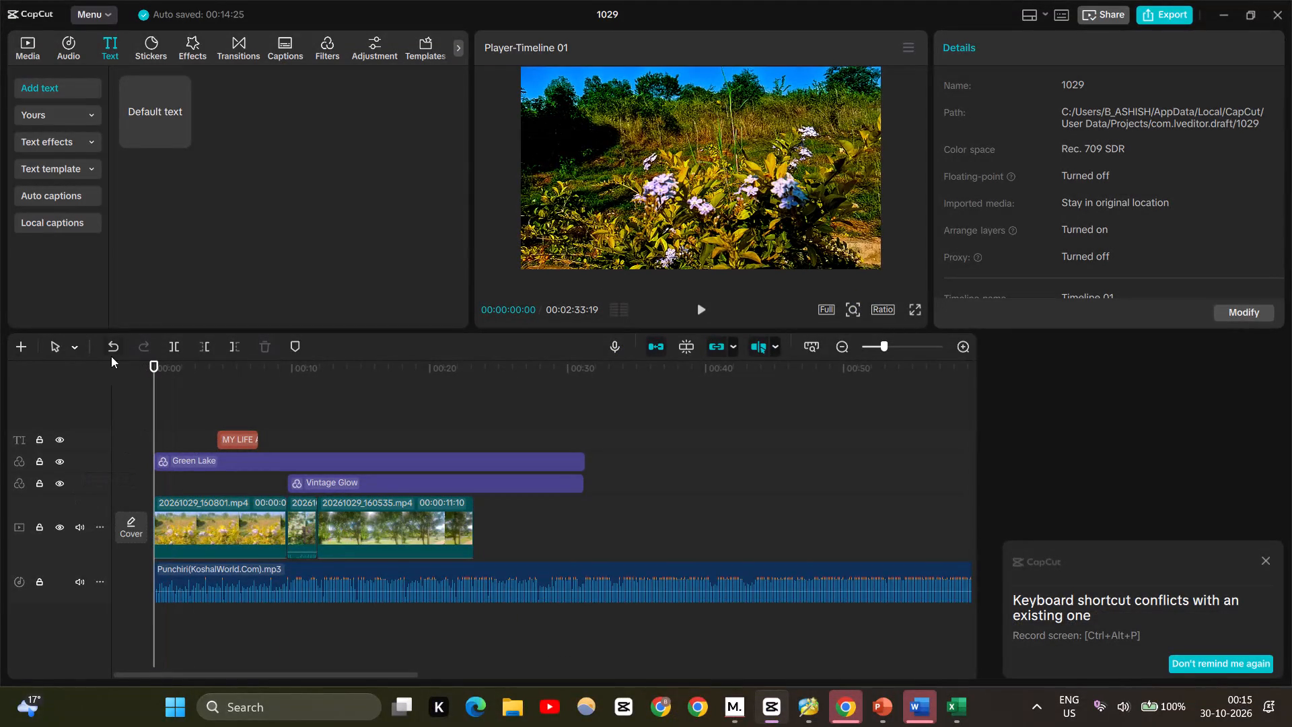
Import from the device's Gallery the five newest videos, starting with 20261029_234557, 20261029_234528 and 20261029_234513, plus the image beside them.
click(34, 52)
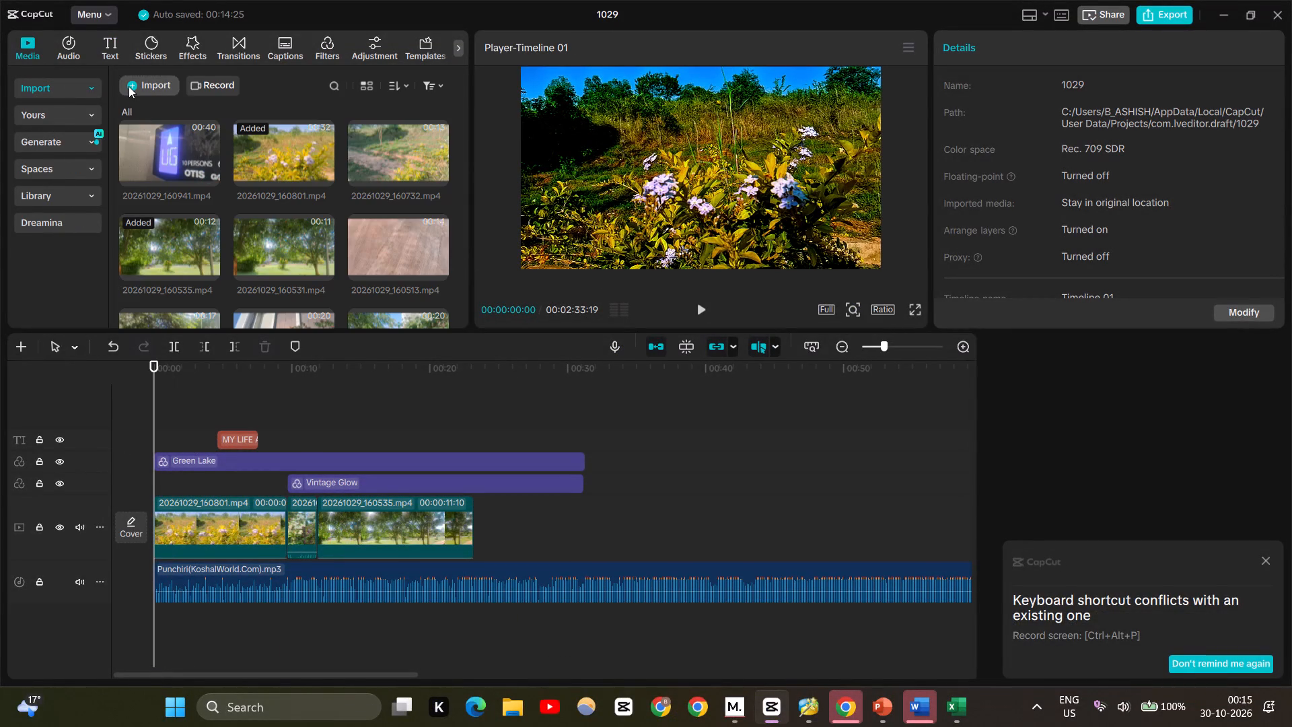
click(130, 85)
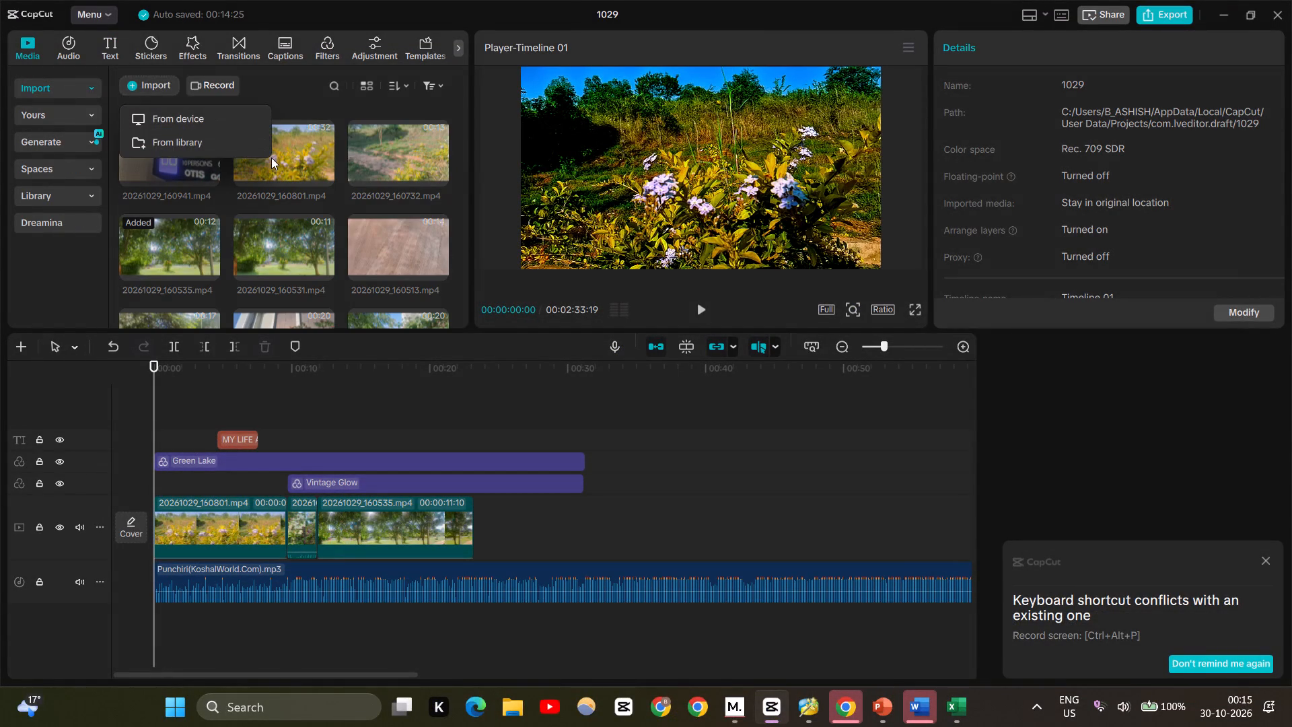
click(184, 113)
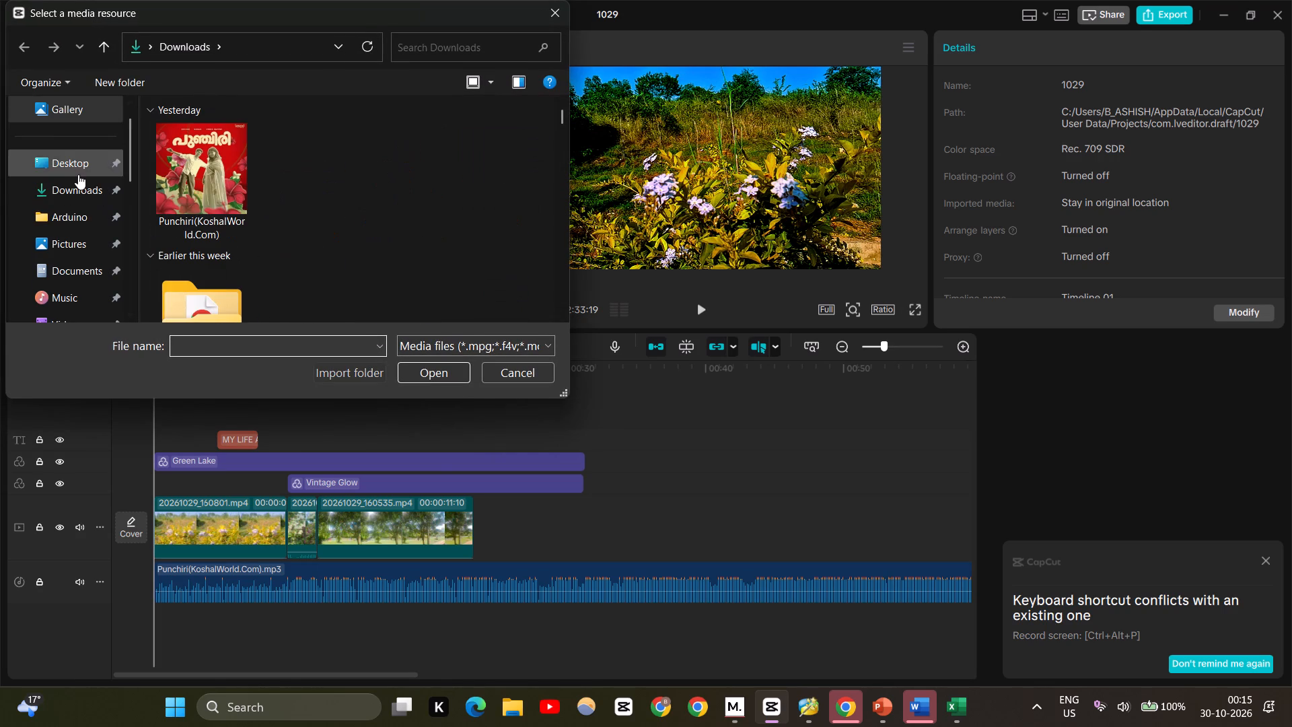
scroll(78, 174, up, 4)
click(81, 226)
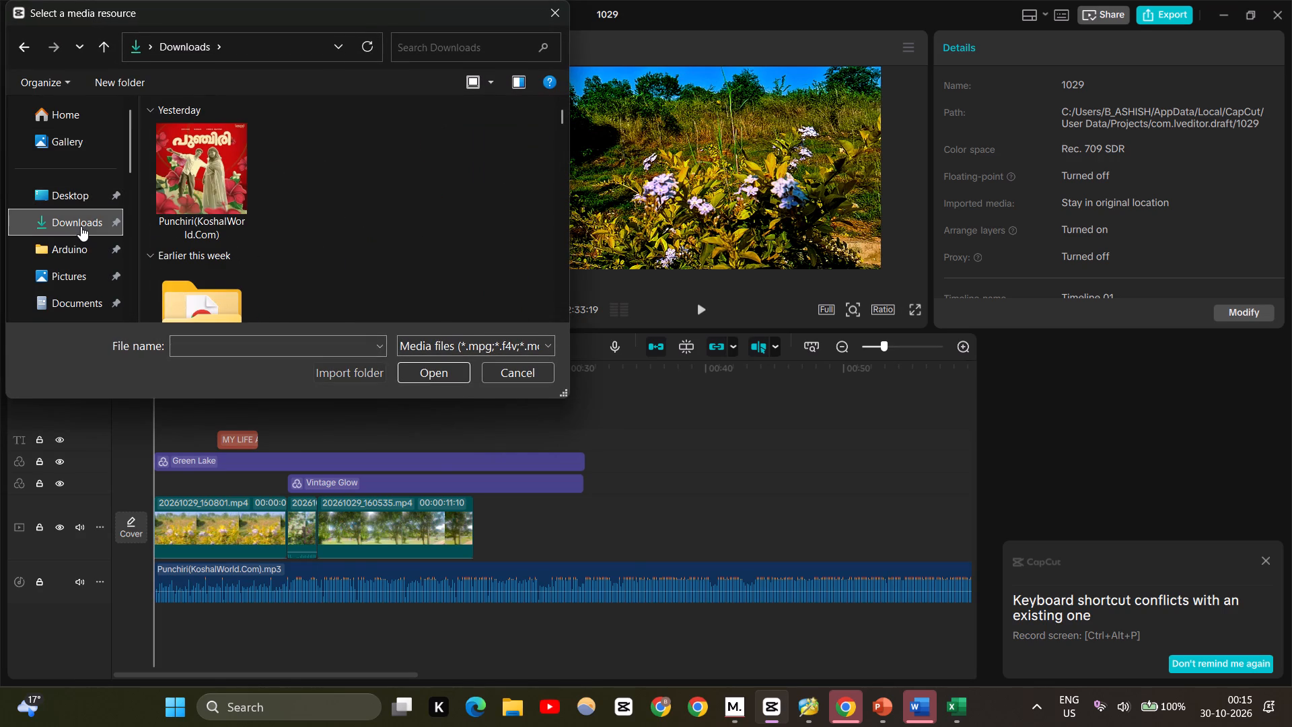
click(68, 148)
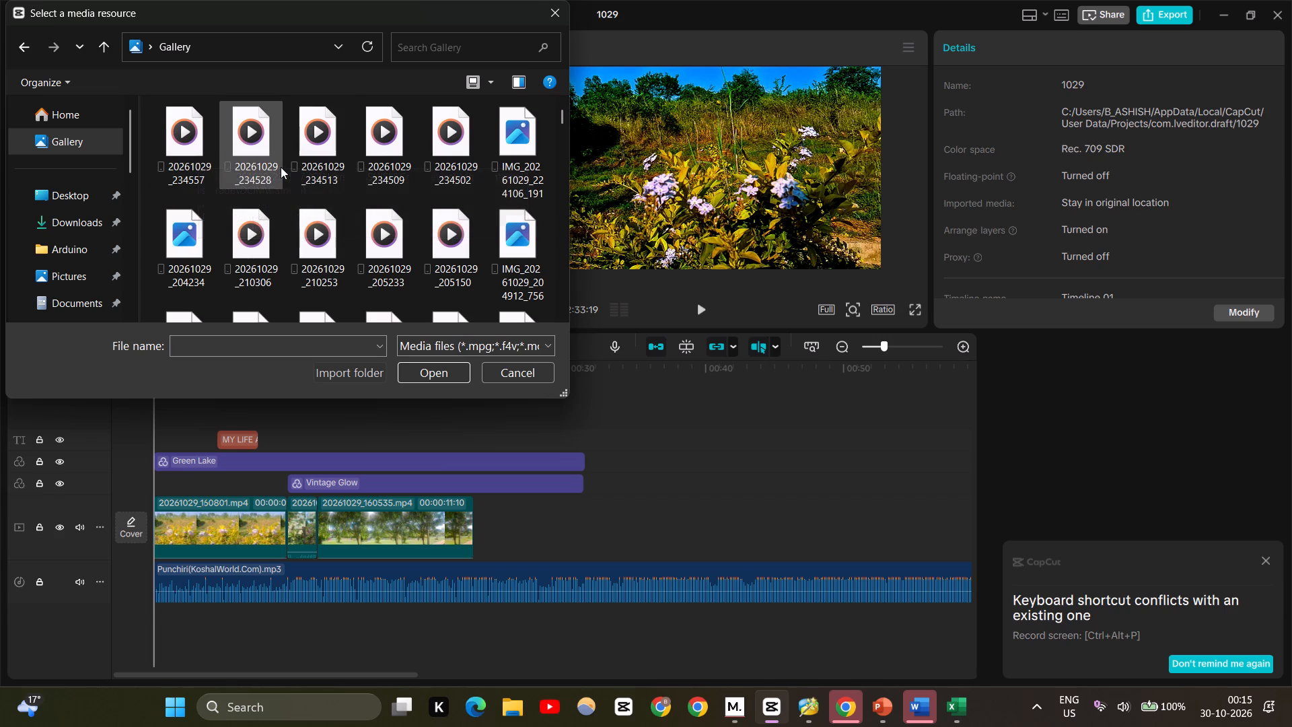
ctrl+scroll(281, 167, up, 18)
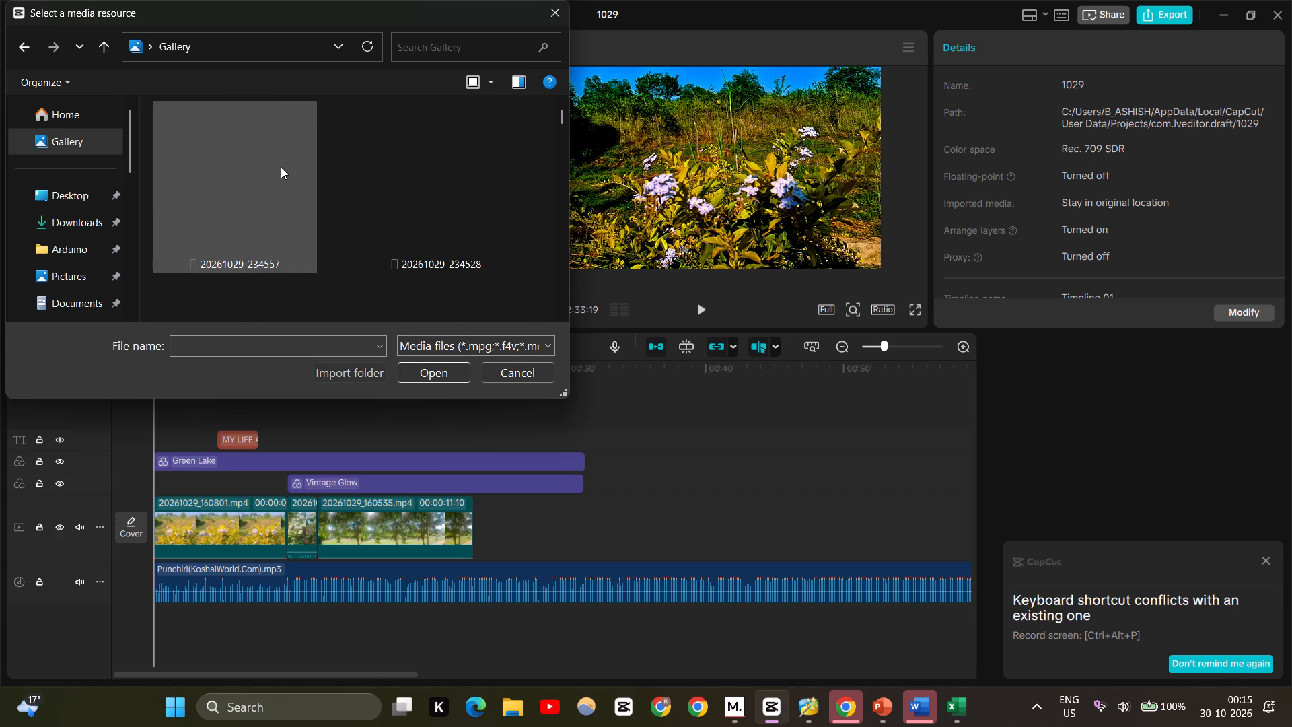
scroll(457, 249, down, 1)
scroll(457, 249, up, 1)
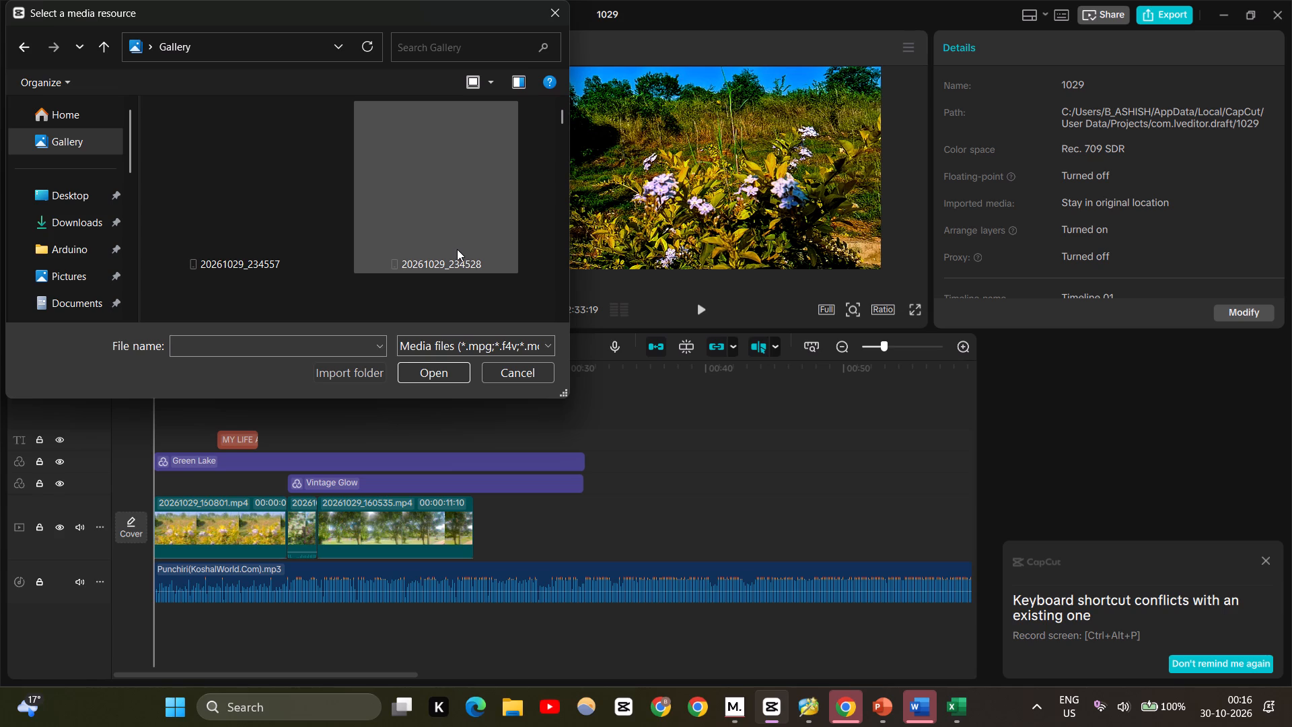
click(252, 195)
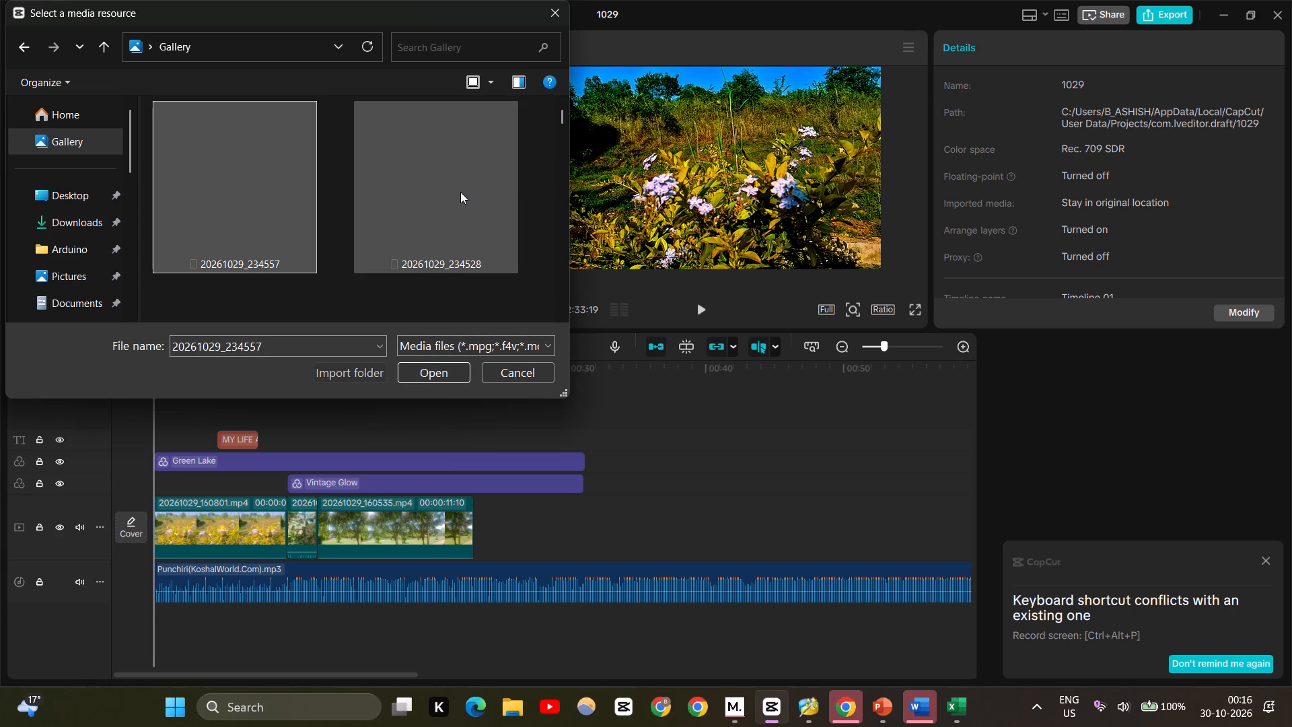
ctrl+scroll(268, 216, down, 4)
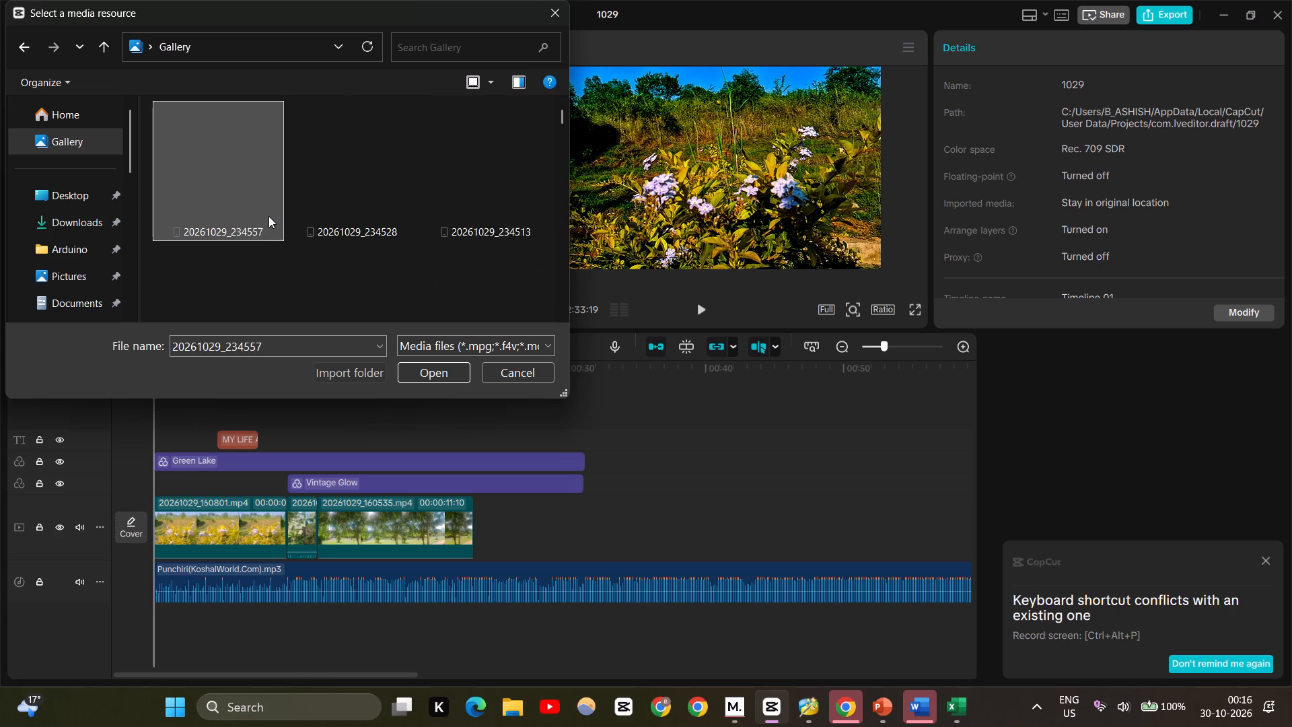
ctrl+scroll(268, 216, down, 2)
click(87, 195)
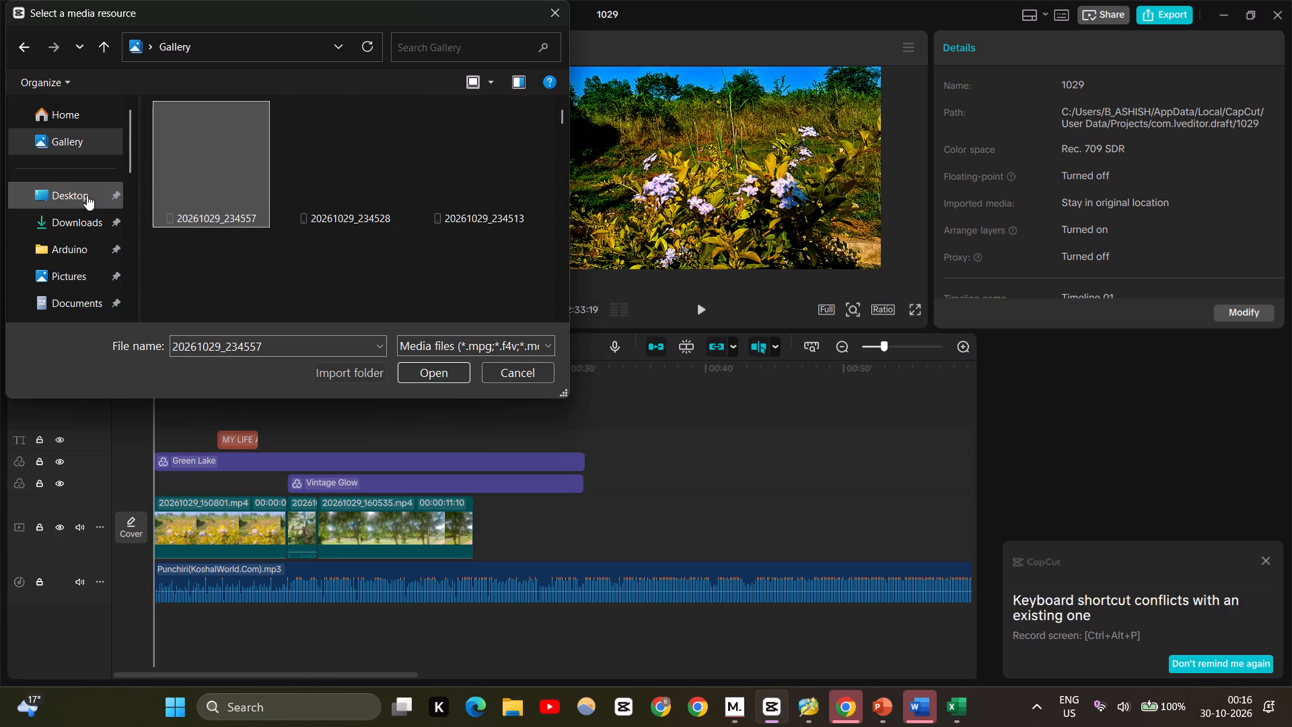
click(73, 148)
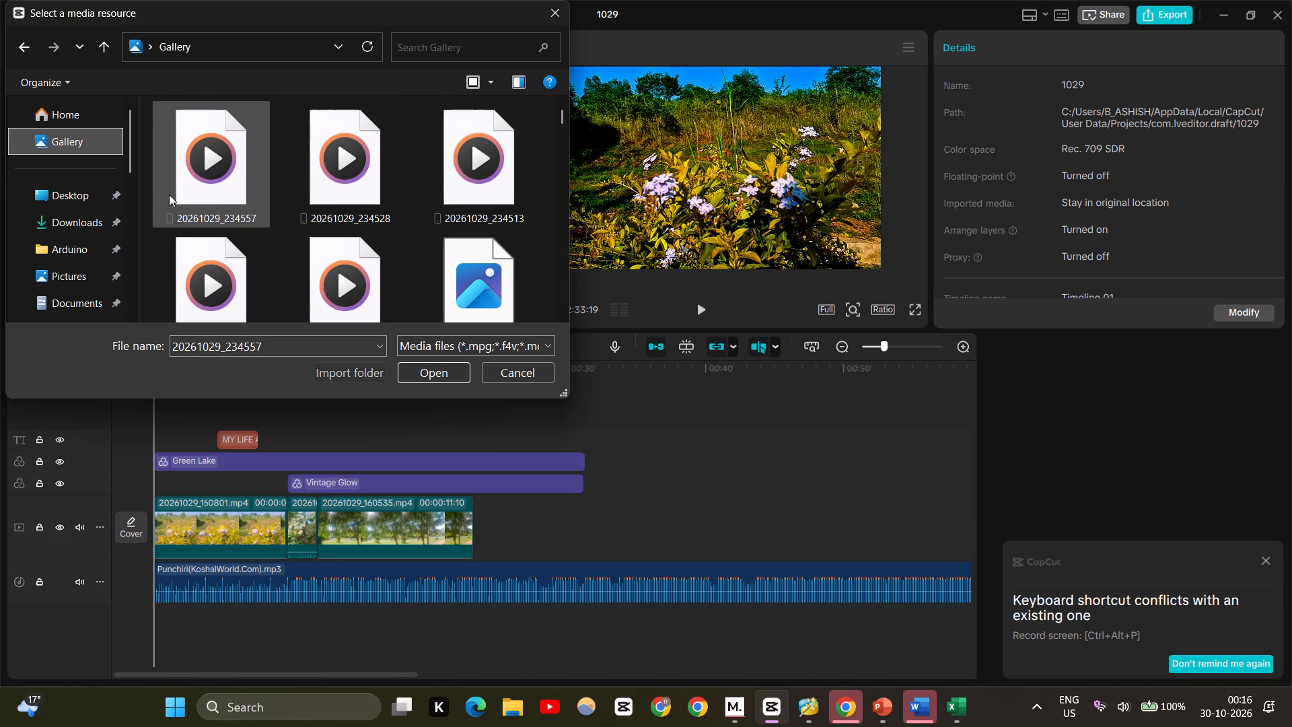
drag(145, 159, 146, 160)
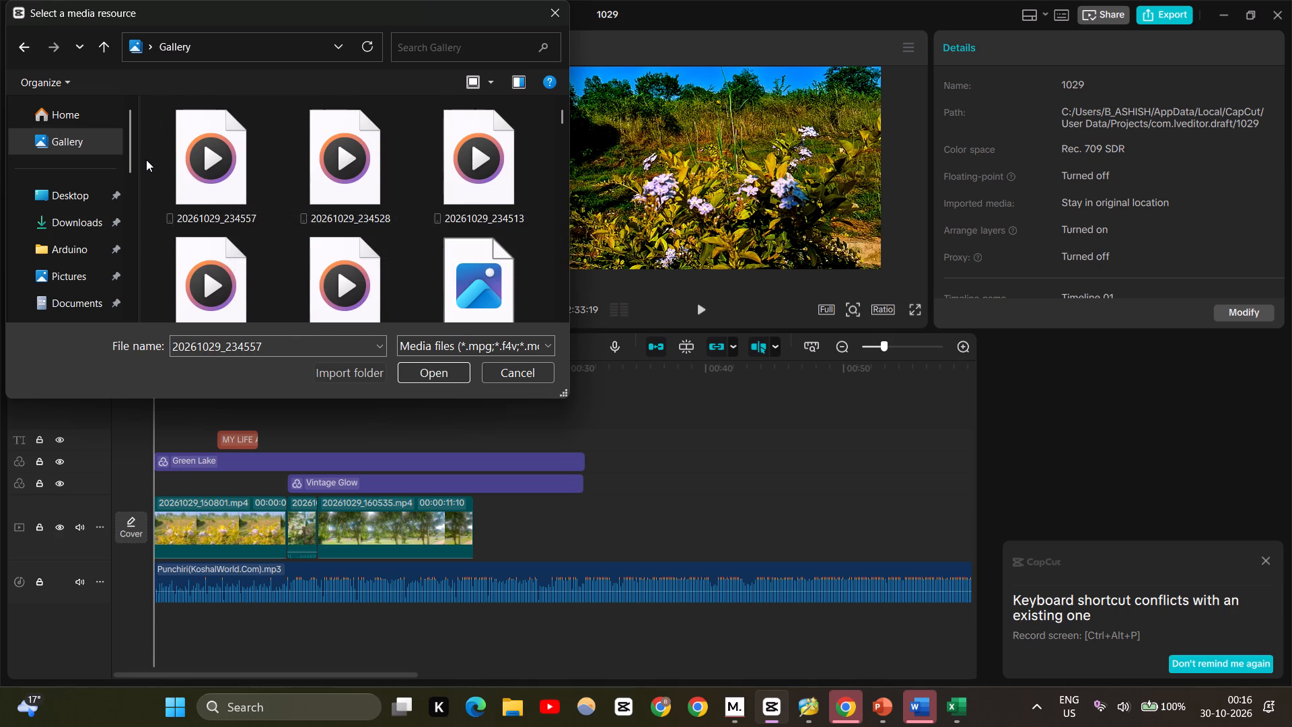
drag(146, 160, 446, 223)
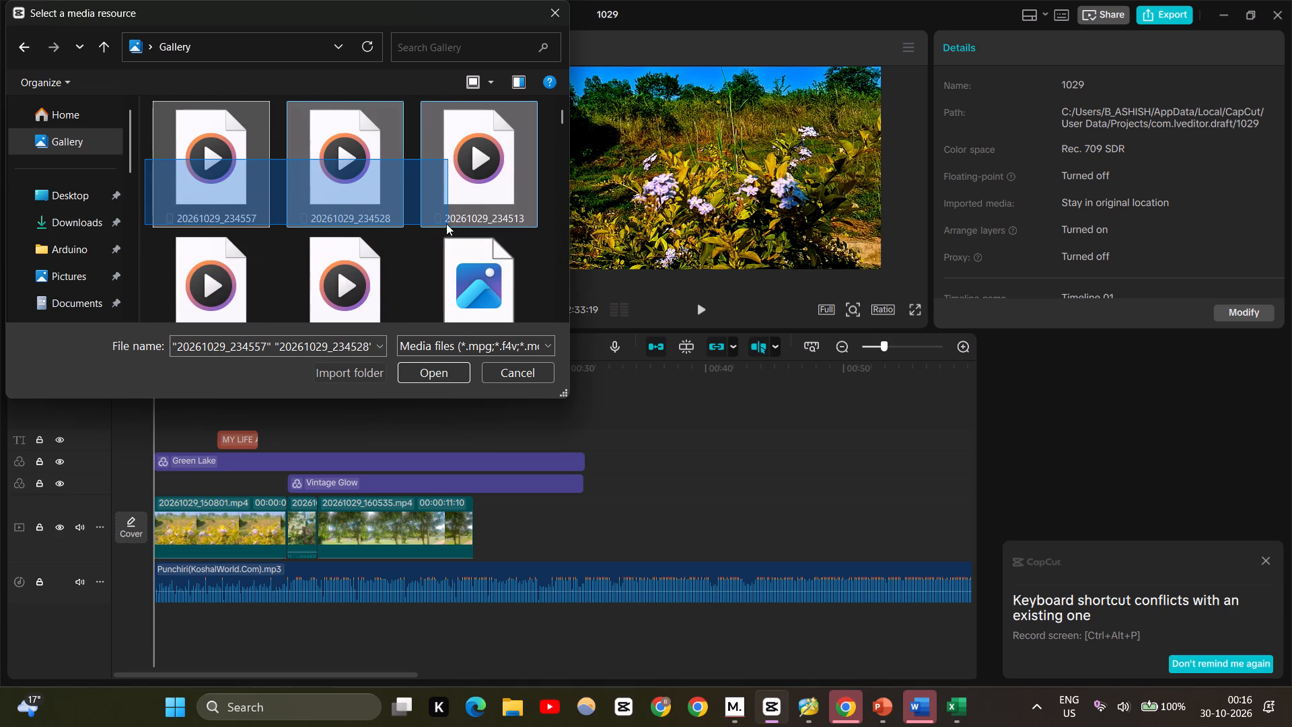
drag(446, 223, 493, 265)
click(455, 363)
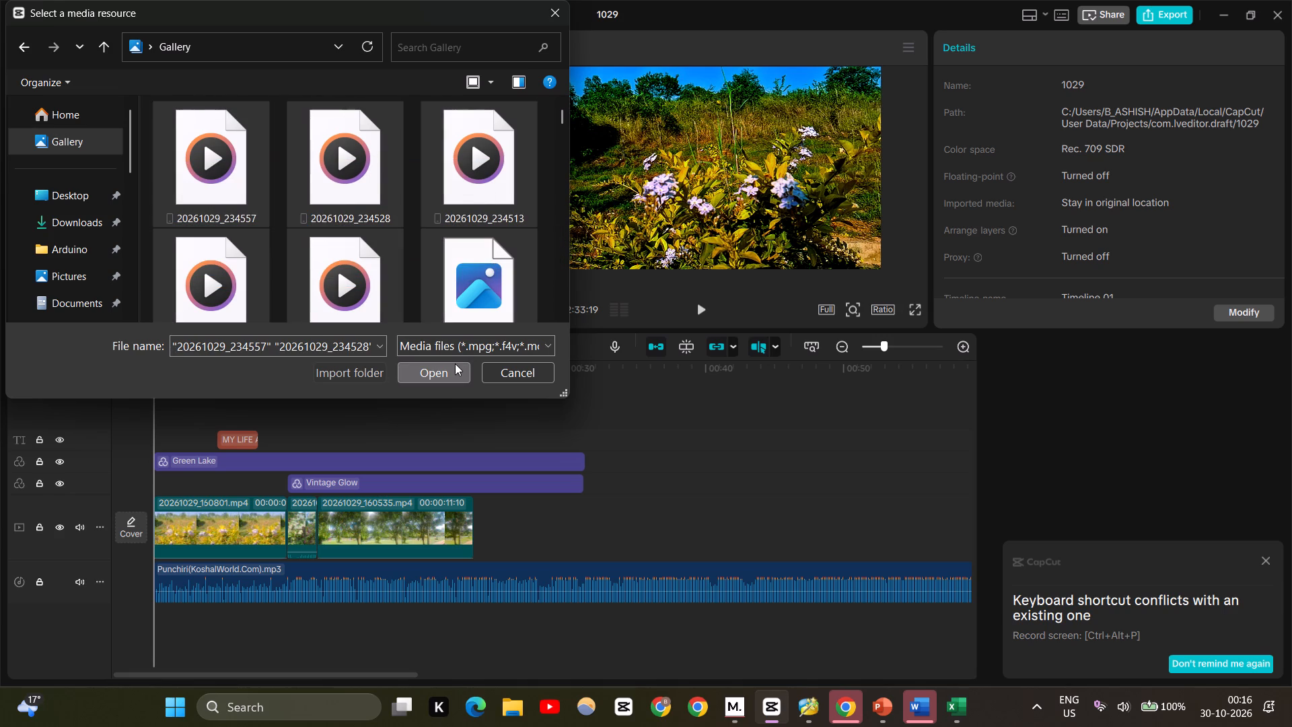
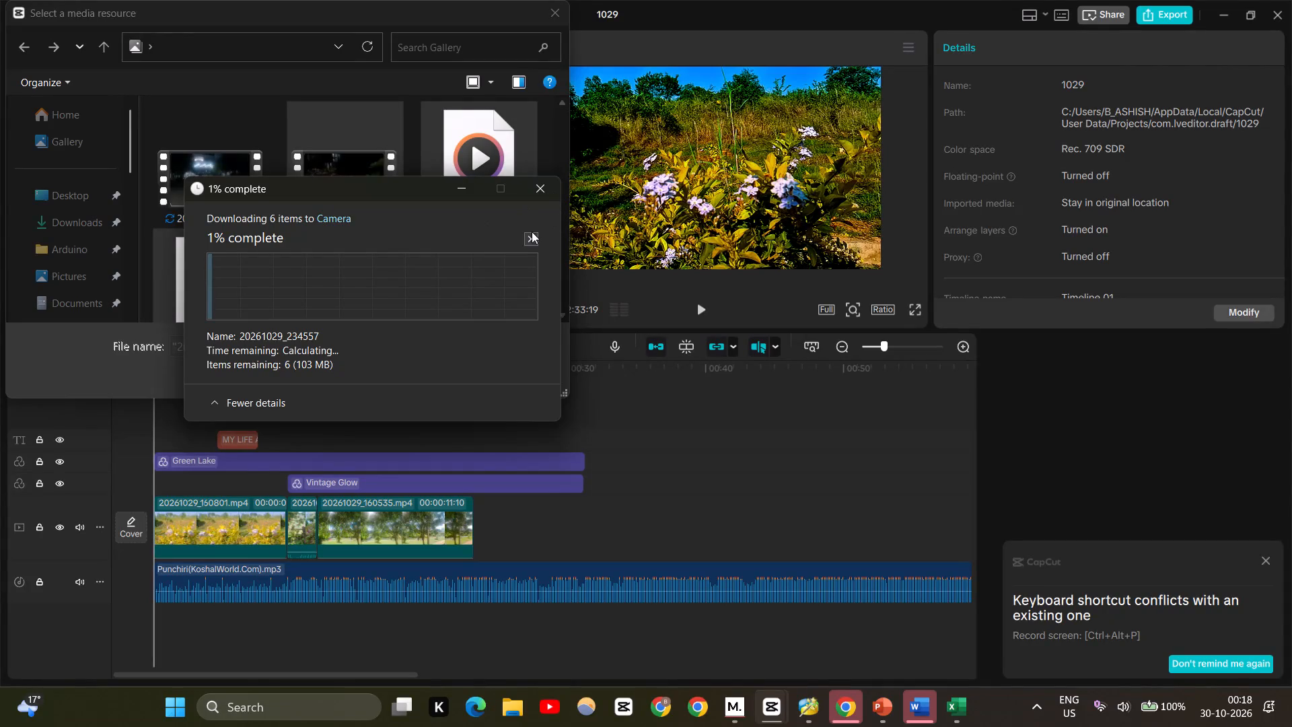
Cancel the six-item download and import only the video 20261029_234528 from the Gallery instead.
click(536, 188)
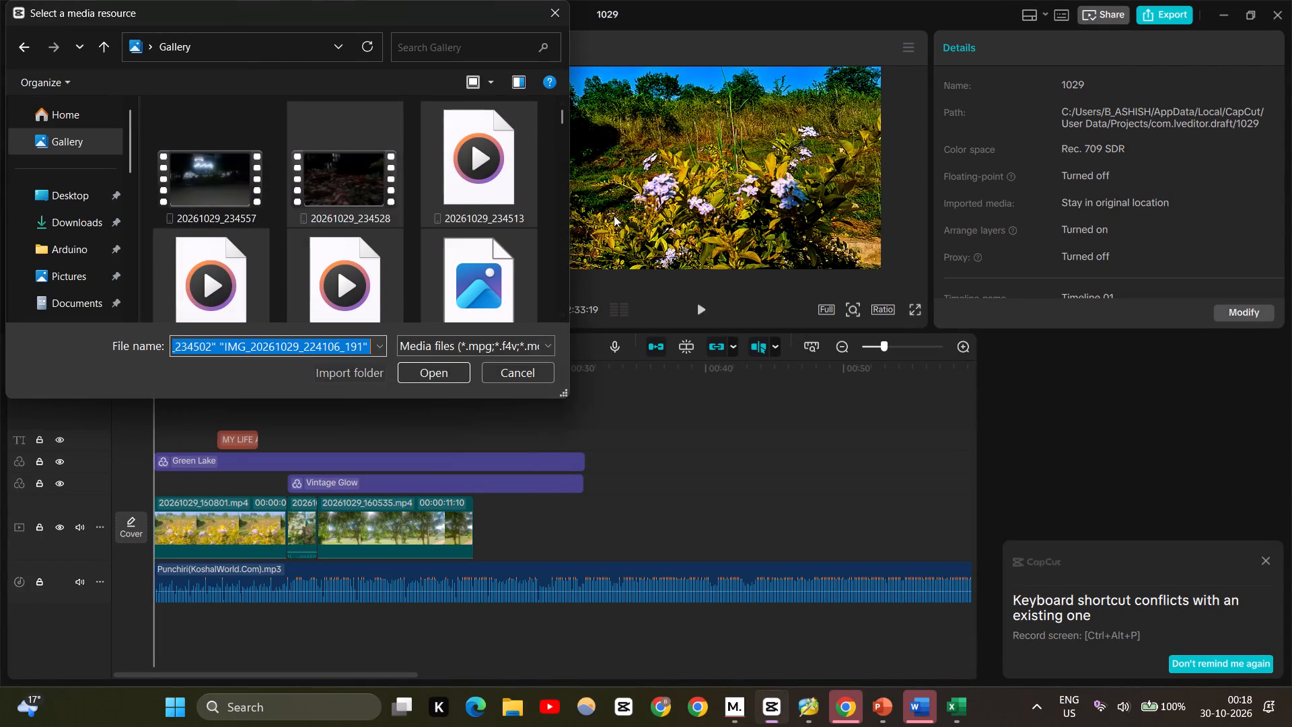
click(340, 209)
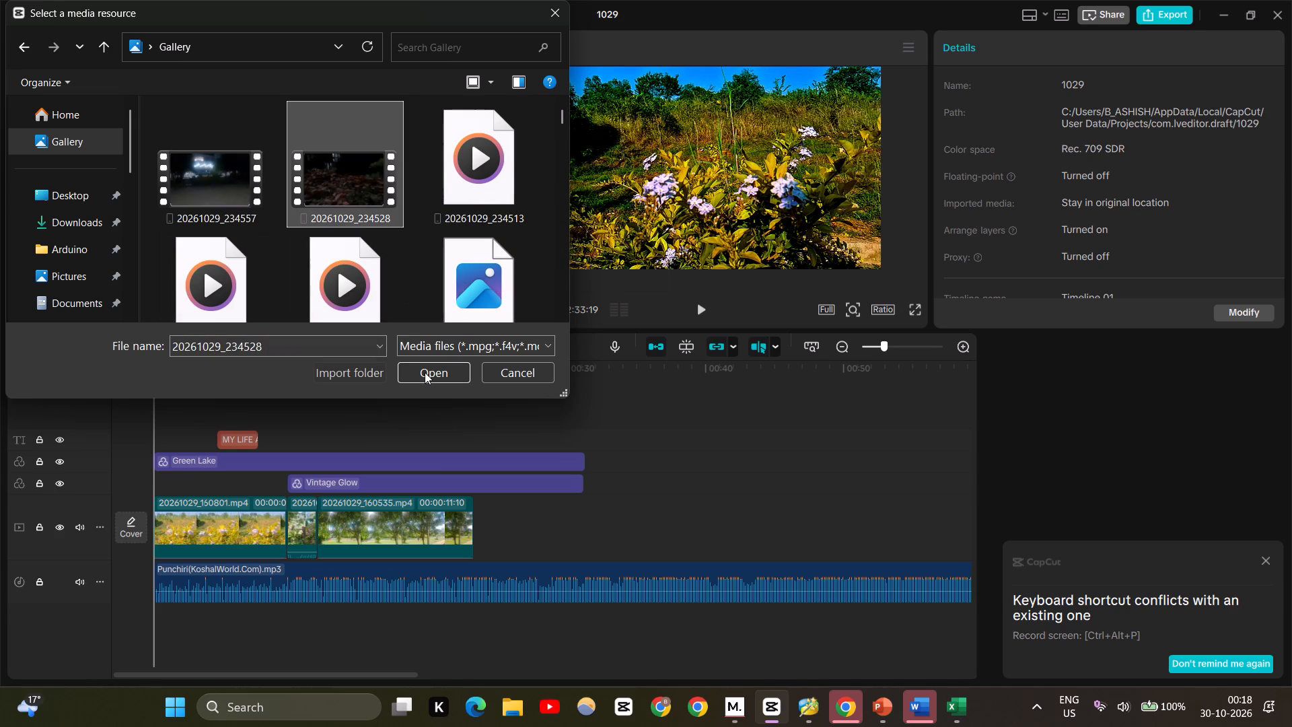
click(426, 378)
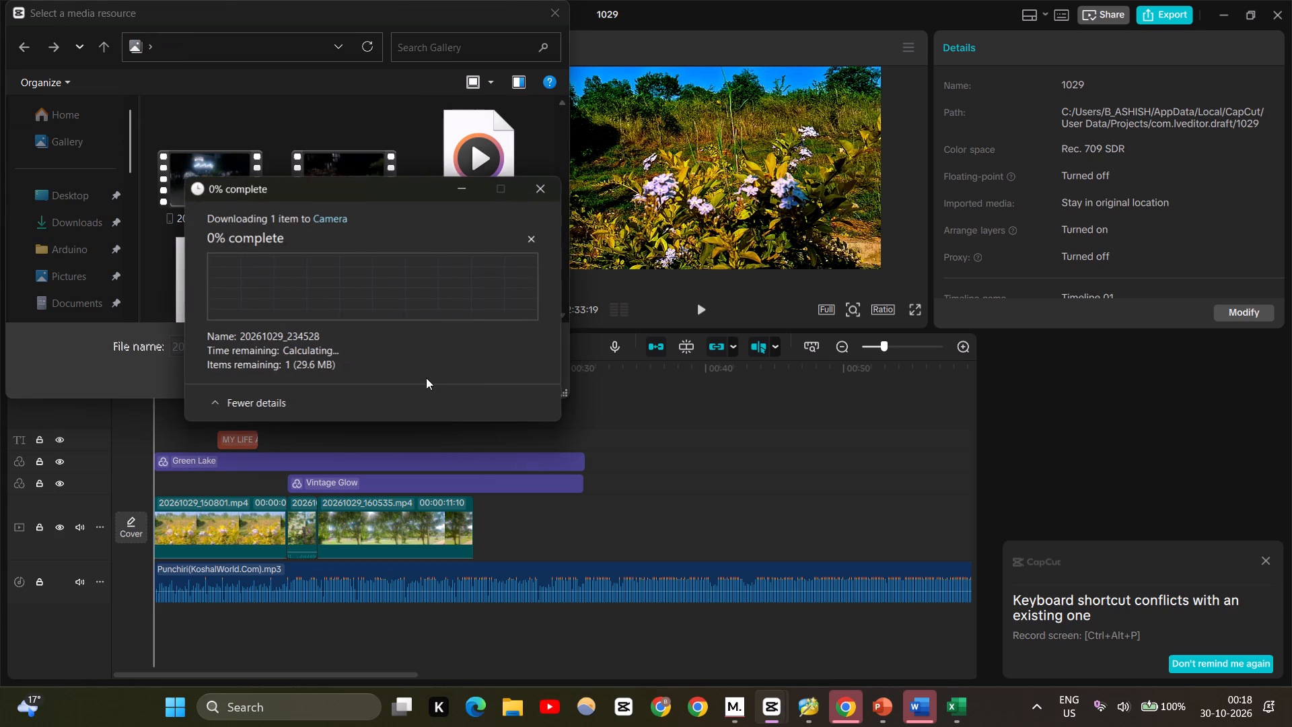
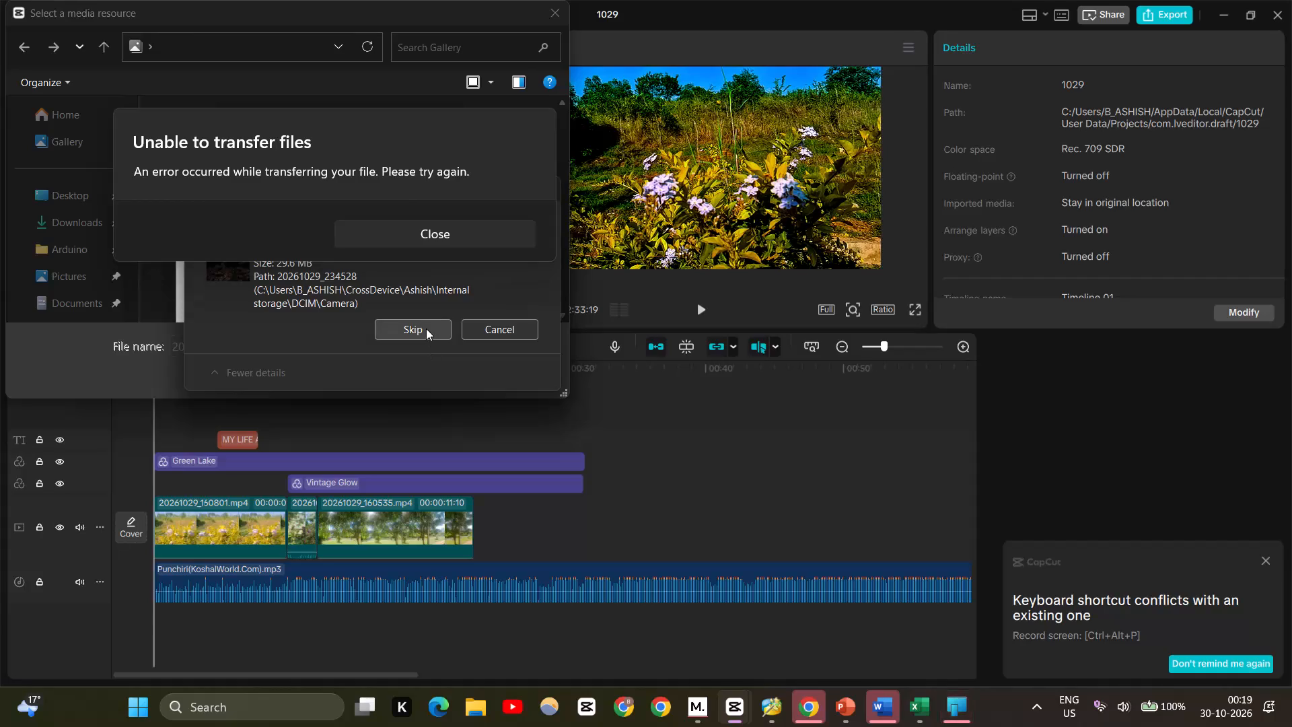
Skip the 20261029_234528 file in the Gallery transfer and dismiss the transfer error.
click(426, 328)
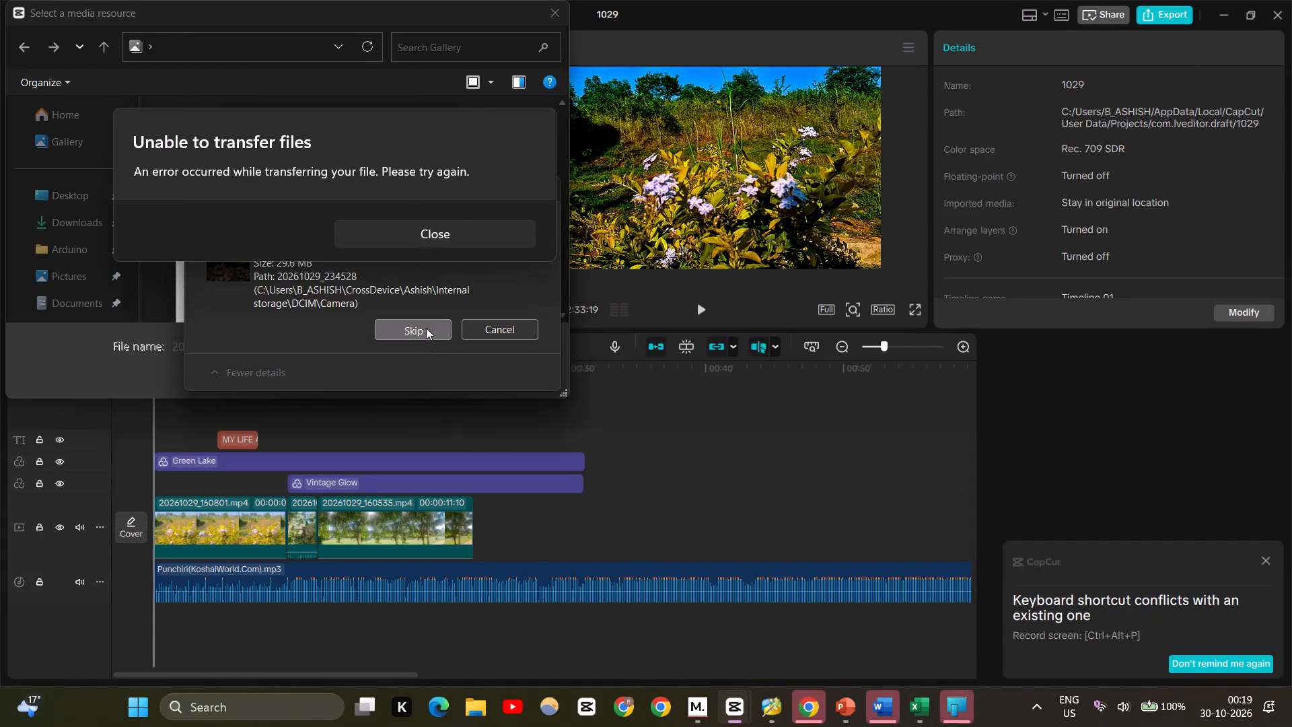
click(402, 230)
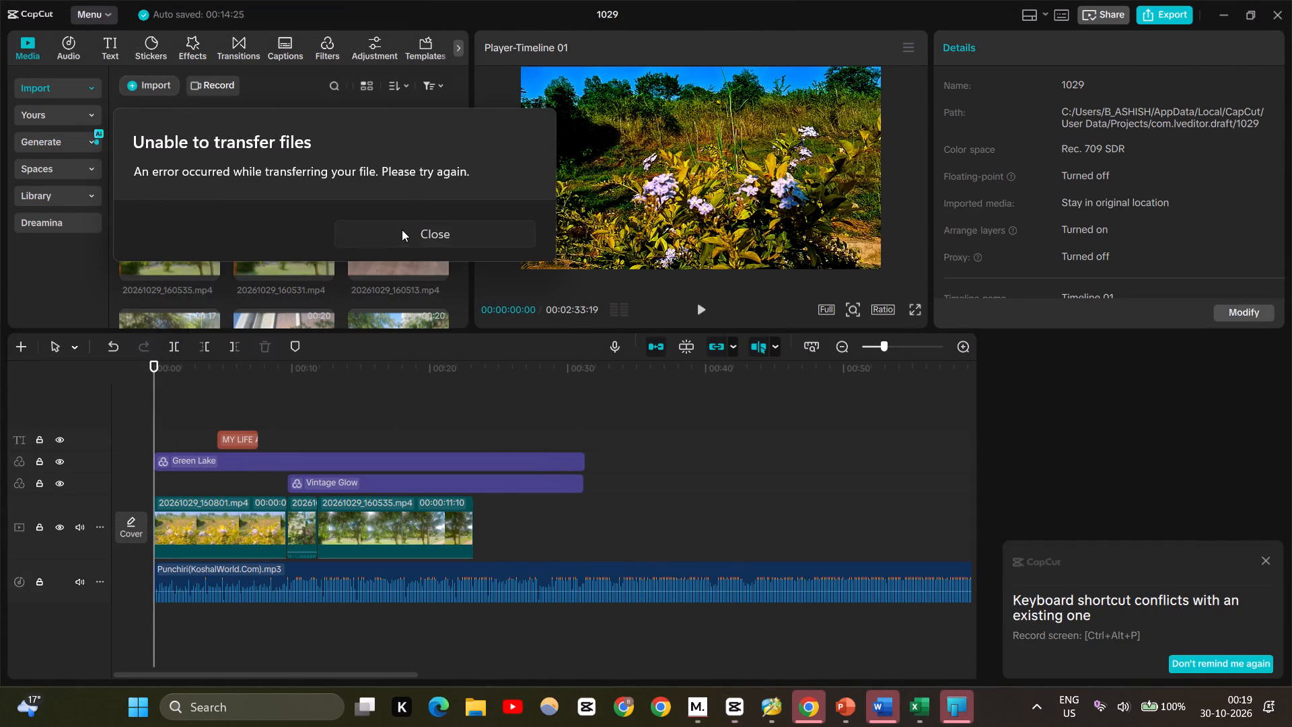
Retry importing the video 20261029_234528 from the device's Gallery into the project media.
scroll(320, 203, down, 7)
scroll(320, 203, up, 4)
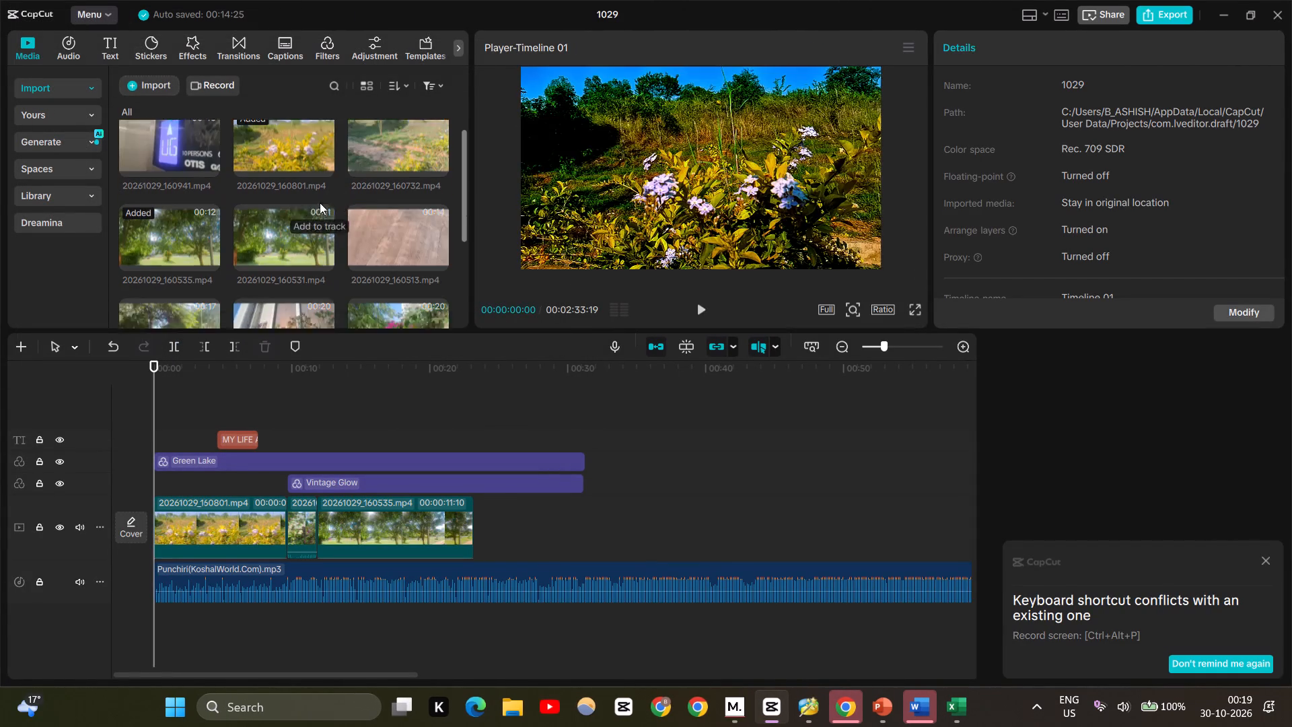
scroll(320, 203, up, 3)
scroll(408, 172, down, 7)
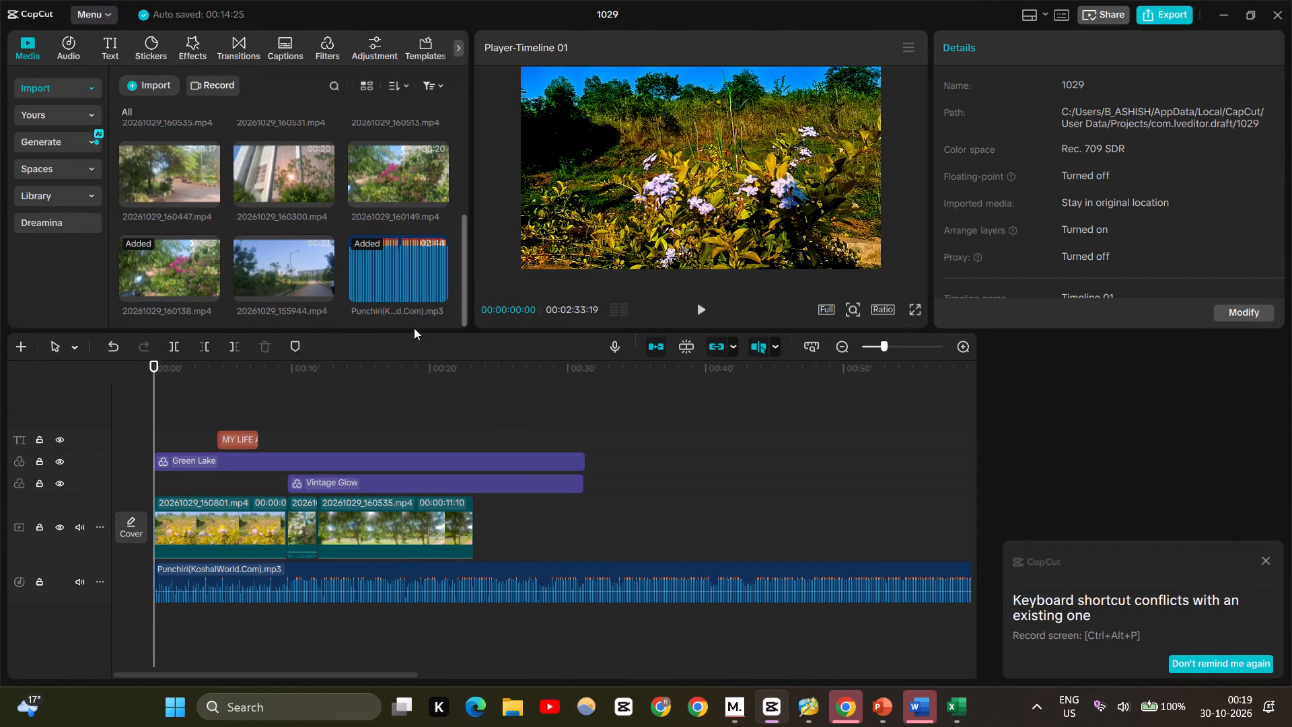
scroll(254, 207, up, 7)
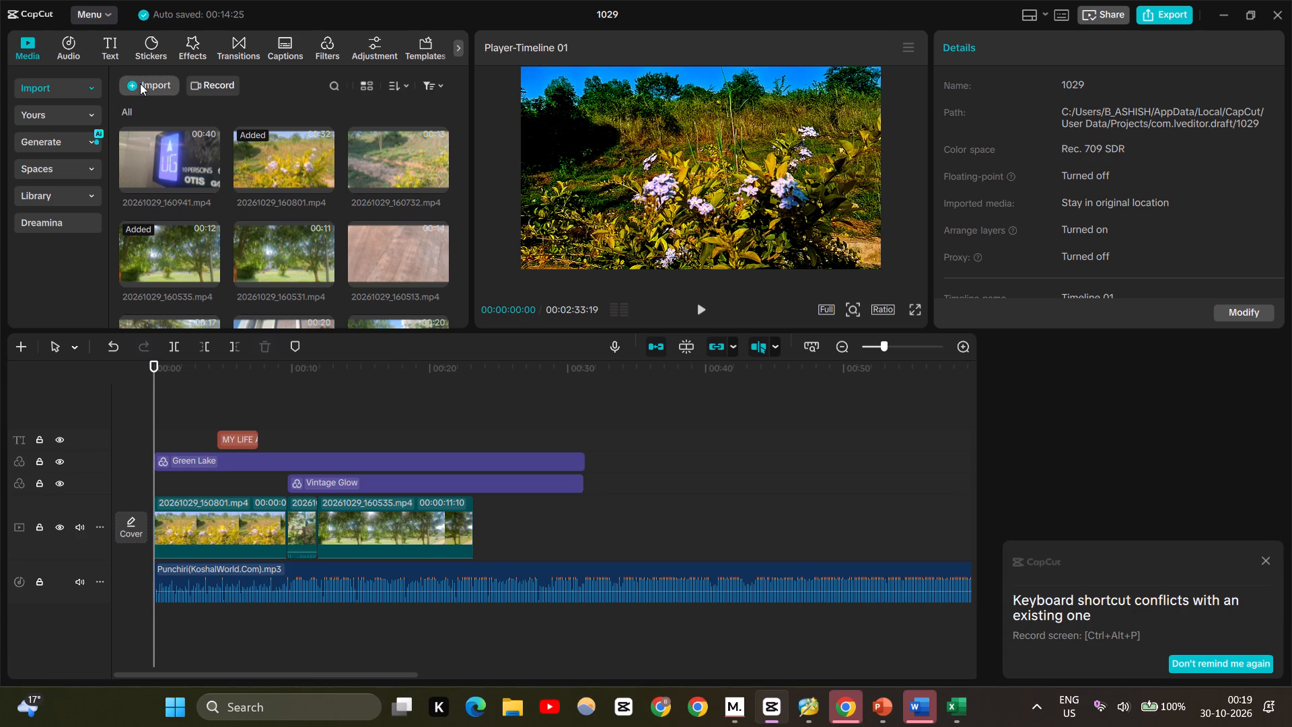
click(140, 83)
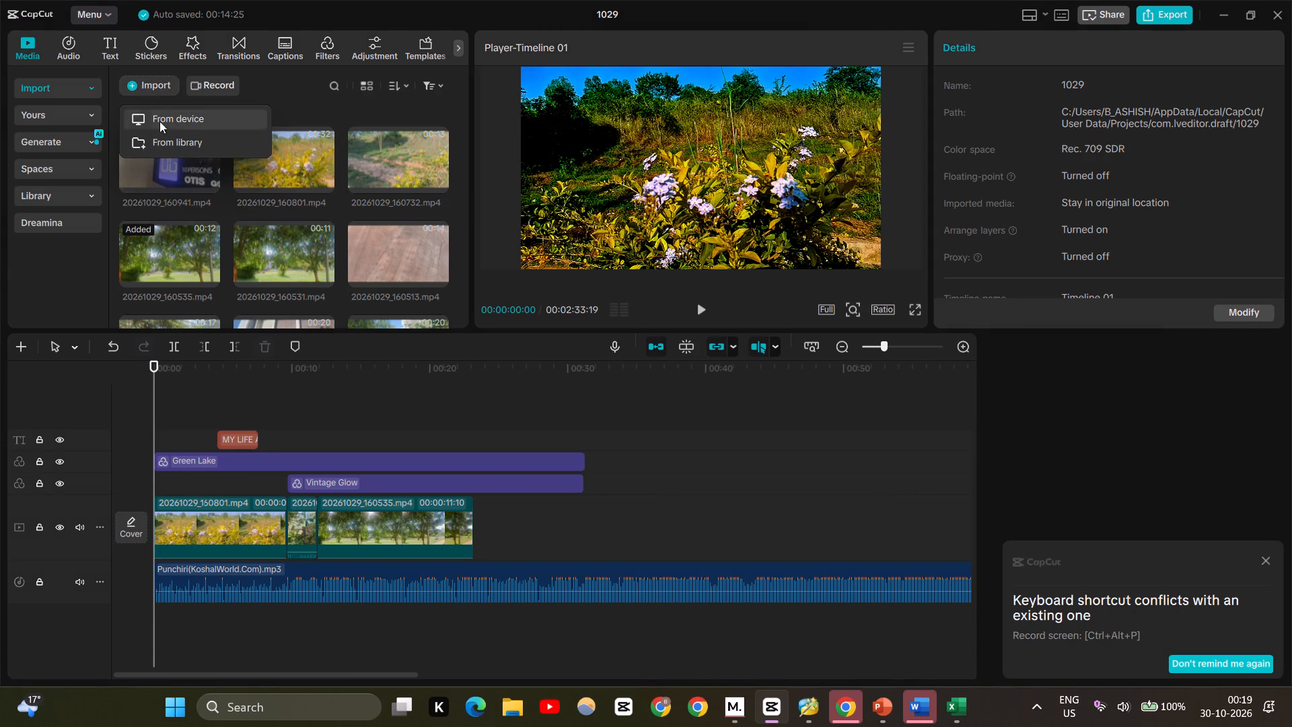
click(166, 108)
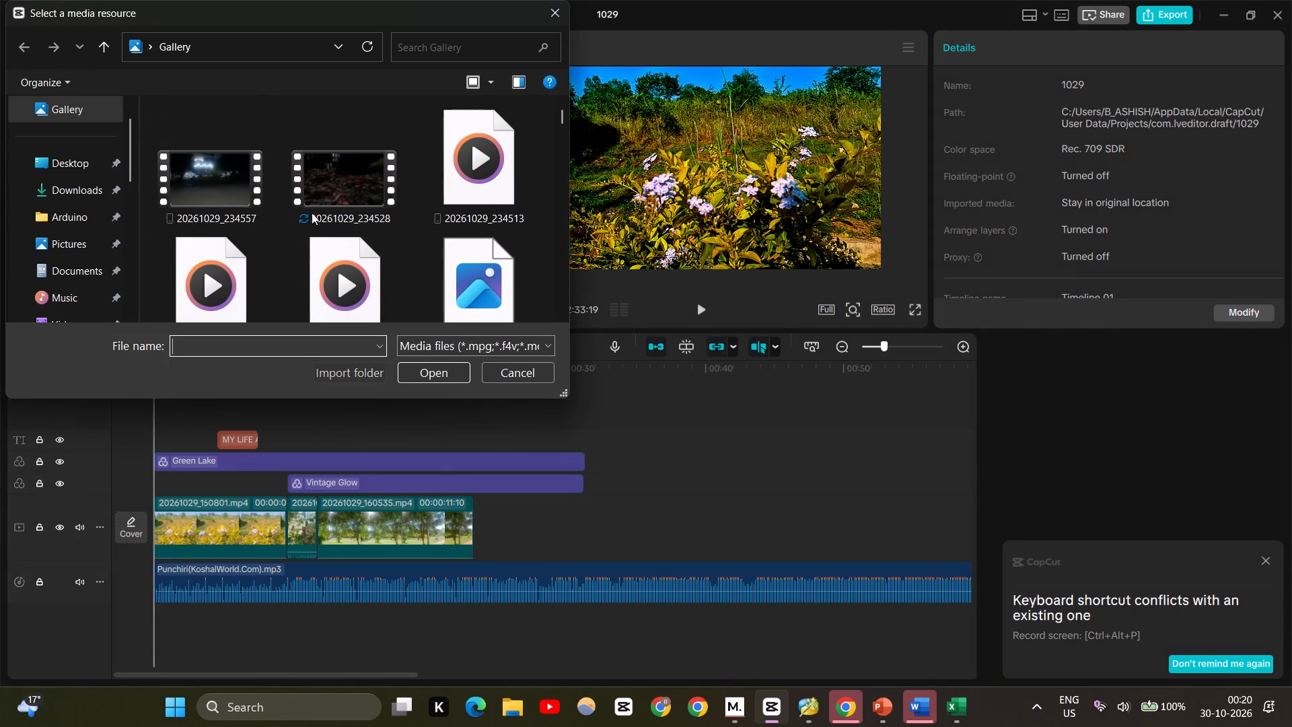
scroll(311, 218, up, 2)
click(343, 194)
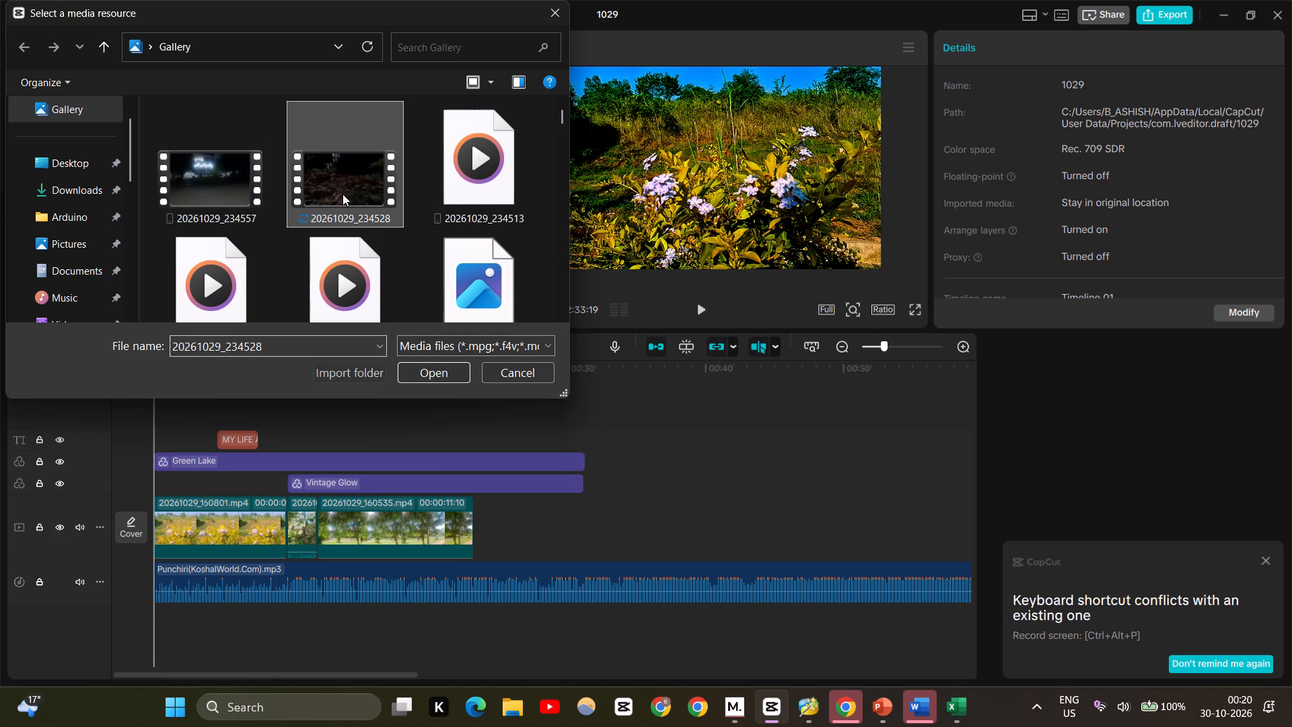
click(422, 375)
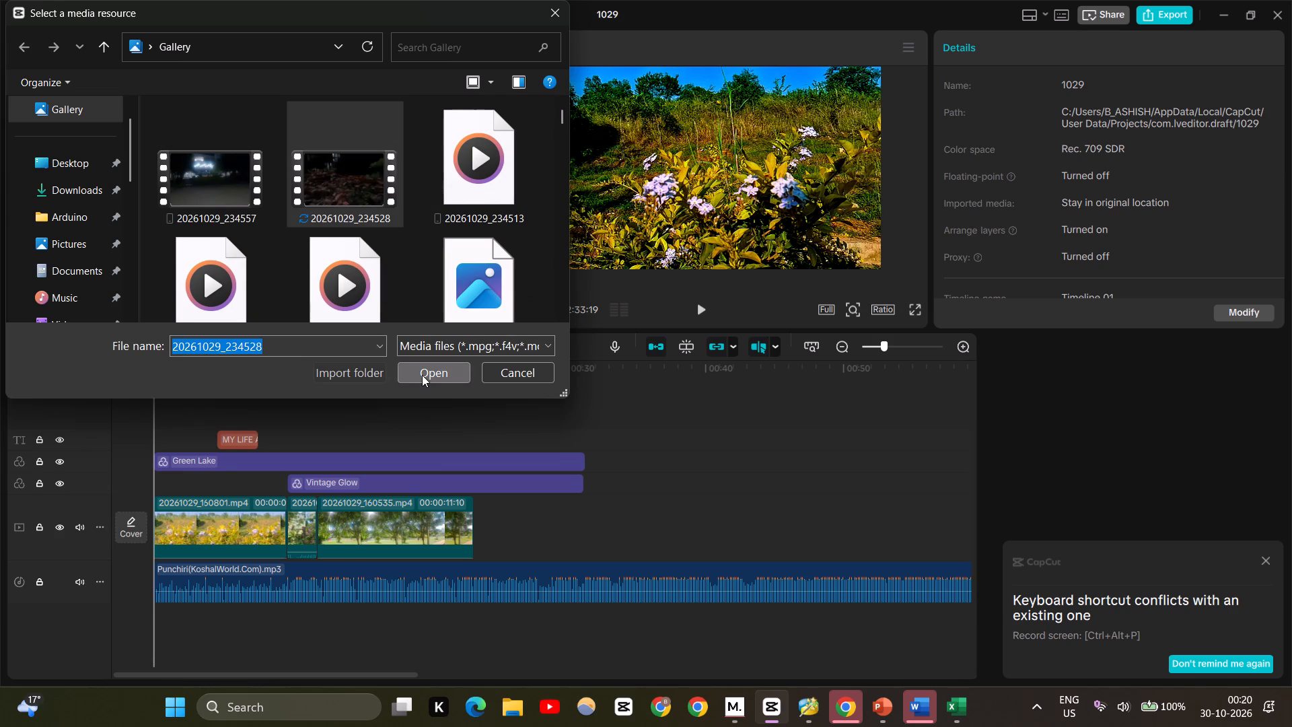
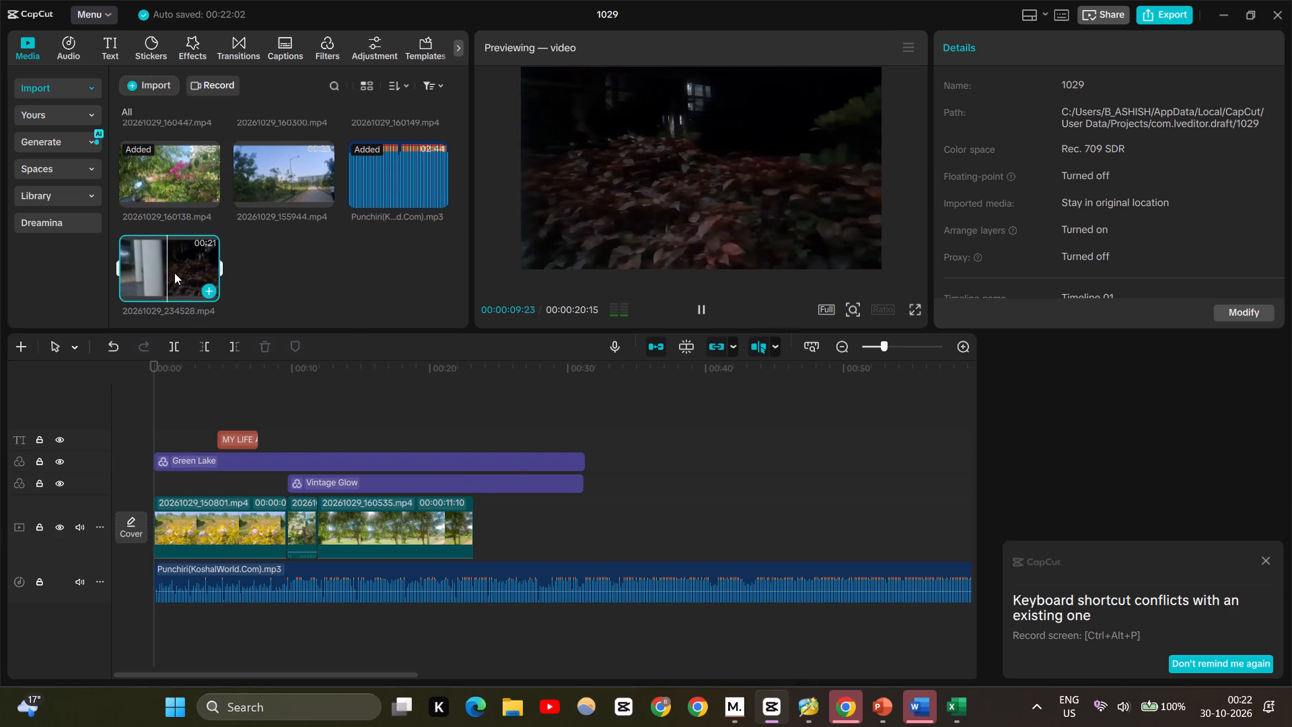
Pause the preview of the imported 20261029_234528 clip.
click(706, 312)
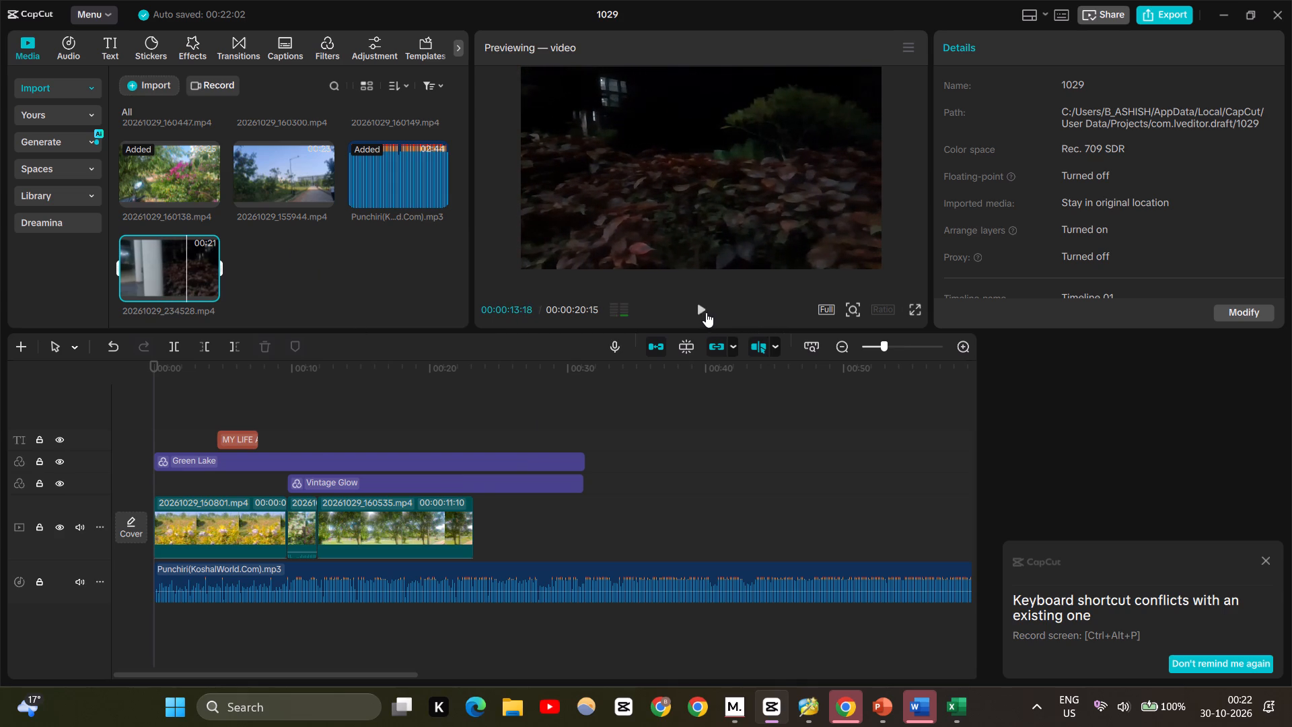
Import the videos 20261029_234513 and 20261029_210306 together from the device's Gallery into the project media.
click(168, 90)
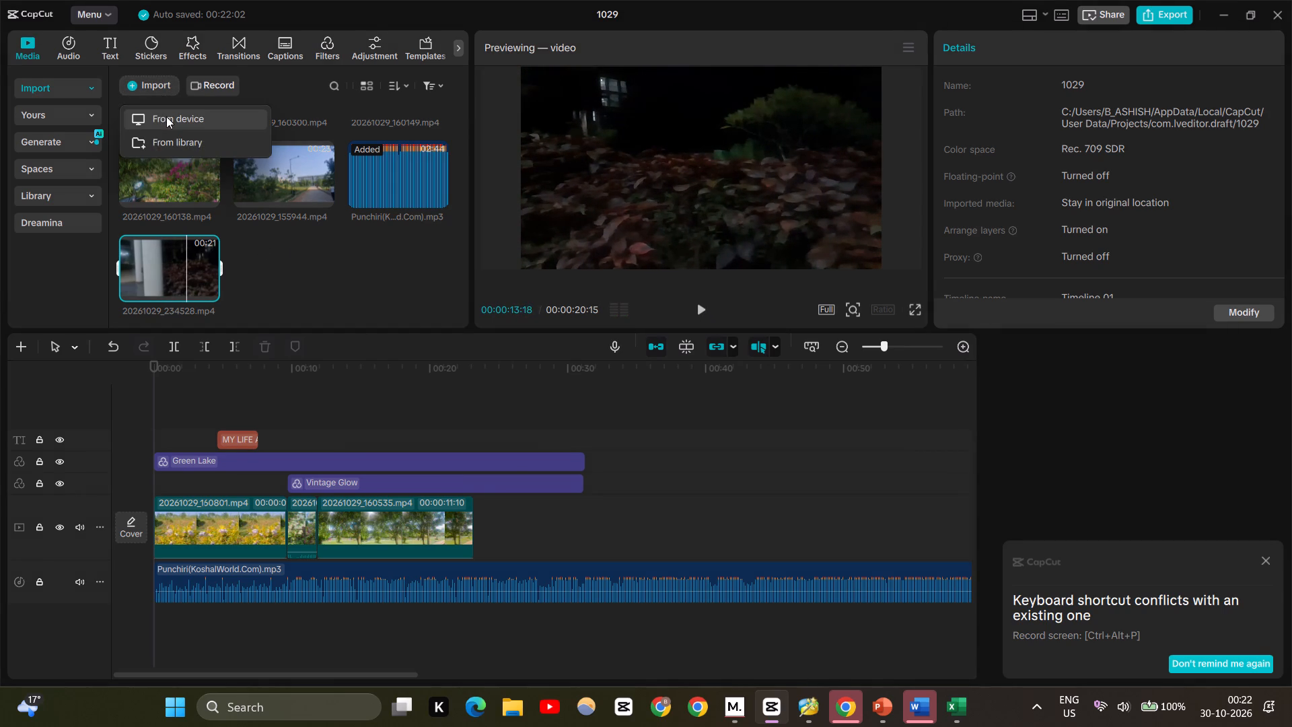
click(166, 116)
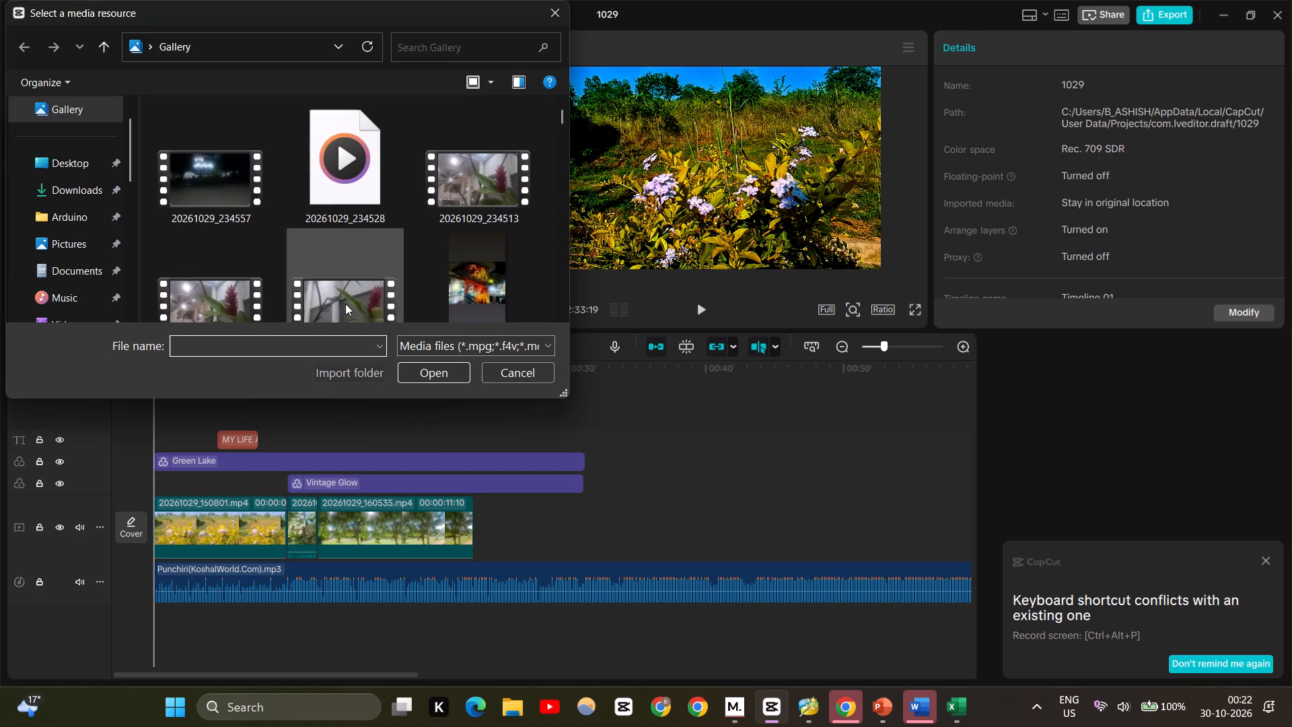
click(446, 202)
scroll(446, 202, down, 1)
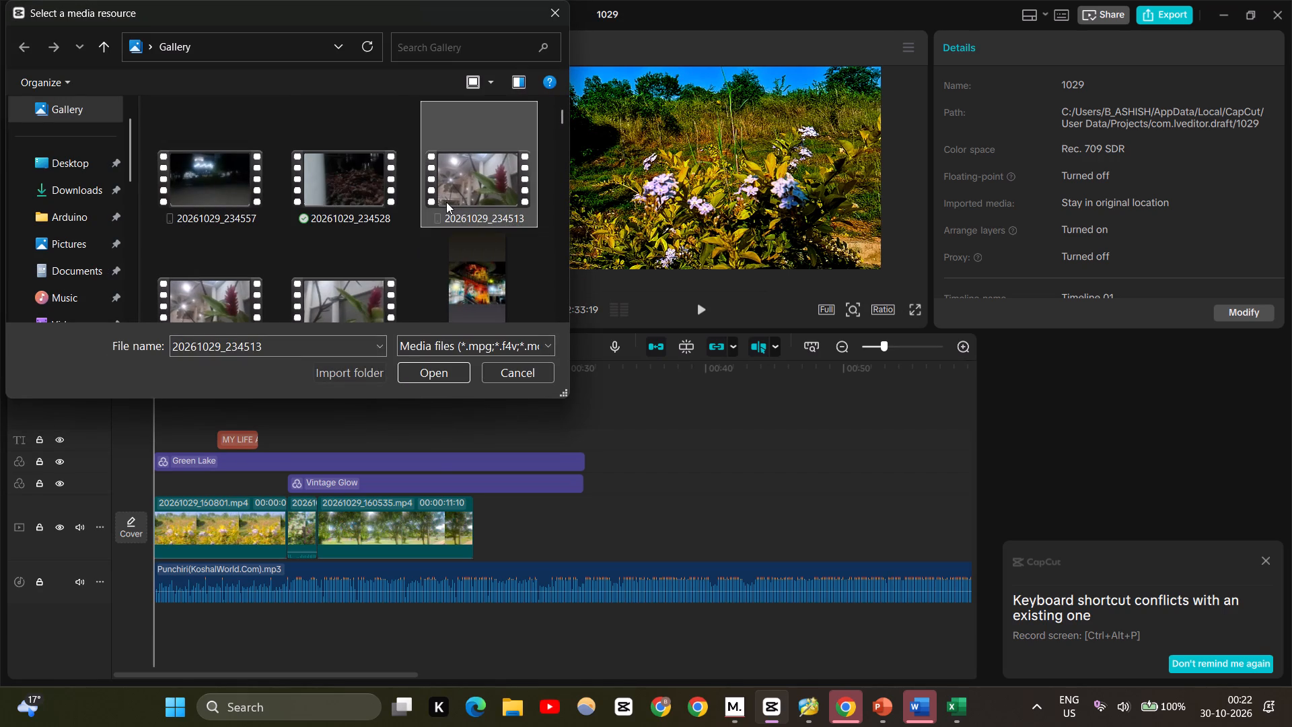
scroll(446, 202, down, 1)
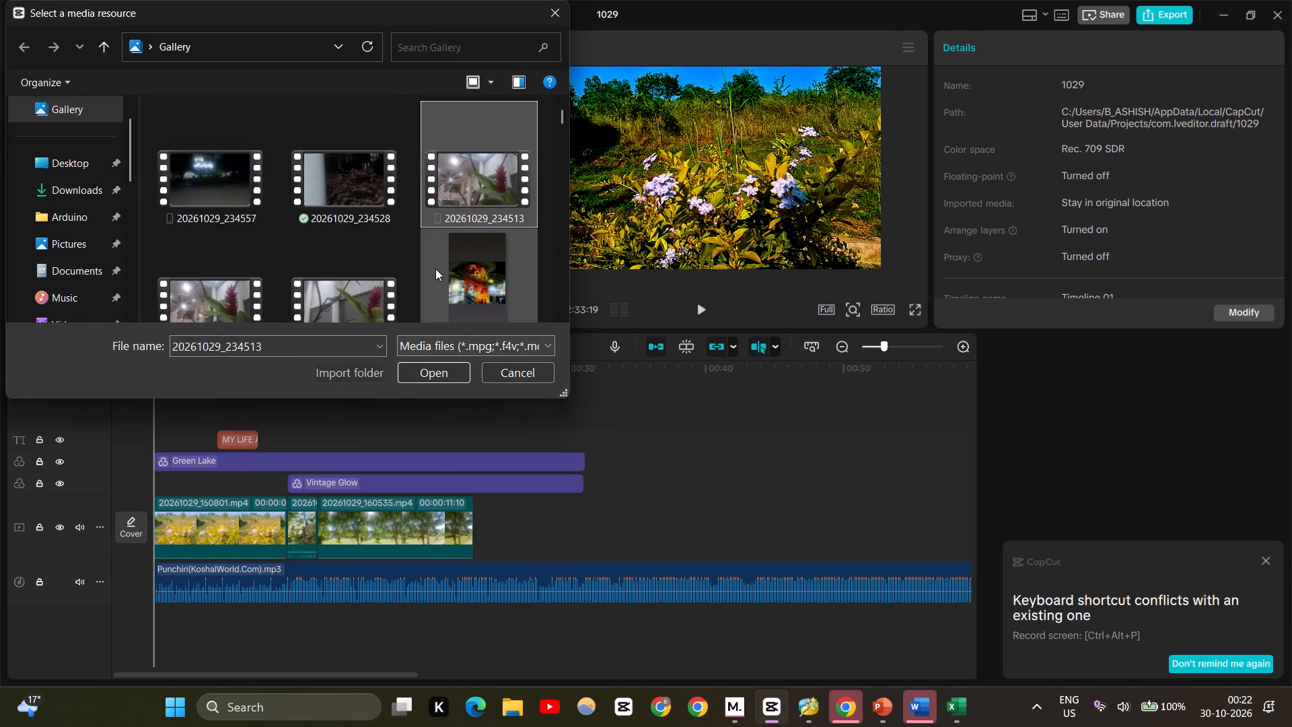
ctrl+scroll(435, 269, down, 1)
scroll(435, 269, down, 1)
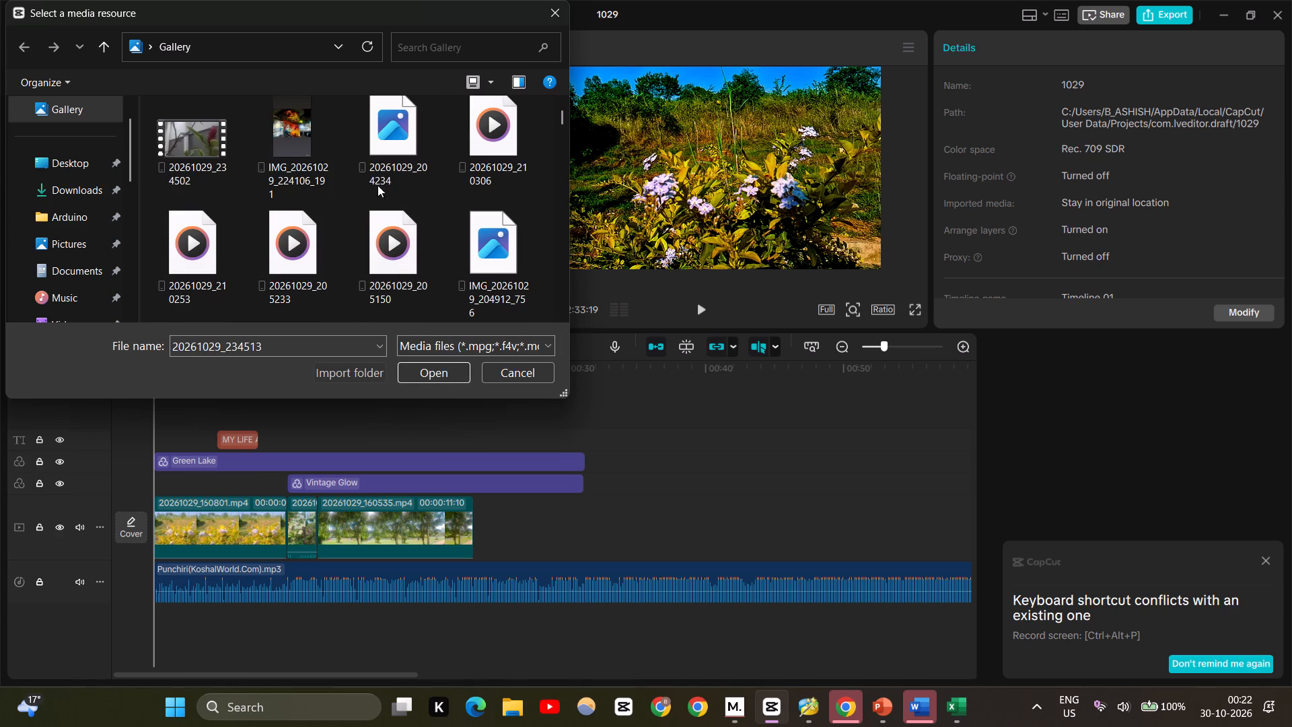
click(507, 158)
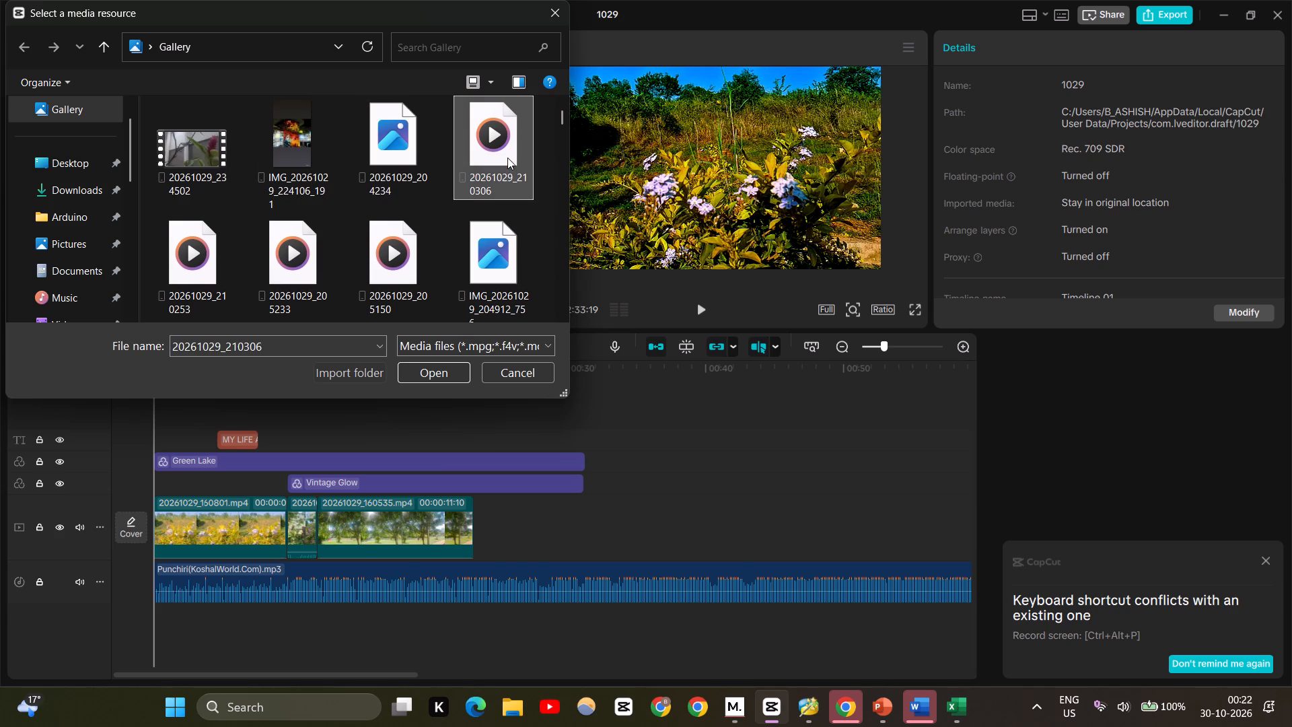
ctrl+click(484, 177)
click(407, 213)
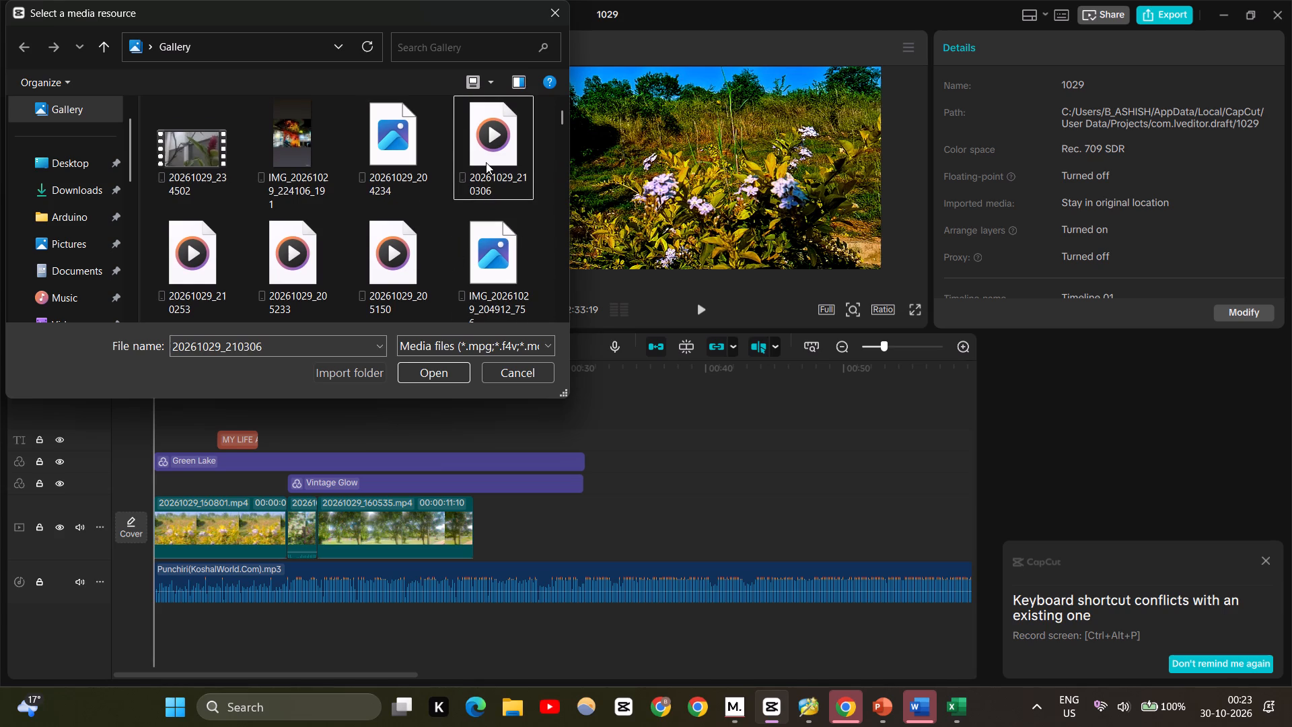
ctrl+click(486, 162)
ctrl+scroll(486, 162, up, 2)
scroll(486, 162, up, 3)
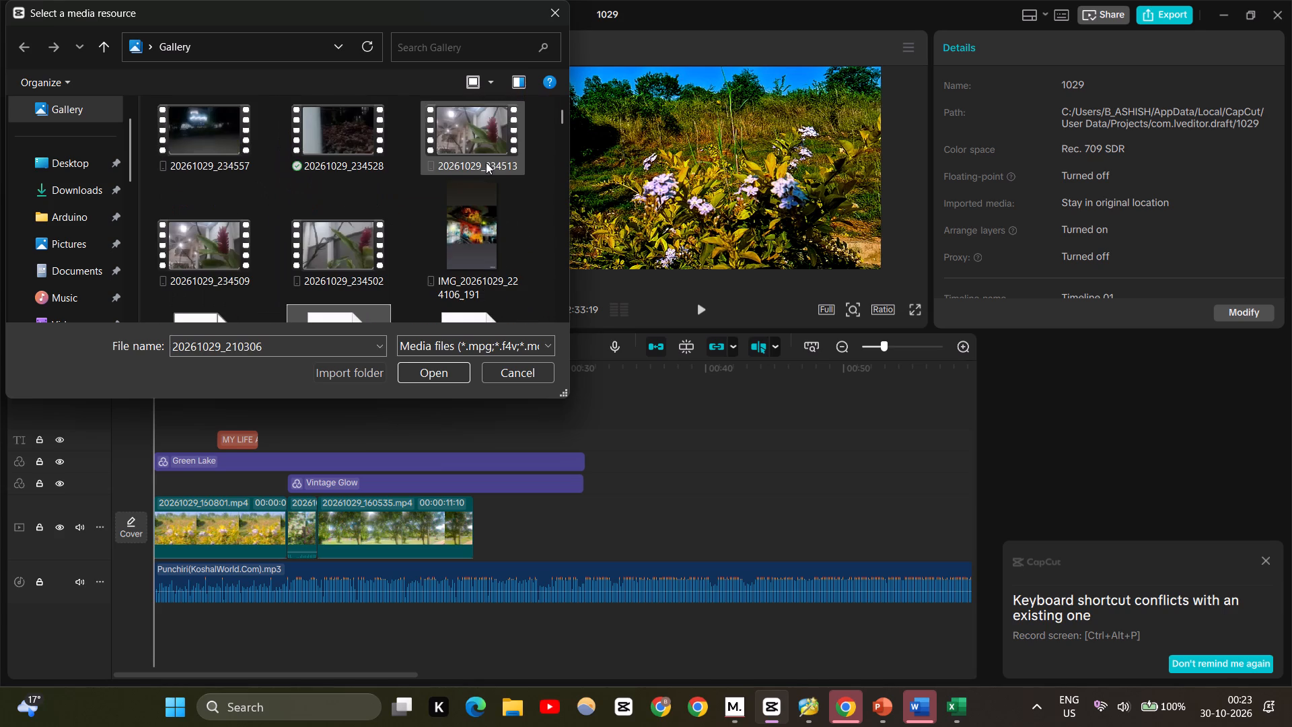
ctrl+click(483, 131)
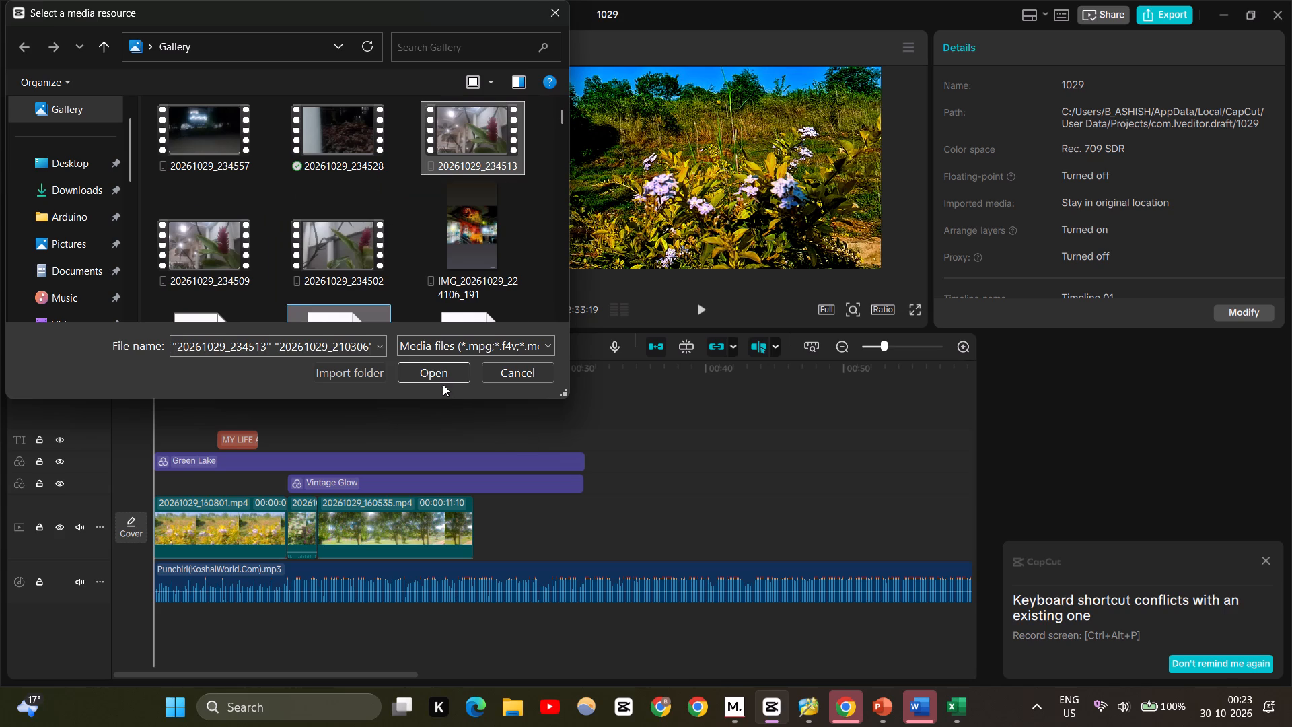
click(443, 376)
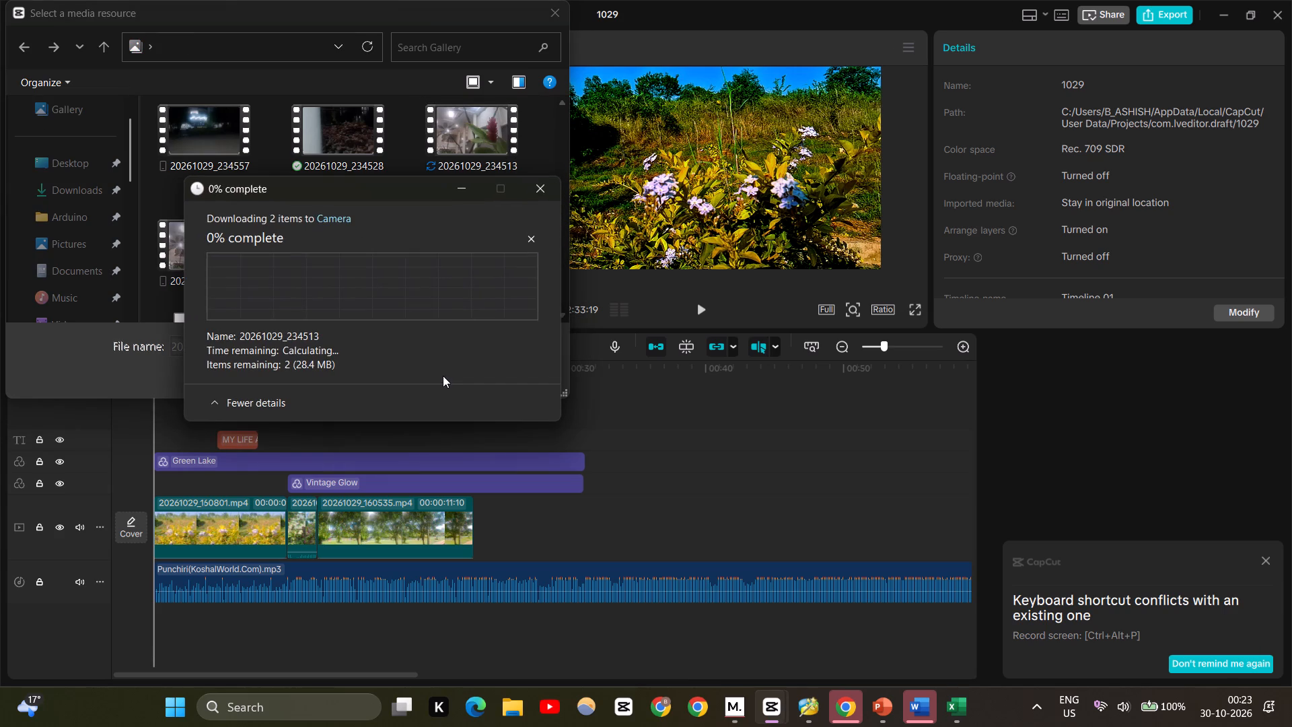
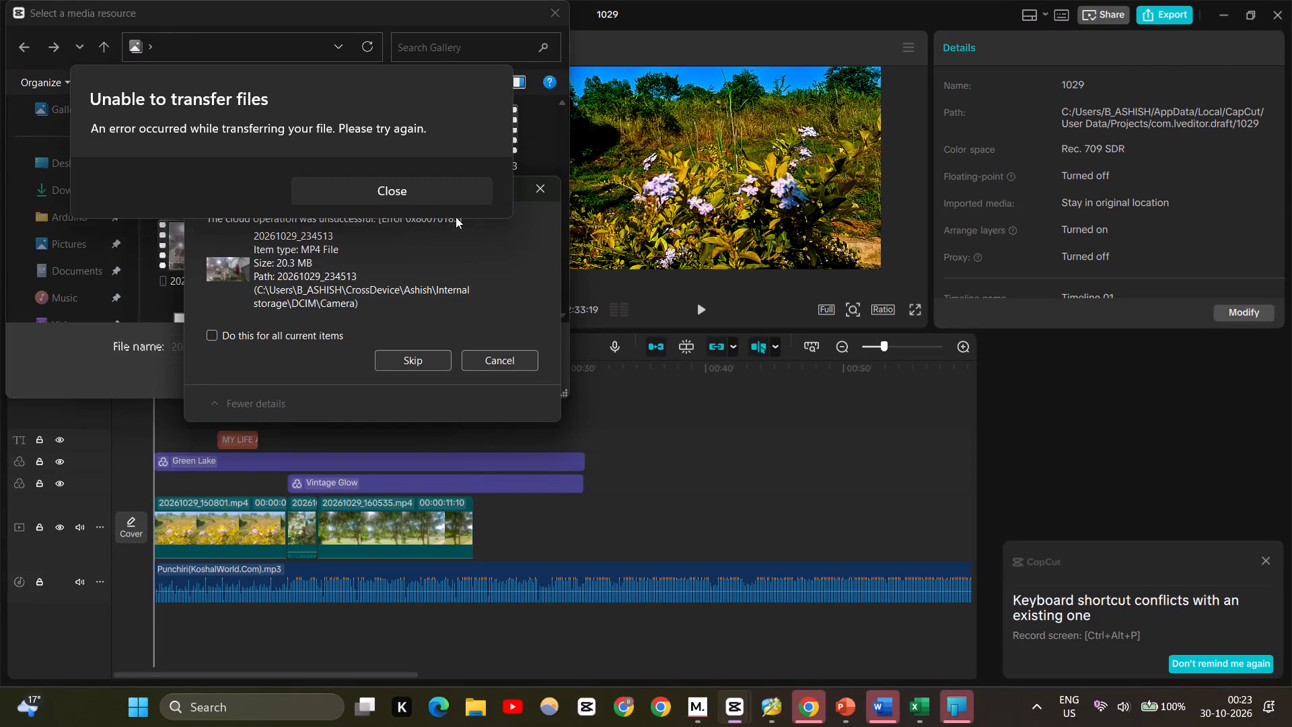
Dismiss the file transfer error and cancel the interrupted transfer of 20261029_234513.
click(442, 200)
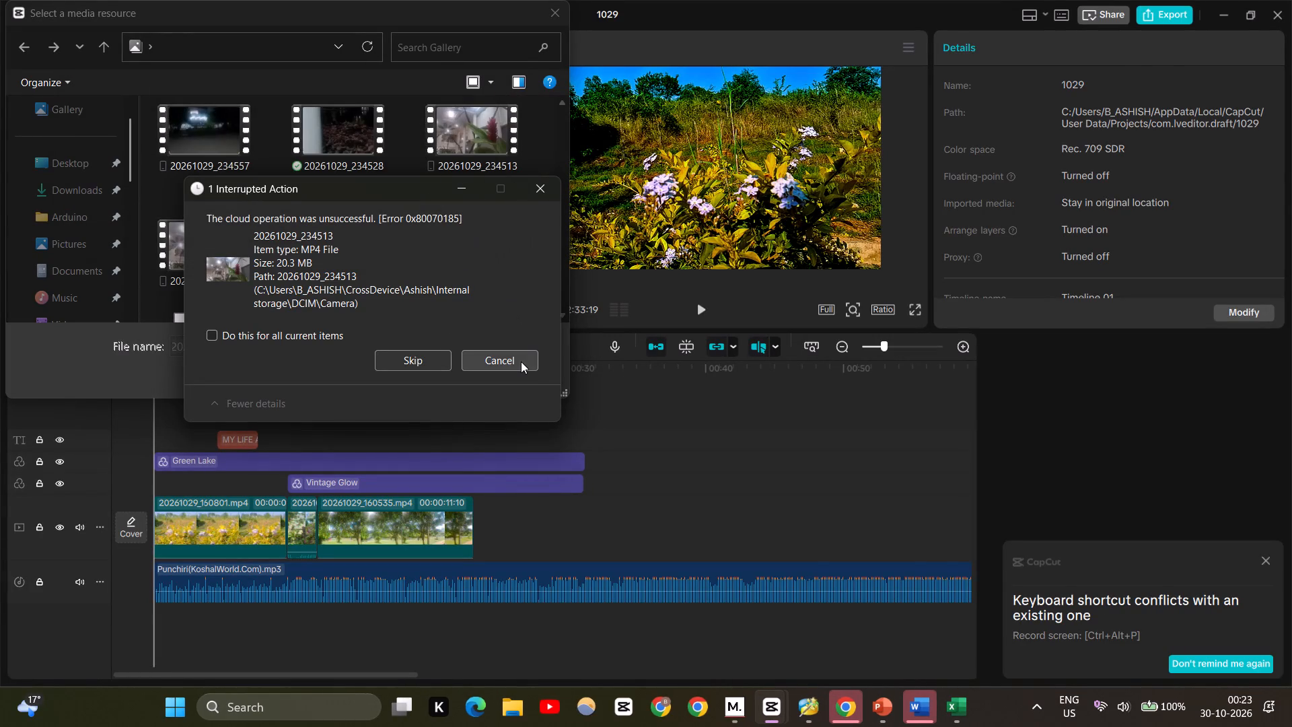
click(521, 361)
Import the video 20261029_234513 on its own from the Gallery into the project media.
click(436, 163)
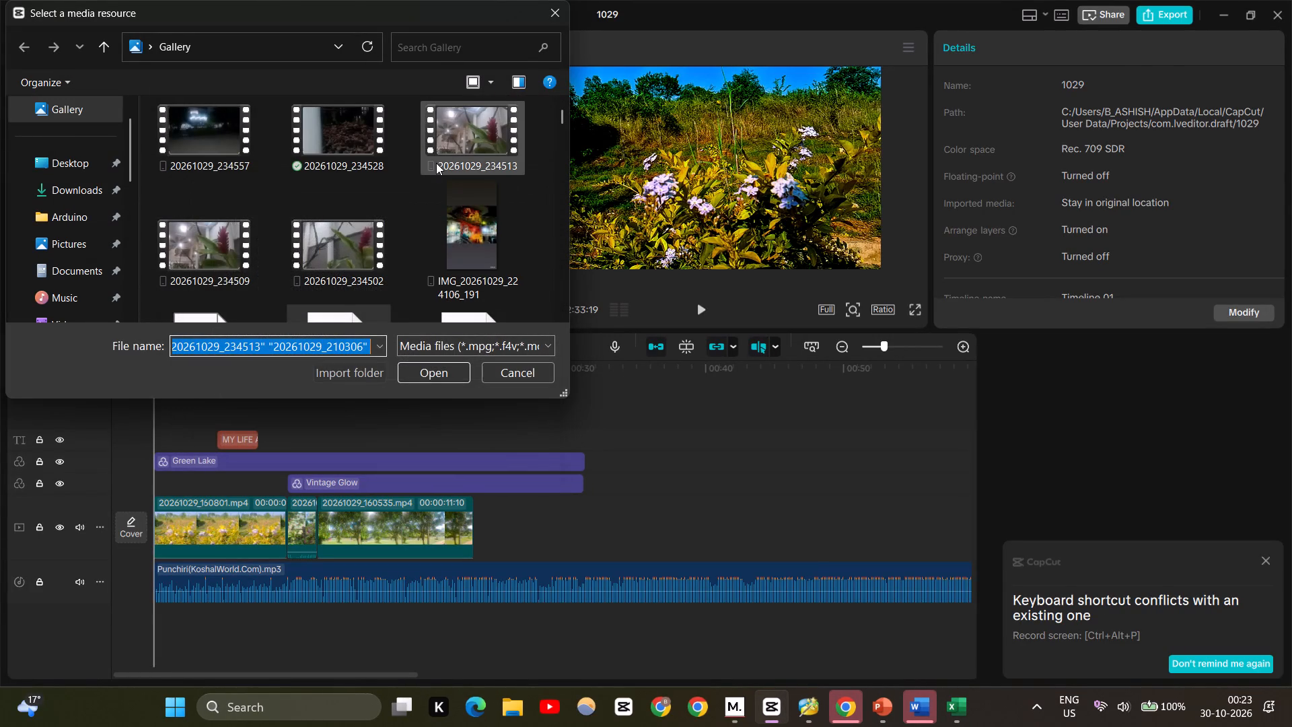
scroll(436, 253, down, 1)
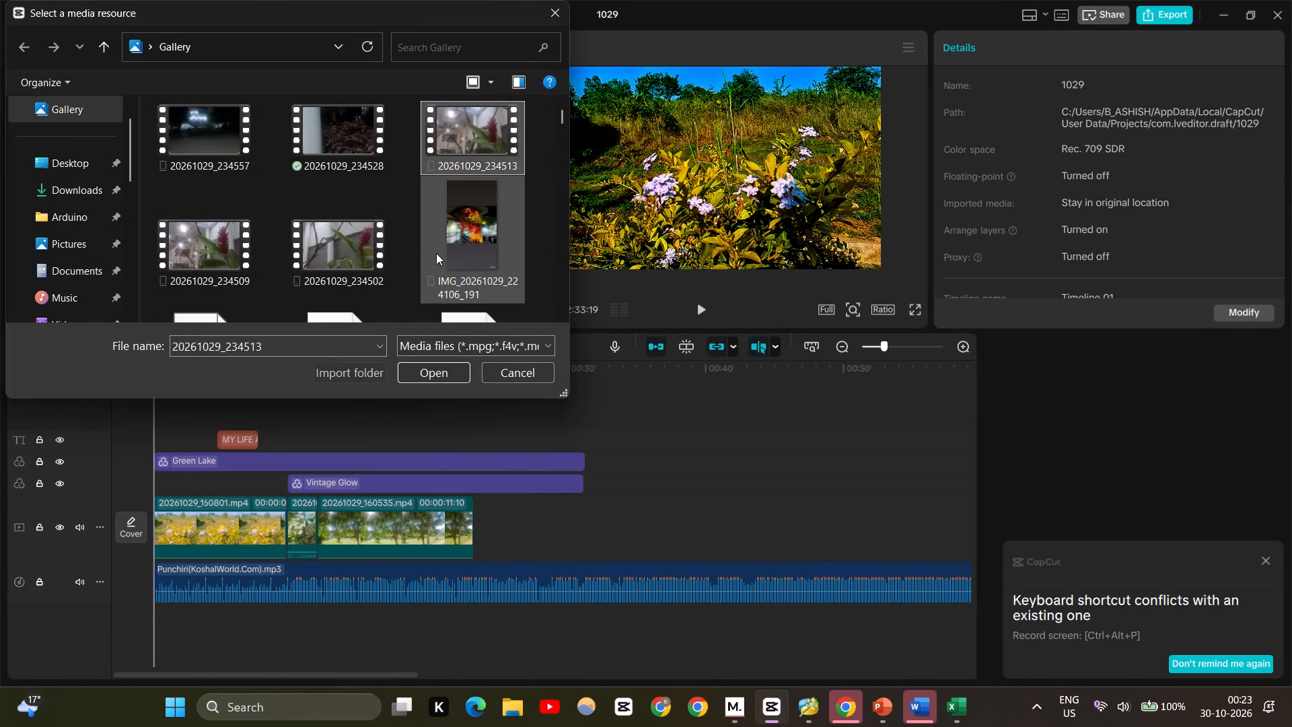
click(437, 376)
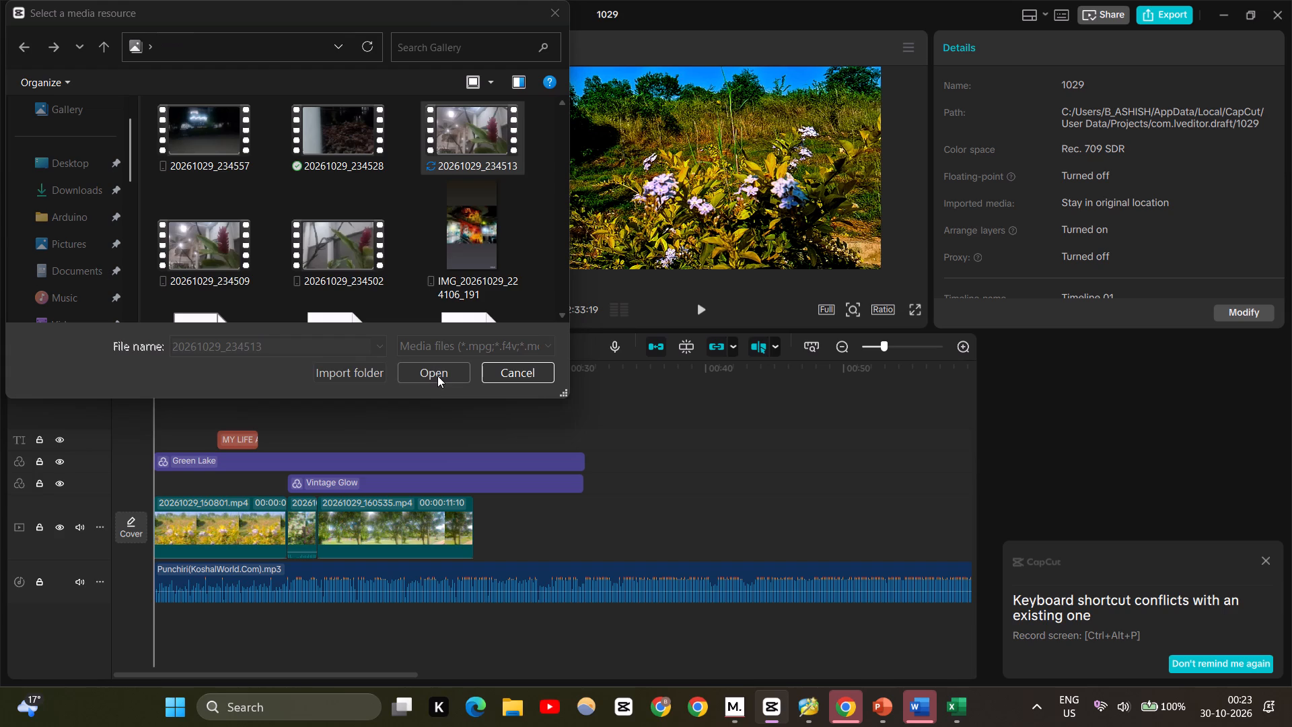
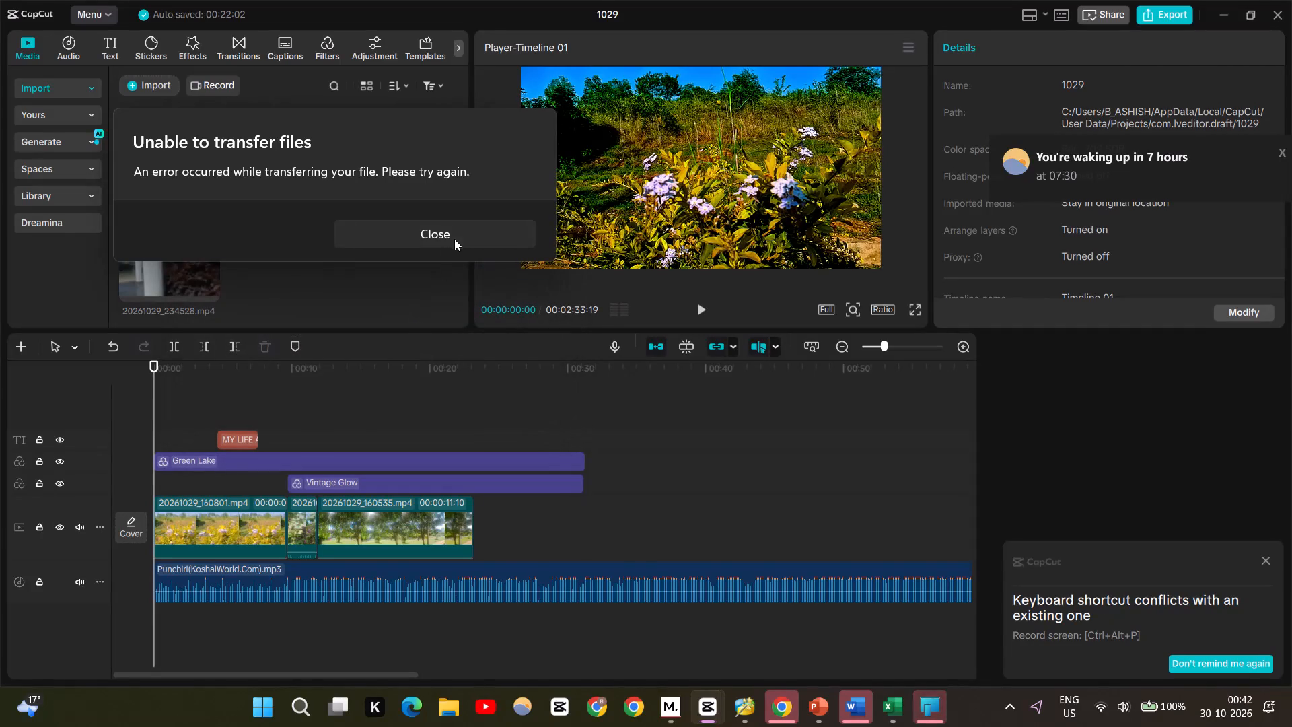
Dismiss the file transfer error message.
click(455, 237)
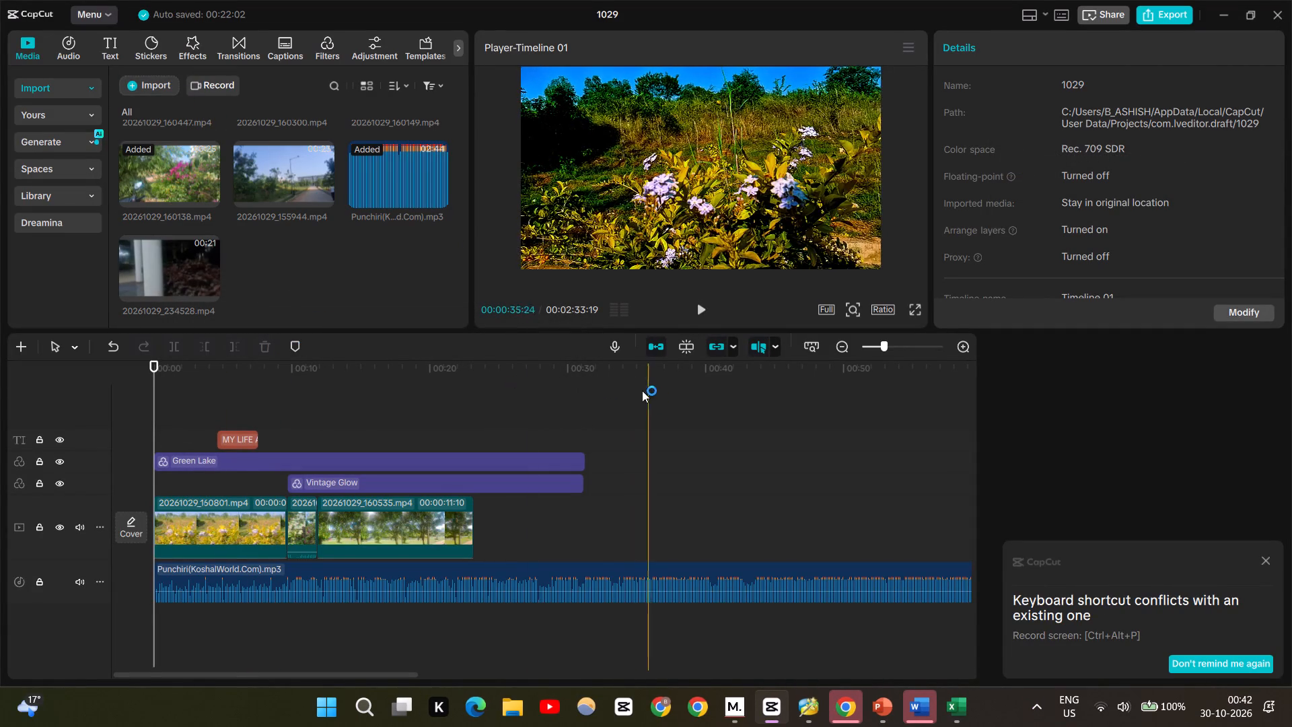
Play the timeline from the beginning in full screen to review the opening clips and the title.
click(701, 320)
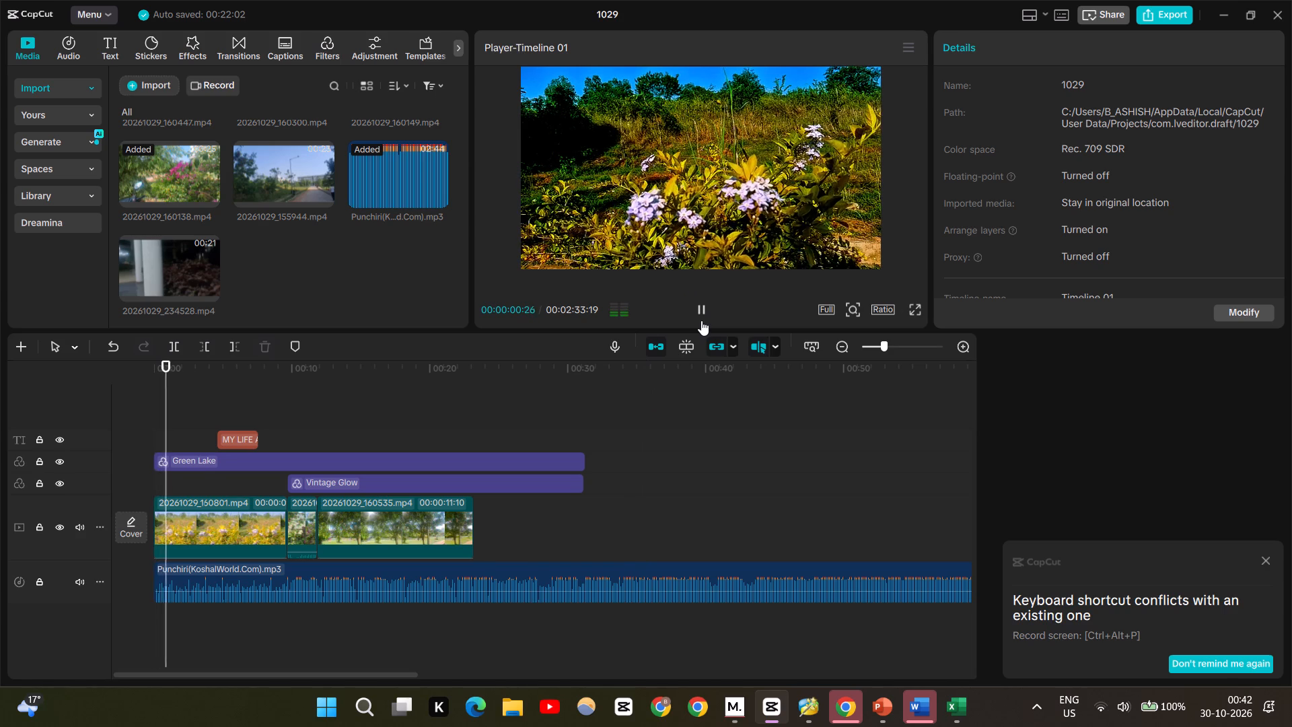
click(920, 315)
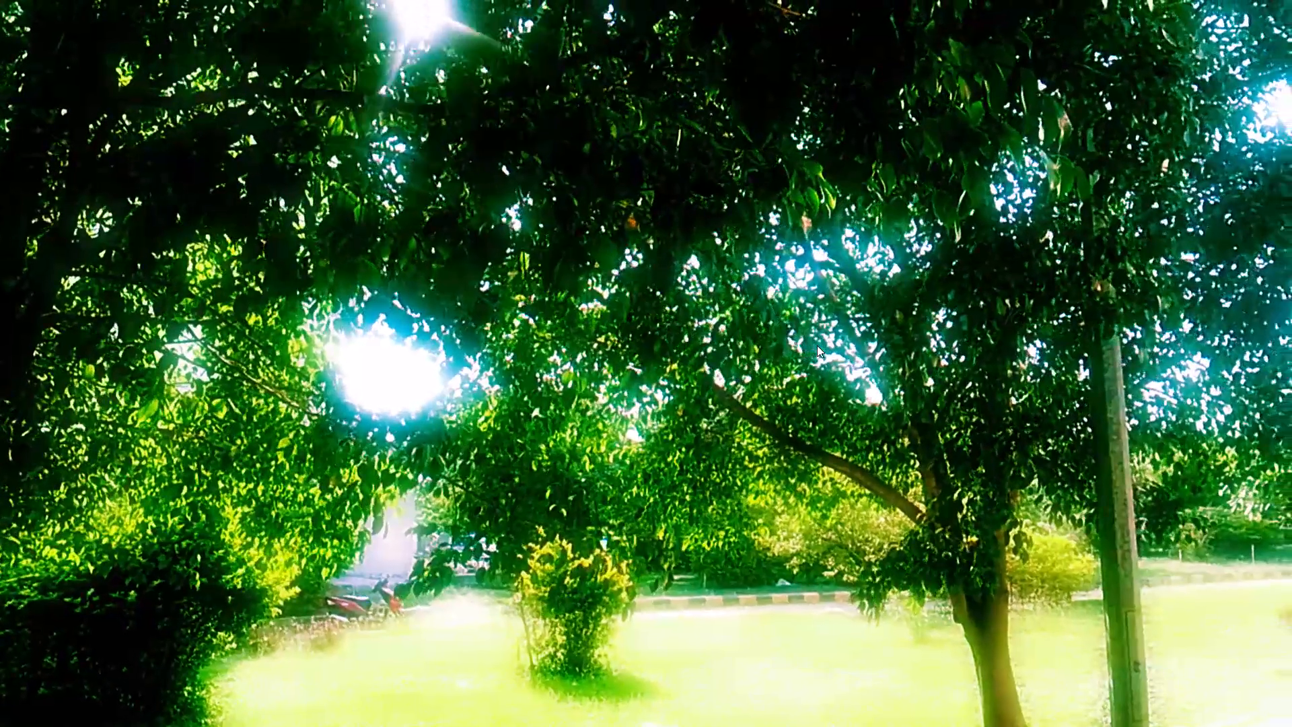
key(Escape)
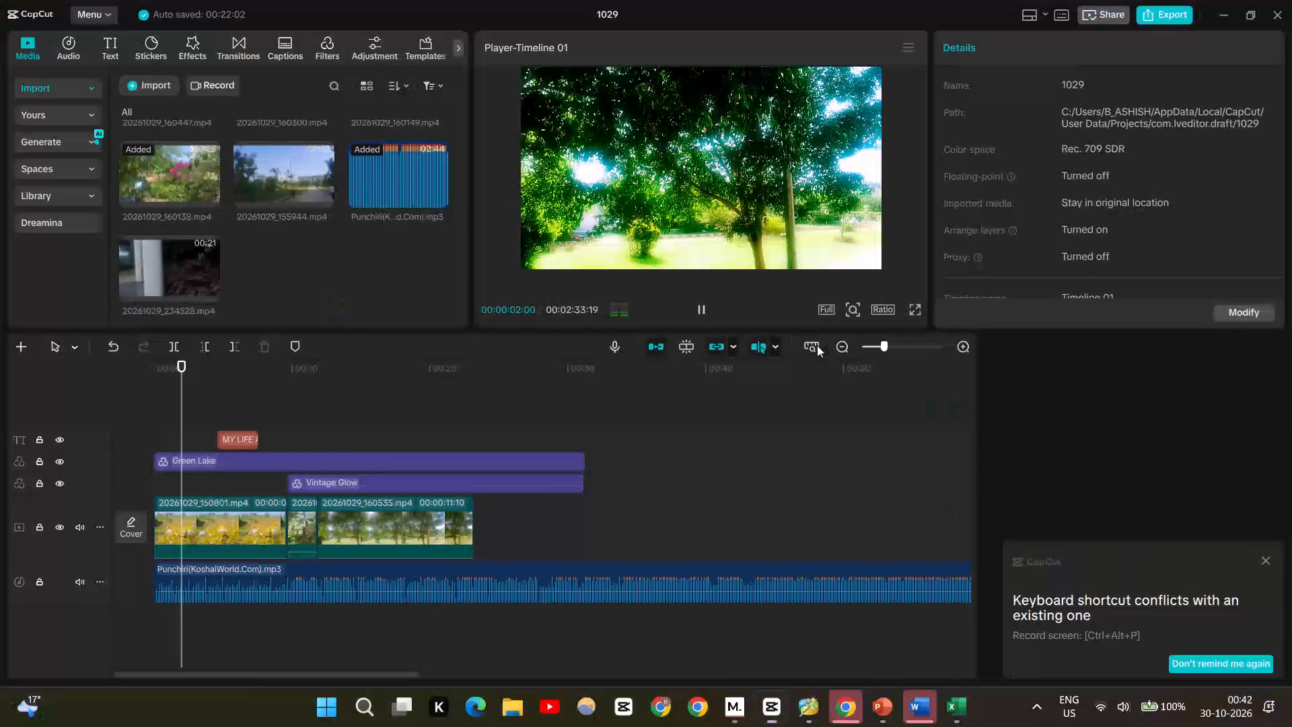
drag(391, 370, 235, 384)
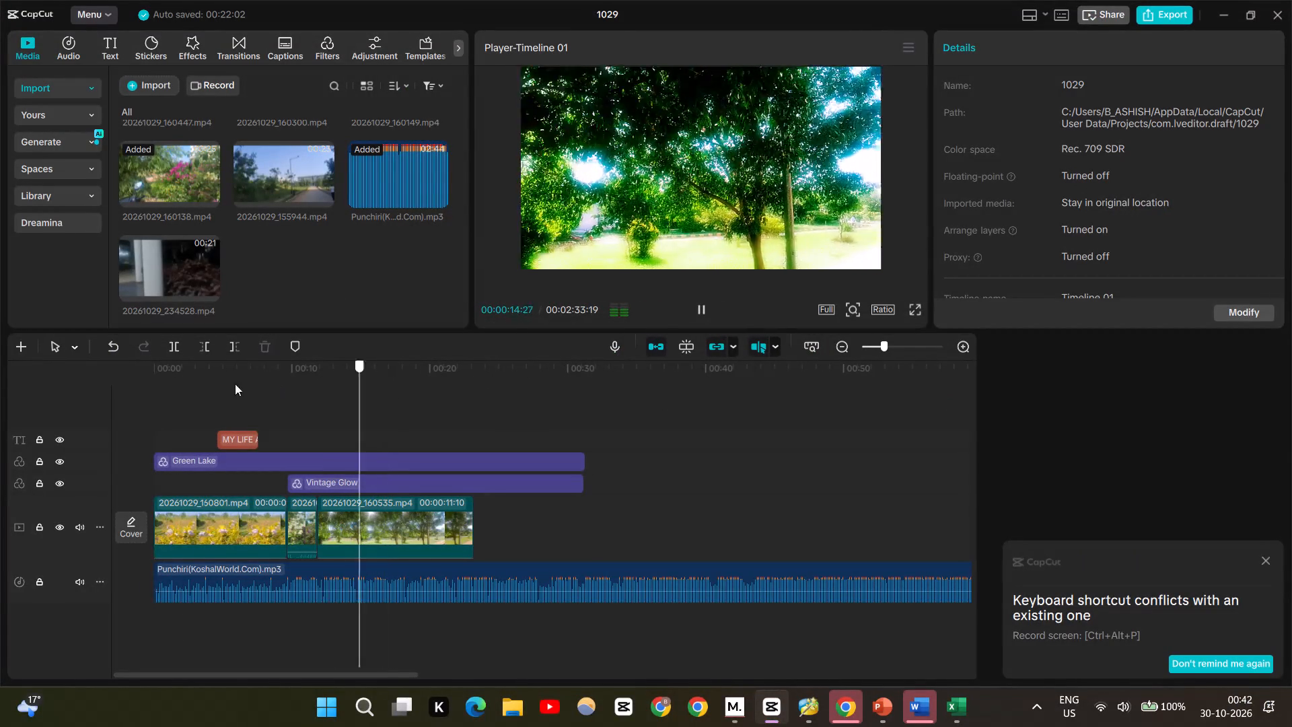
drag(235, 384, 118, 379)
key(space)
key(space)
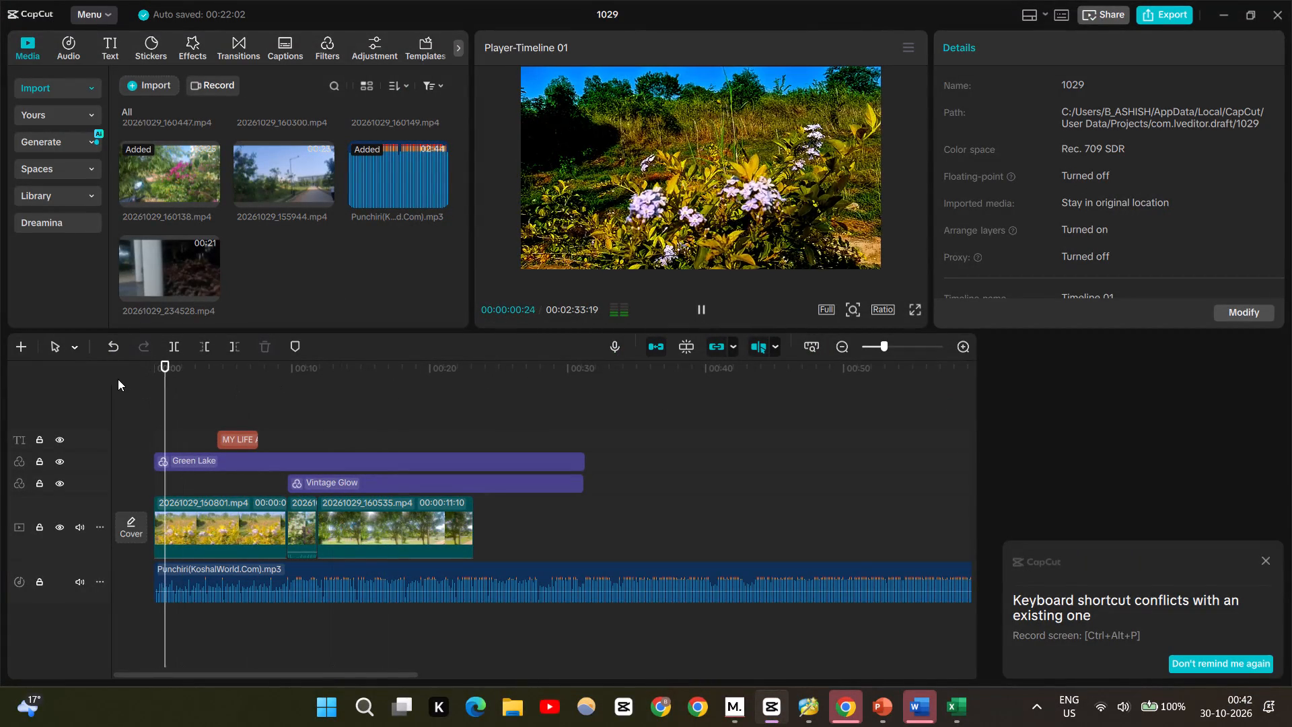
click(913, 308)
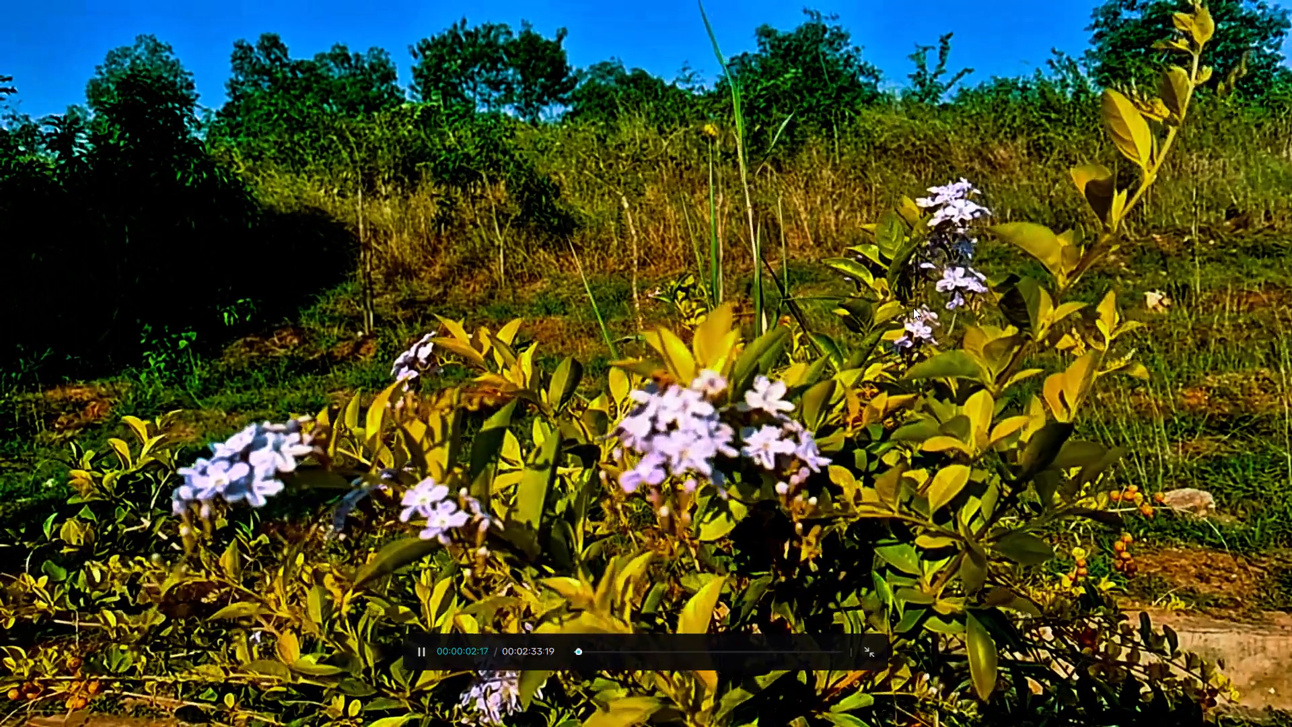
key(Escape)
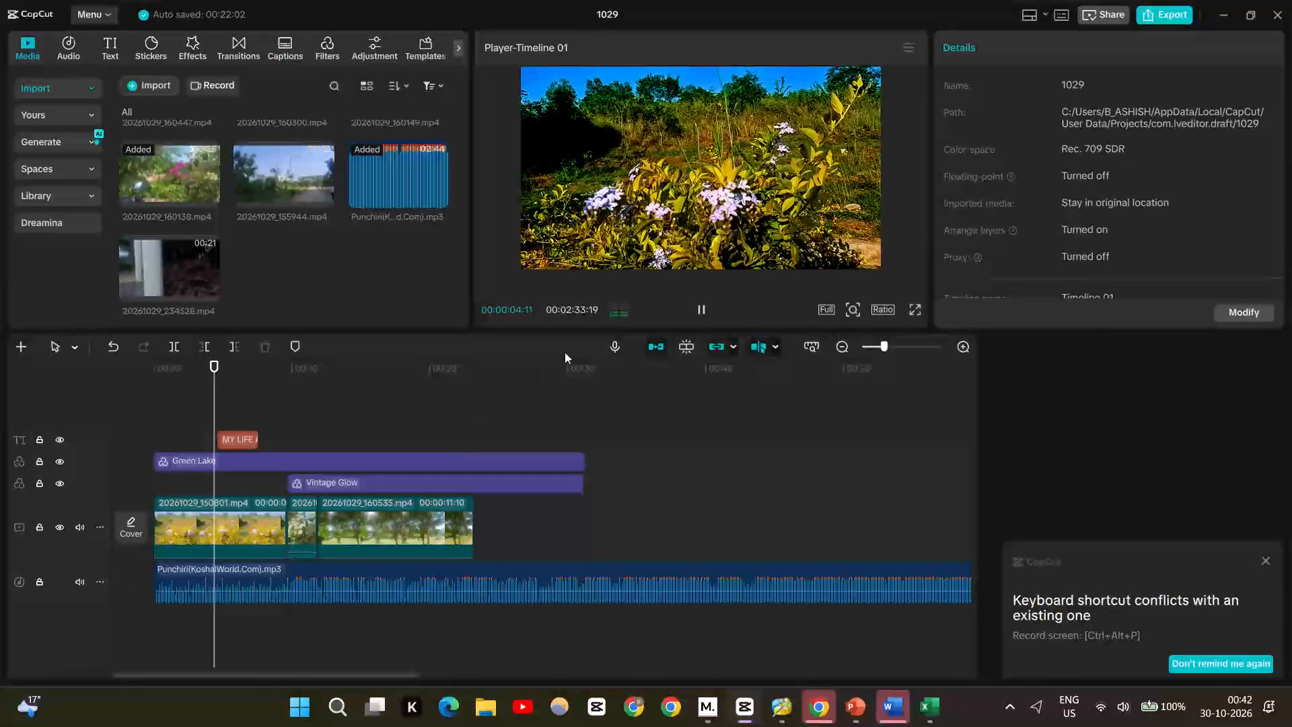
Replace the title text MY LIFE AT IIIT DHARWAD with "29th".
click(704, 317)
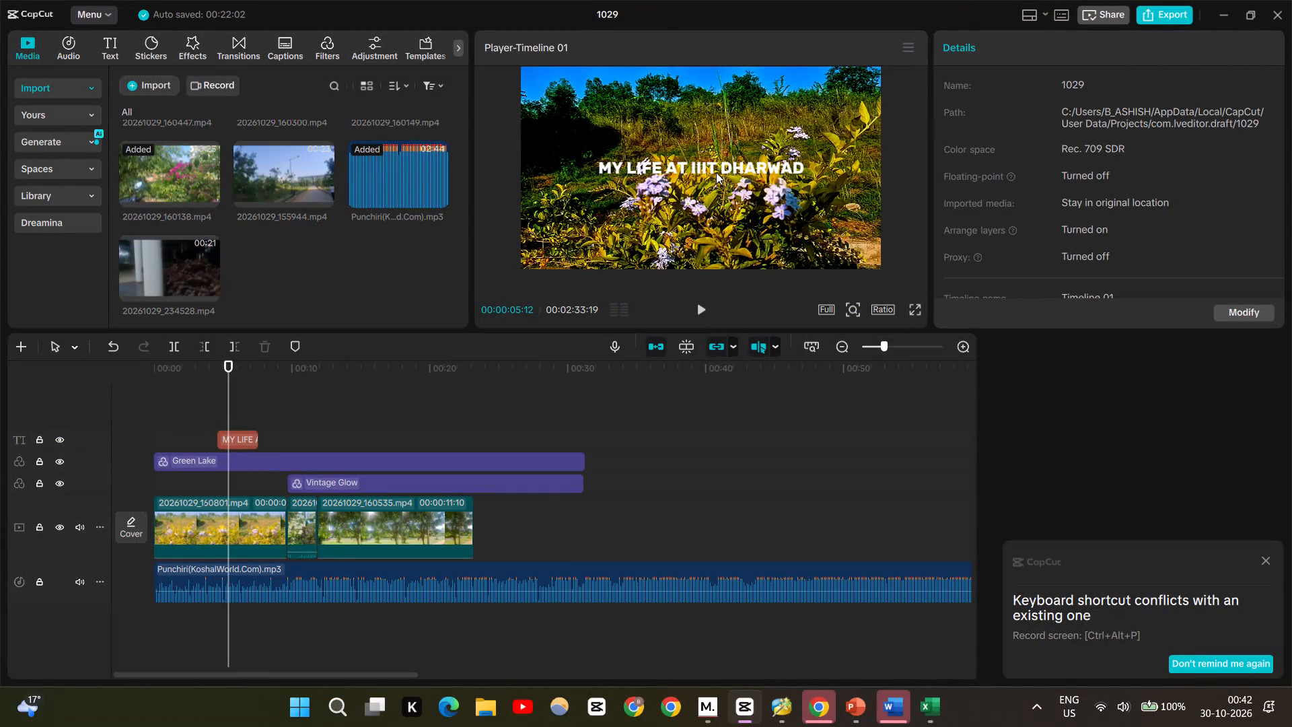
double_click(716, 172)
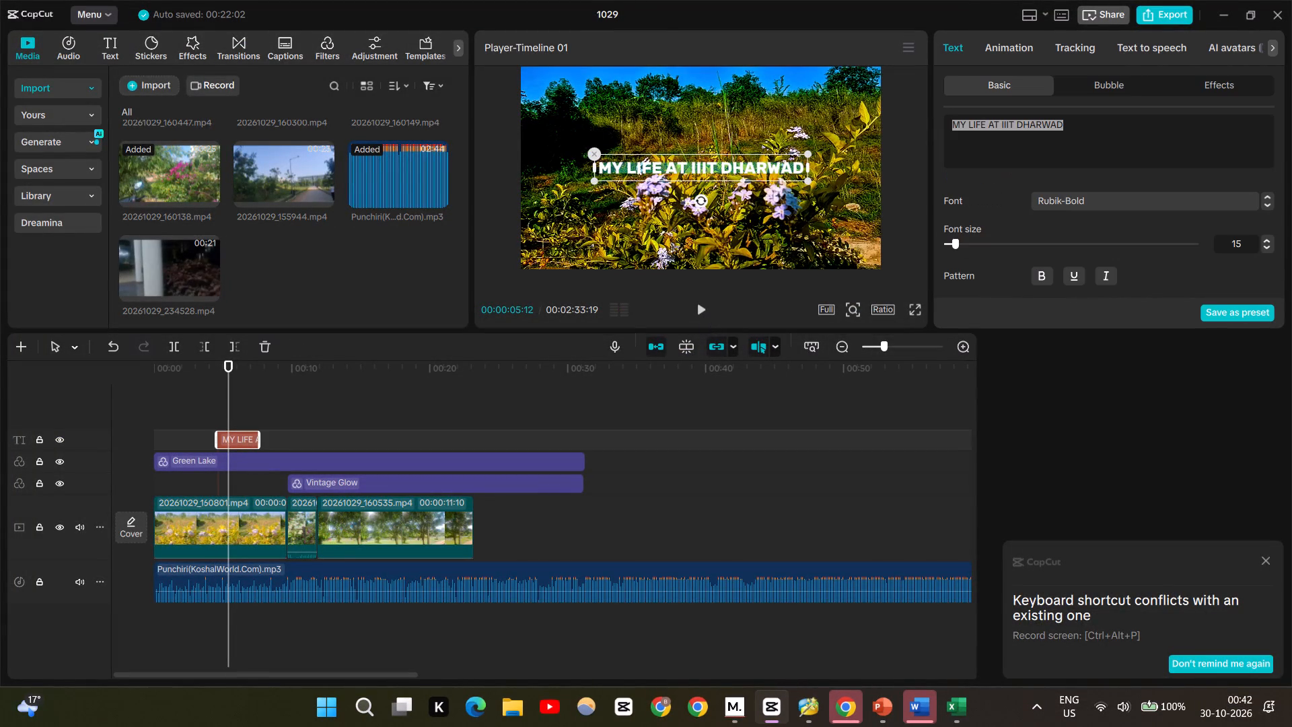
text(29)
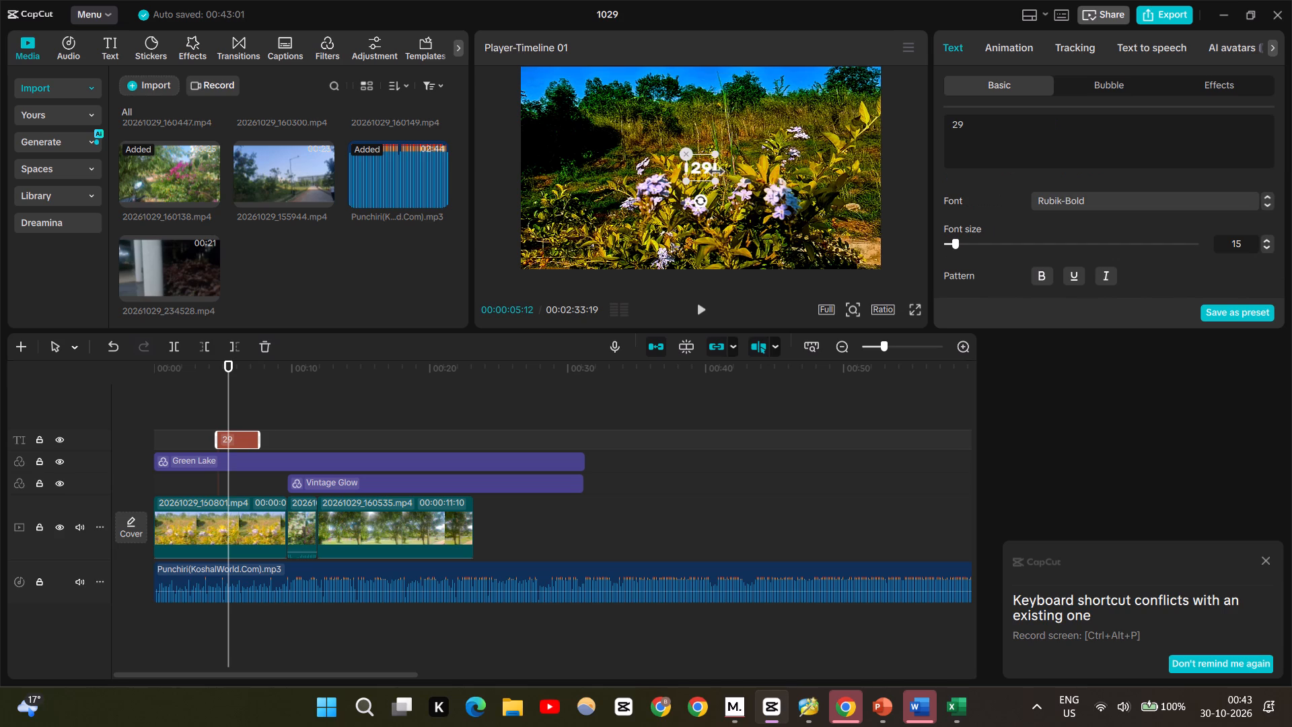
text(TH)
key(space)
key(BackSpace)
key(BackSpace)
key(BackSpace)
text(th)
key(space)
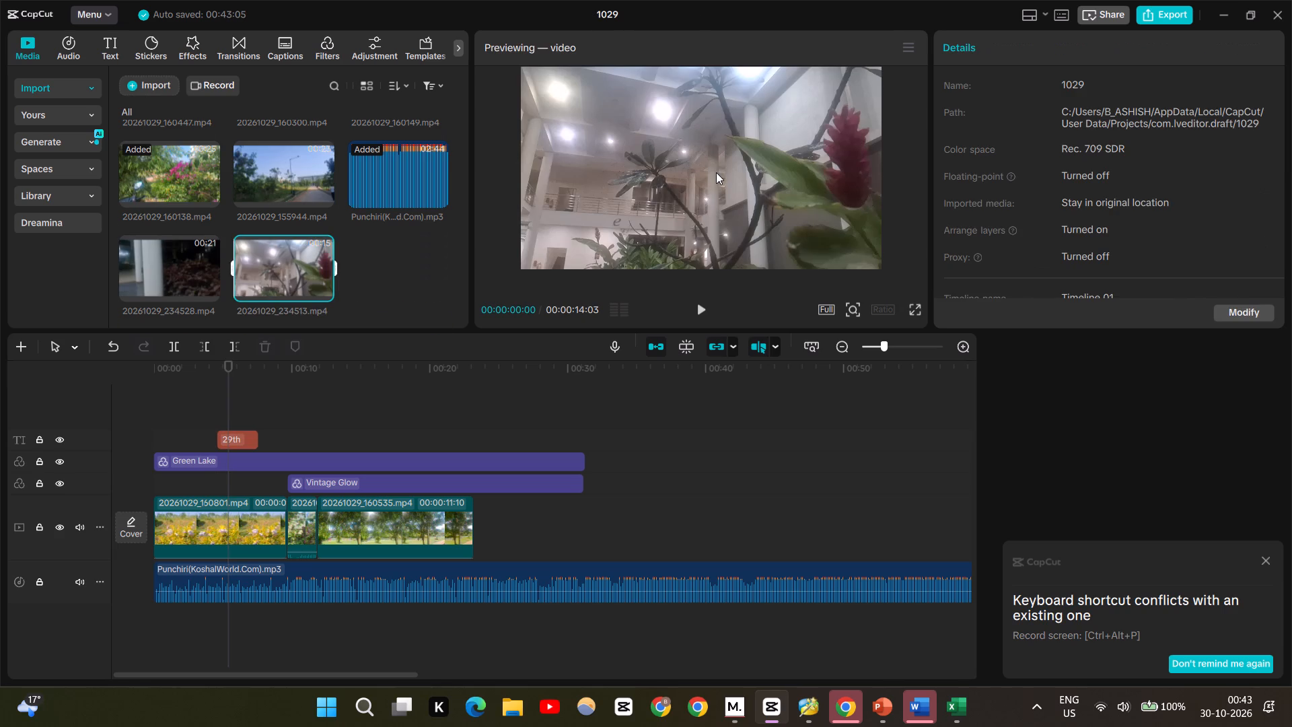
Extend the title text after the day number so it reads "29th october2026".
click(247, 439)
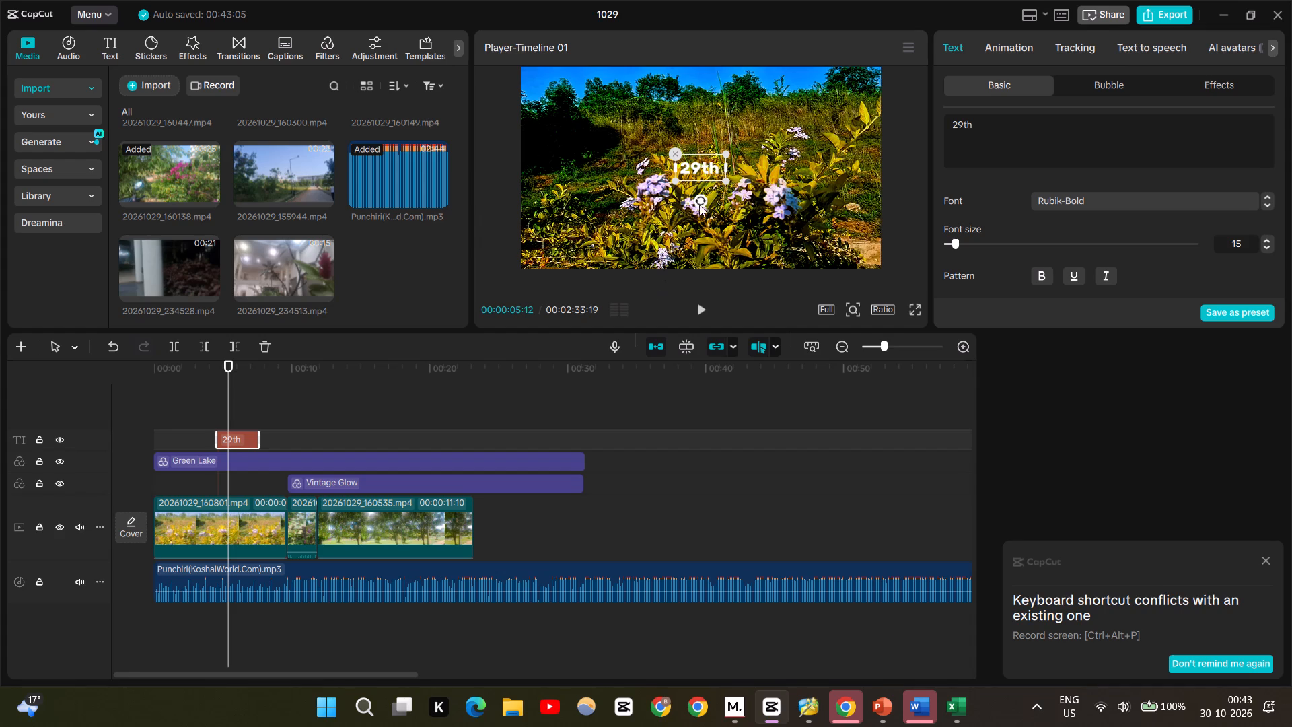
double_click(712, 169)
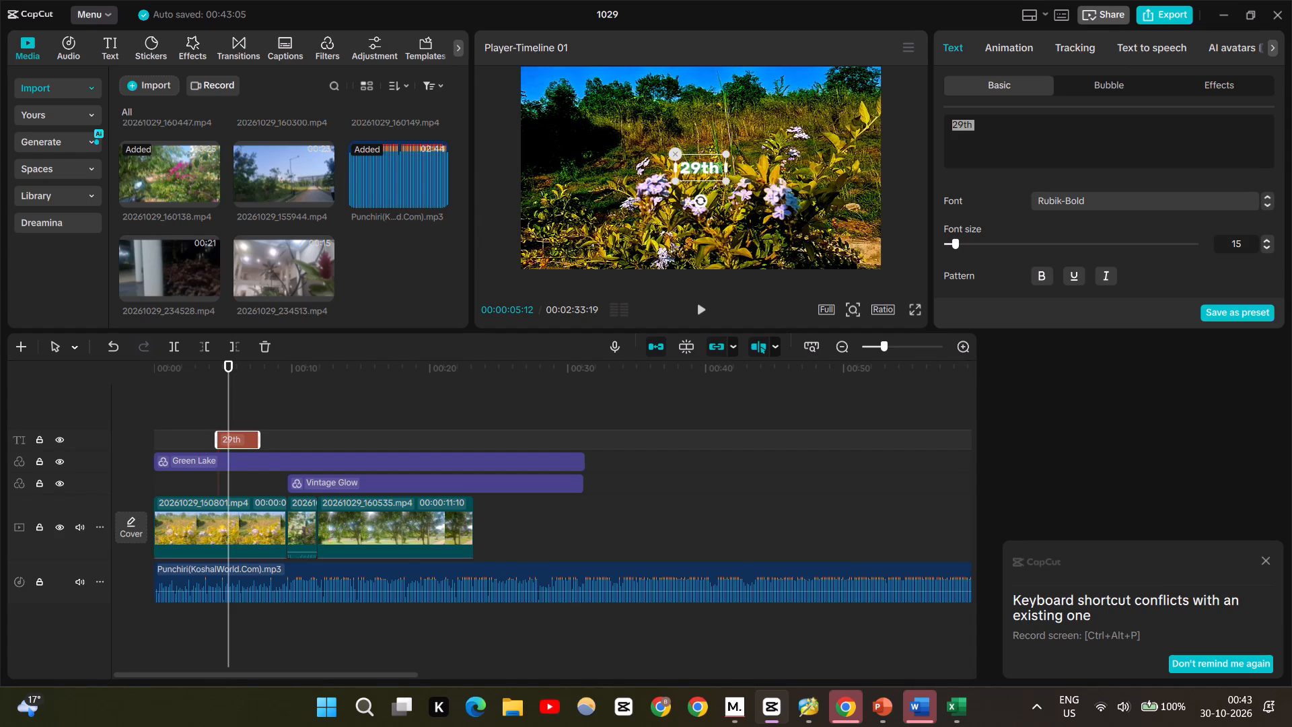
click(716, 168)
key(space)
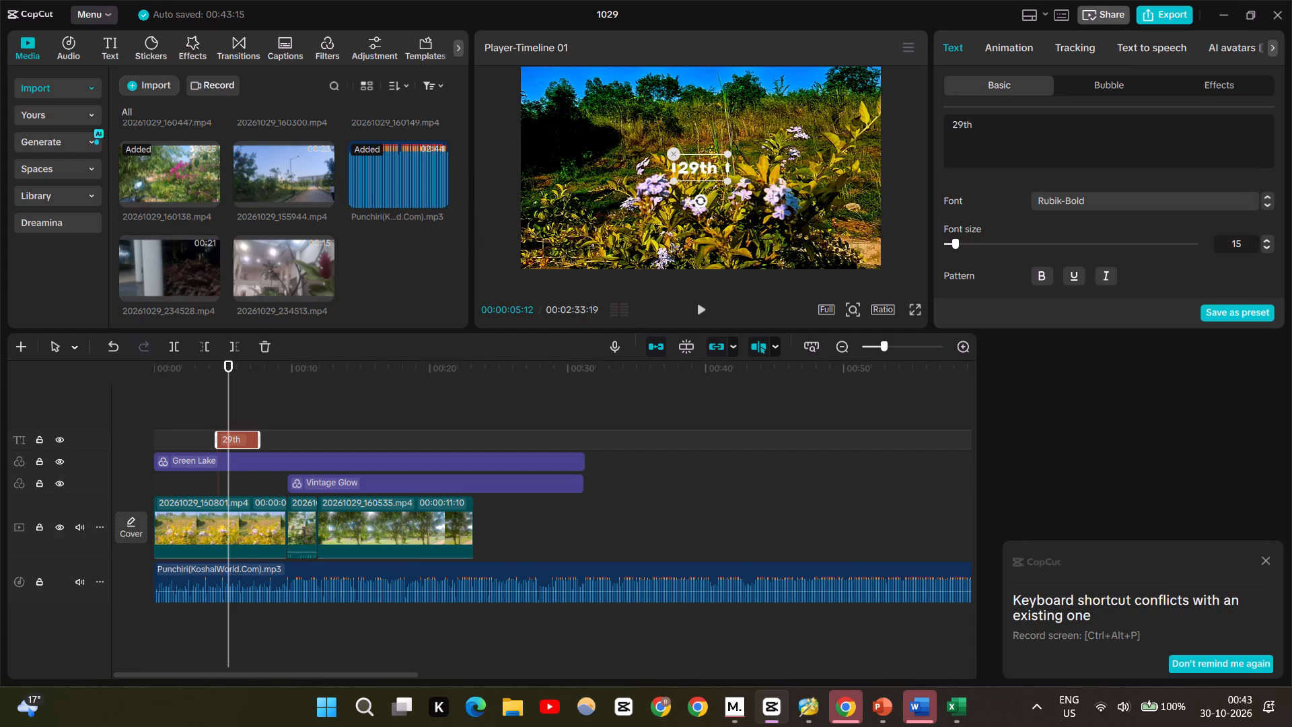
text(october)
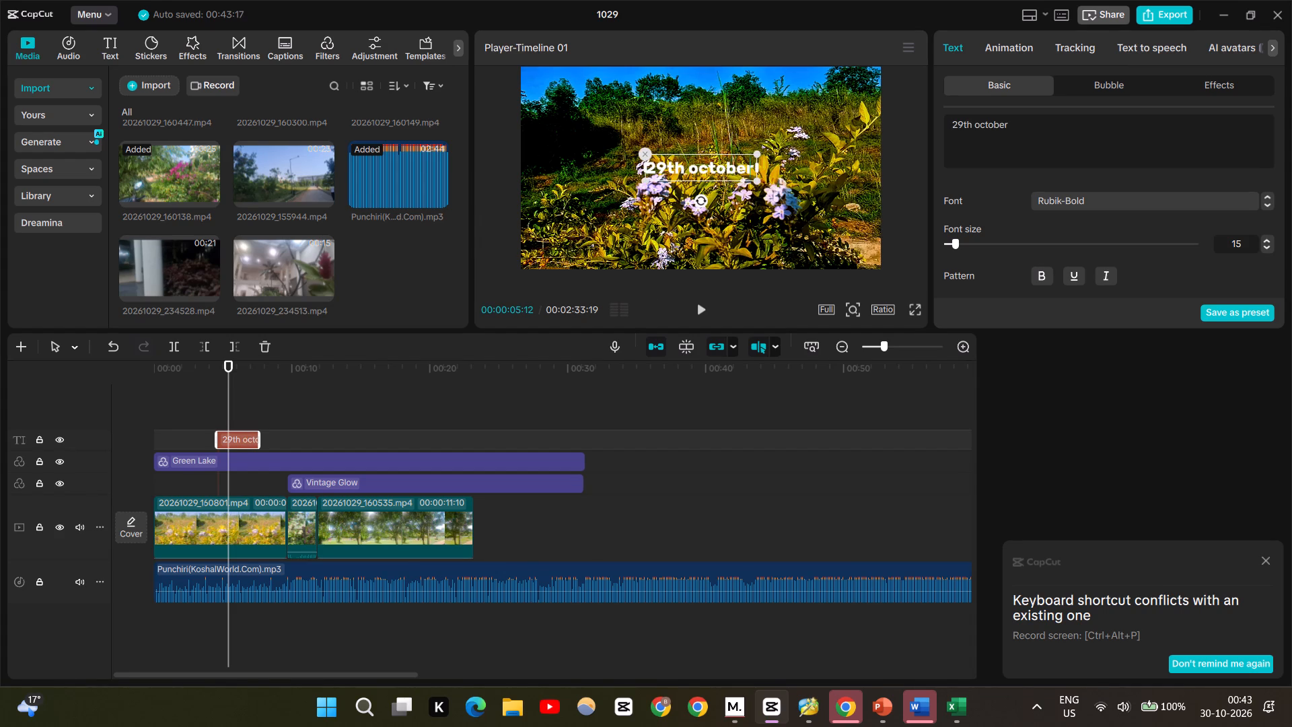
key(space)
key(BackSpace)
text(22)
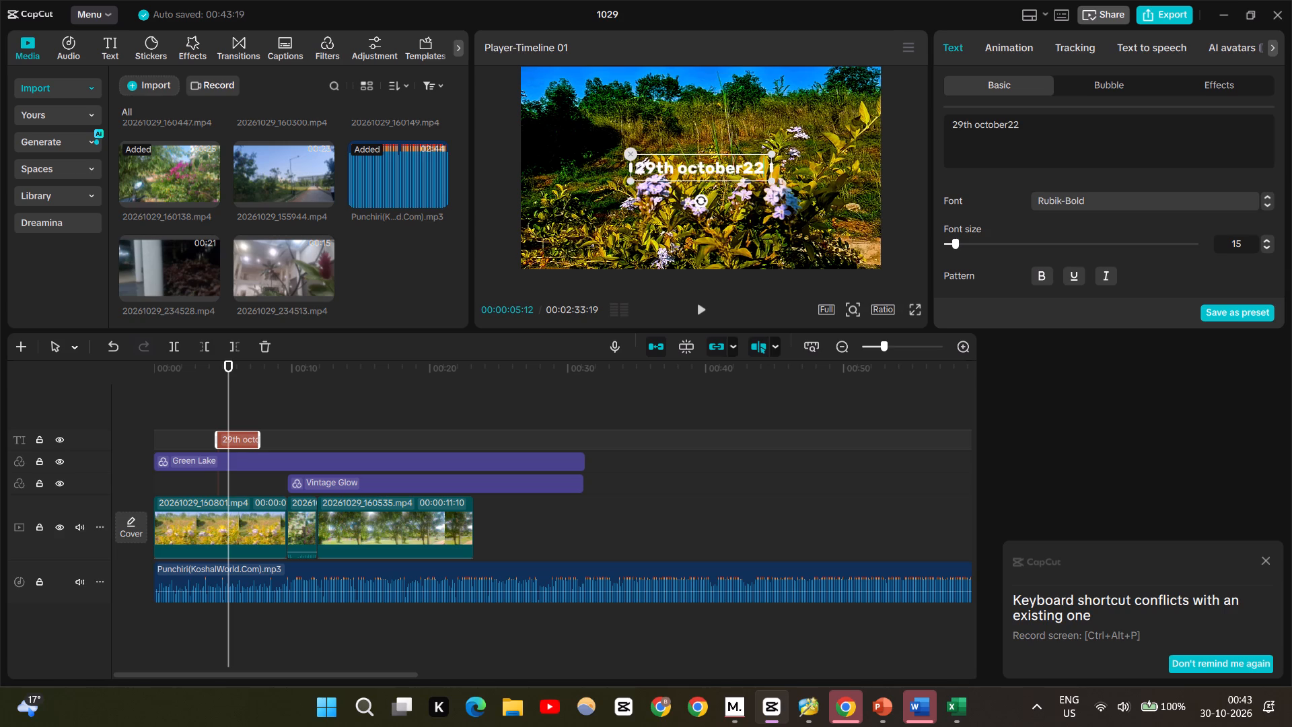
key(BackSpace)
text(026)
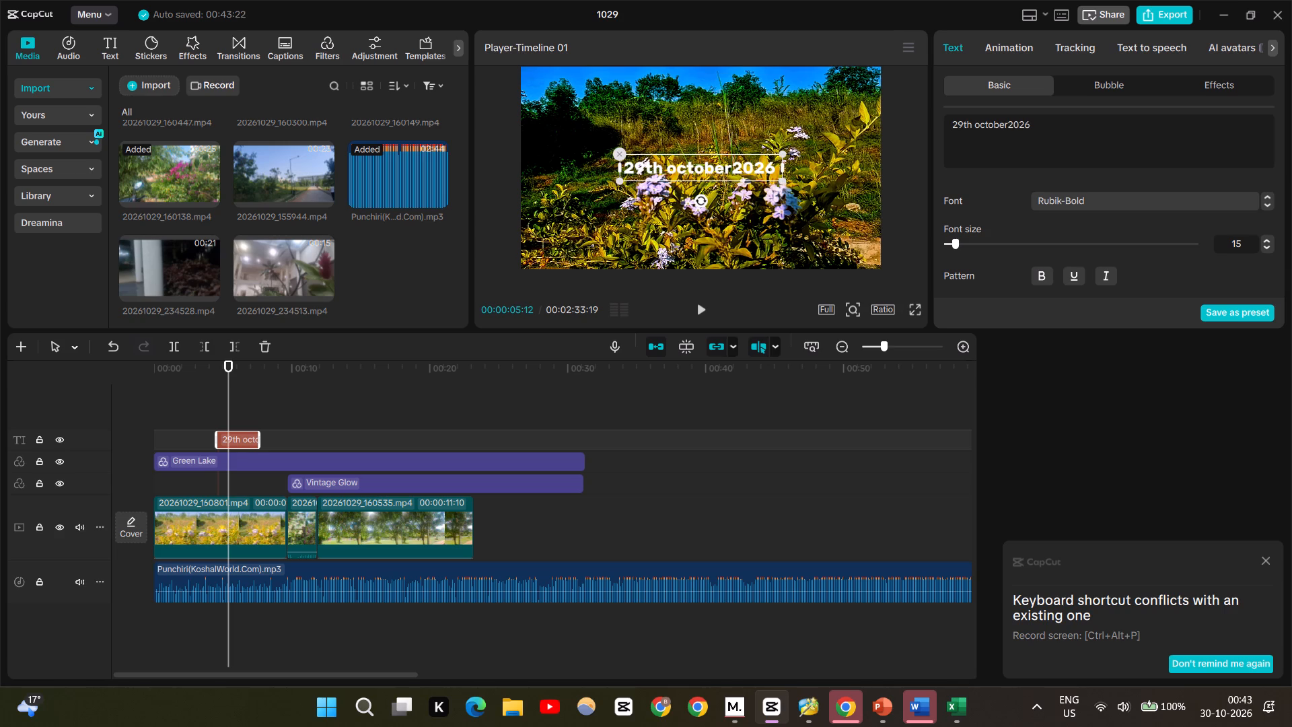
Insert "Thursday, " before the date in the title text.
click(622, 170)
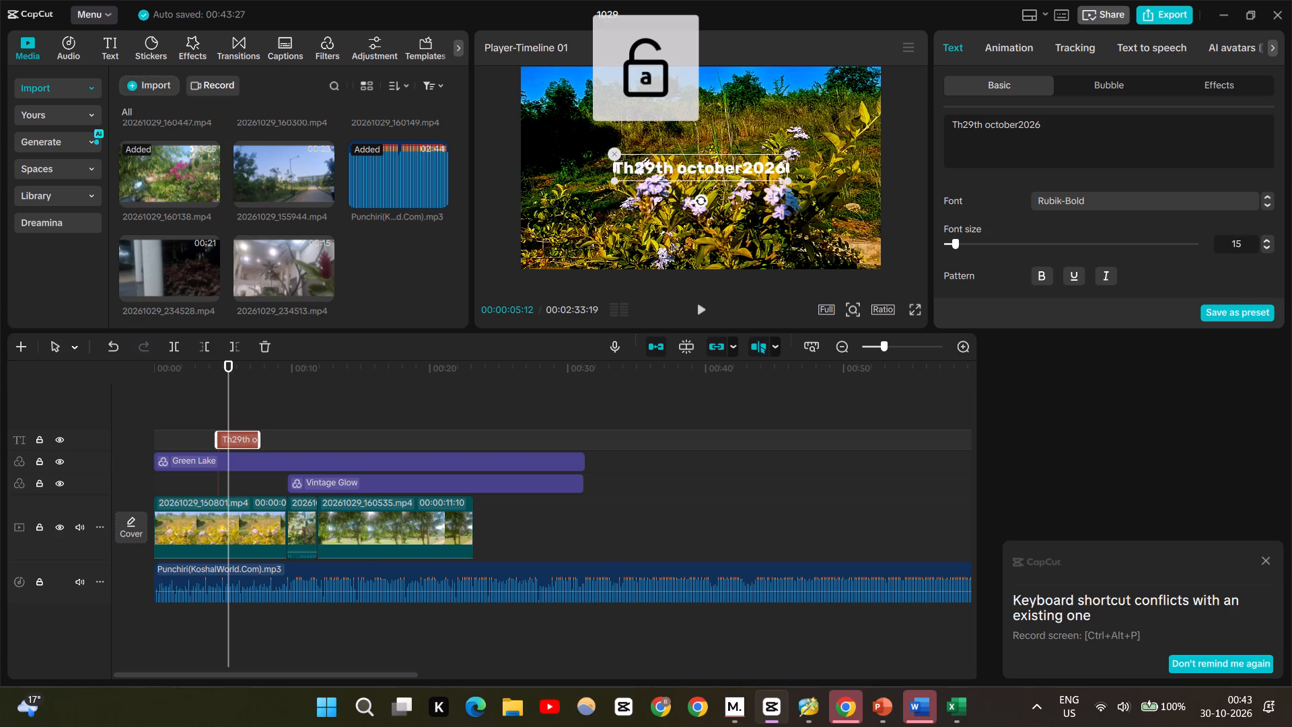
key(BackSpace)
text(sda)
text(y,)
key(space)
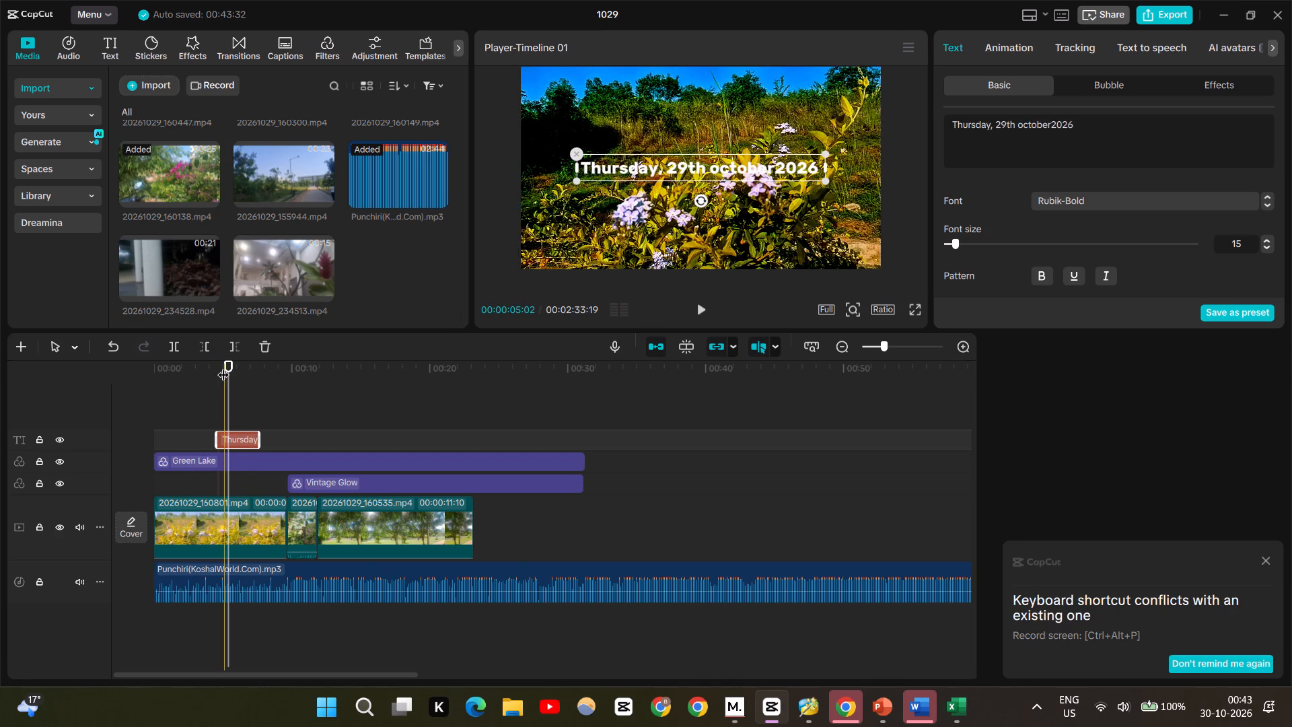
Play the edit from the start, including in full screen, to check the date title's timing over the opening clip.
drag(223, 366, 129, 372)
click(169, 395)
drag(169, 395, 98, 393)
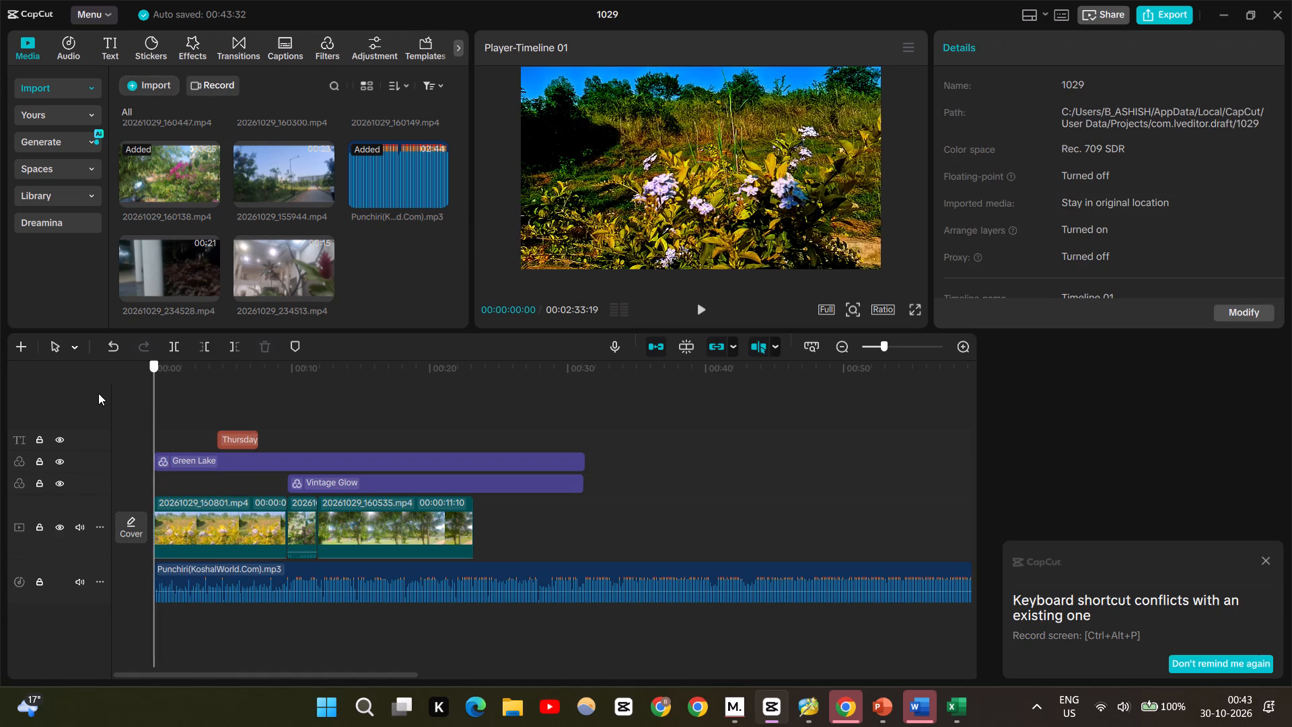
drag(98, 393, 97, 392)
key(space)
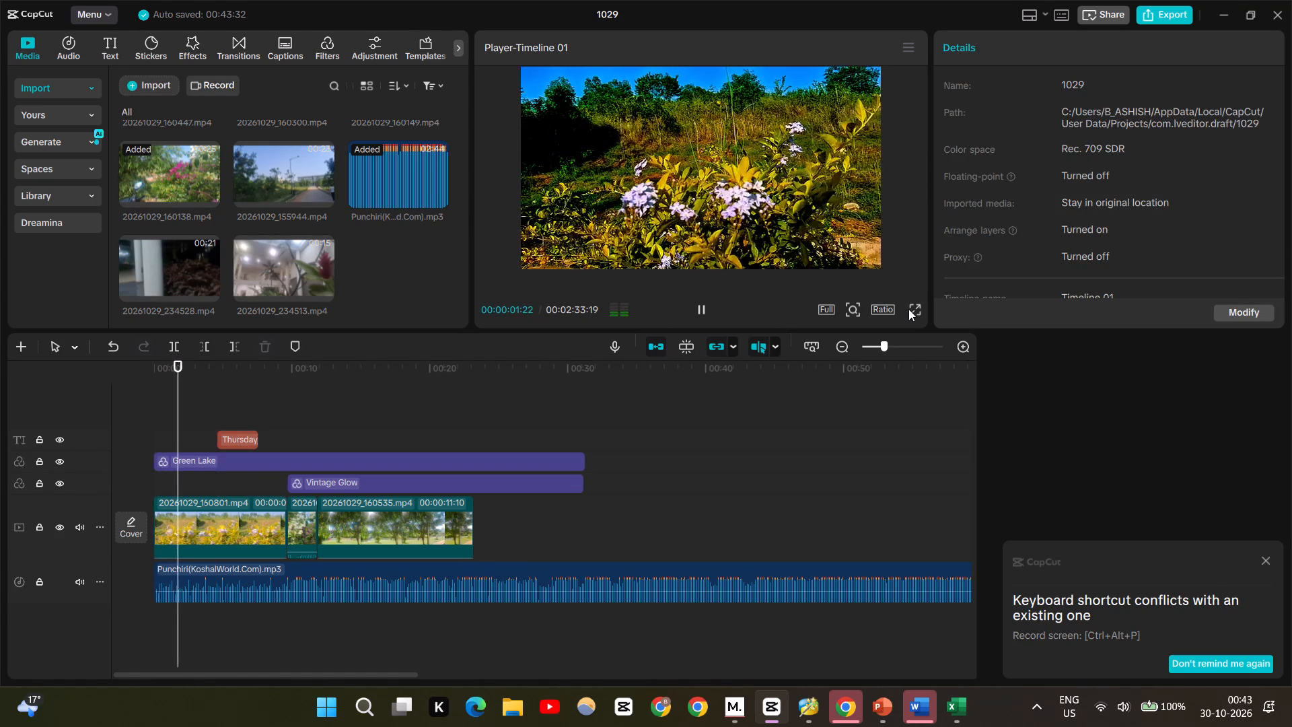
click(908, 309)
click(918, 309)
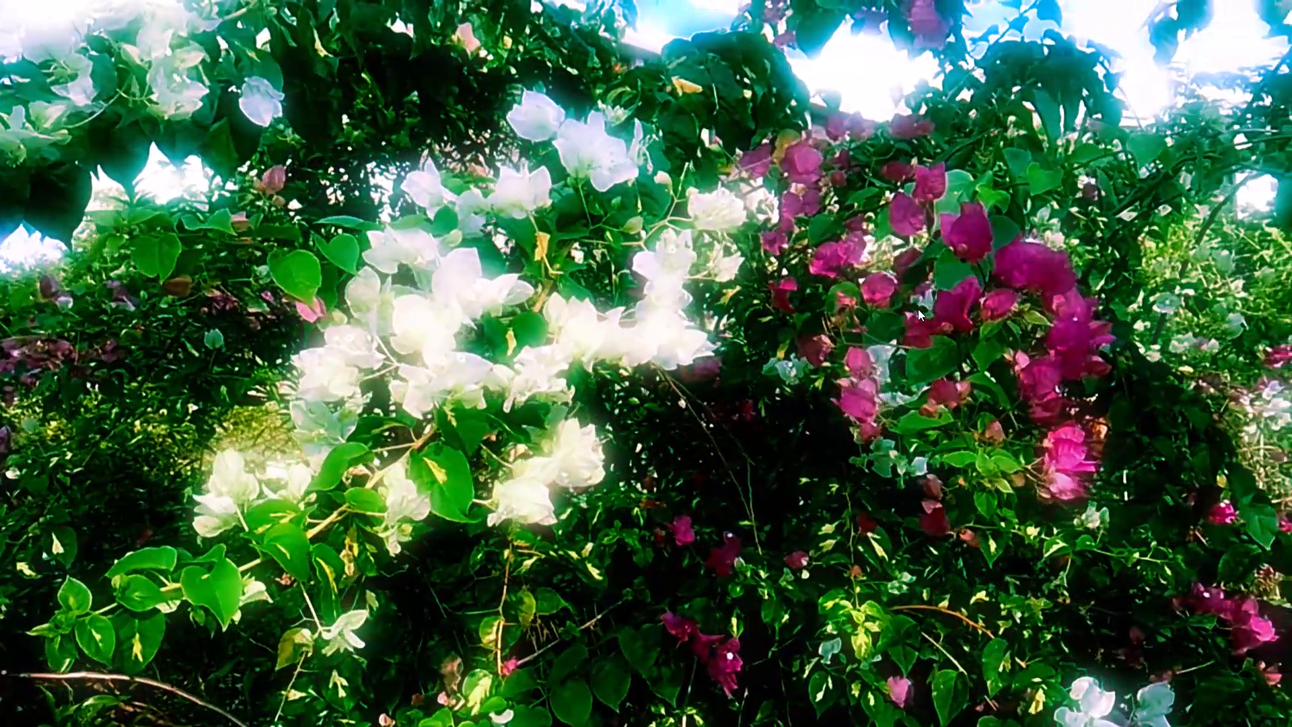
key(Escape)
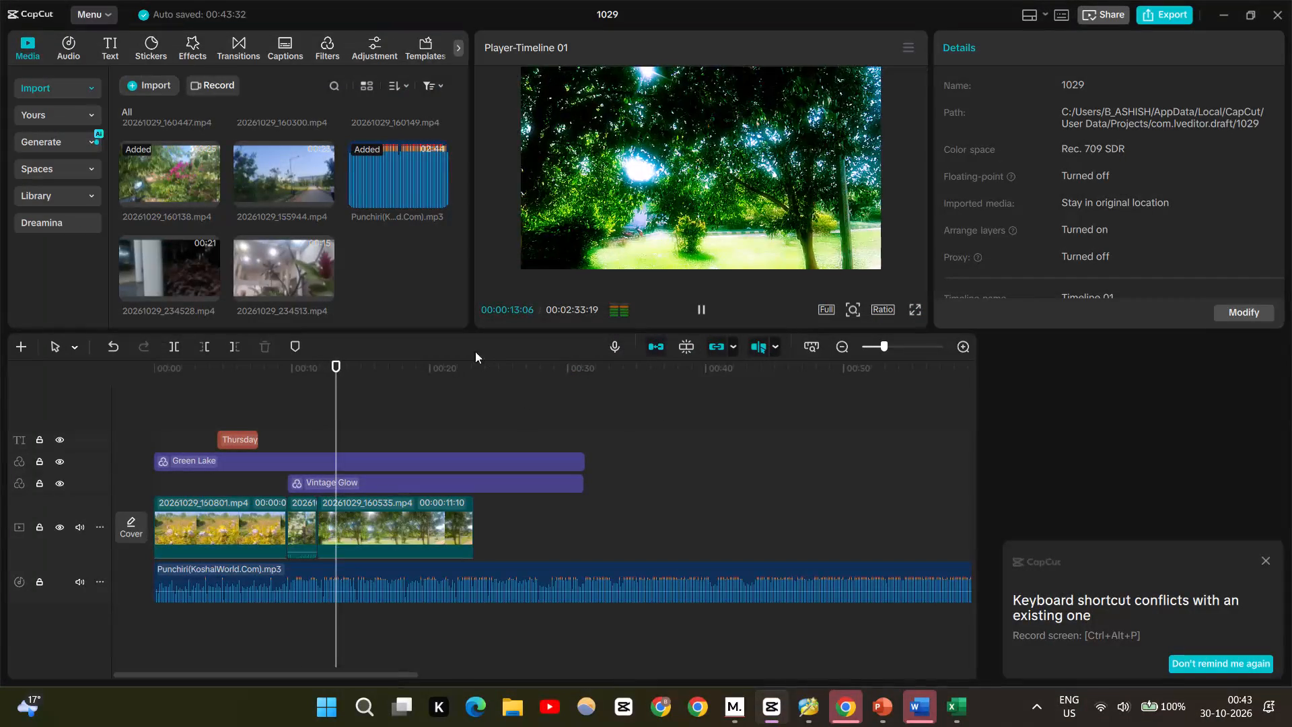
drag(352, 367, 75, 428)
key(space)
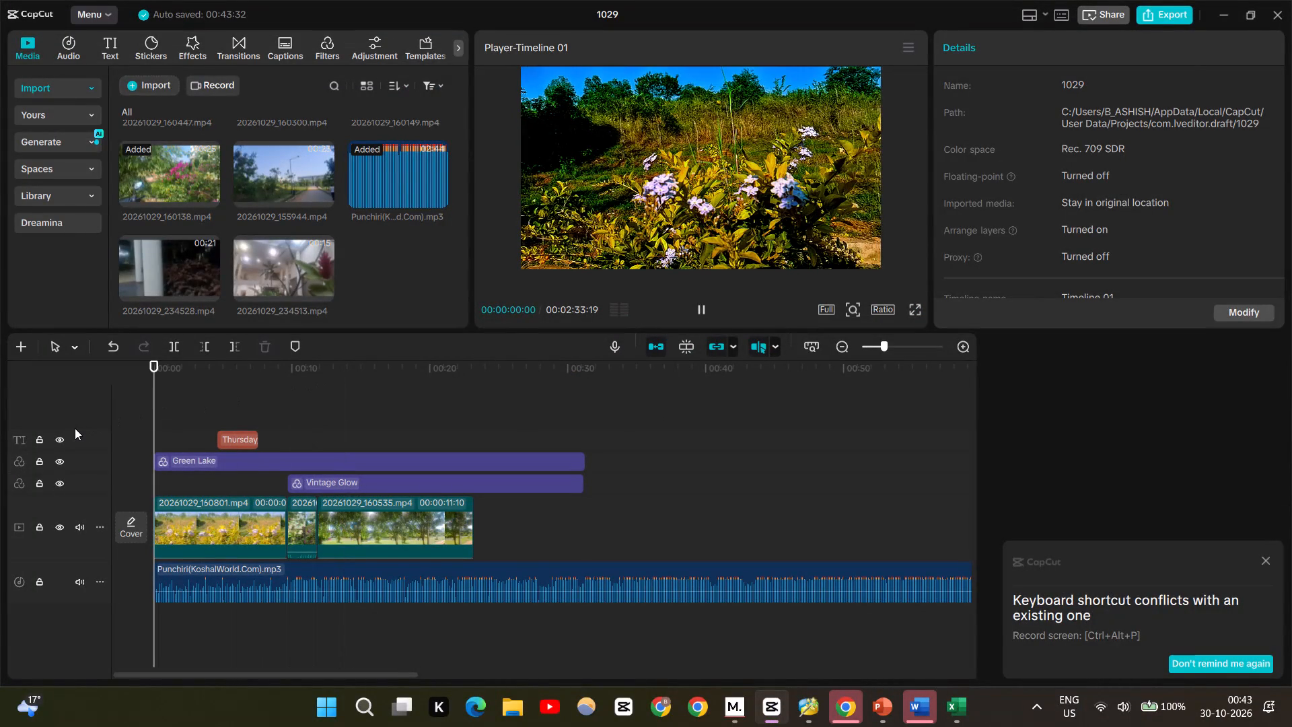
key(space)
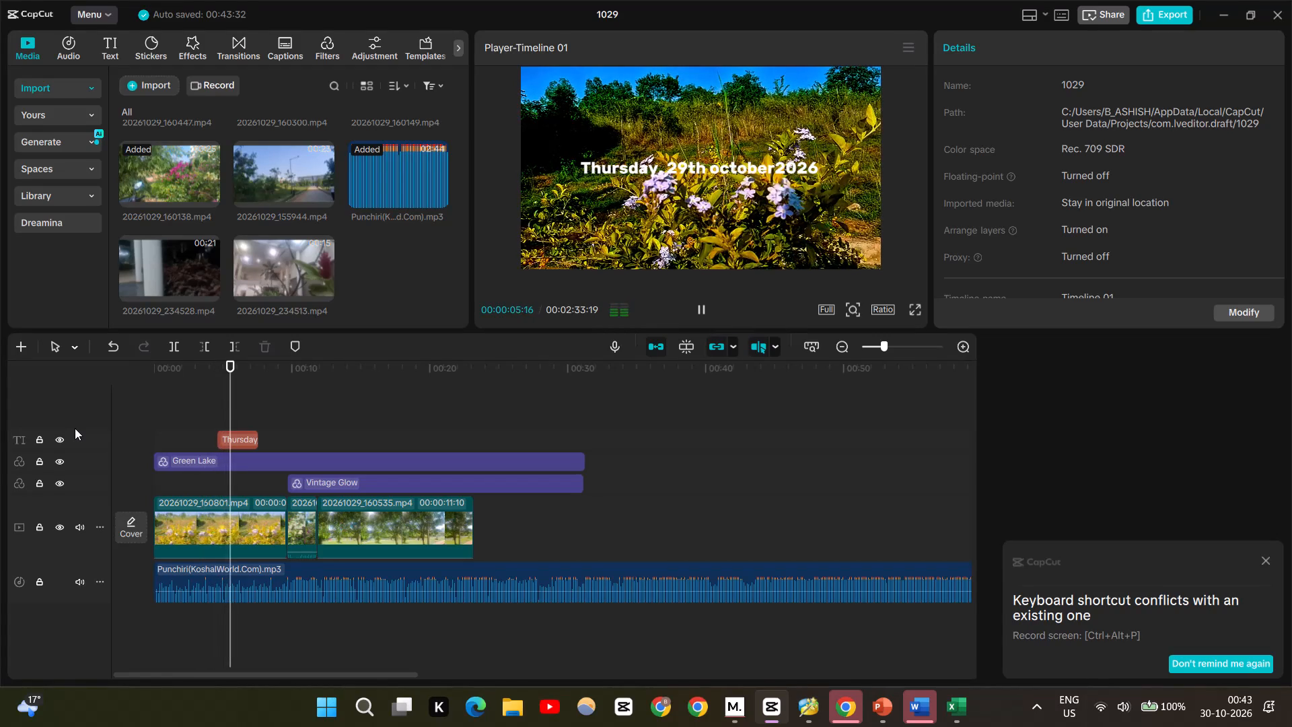
Extend the date title clip's start earlier on the timeline, to about 2 seconds.
key(space)
click(232, 436)
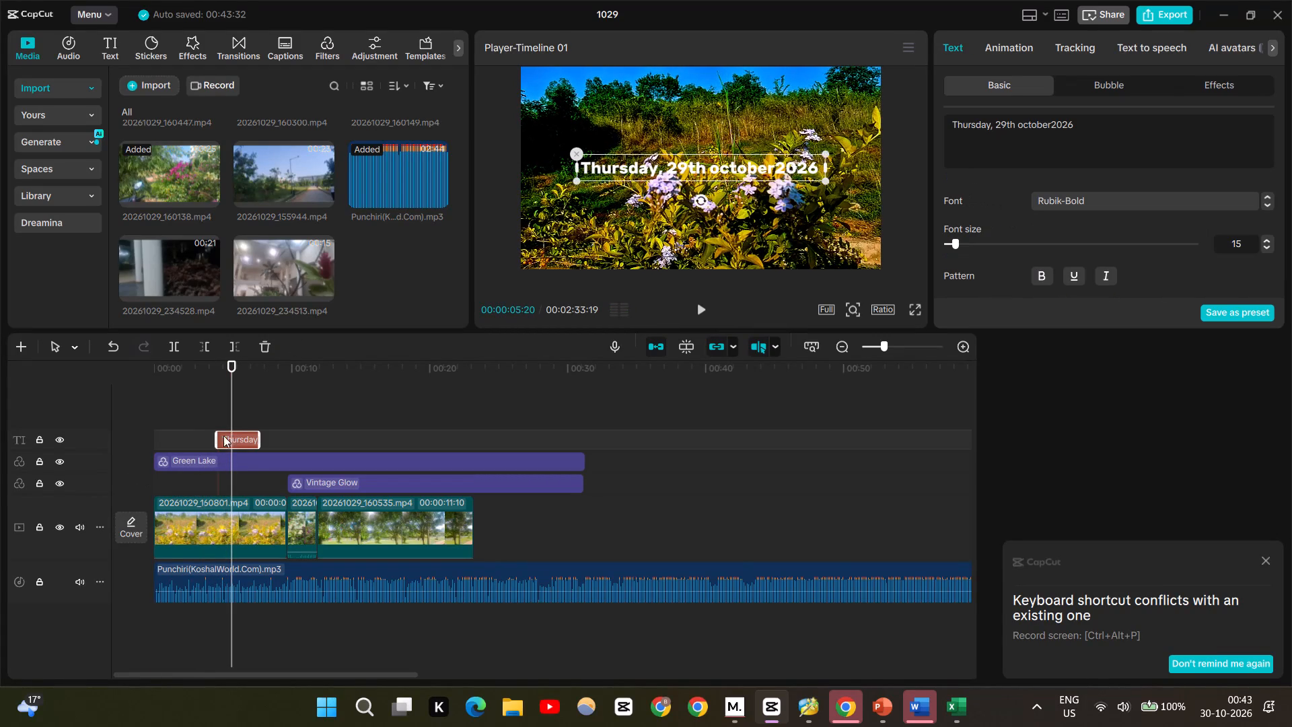
drag(214, 438, 182, 437)
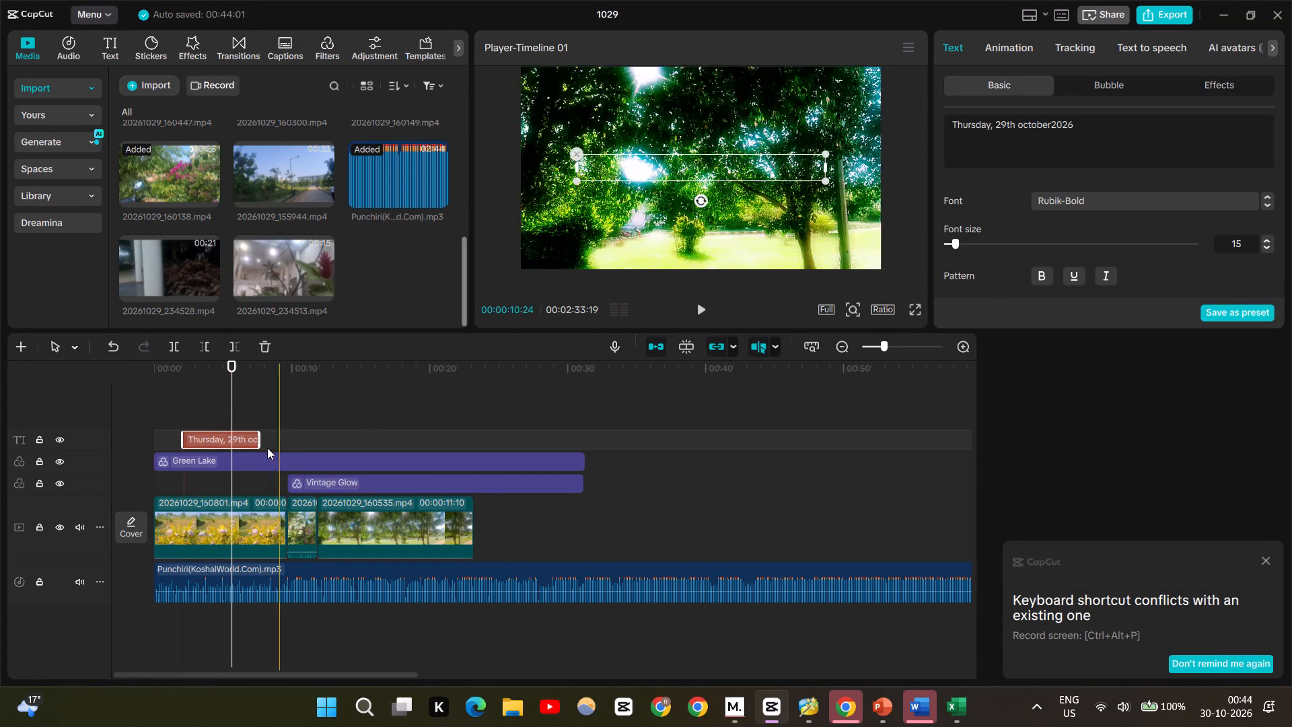
Insert a space before 2026 in the title so it reads "Thursday, 29th october 2026".
click(785, 166)
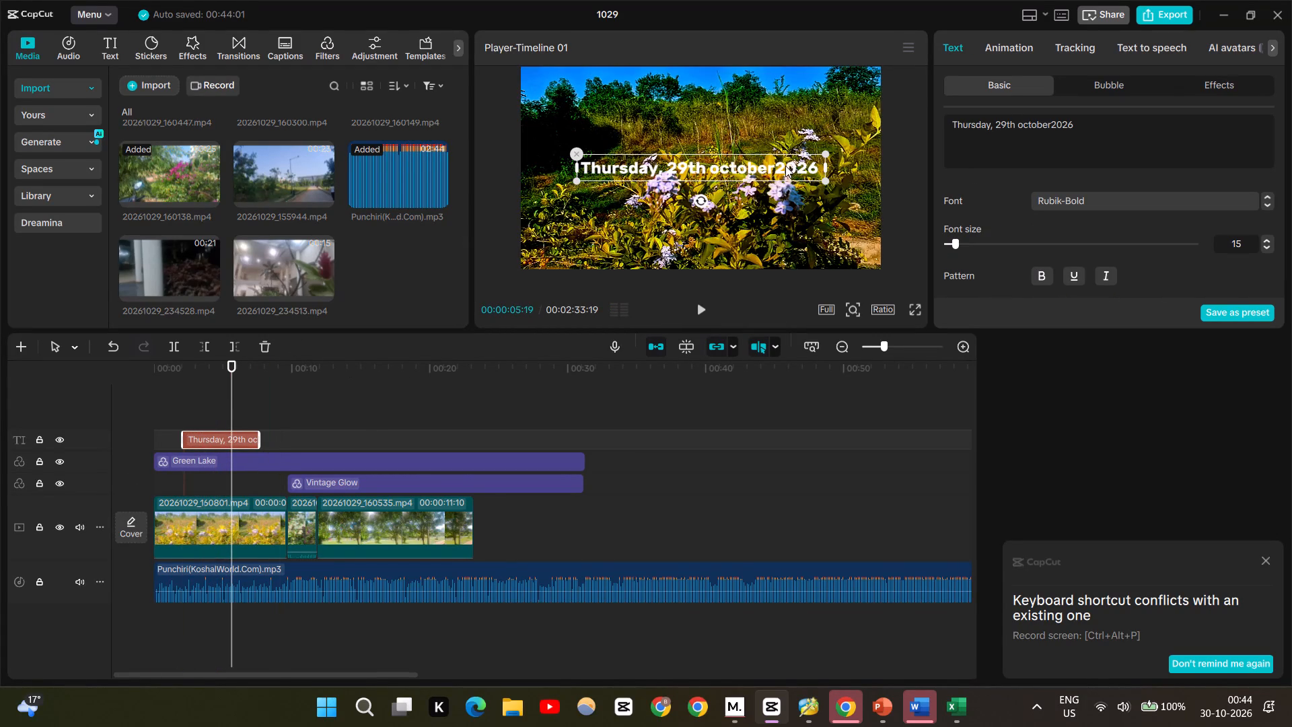
double_click(780, 166)
click(780, 166)
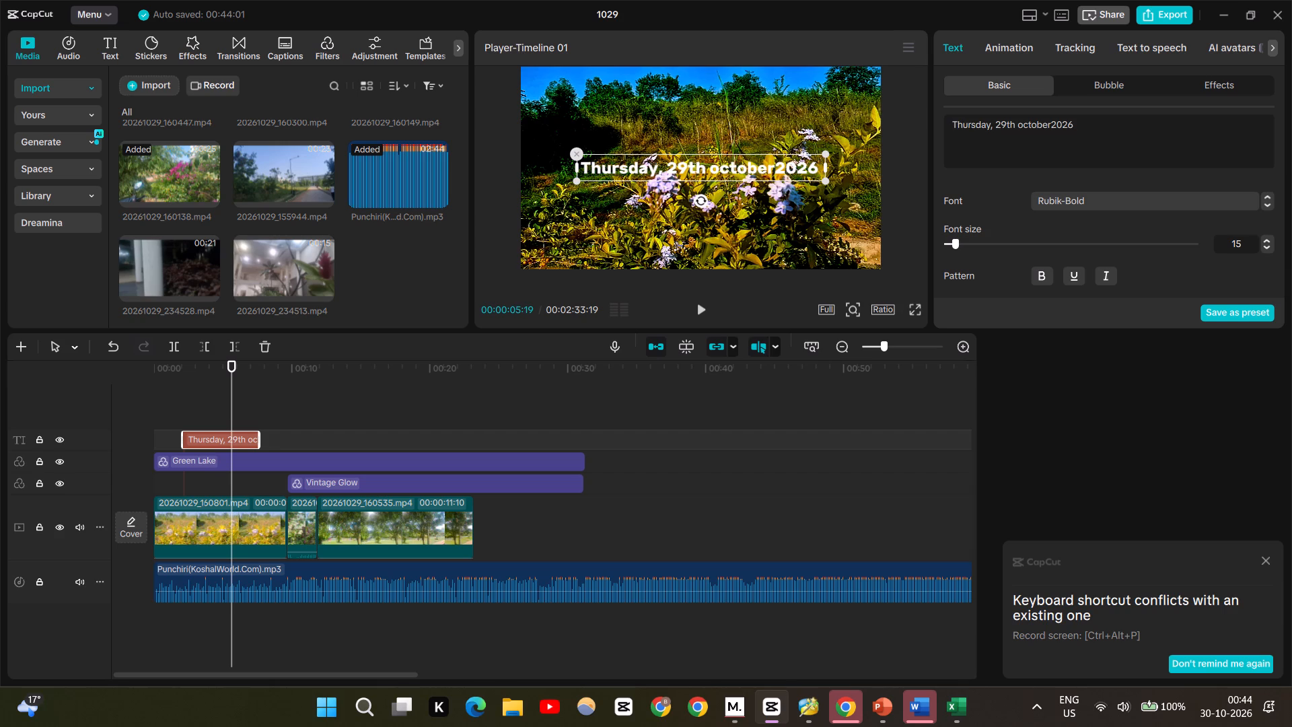
key(space)
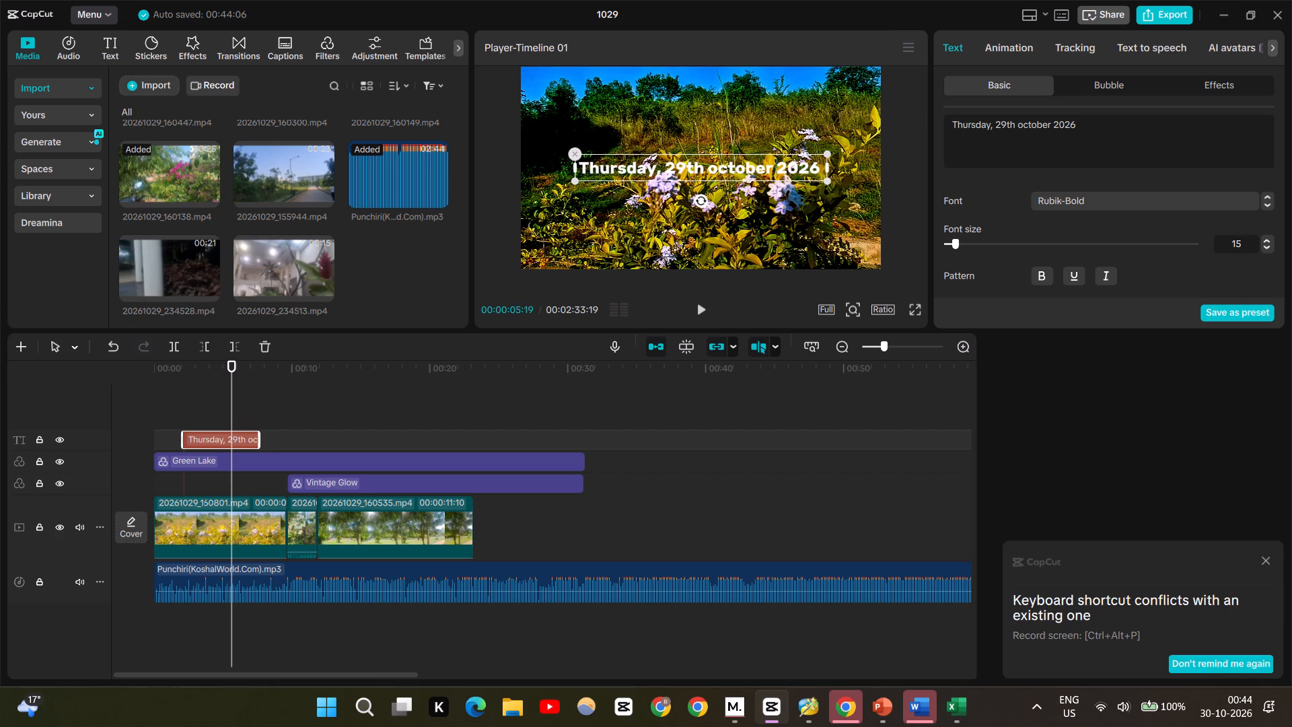
drag(668, 170, 571, 168)
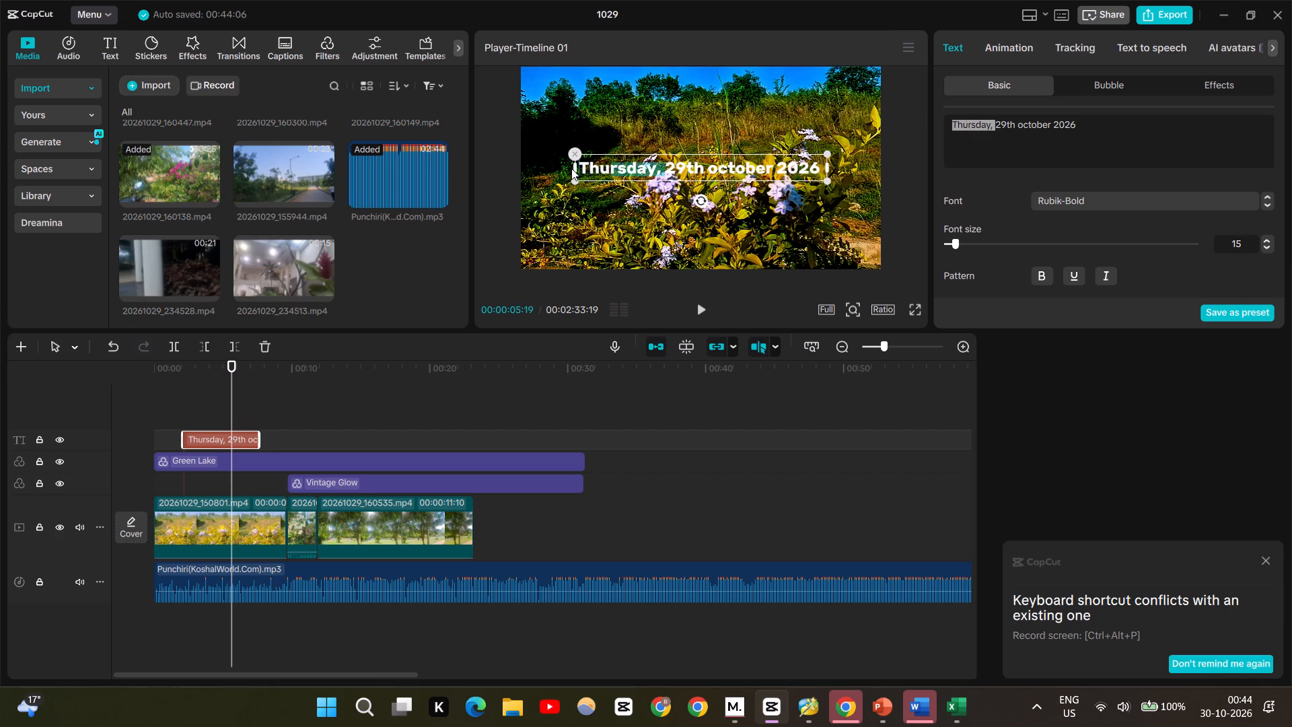
drag(571, 168, 571, 168)
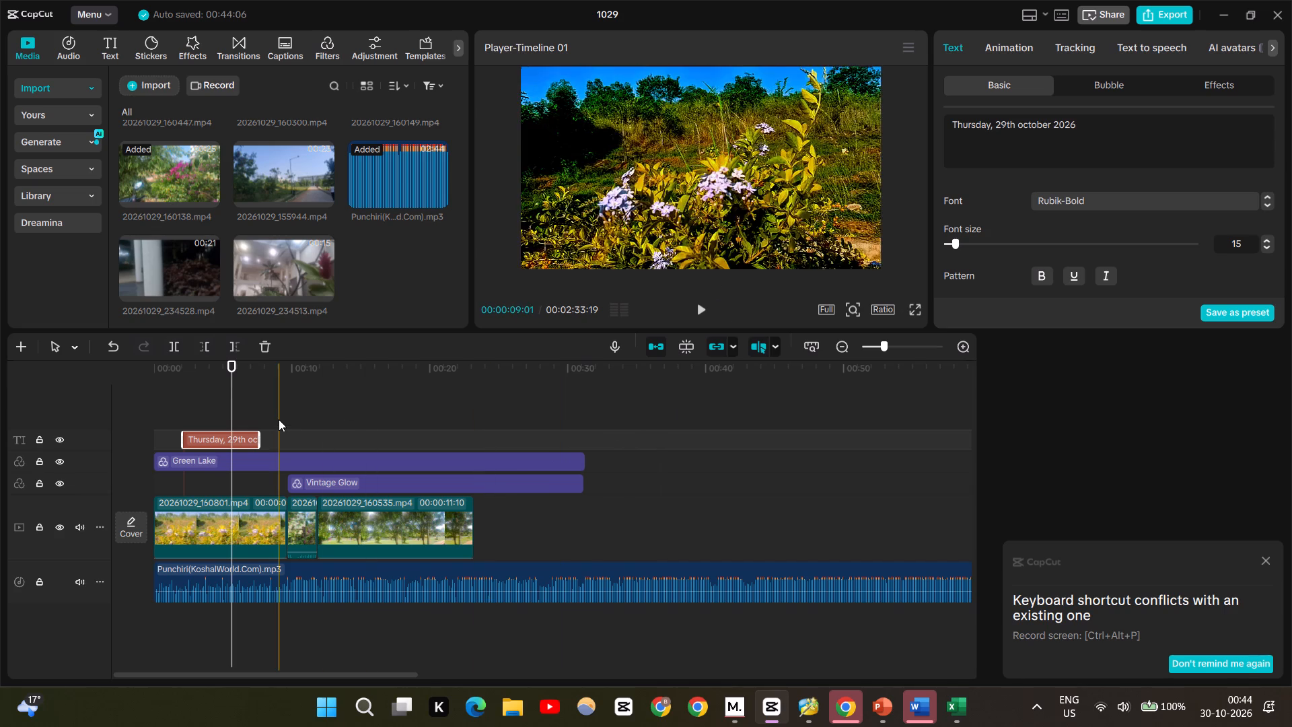
Play the edit from the start through the third clip to check the date title and clip changes.
drag(237, 373, 84, 384)
click(139, 392)
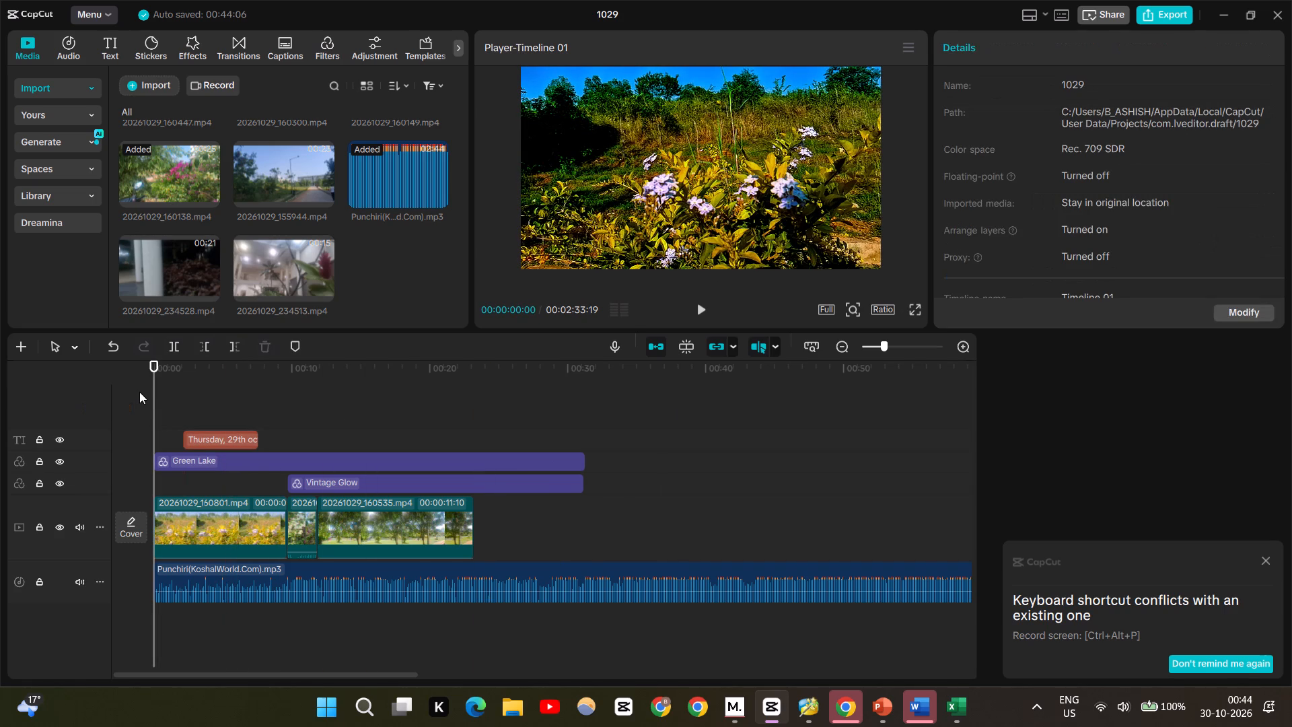
click(168, 401)
drag(168, 401, 97, 403)
key(space)
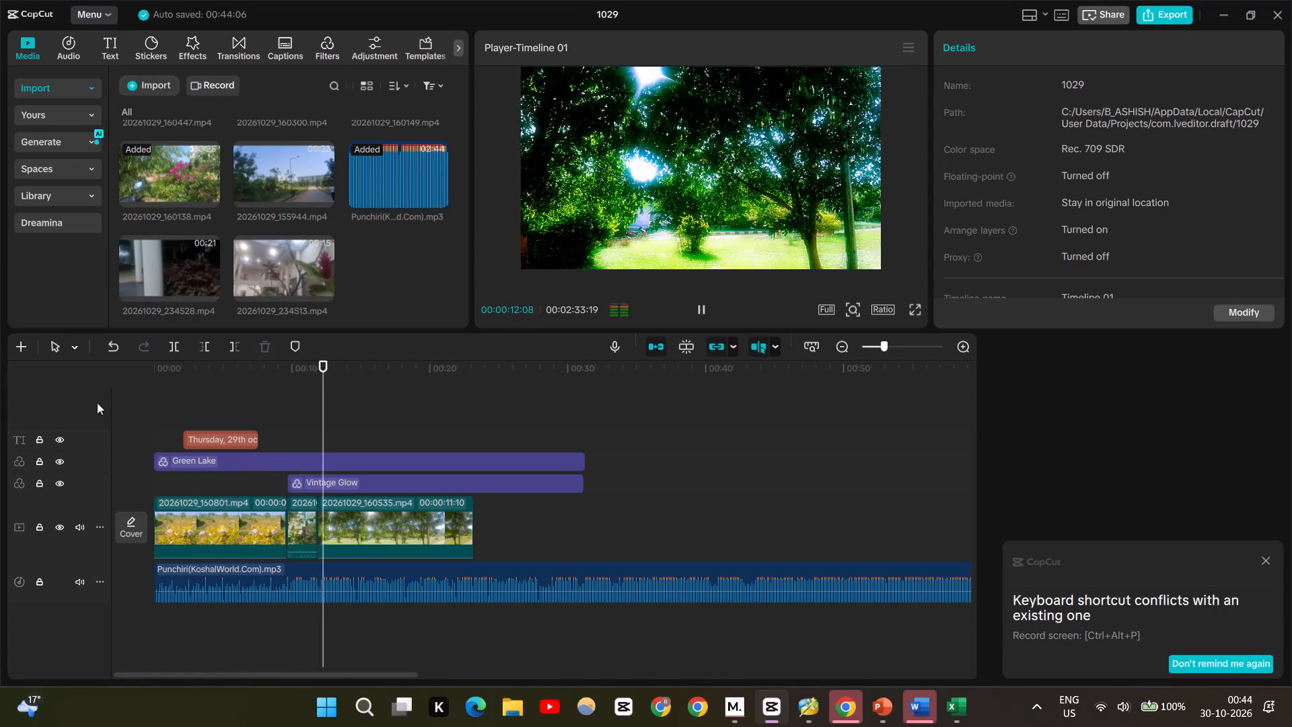
key(space)
Insert the clip 20261029_234513.mp4 into the main track, directly before the 20261029_160535.mp4 clip.
click(179, 261)
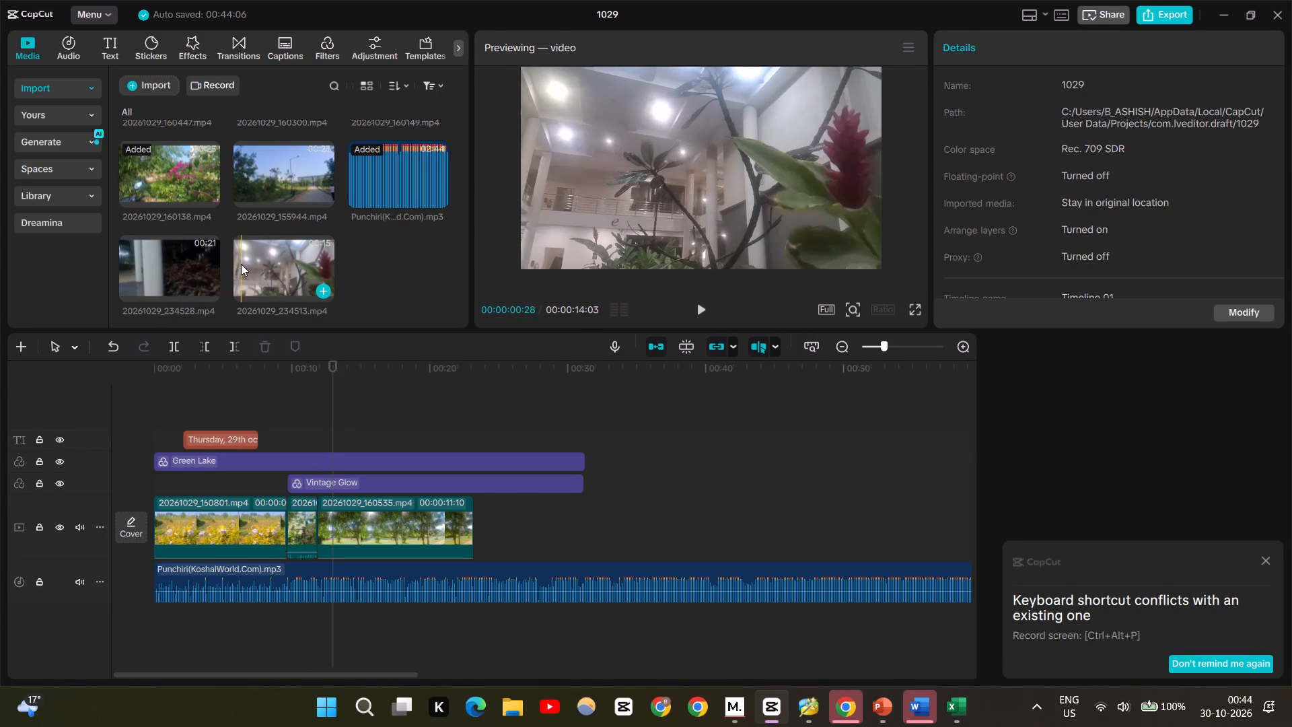
click(323, 289)
Play the inserted flower clip, and replay the edit from the start in full screen, to check how it fits.
click(303, 413)
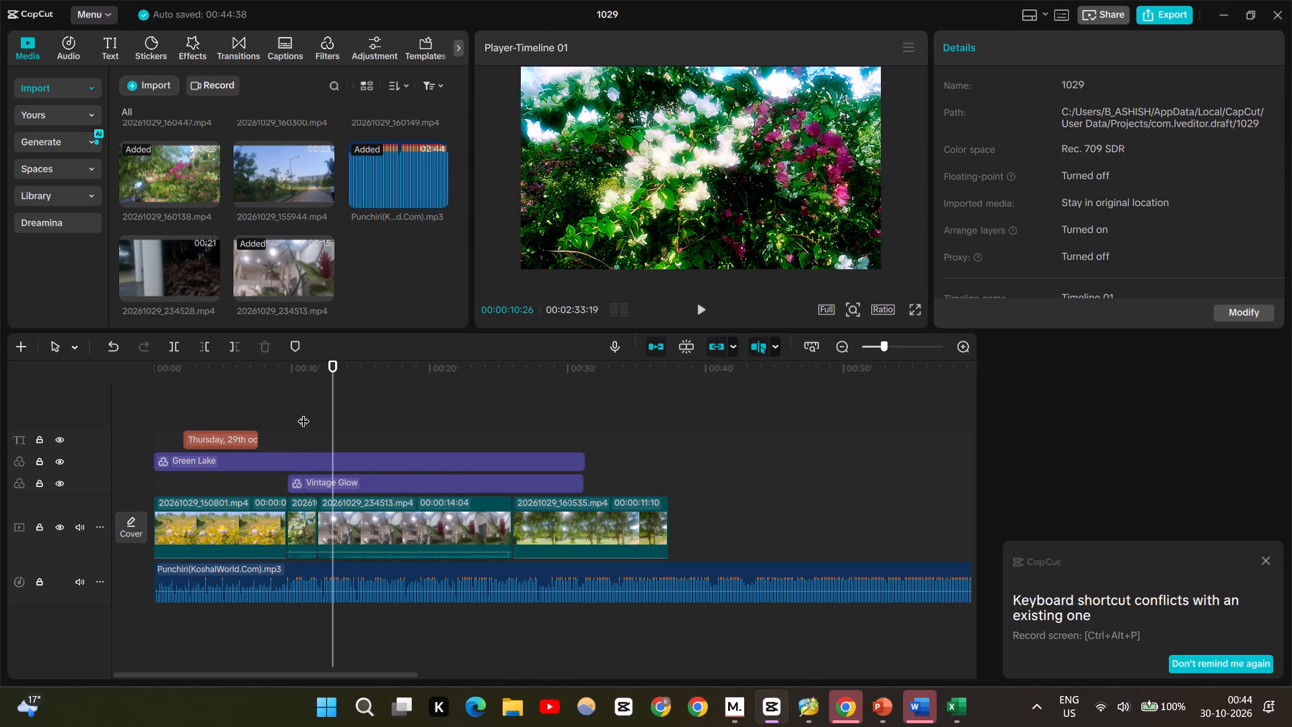
key(space)
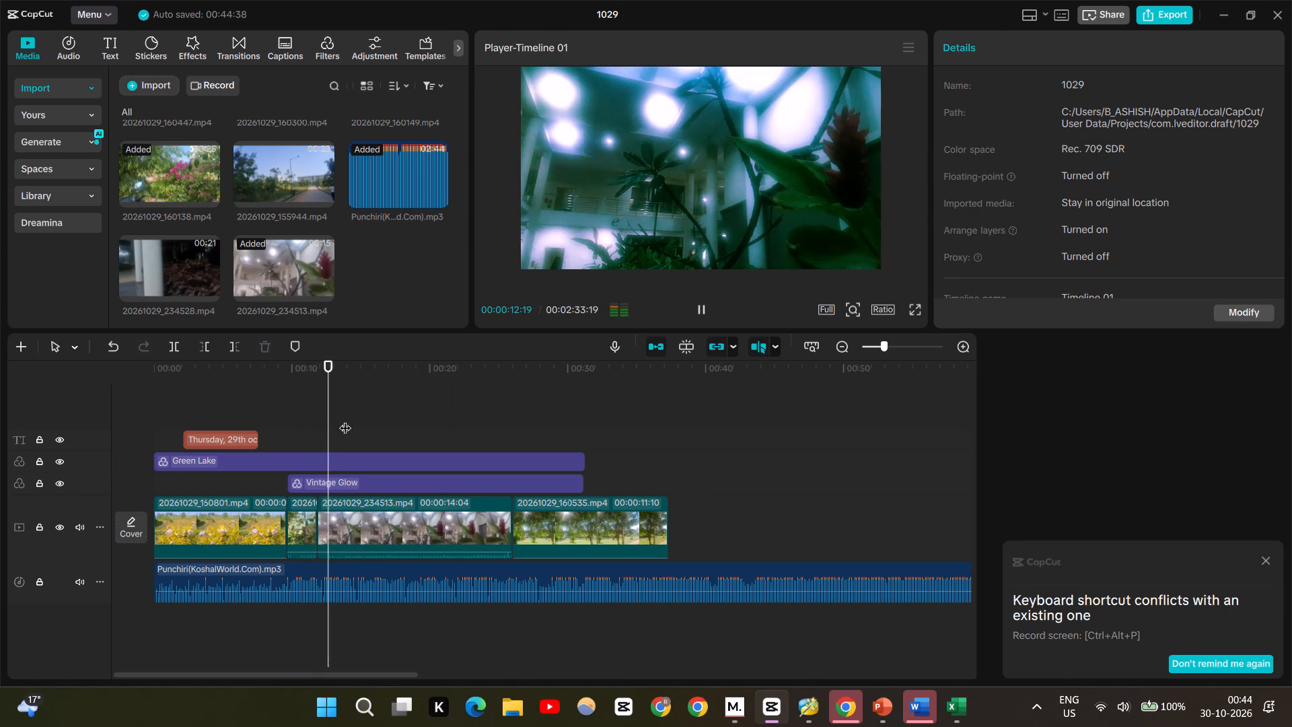
click(919, 306)
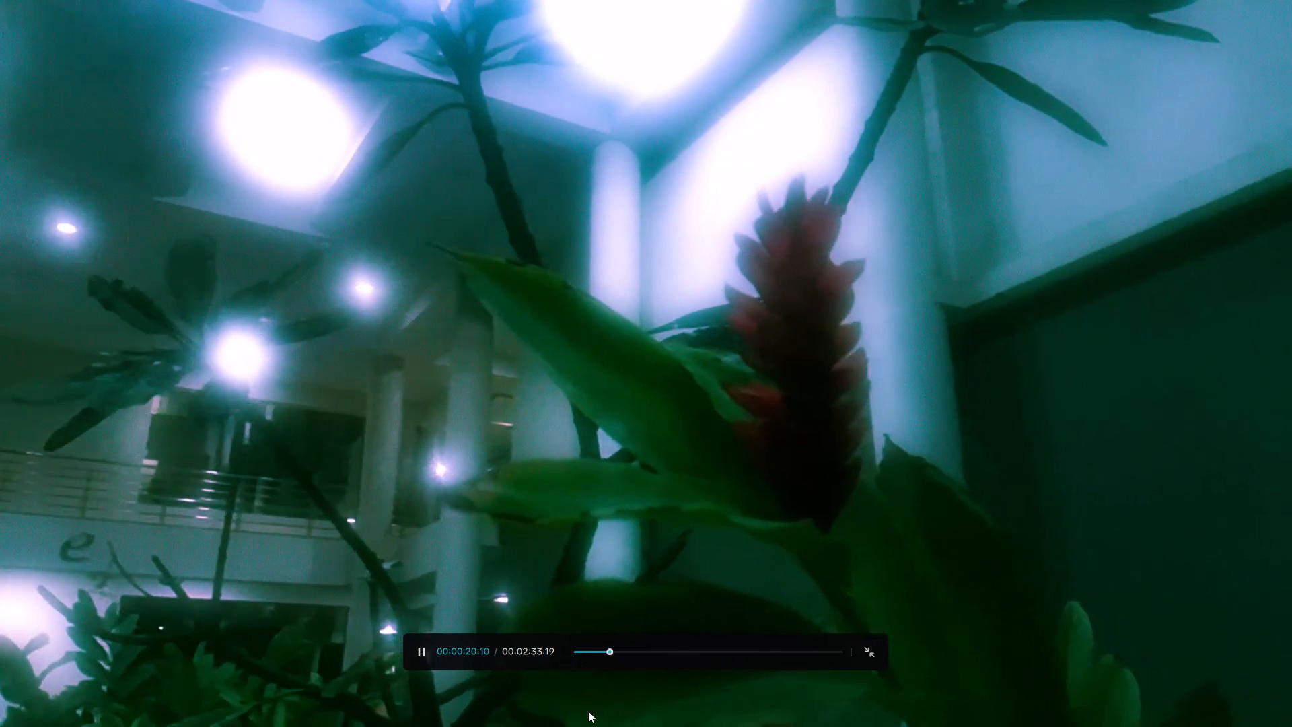
click(600, 655)
drag(600, 655, 549, 640)
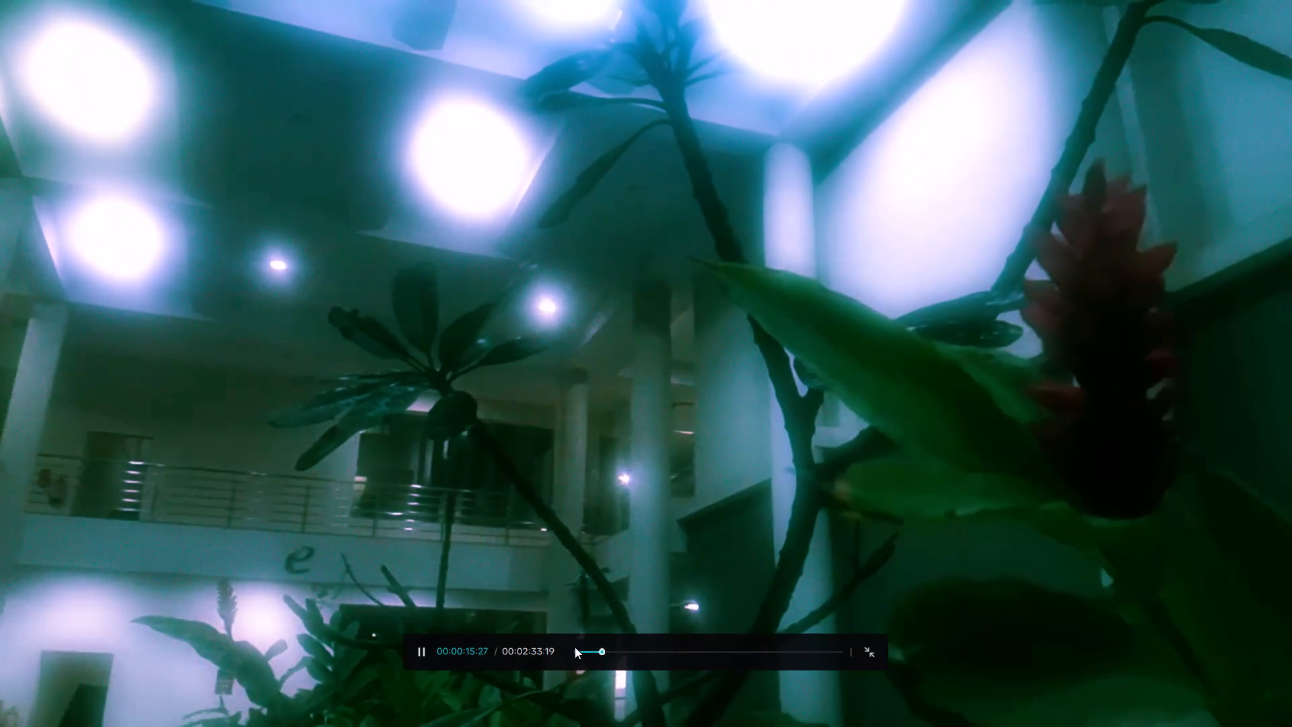
drag(601, 654, 528, 651)
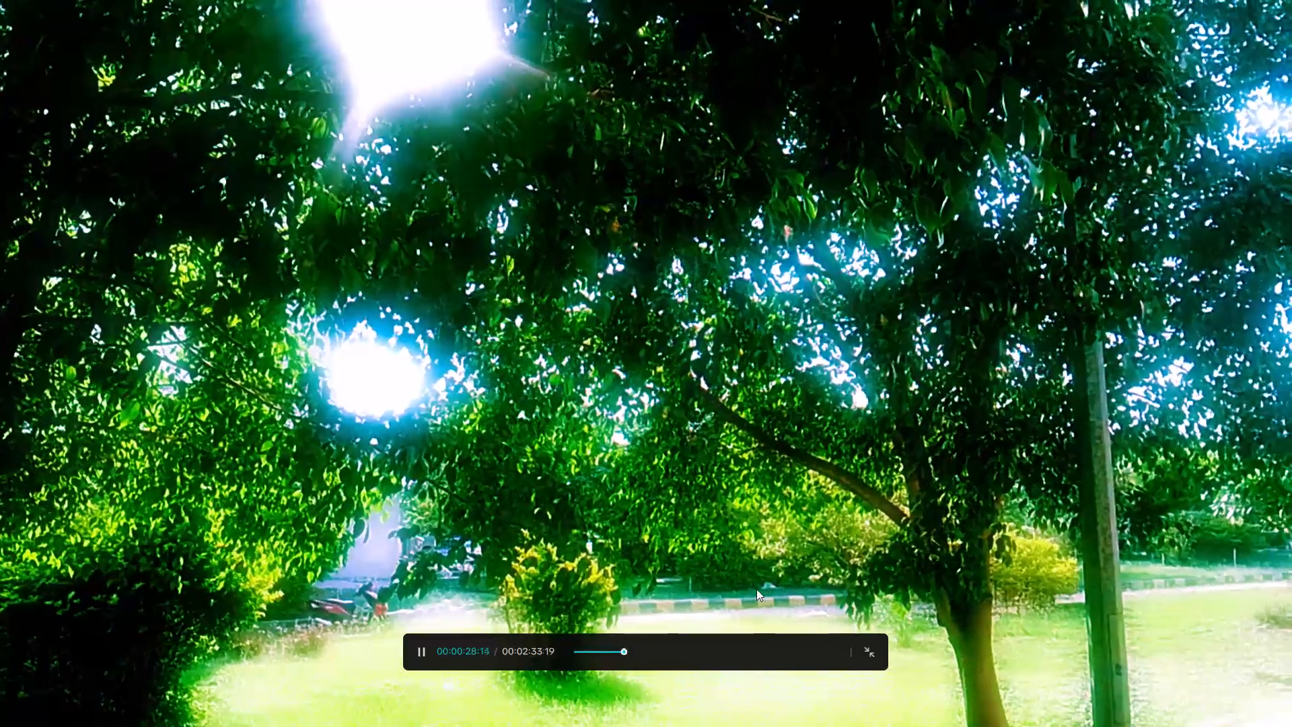
key(Escape)
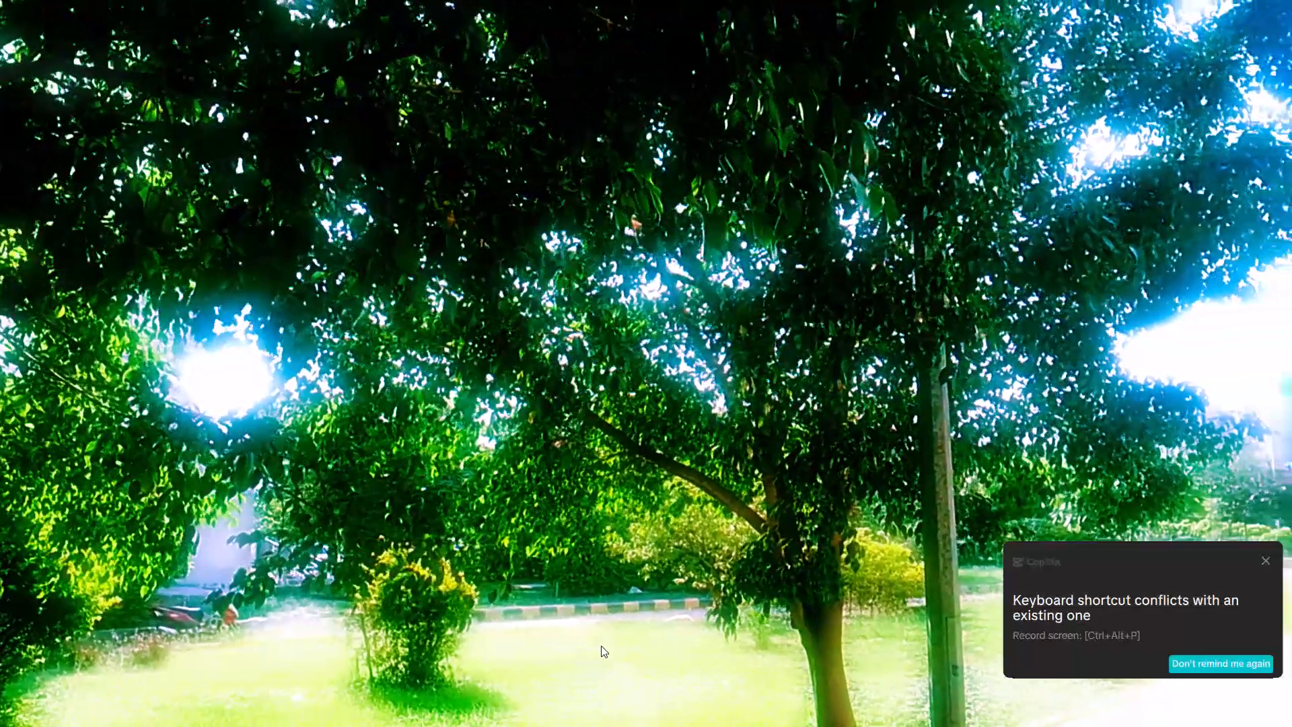
Replay the edit from the start in full screen, stopping within the 20261029_234513.mp4 clip to judge where to cut.
click(428, 407)
drag(428, 407, 215, 407)
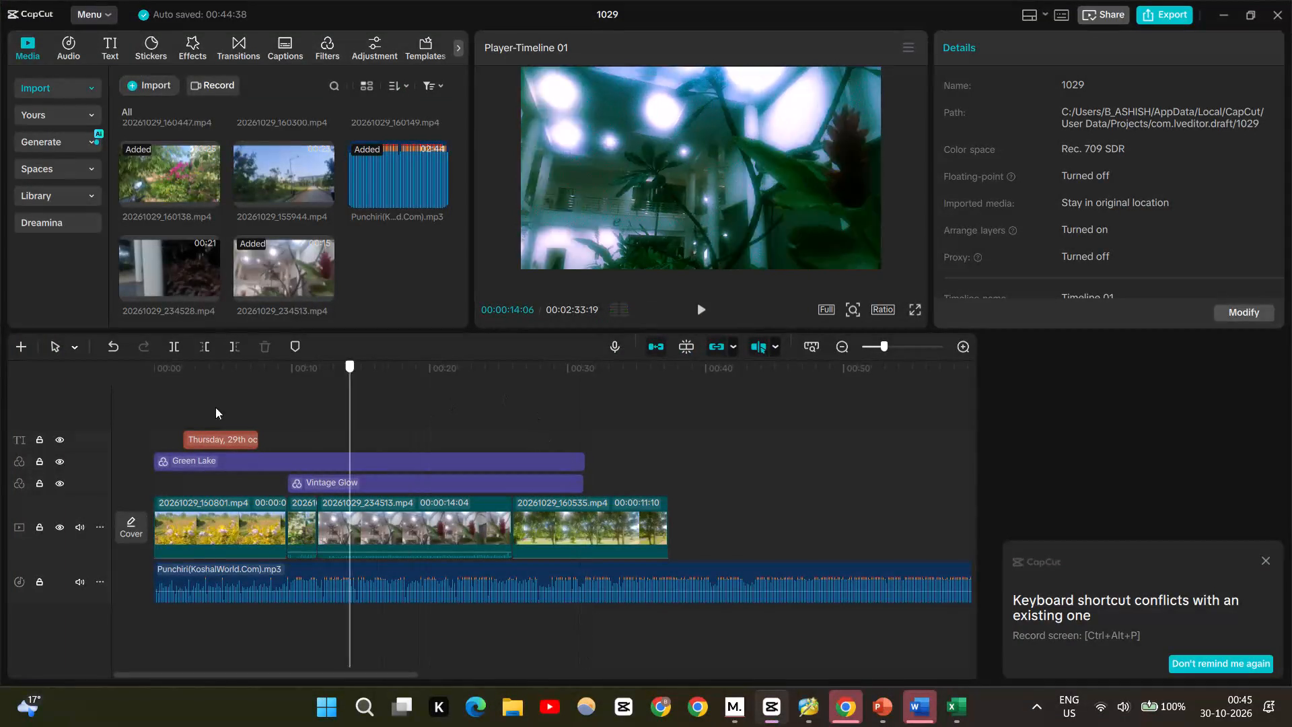
drag(215, 407, 89, 398)
key(space)
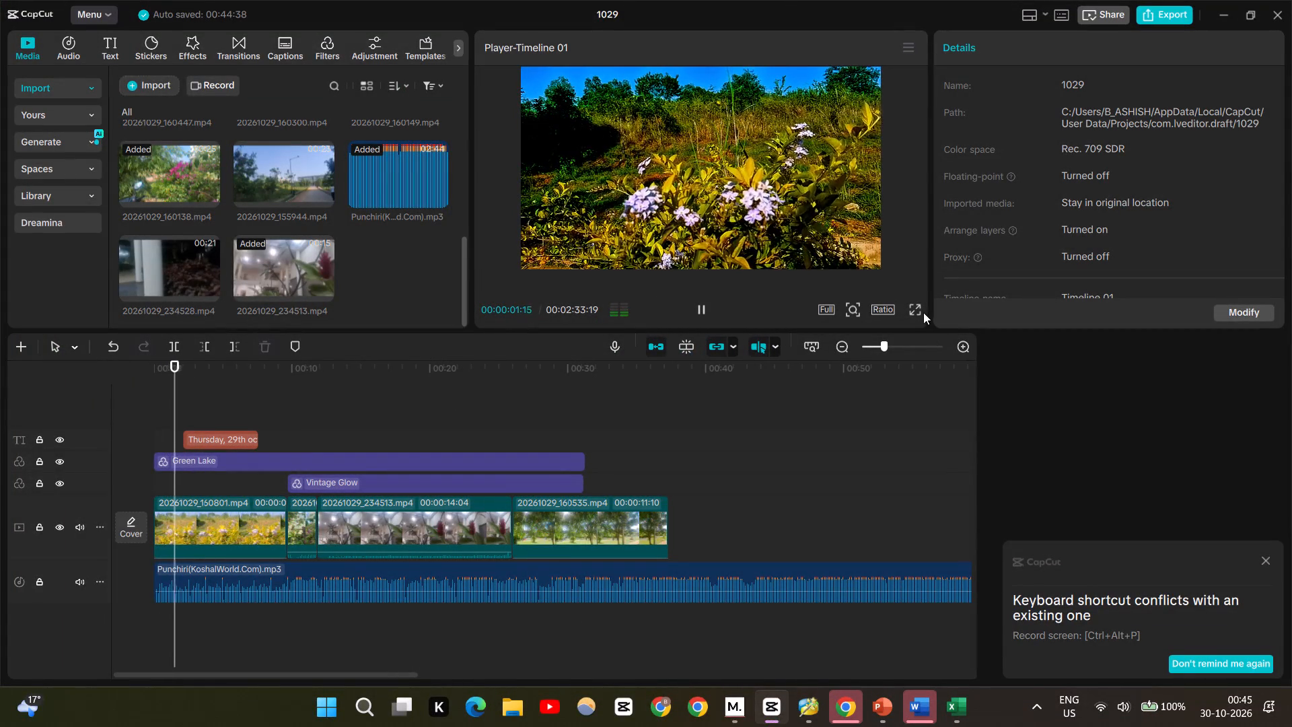
click(921, 310)
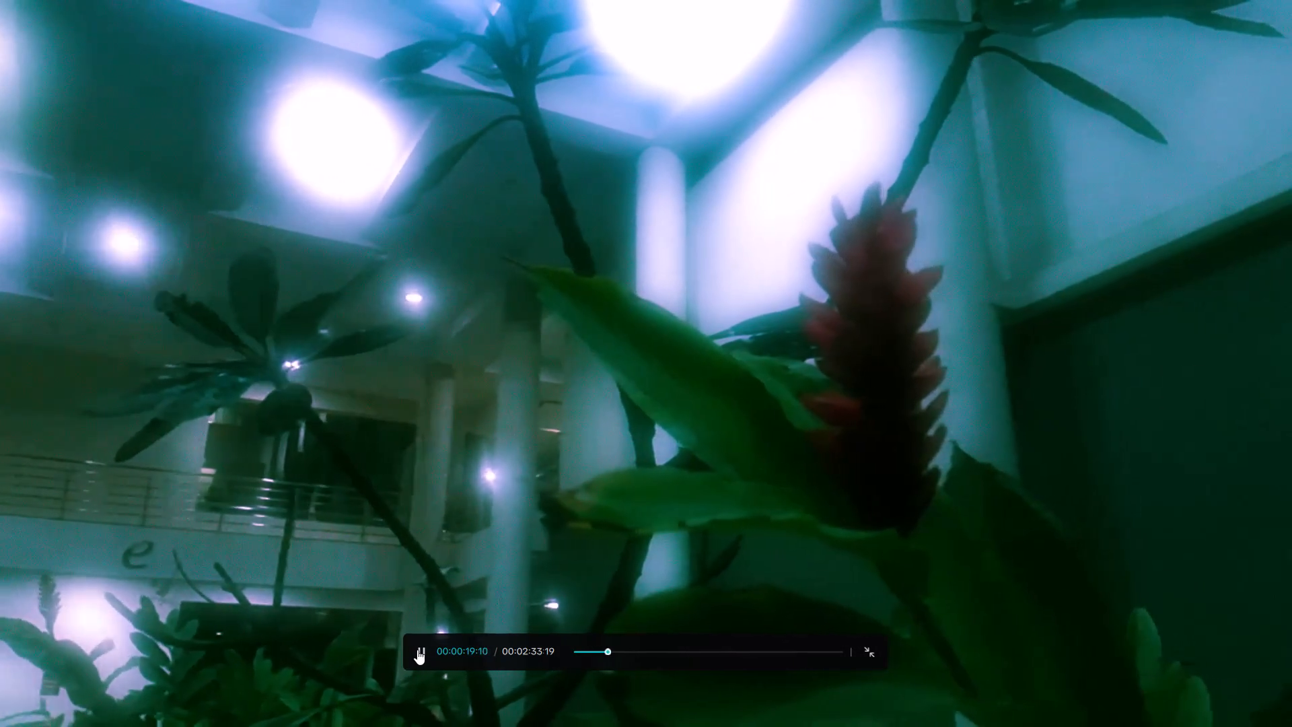
key(space)
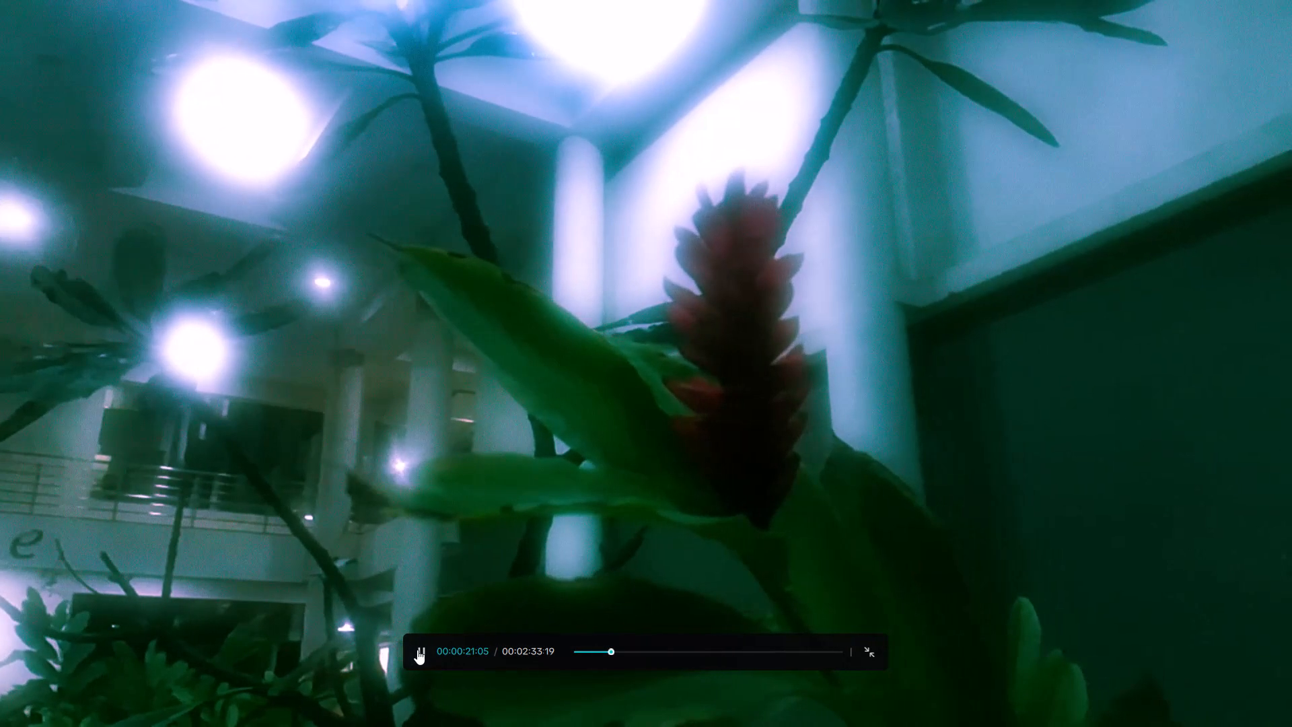
key(Escape)
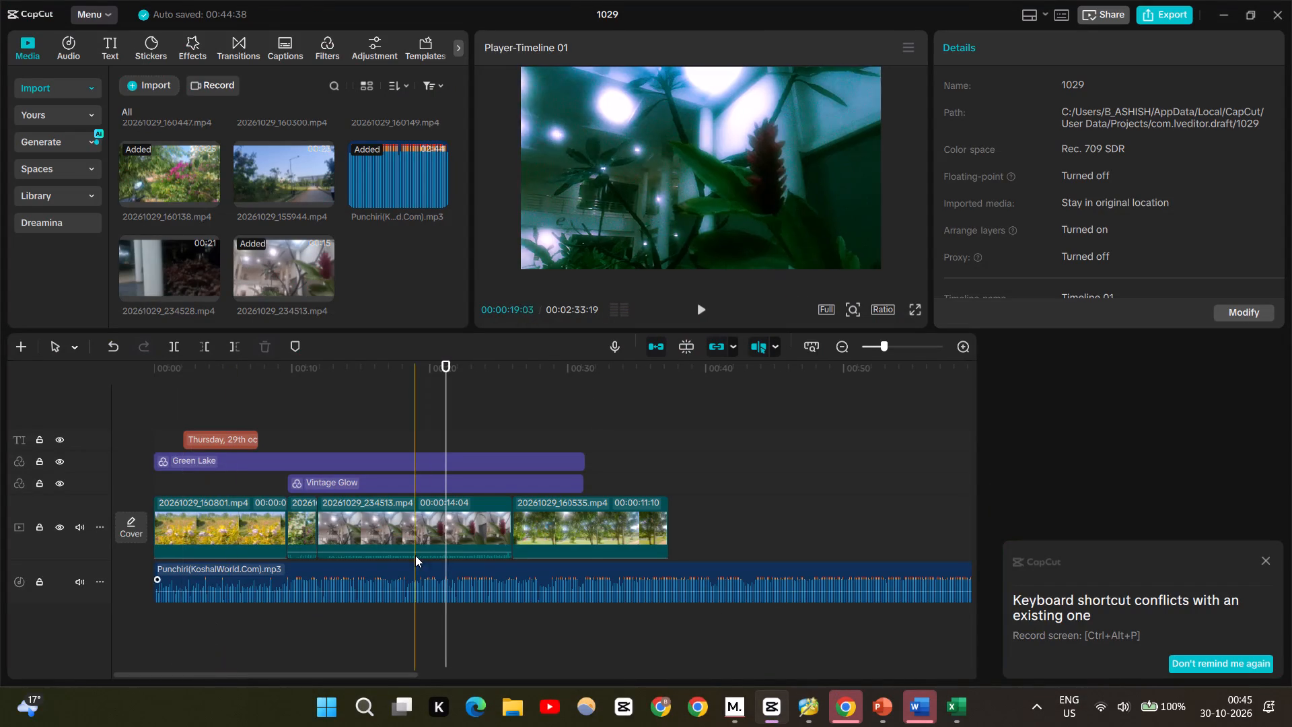
Split the 20261029_234513.mp4 clip at about 20 seconds on the timeline and delete the portion before the cut.
click(424, 514)
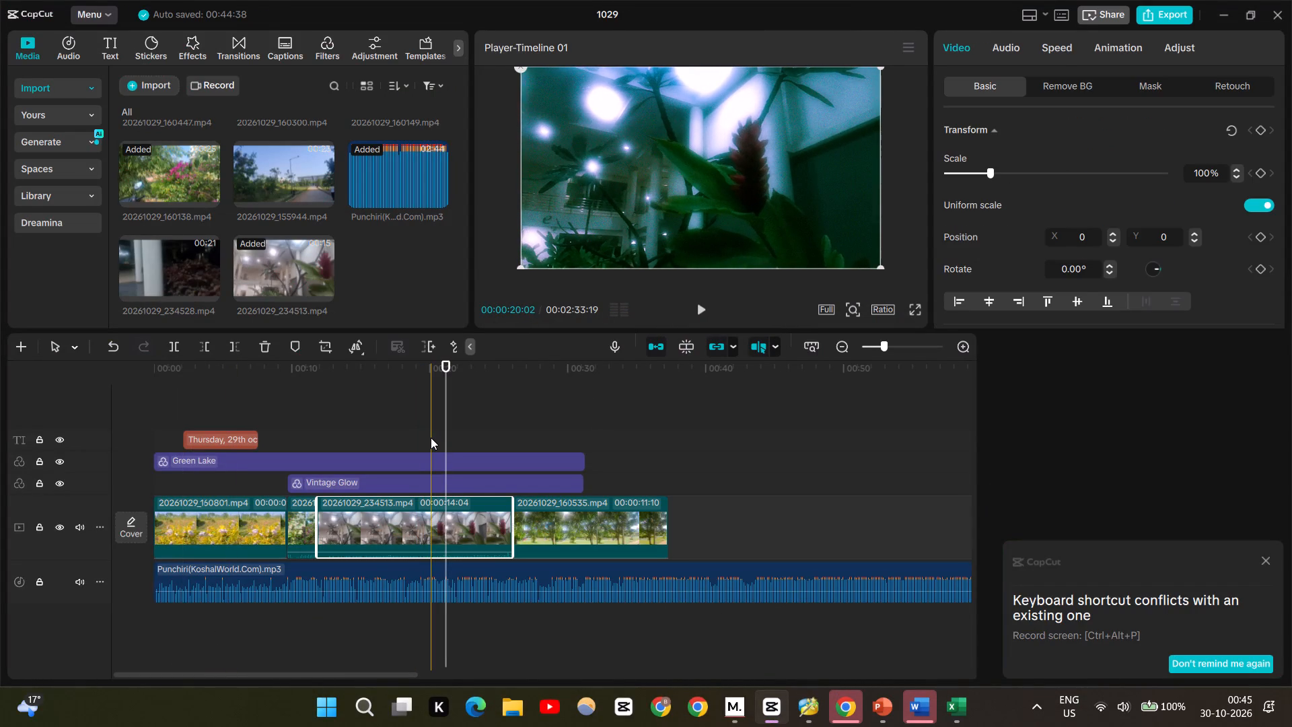
click(431, 438)
click(363, 535)
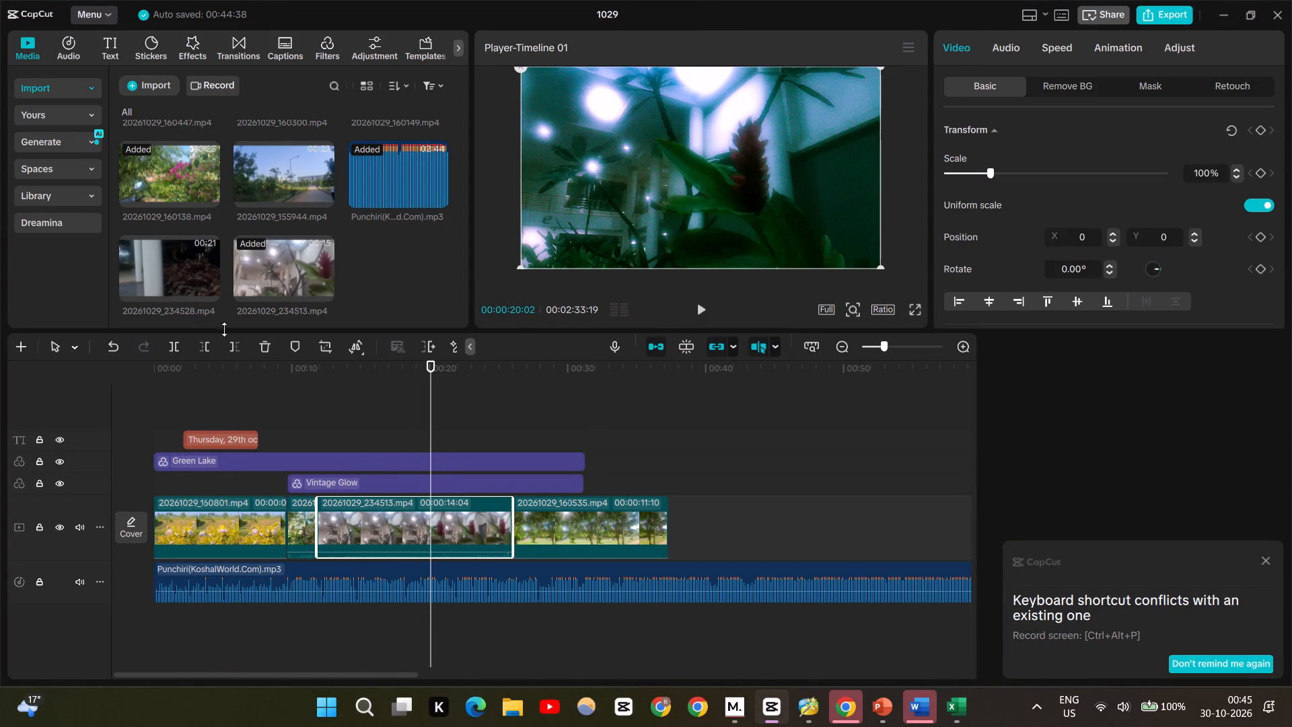
click(177, 345)
click(371, 504)
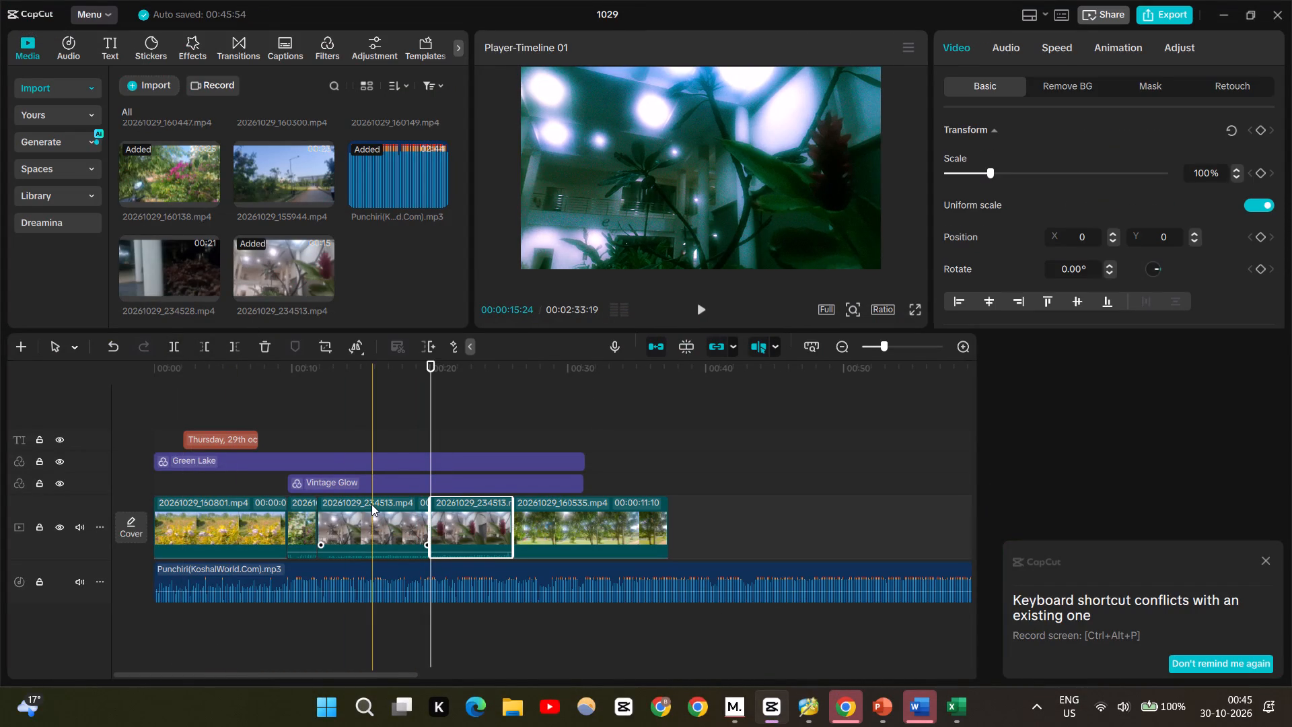
key(Delete)
Play the second clip through the shortened flower clip in full screen to check the transition.
click(275, 392)
key(space)
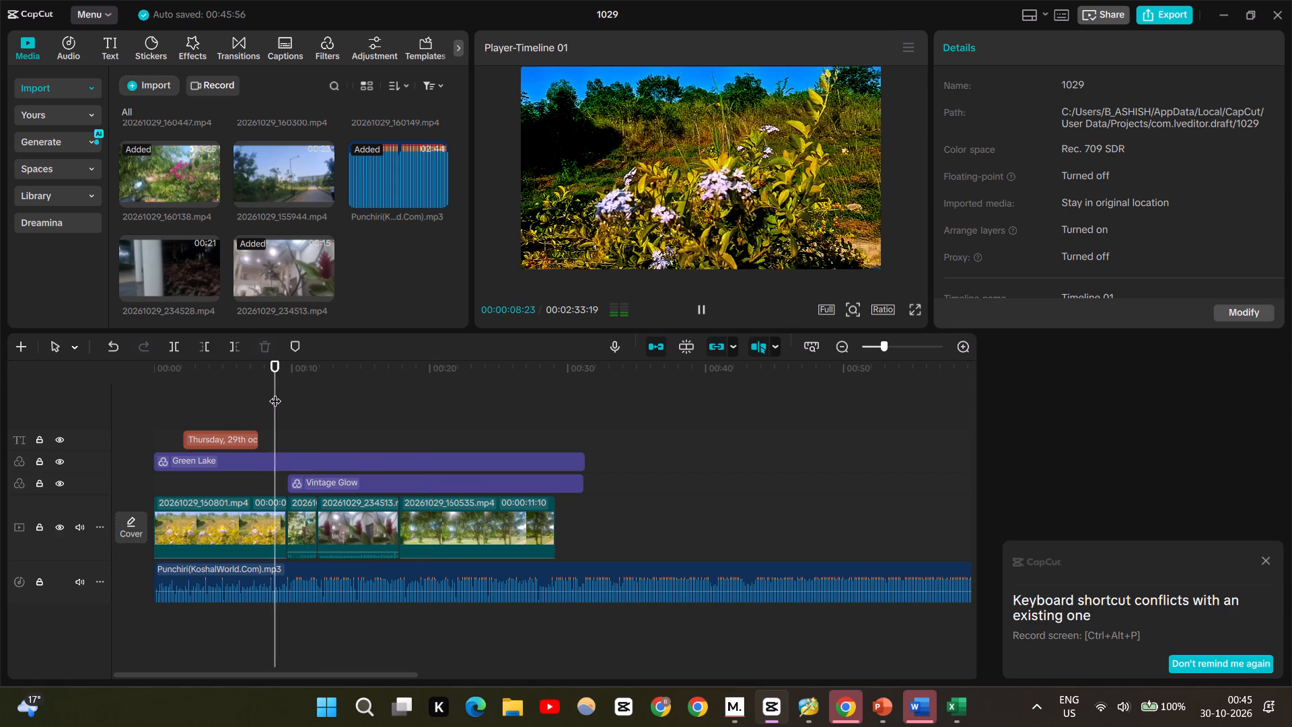
click(909, 309)
click(912, 309)
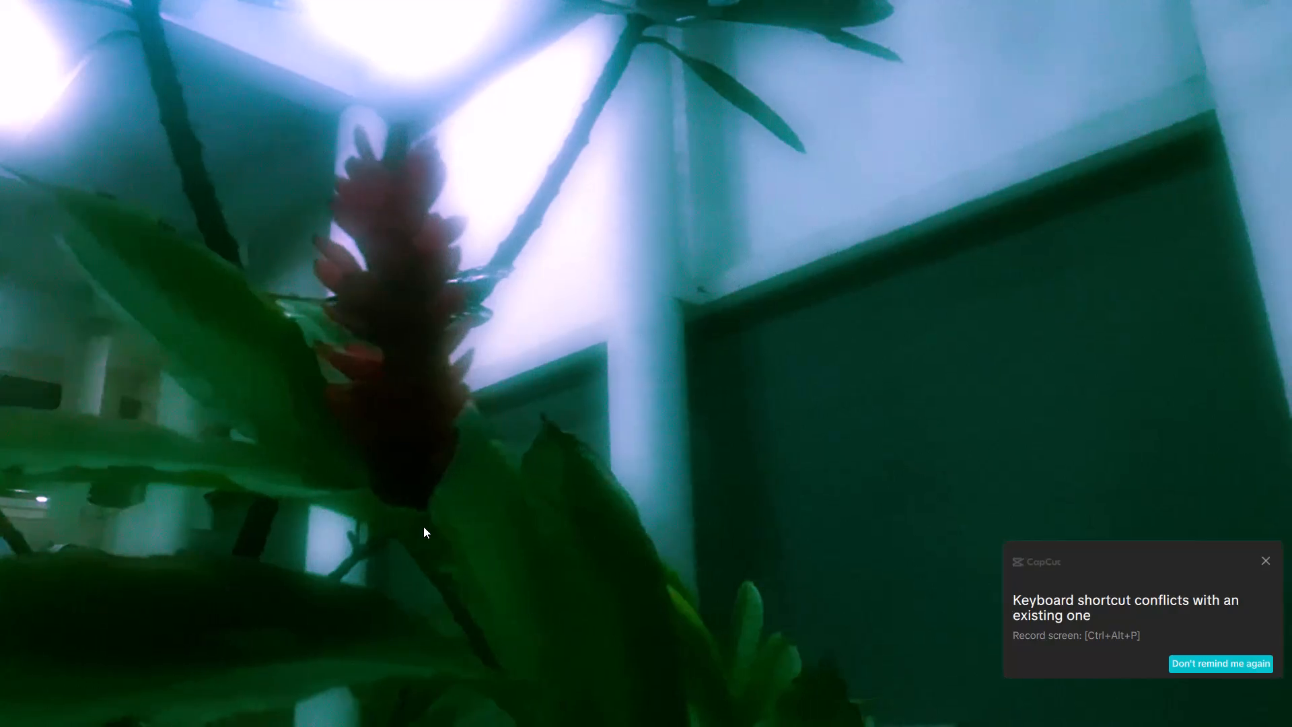
key(Escape)
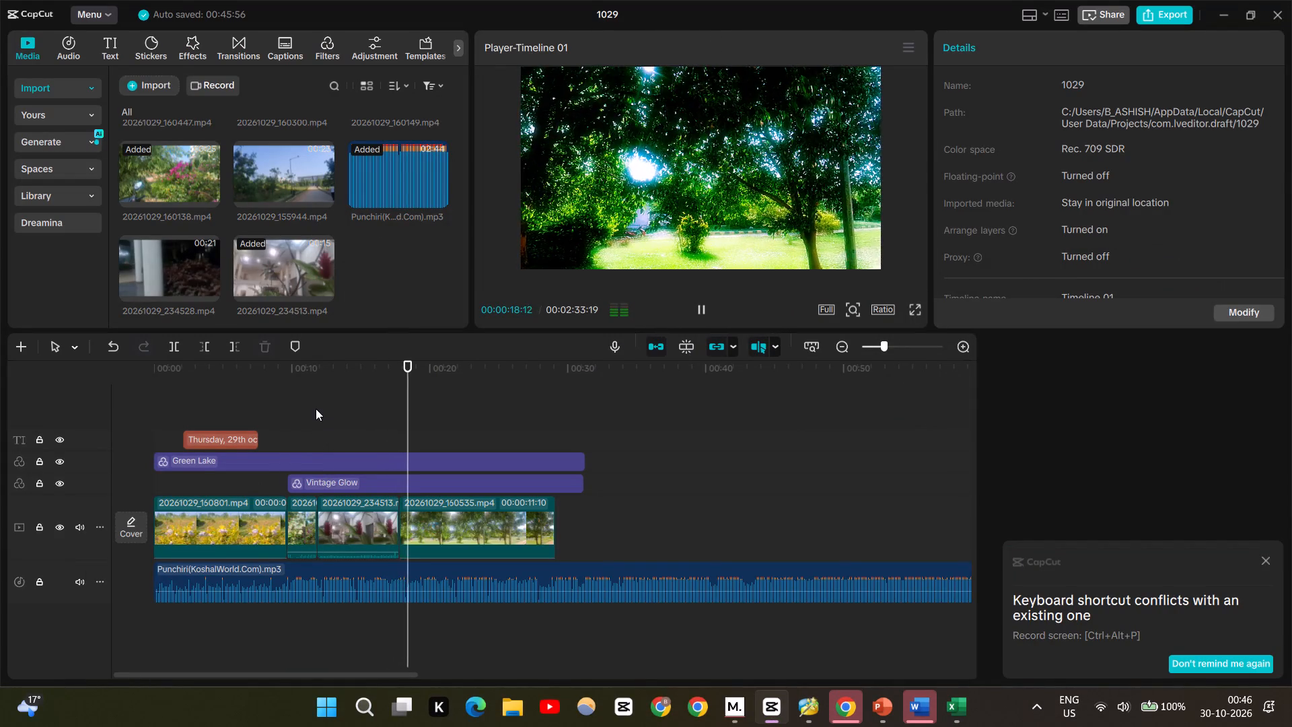
Split the 20261029_234513.mp4 clip at about 14 seconds on the timeline and delete the portion after the cut.
click(316, 409)
key(space)
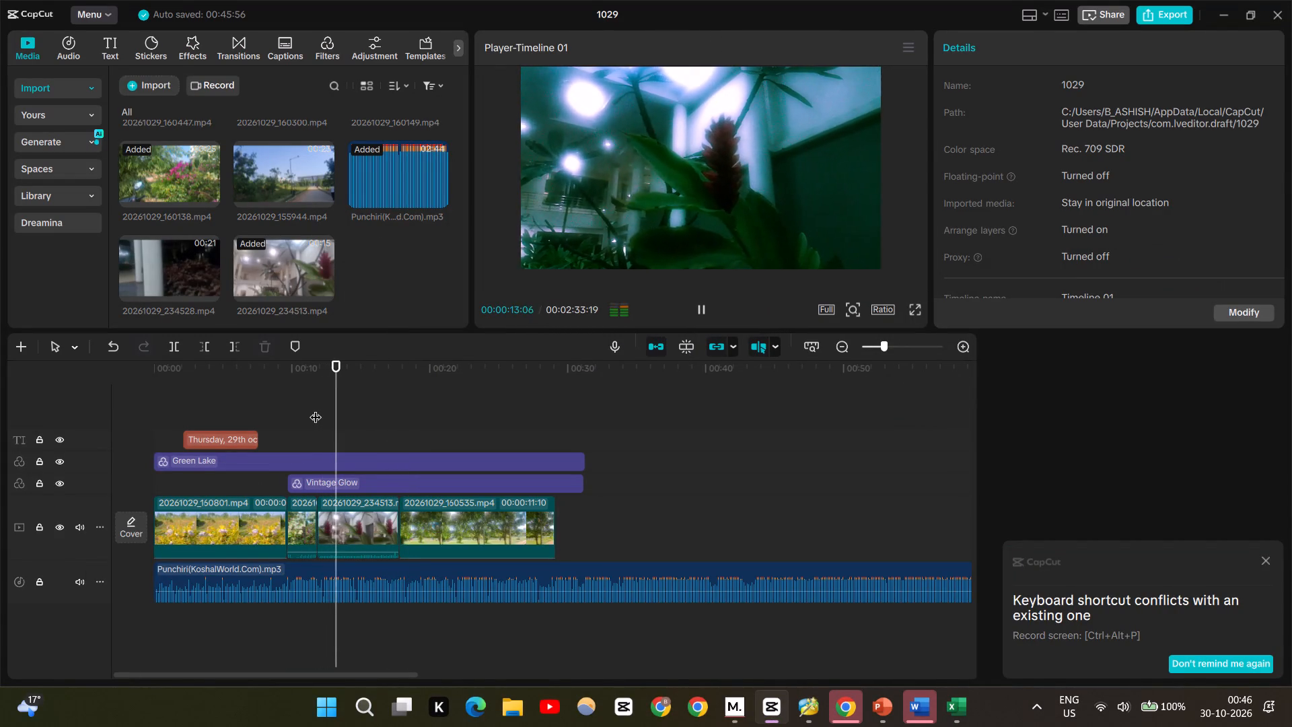
key(space)
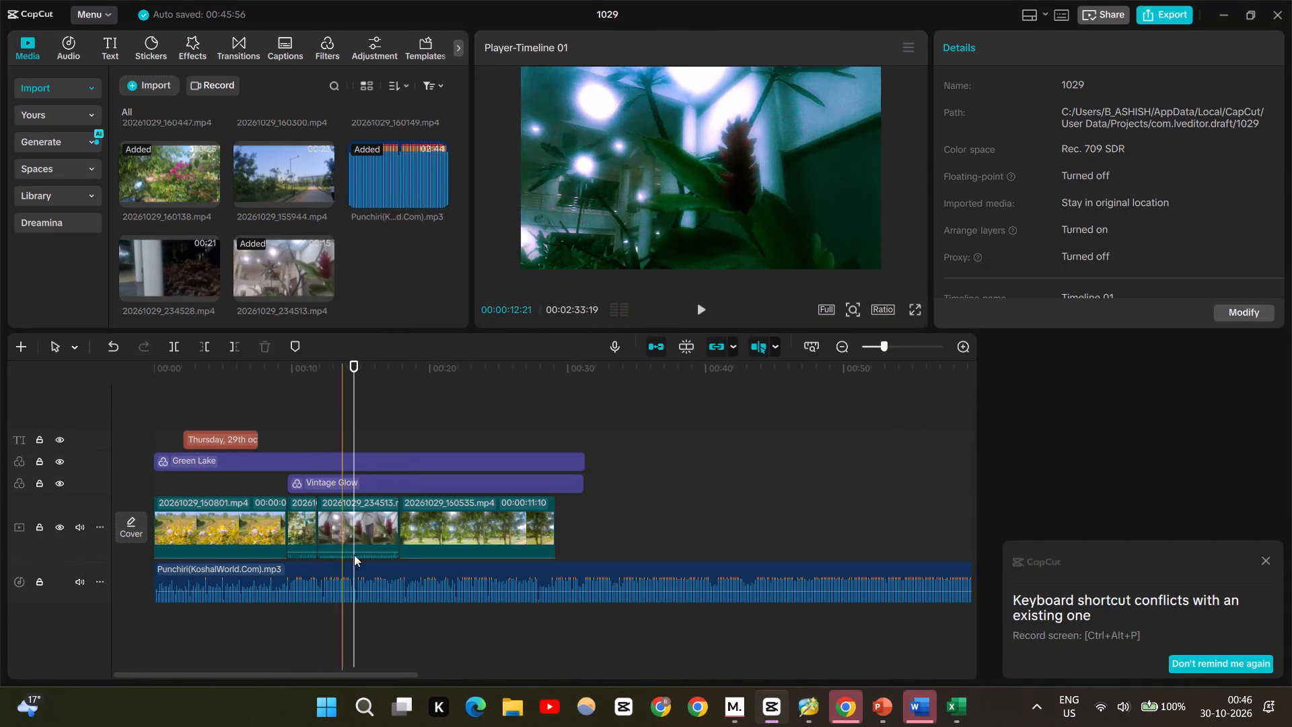
click(371, 531)
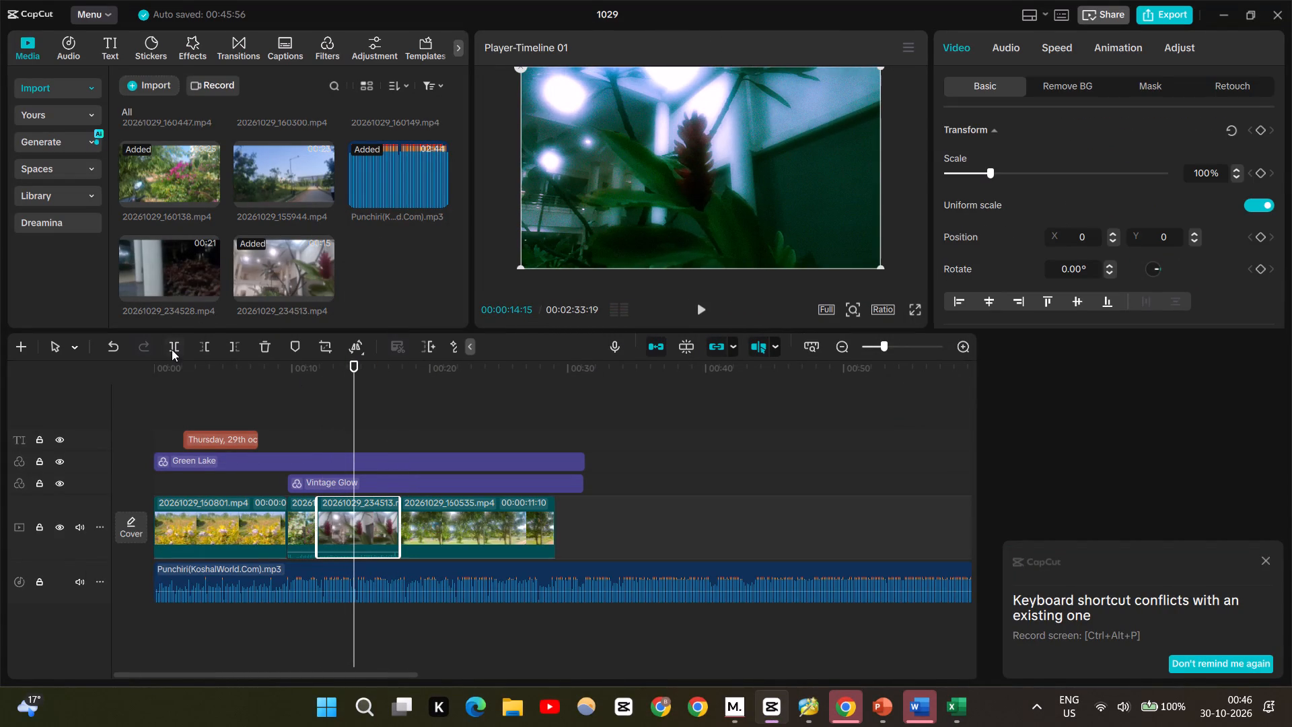
click(172, 349)
key(Delete)
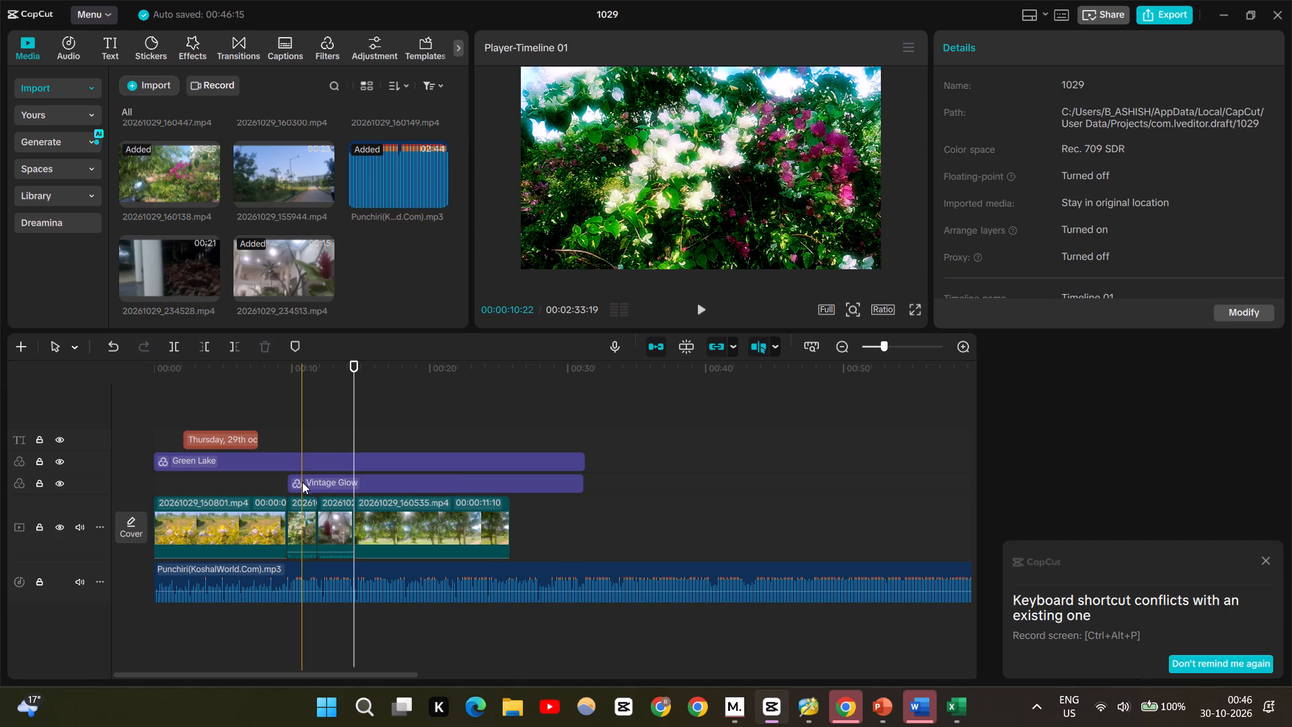
Play from about 10 seconds in full screen to check the trimmed flower clip against the music.
click(302, 435)
key(space)
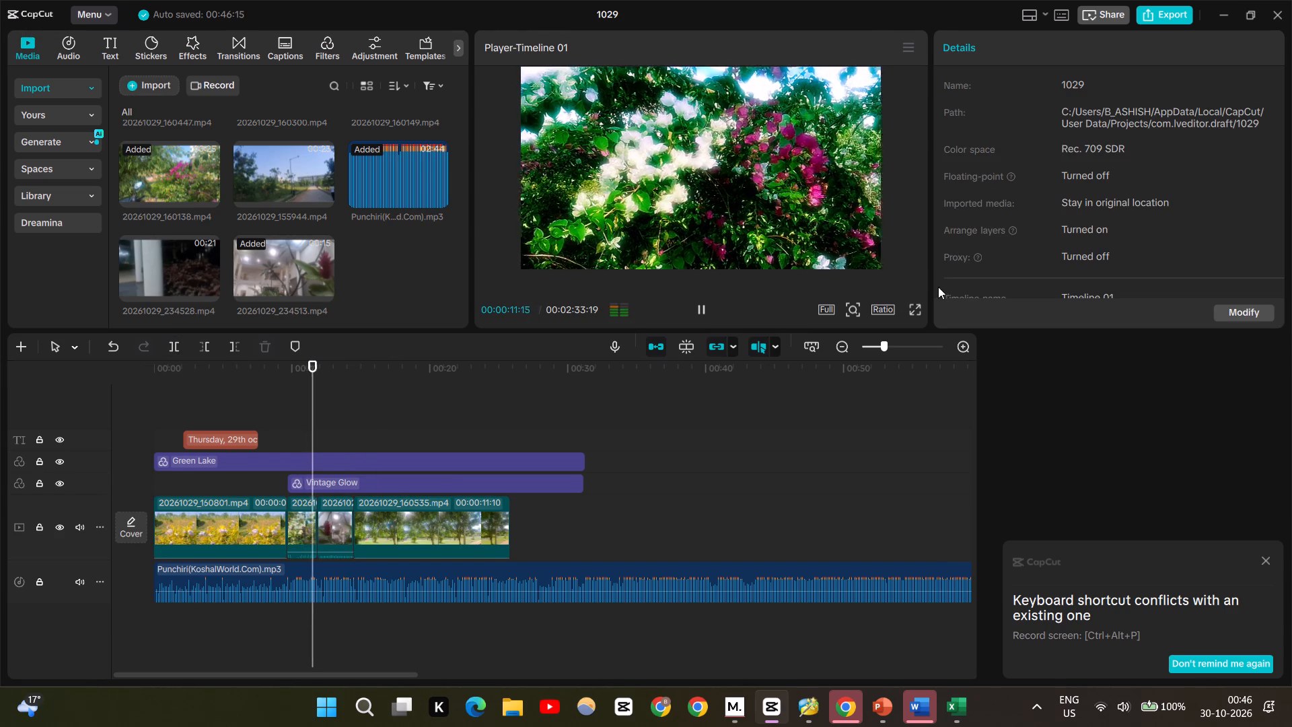
click(911, 308)
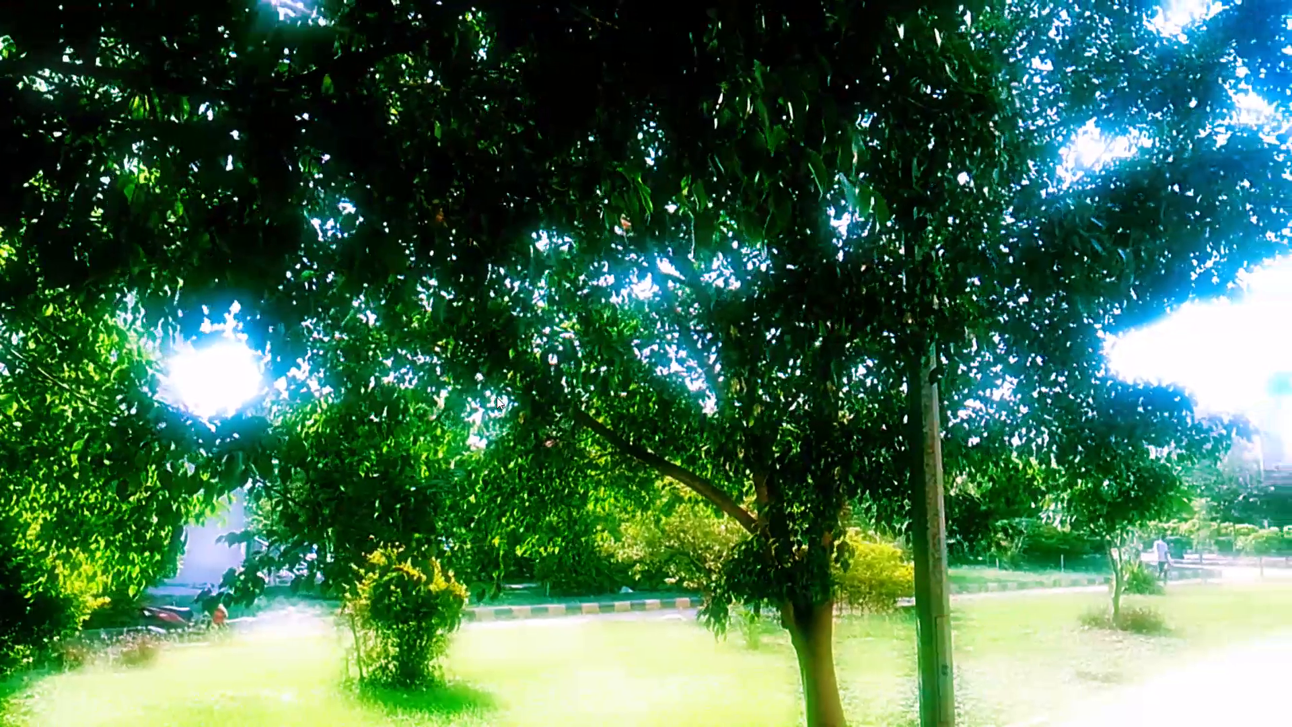
key(Escape)
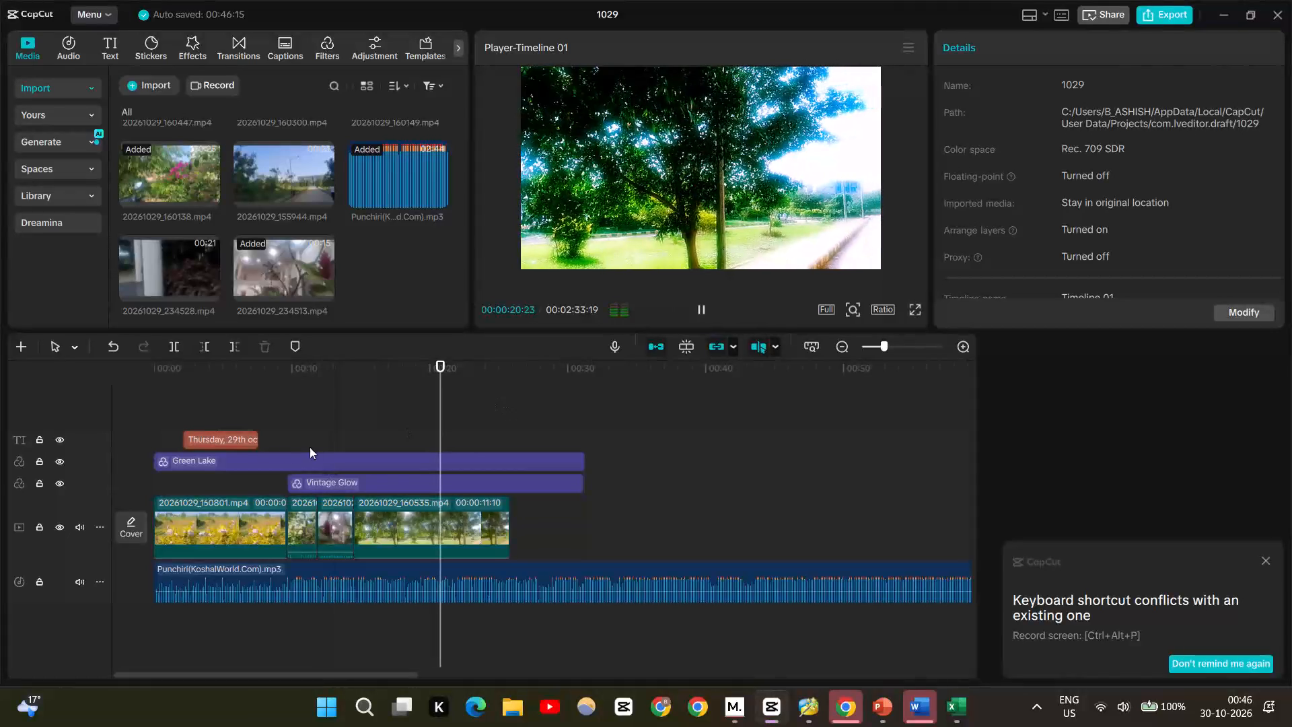
Insert the clip 20261029_160447.mp4 into the main track between the 20261029_234513.mp4 and 20261029_160535.mp4 clips.
click(343, 407)
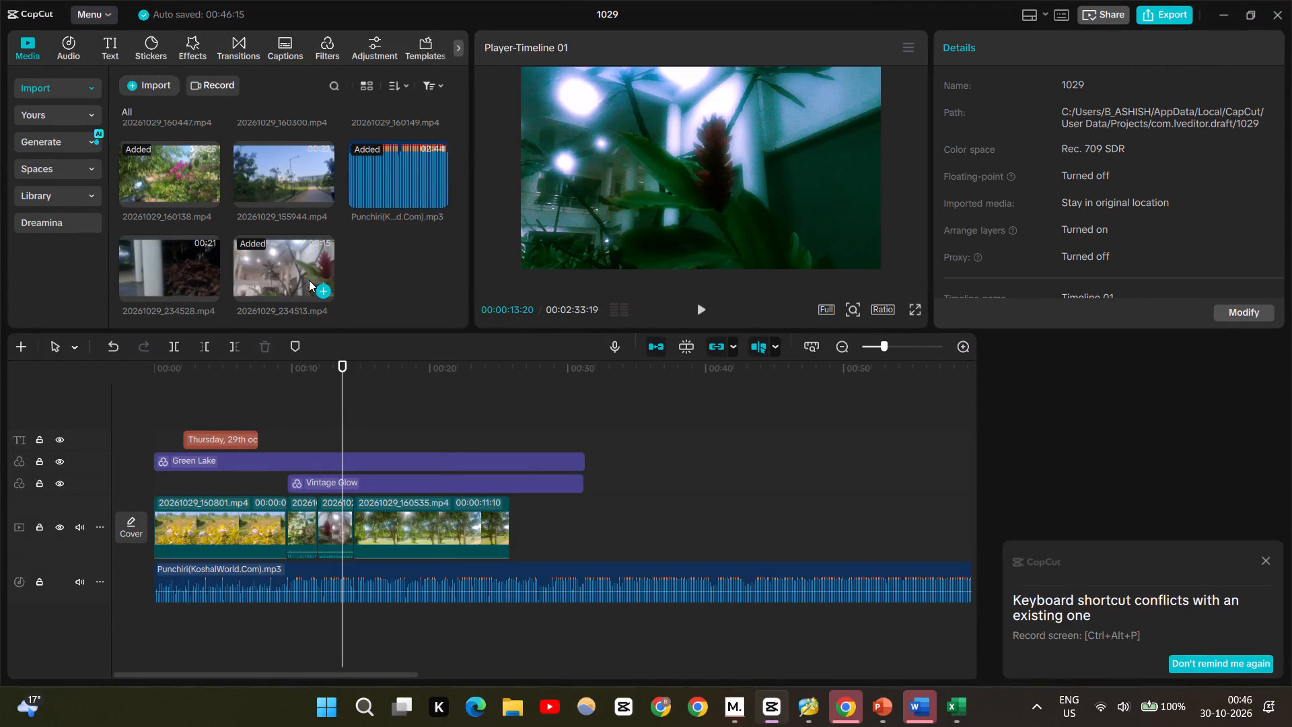
scroll(290, 255, up, 1)
scroll(290, 255, down, 1)
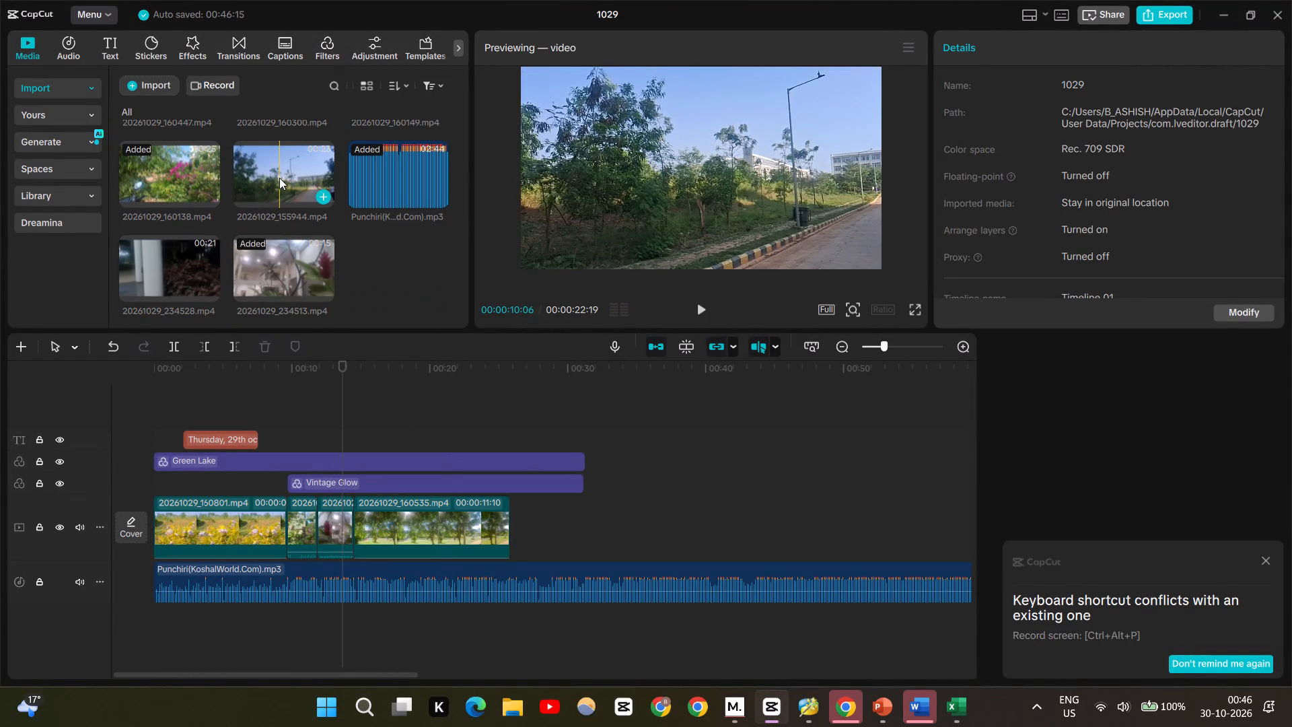
ctrl+scroll(279, 178, up, 1)
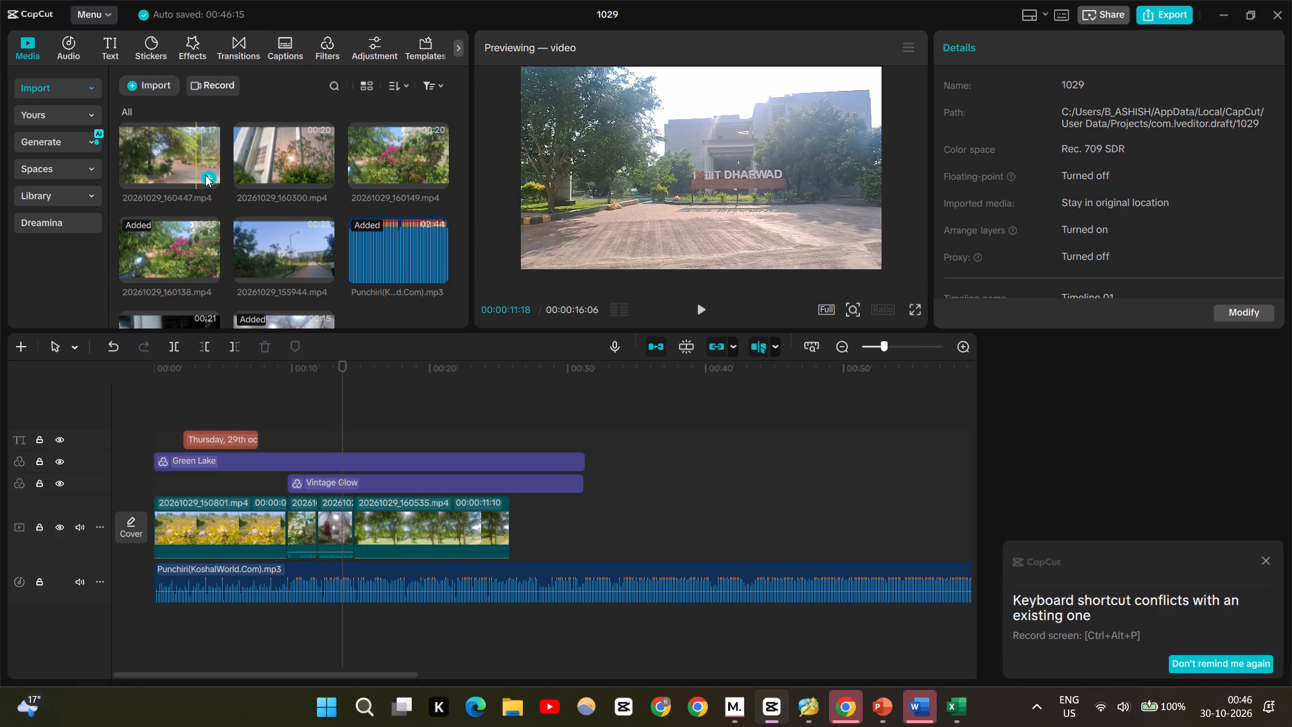
drag(166, 155, 351, 528)
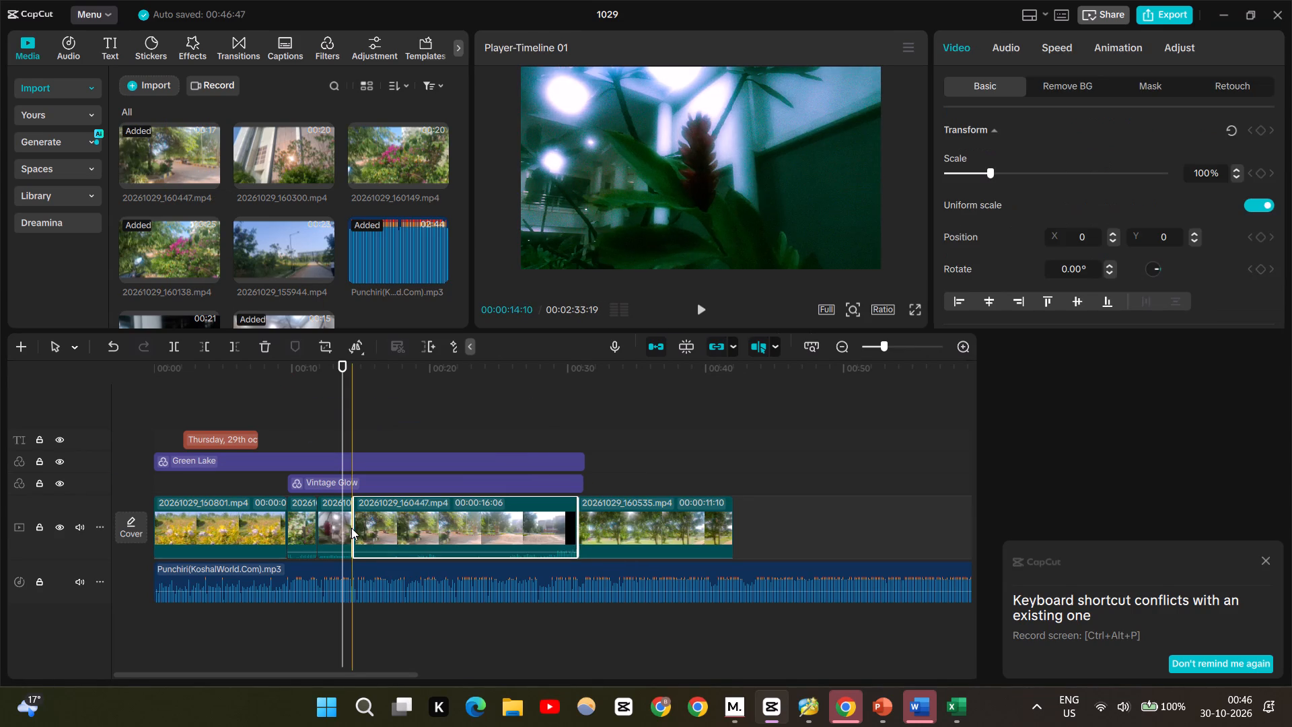
Play the inserted 20261029_160447.mp4 clip and the footage after it in full screen to check the sequence.
click(327, 434)
key(space)
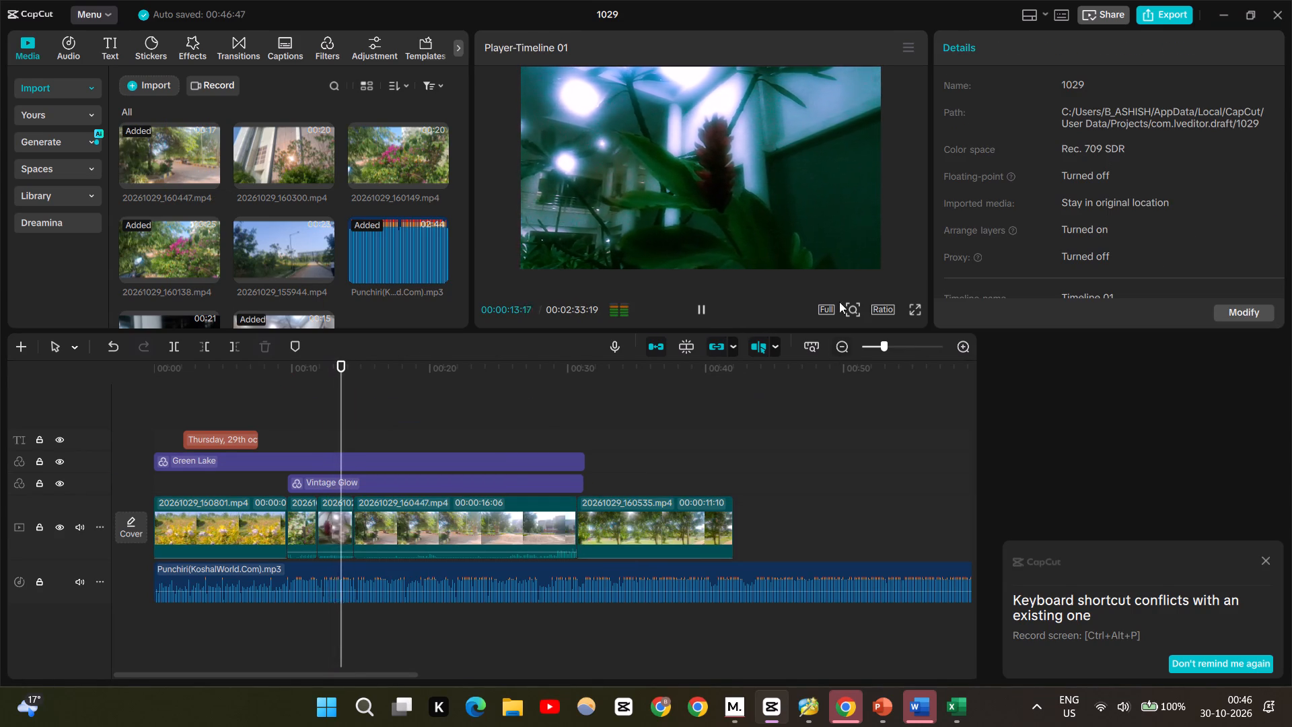
click(912, 304)
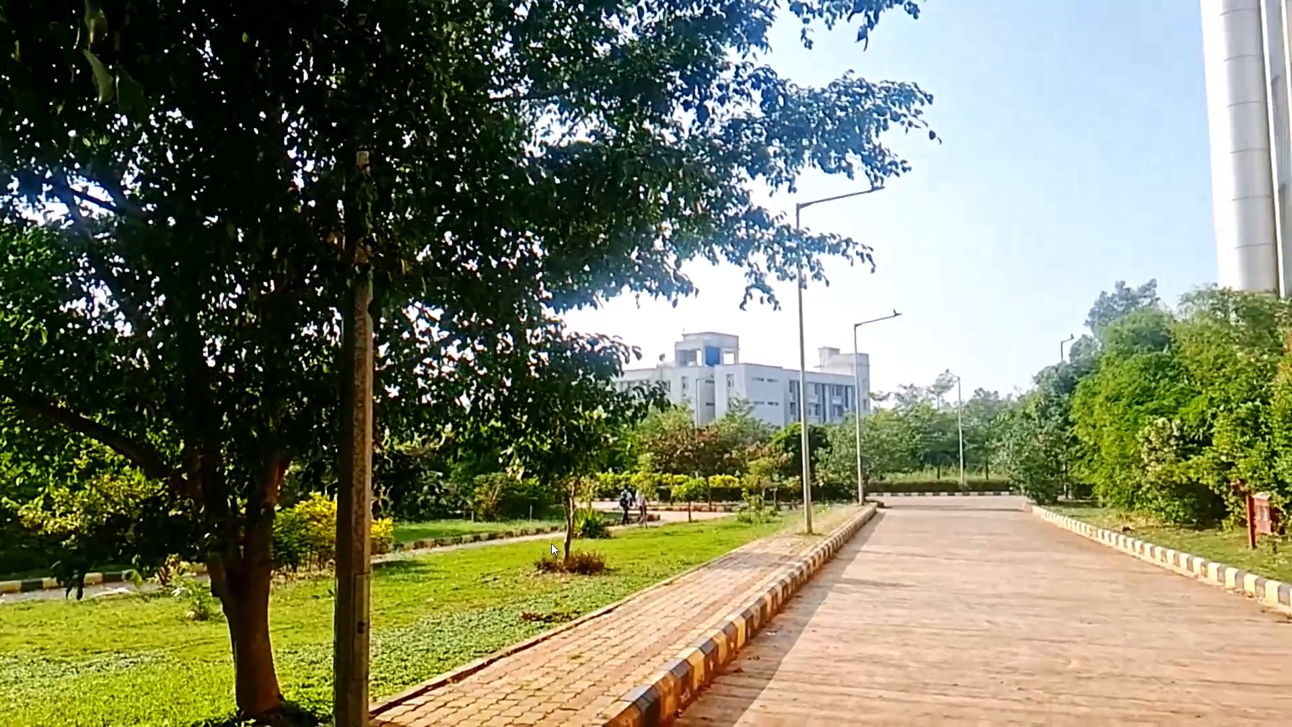
key(Escape)
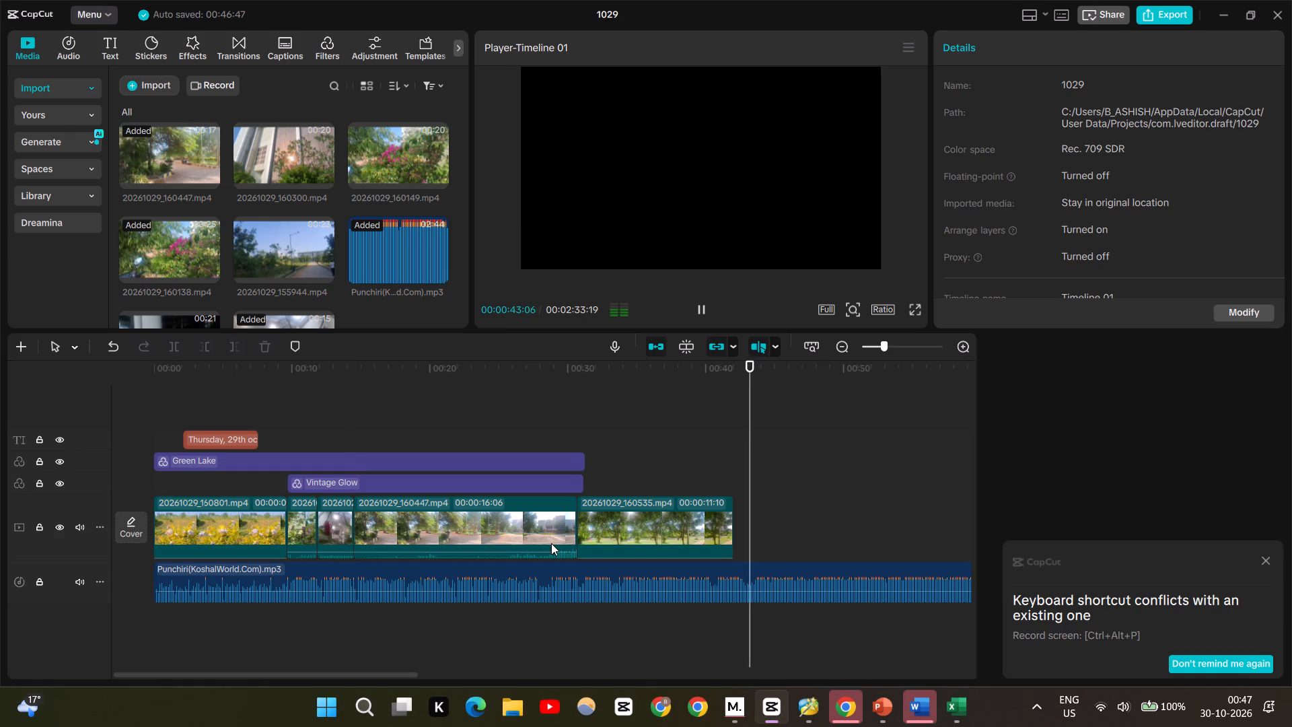
Play the opening from the start of the timeline in full screen to check the date caption.
click(382, 391)
drag(382, 391, 29, 406)
key(space)
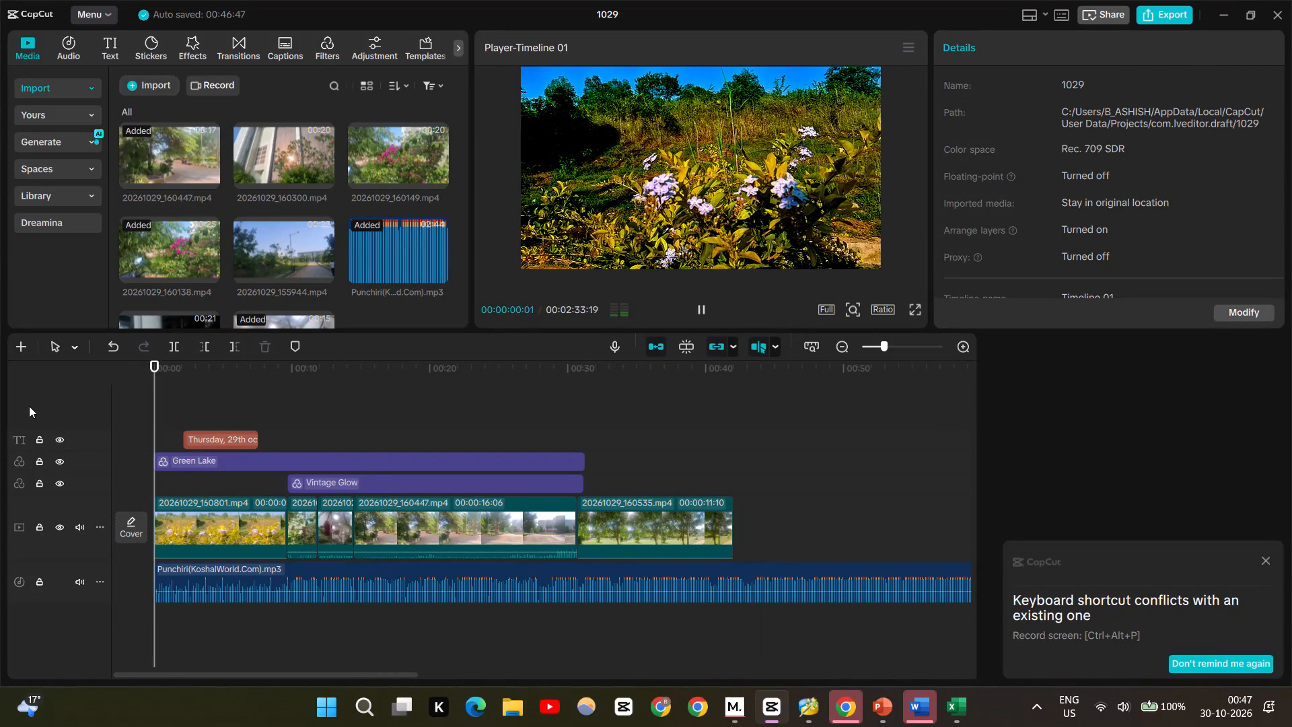
click(914, 308)
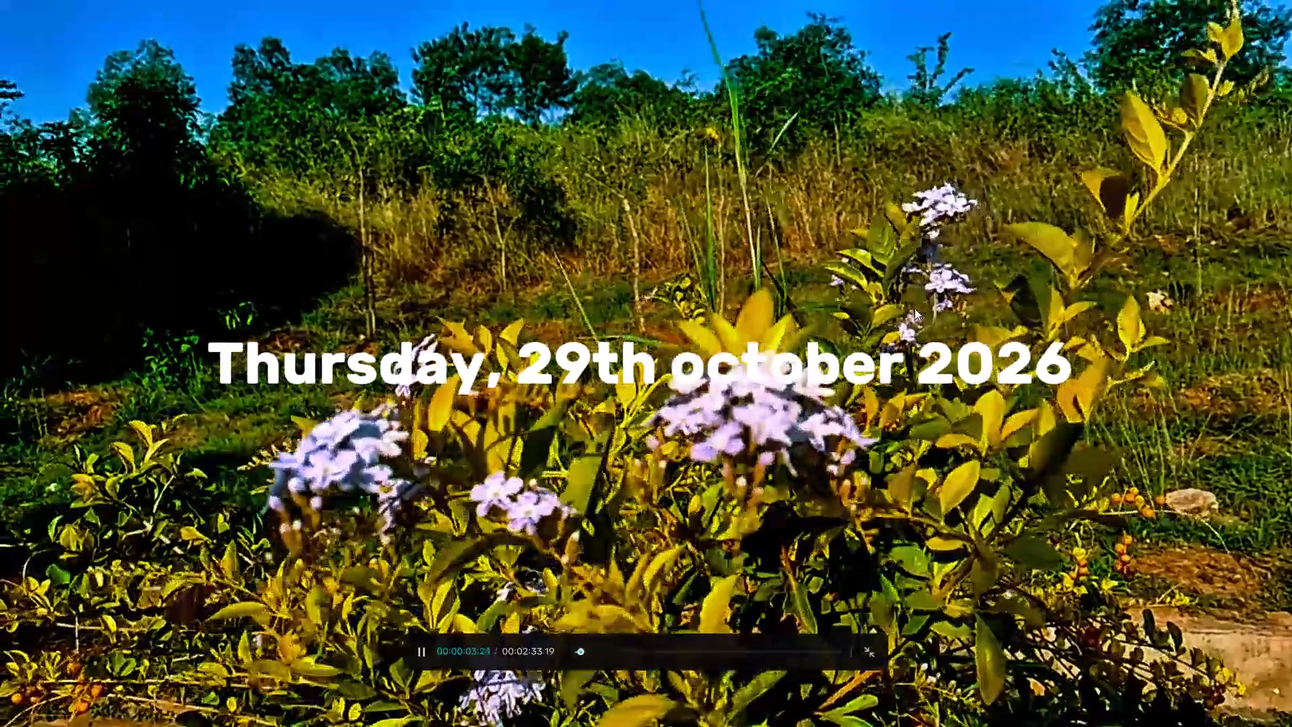
key(Escape)
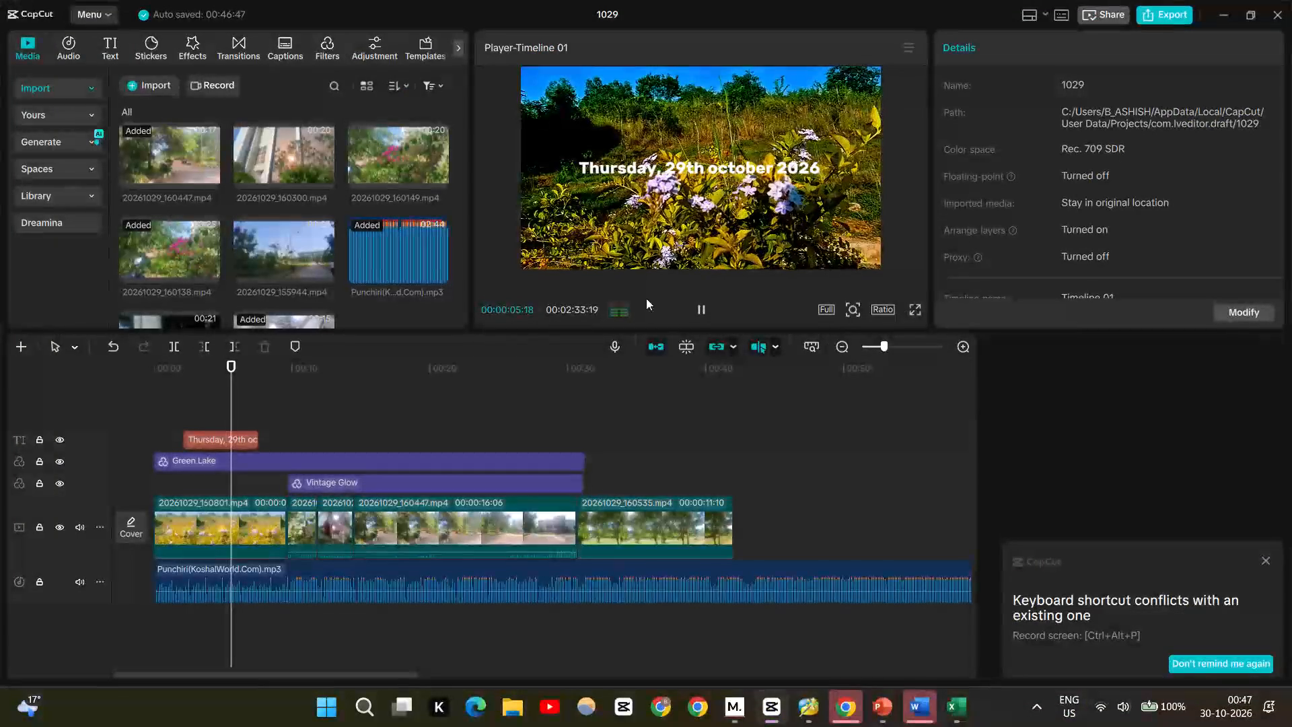
click(700, 308)
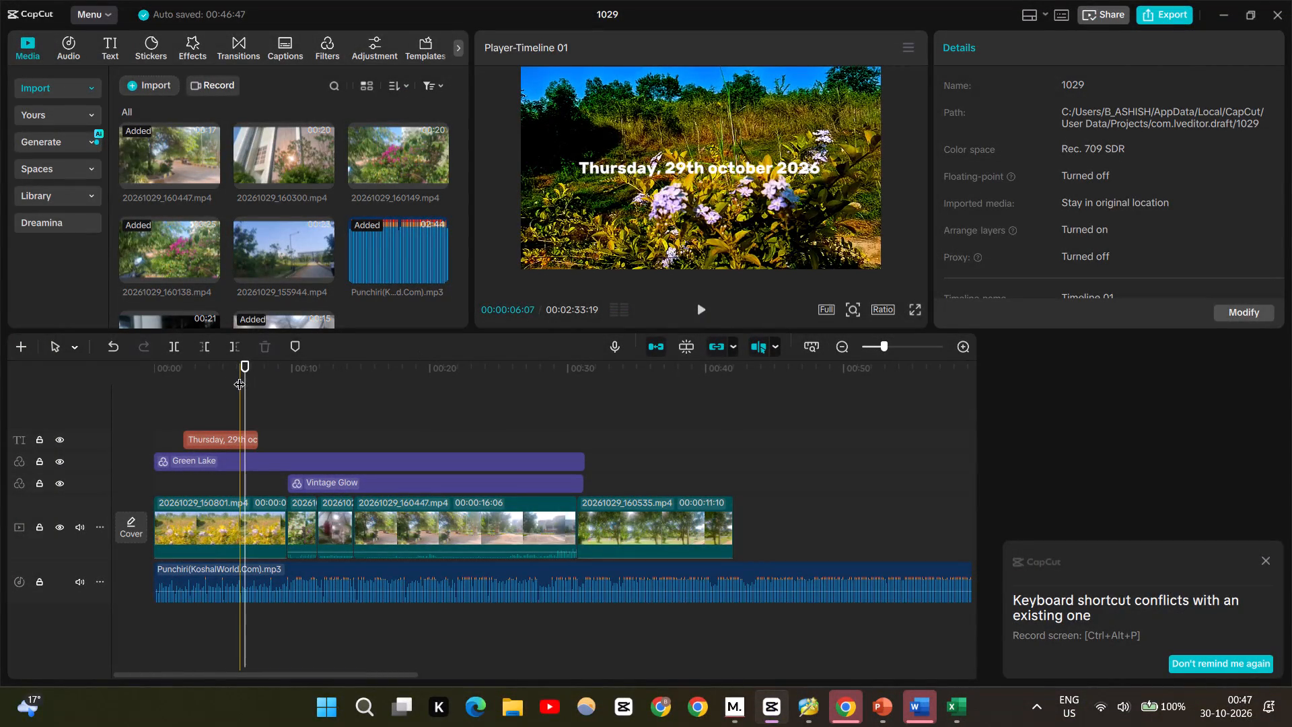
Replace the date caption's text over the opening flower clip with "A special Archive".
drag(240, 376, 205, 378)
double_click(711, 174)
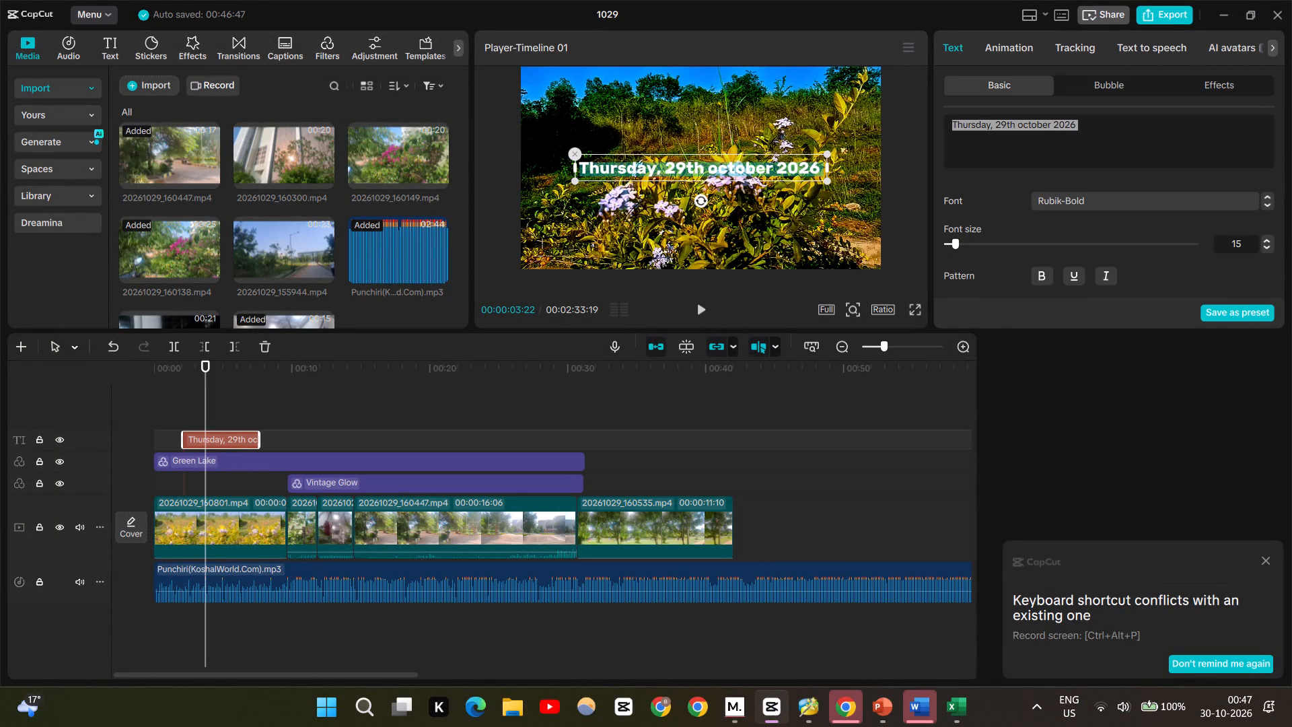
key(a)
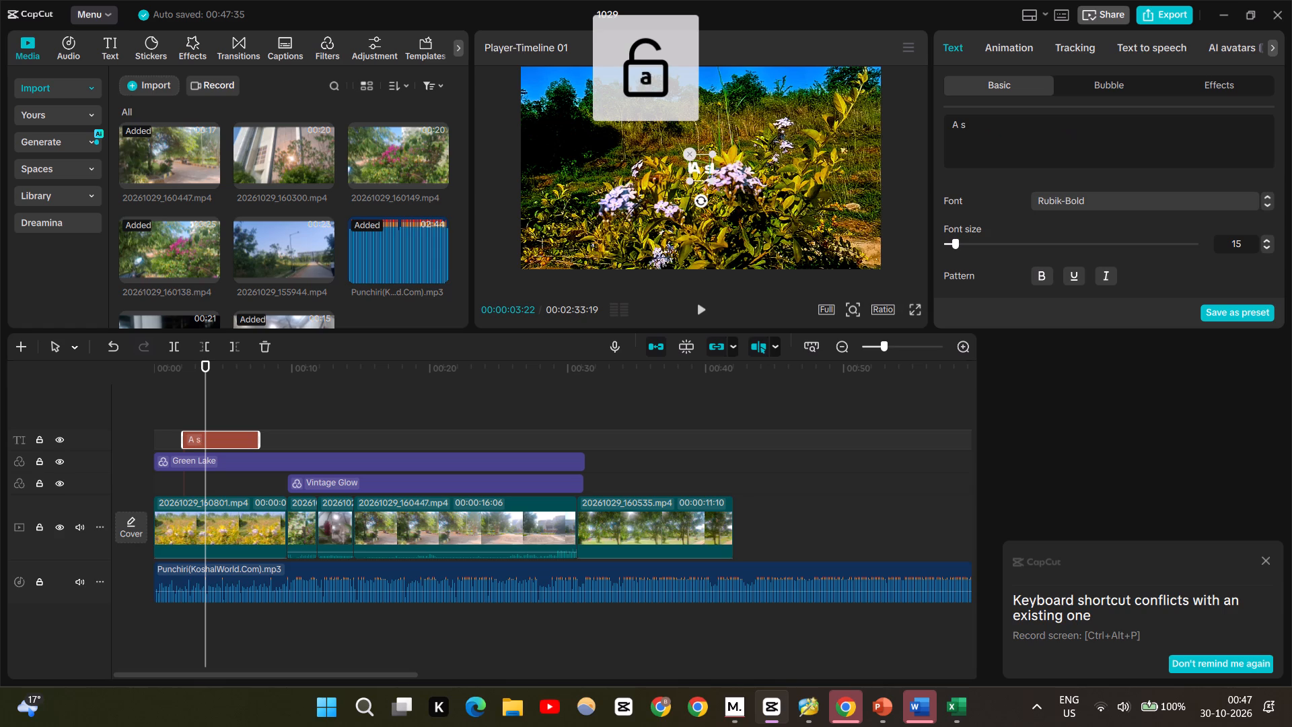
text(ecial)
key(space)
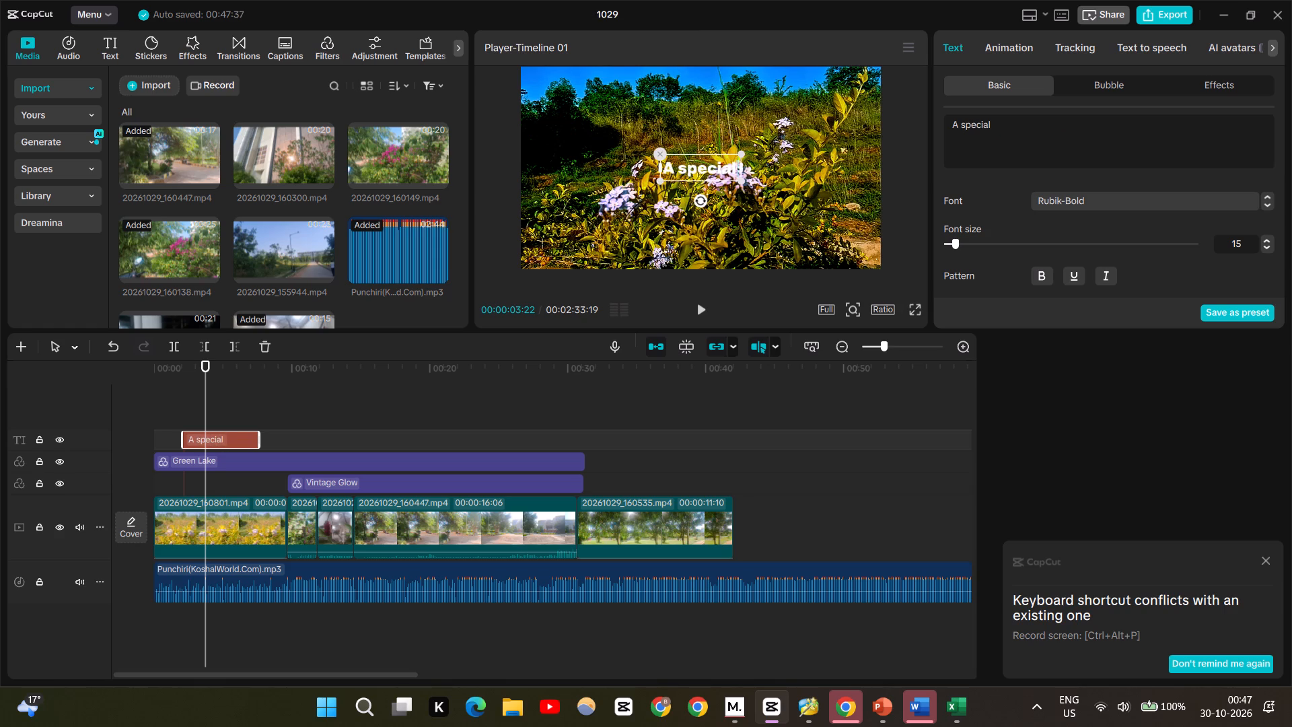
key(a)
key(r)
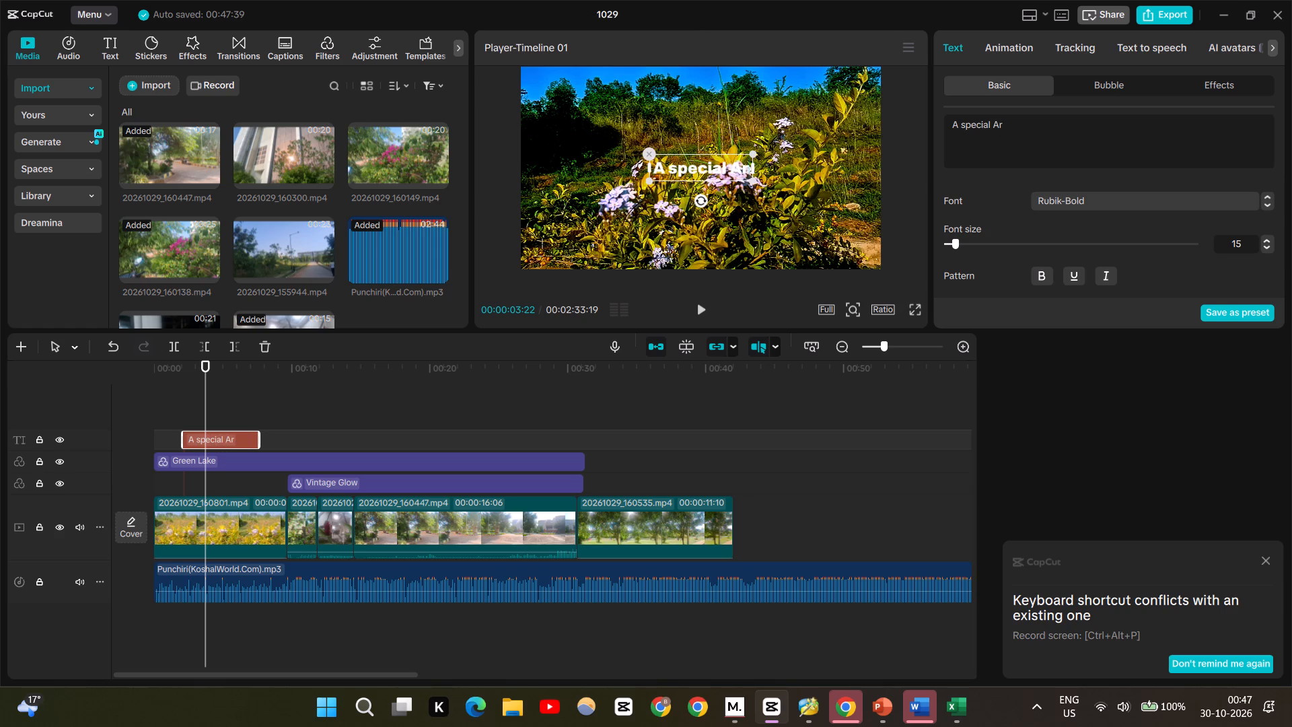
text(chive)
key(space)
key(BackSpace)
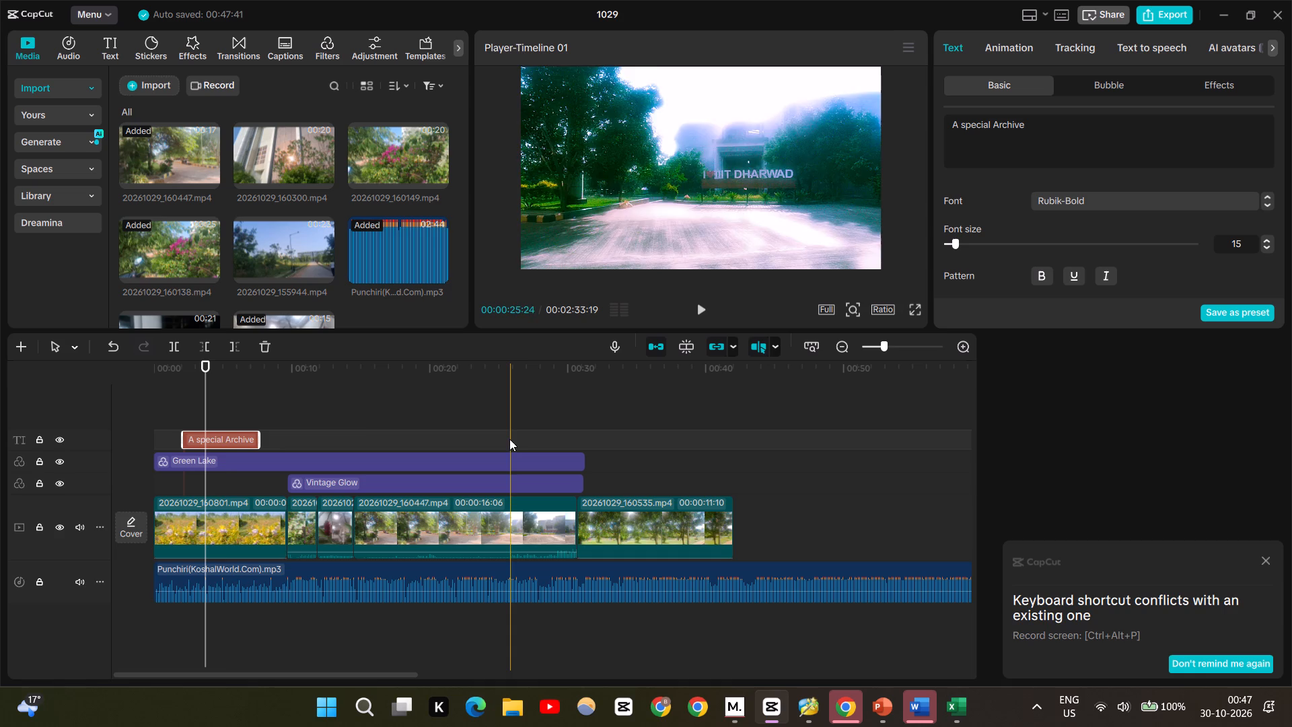
Play the opening from the start of the timeline in full screen to check the reworded caption.
drag(205, 393, 139, 400)
click(179, 399)
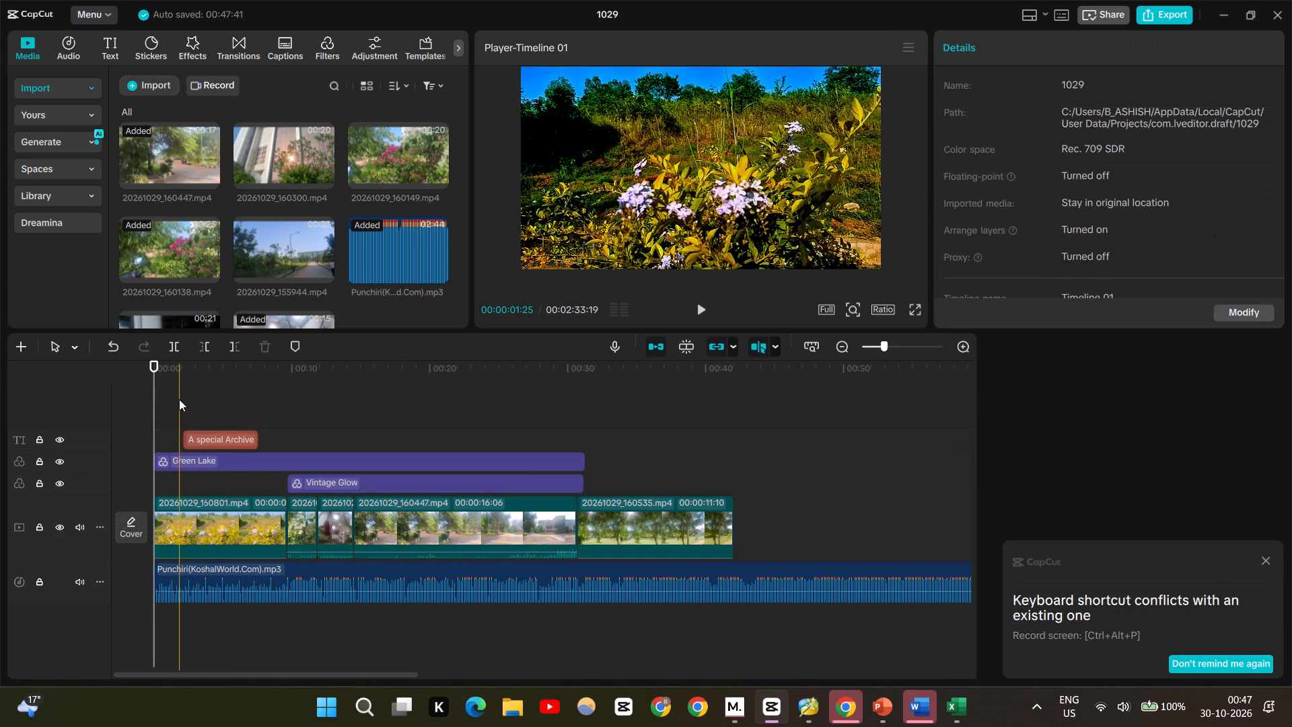
drag(179, 399, 92, 401)
key(space)
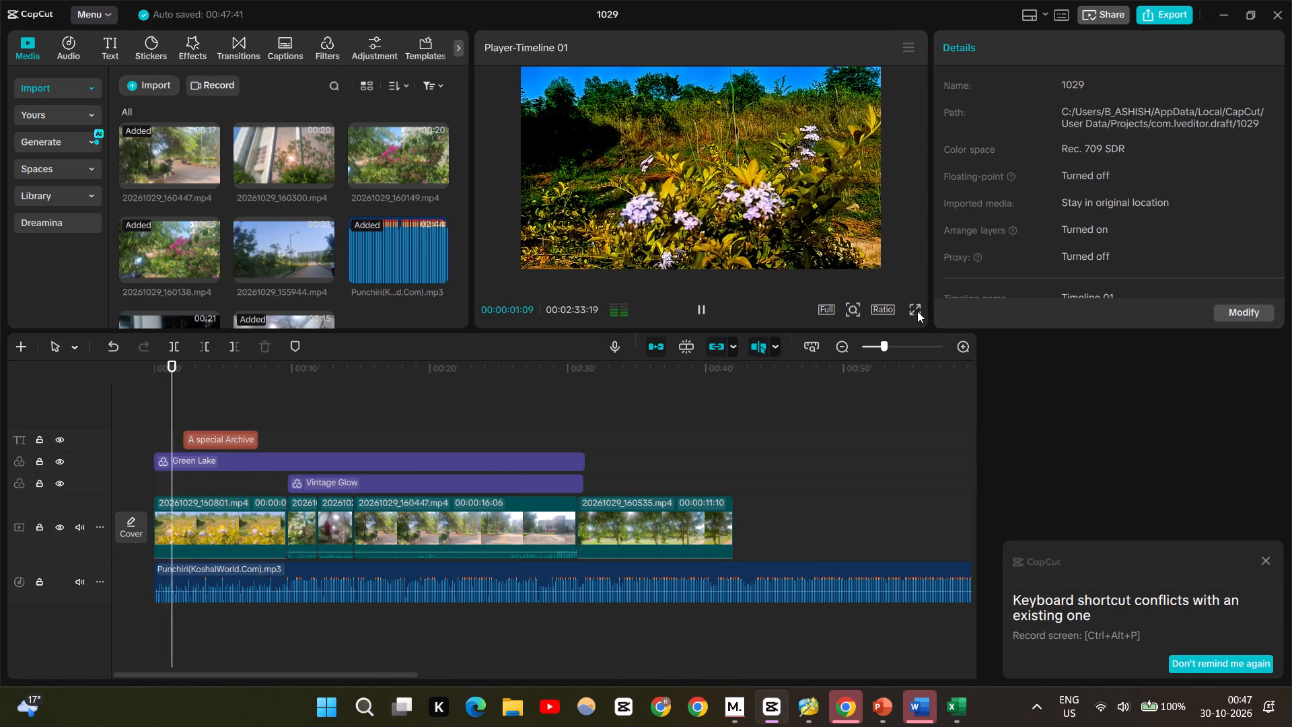
click(917, 311)
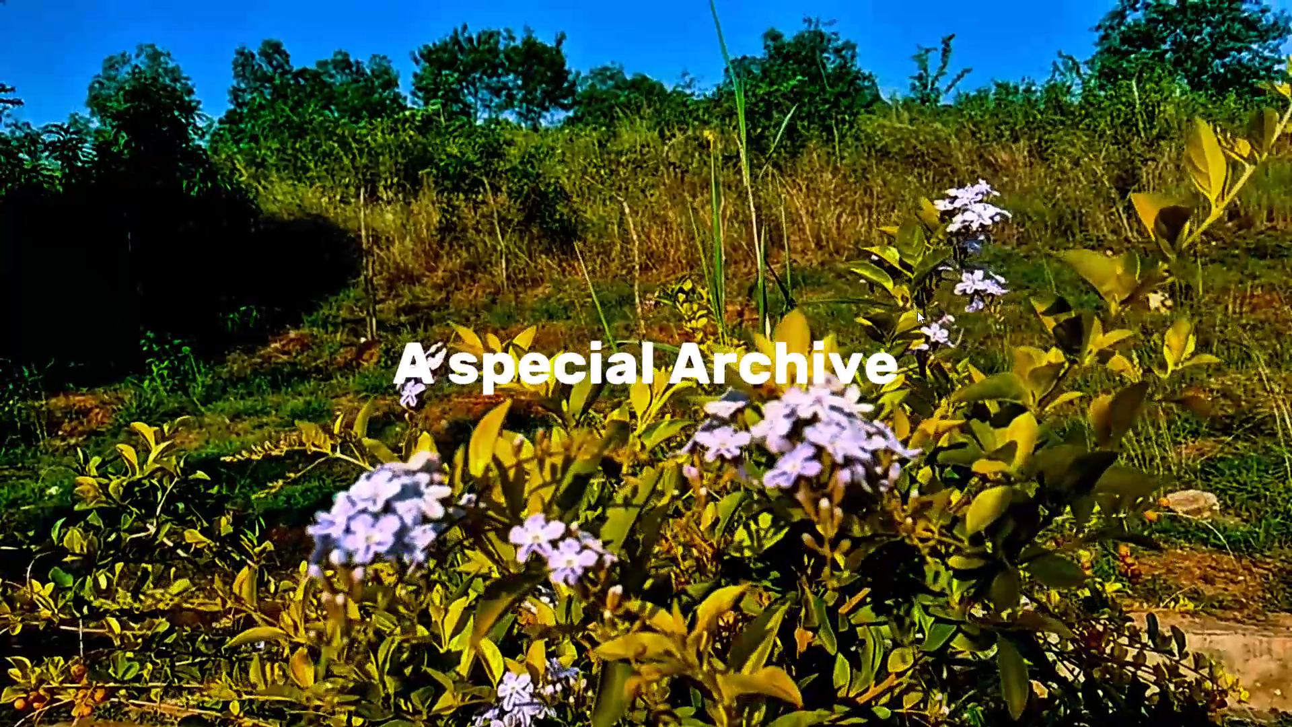
key(Escape)
click(703, 310)
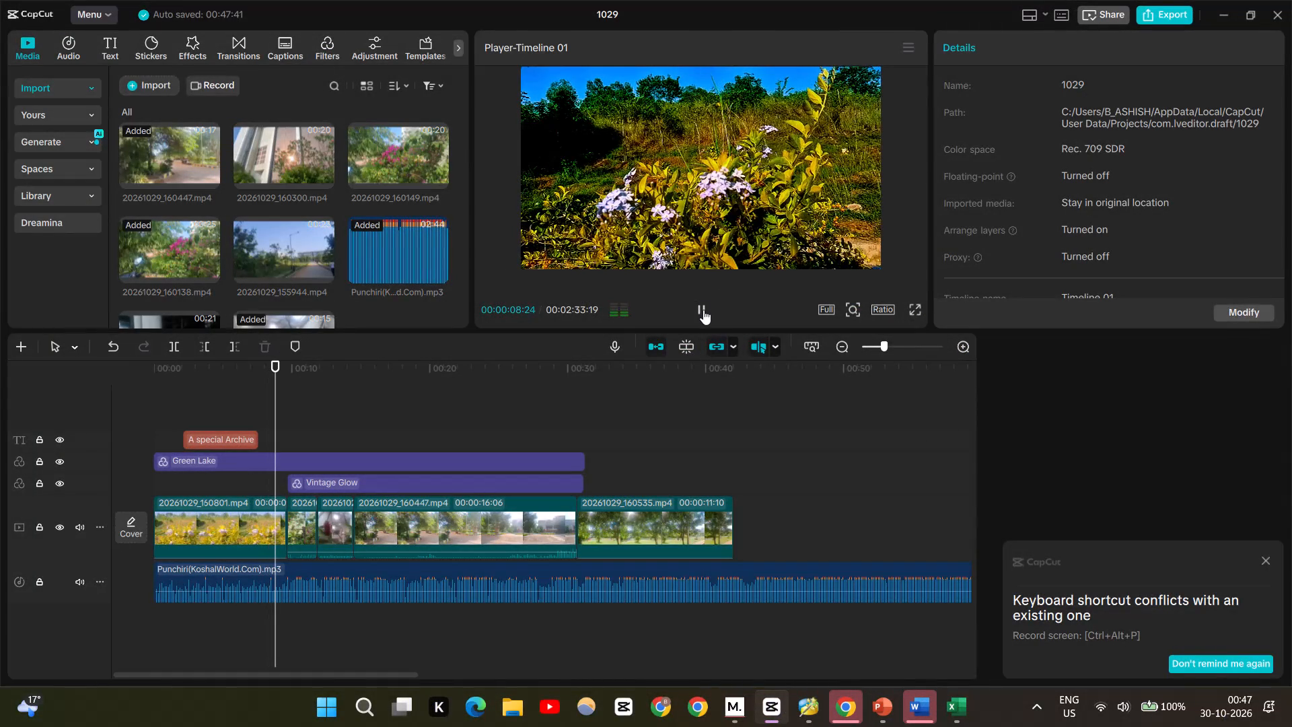
Move the "A special Archive" caption to the lower-left corner of the video frame, slightly inset from the edges.
drag(280, 368, 172, 378)
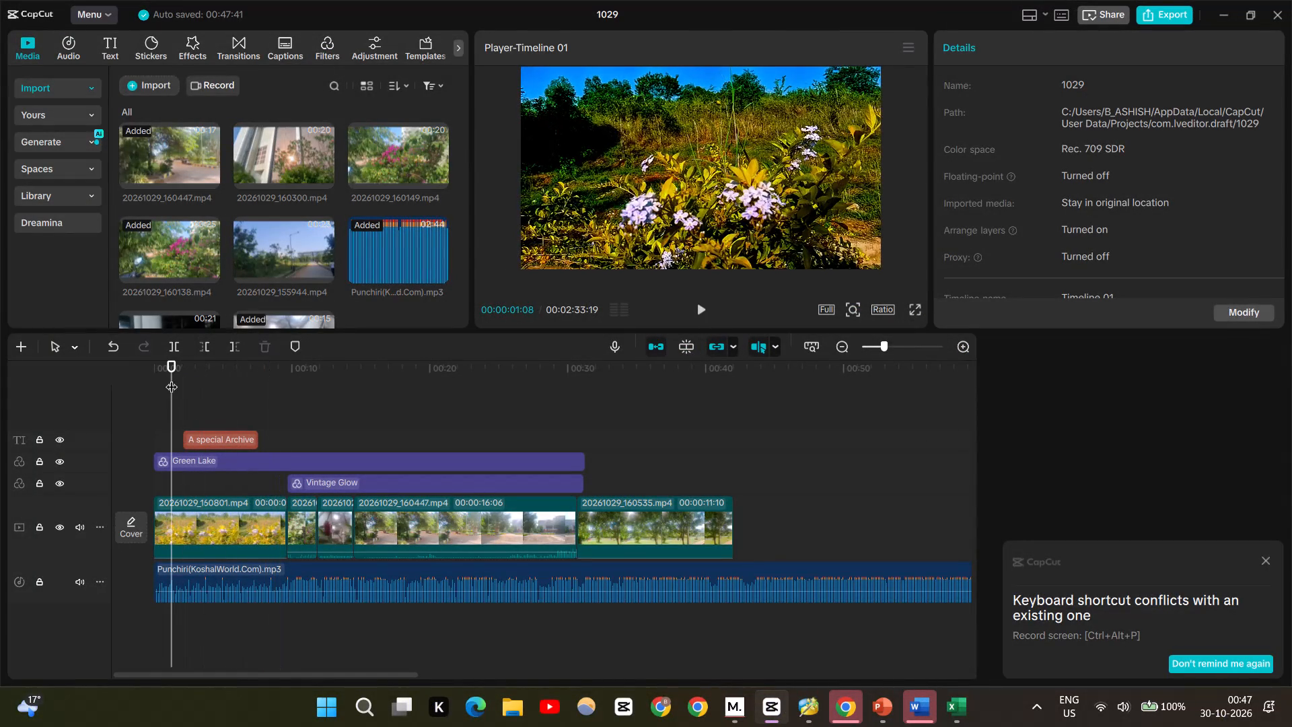
click(207, 386)
click(684, 170)
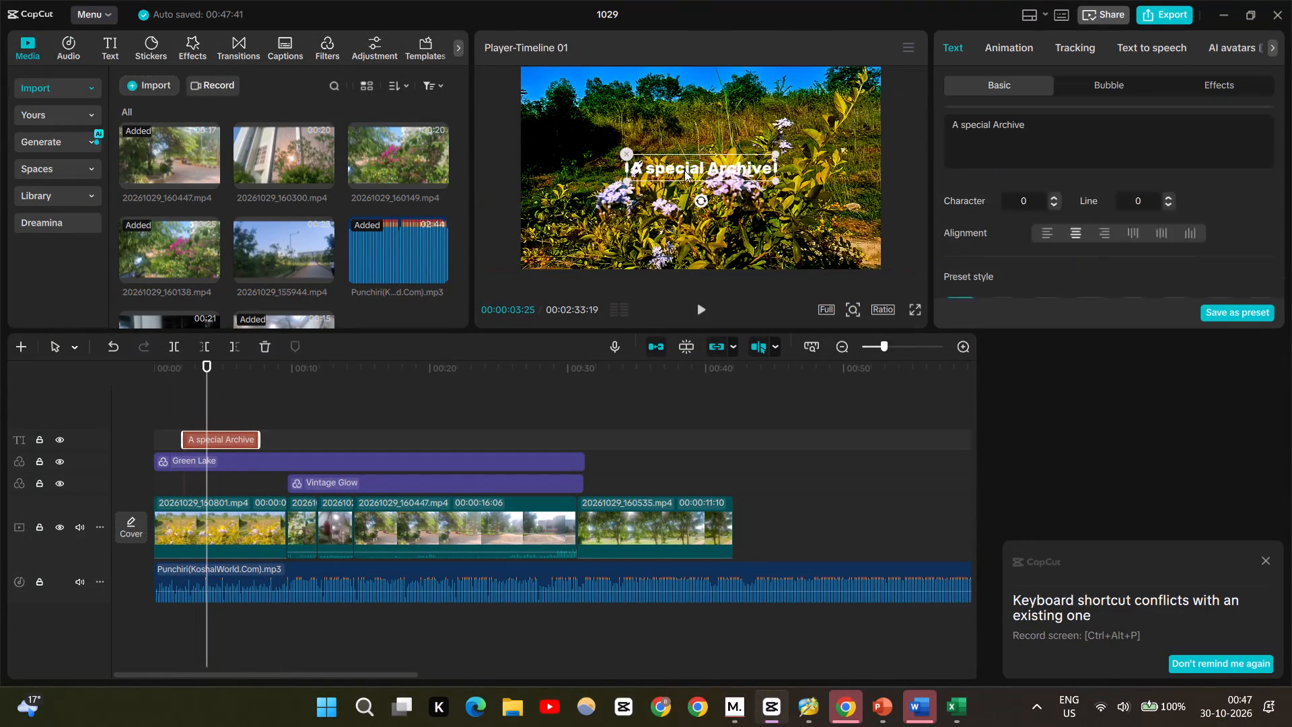
drag(684, 170, 588, 250)
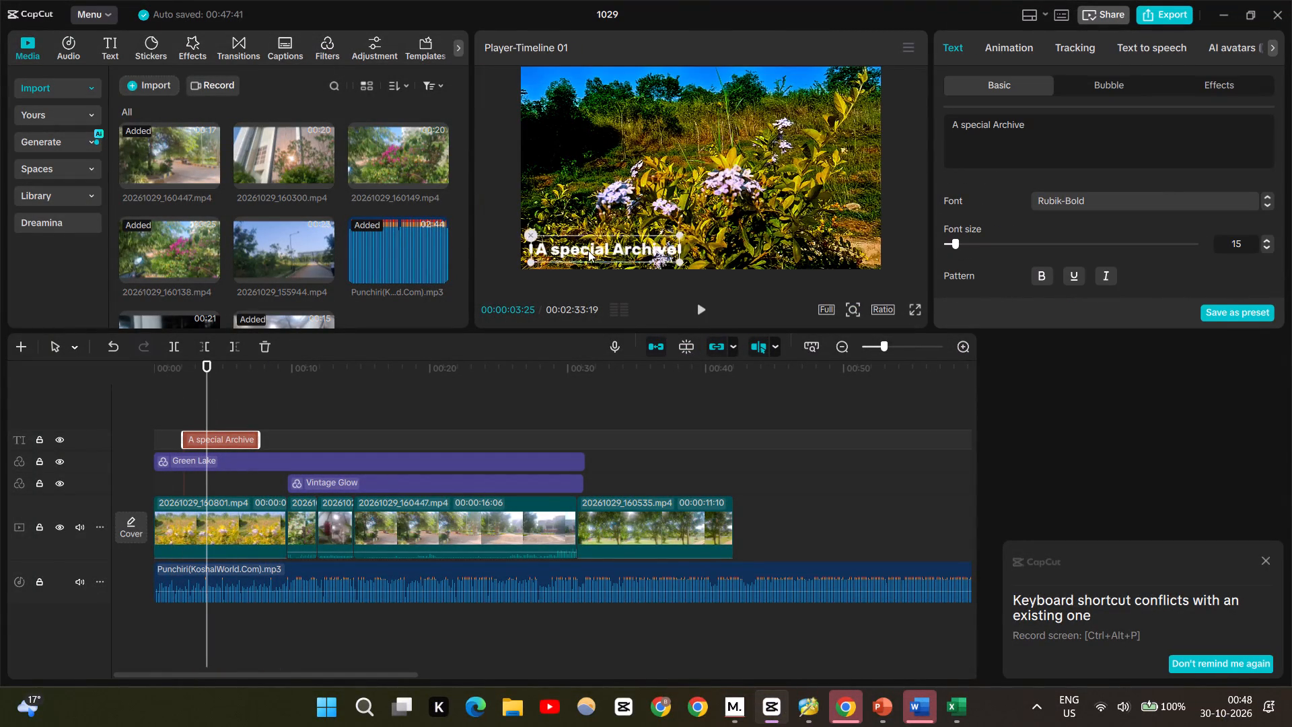
drag(588, 250, 596, 248)
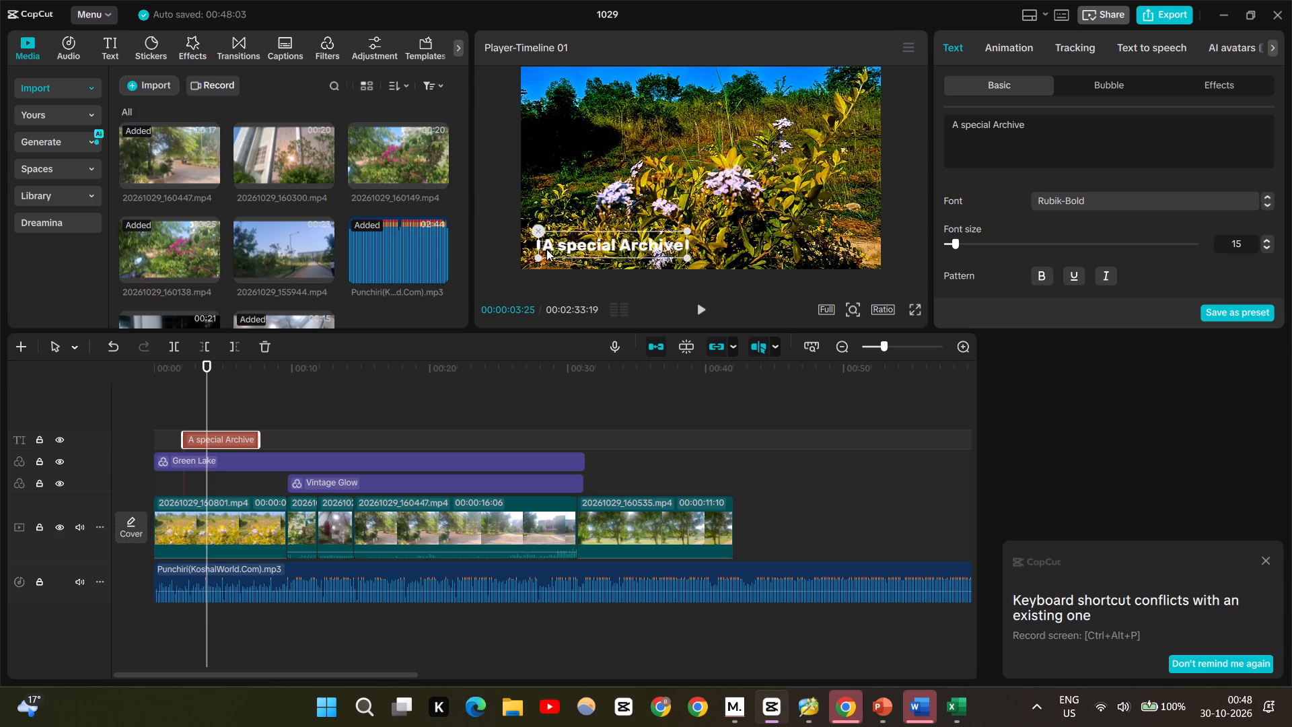
Add a vertical bar "|" followed by a space in front of the caption text.
double_click(546, 249)
click(540, 240)
text(|)
key(space)
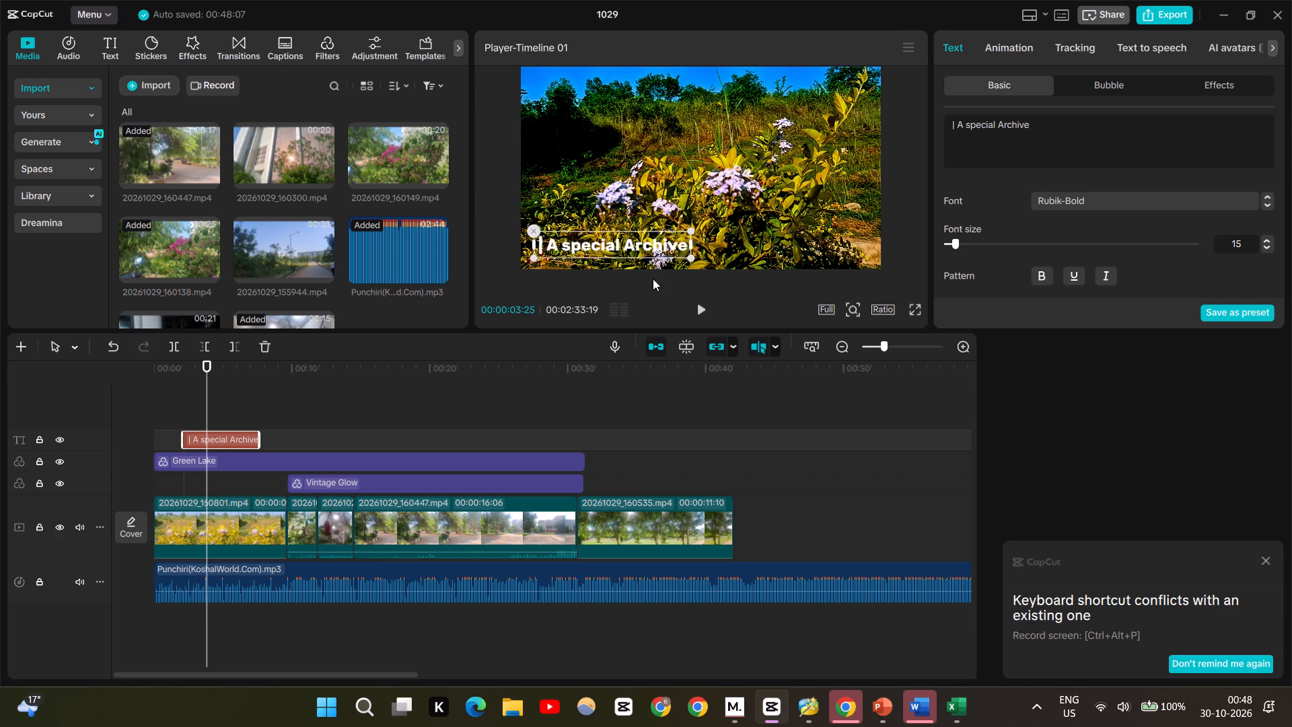
Rewrite the caption text after the vertical bar in capitals so that it reads "| A SPECIAL ARCHIVE".
drag(551, 248, 577, 248)
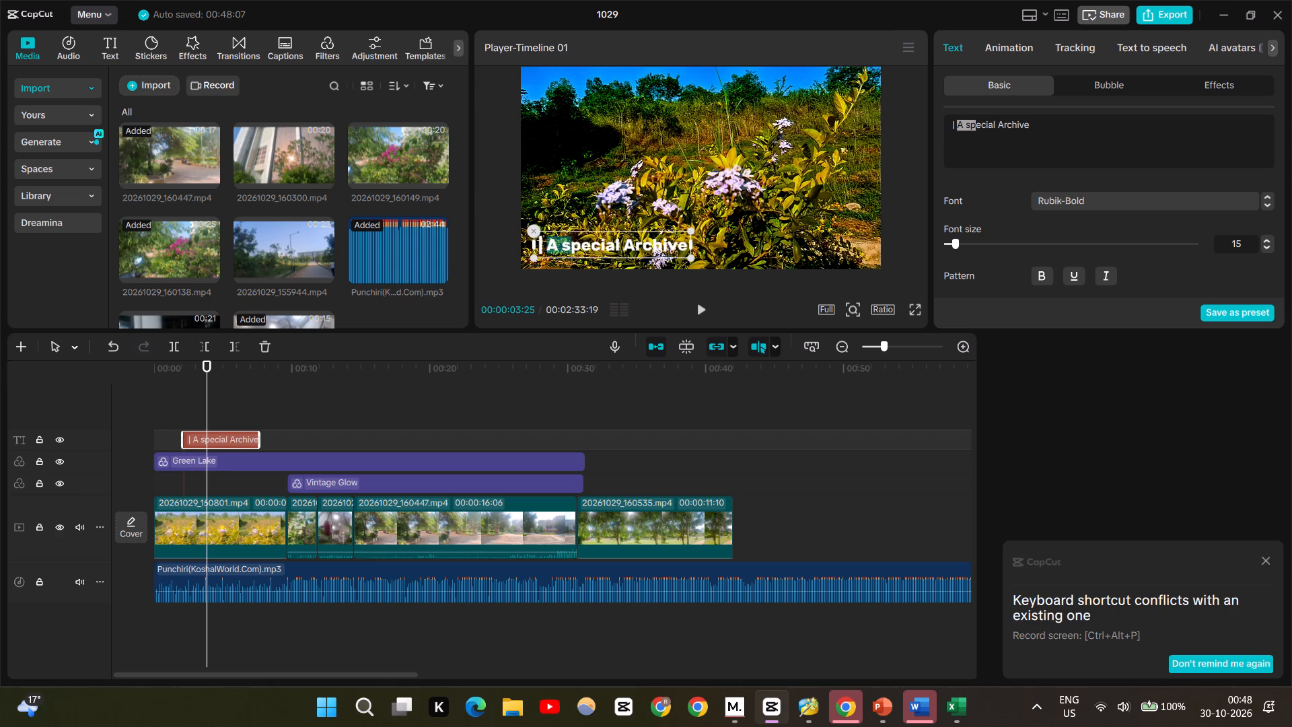
drag(577, 248, 688, 250)
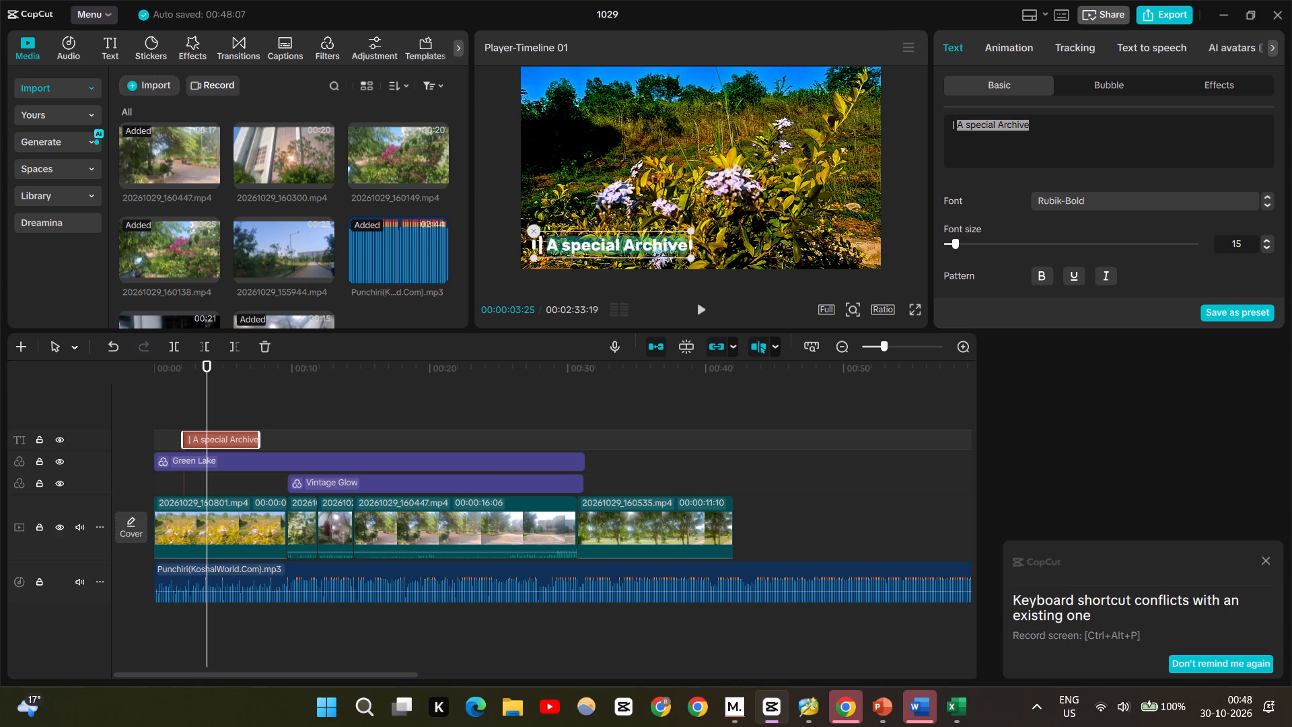
key(BackSpace)
key(BackSpace)
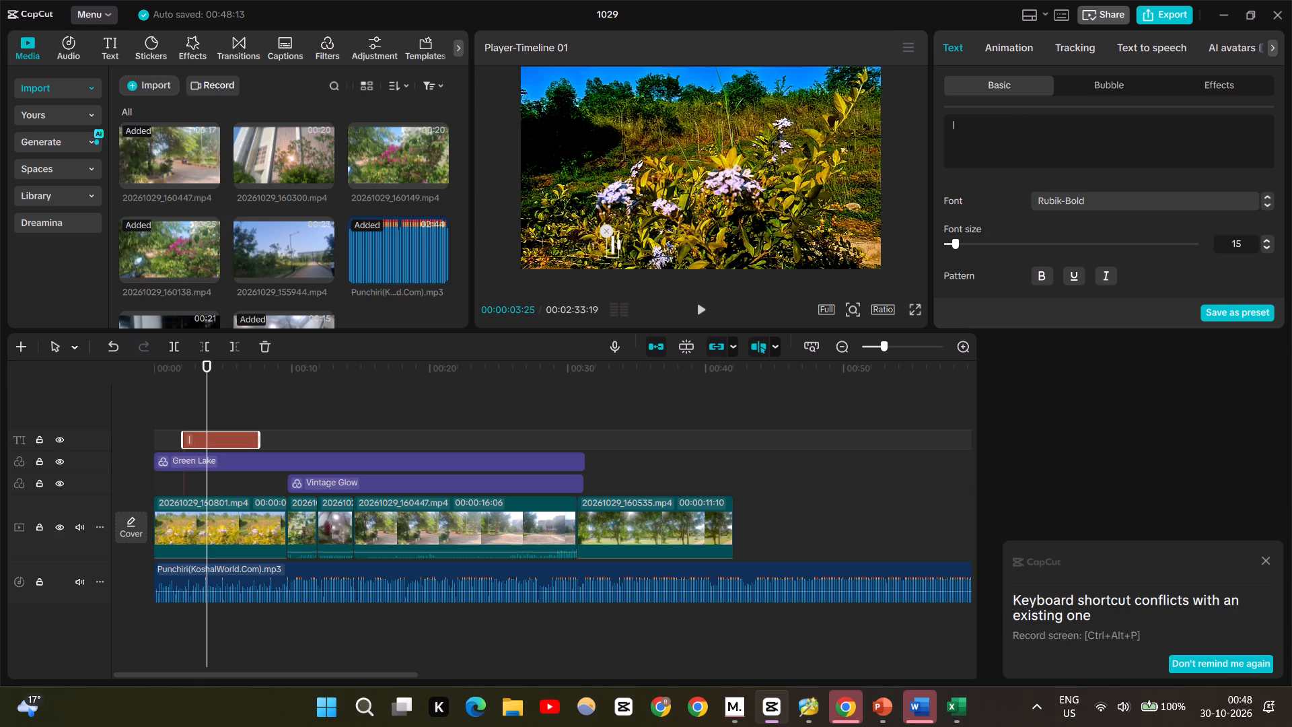
key(Right)
key(BackSpace)
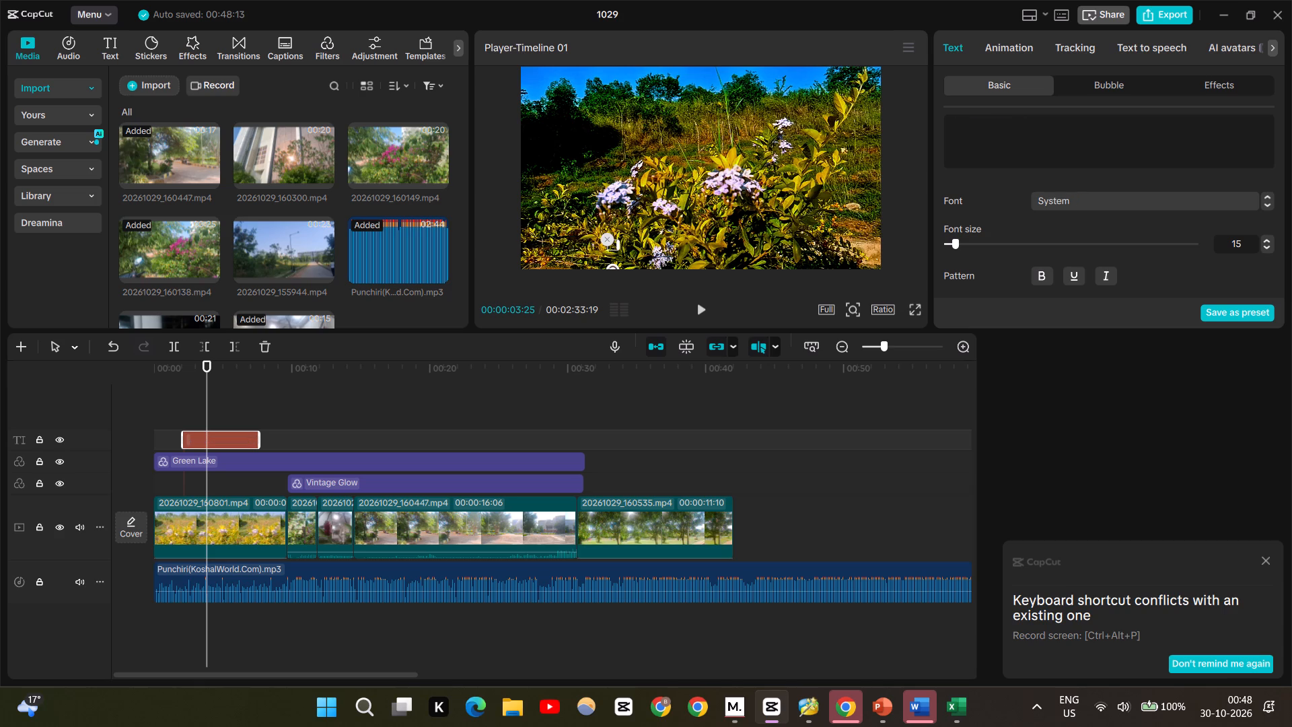
key(ctrl+z)
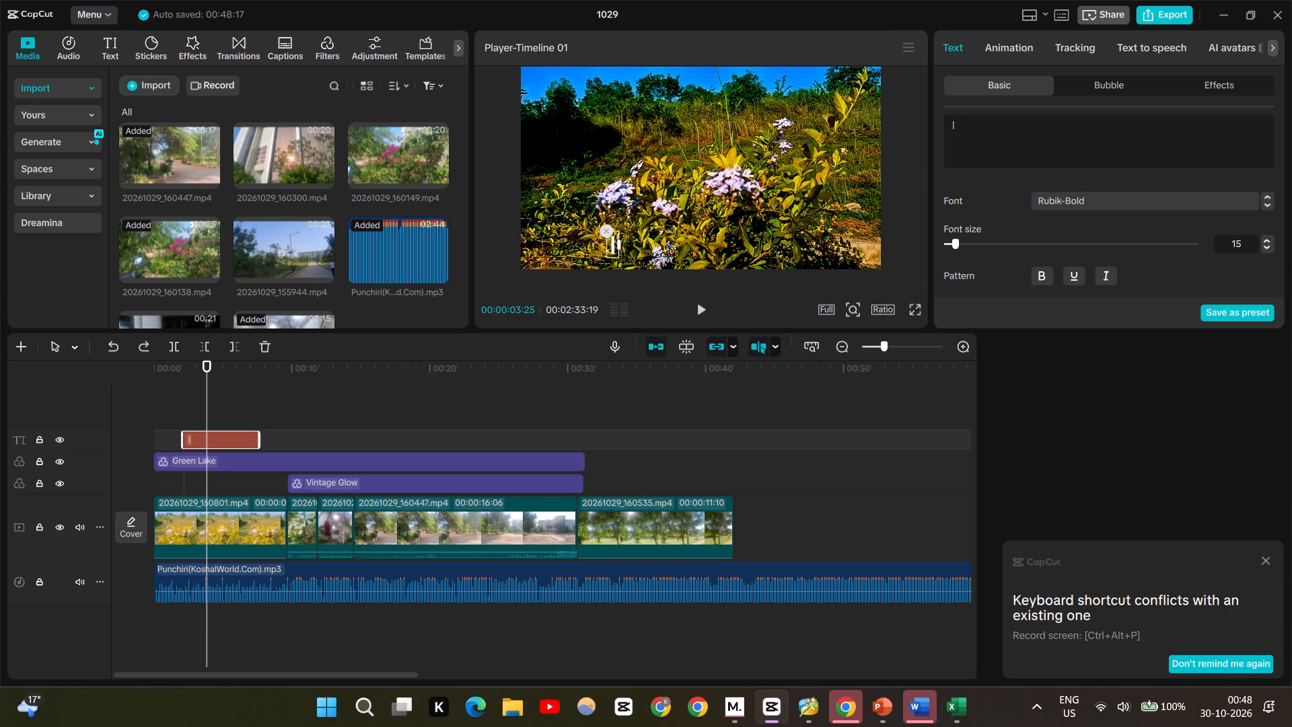
key(space)
text(A SP)
text(ECIAL)
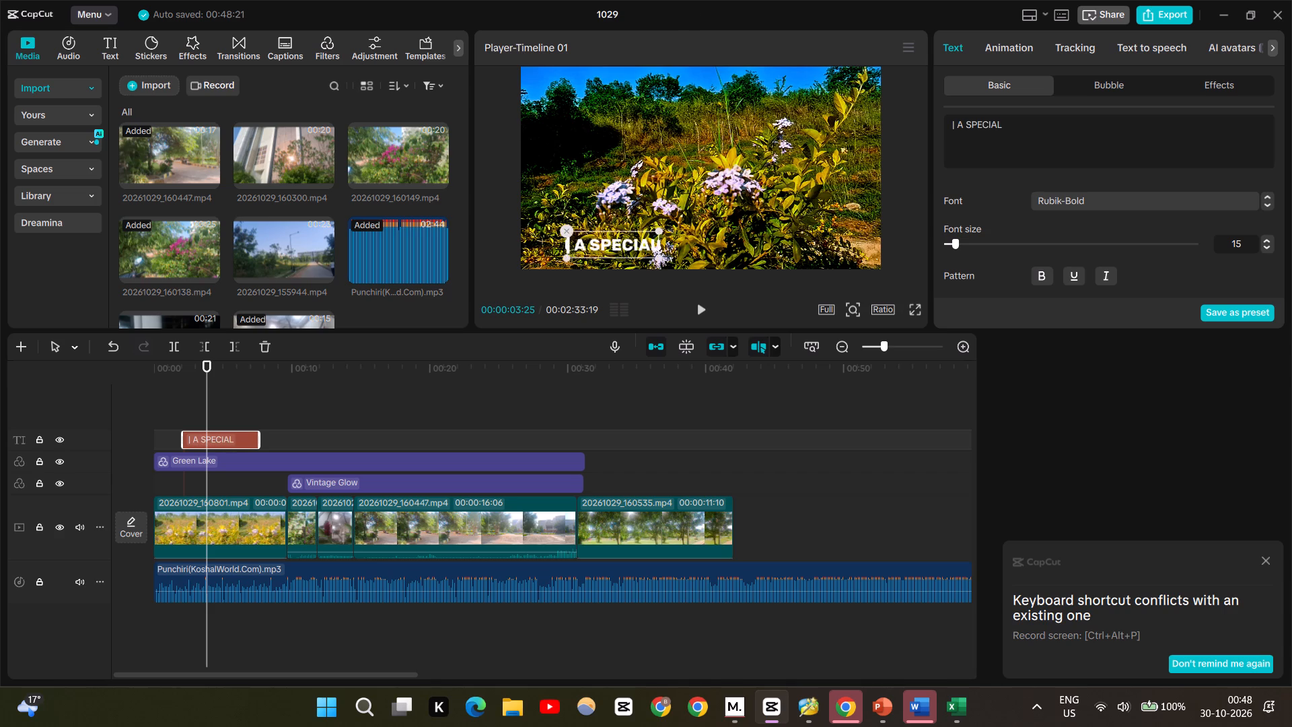
key(space)
text(ARCHIVE)
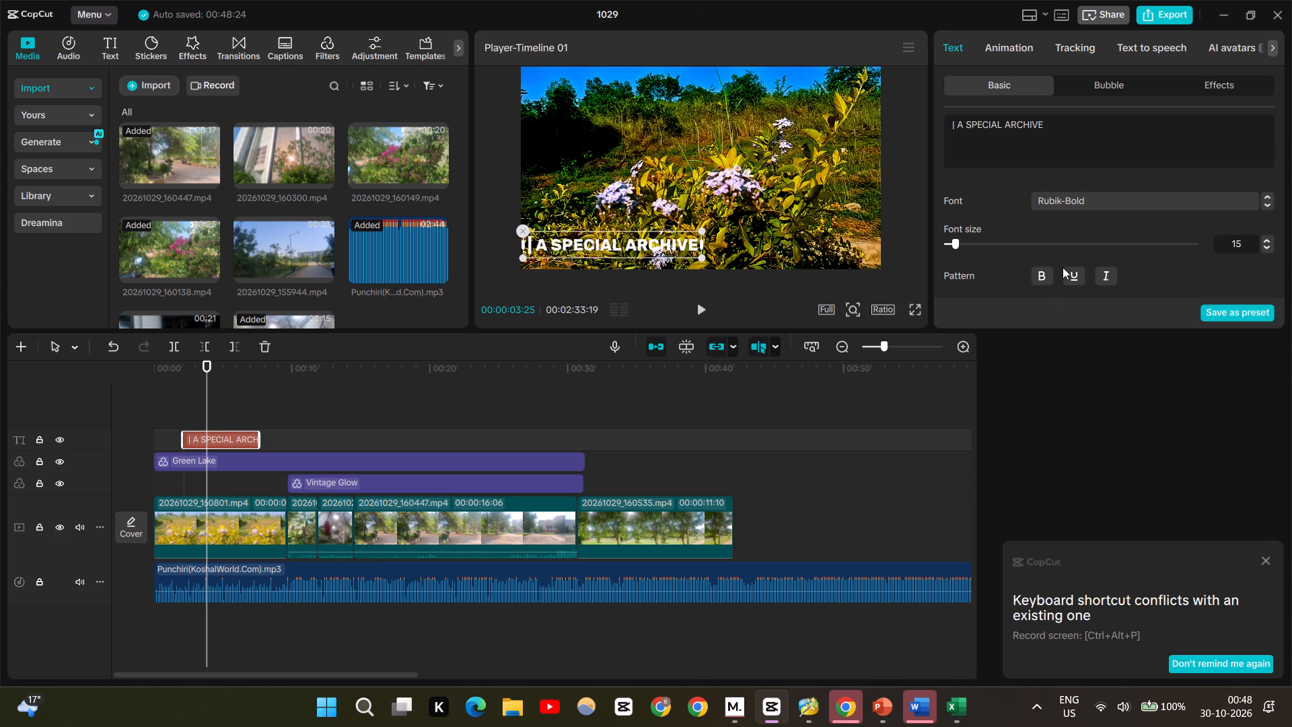
Set the character spacing of the "| A SPECIAL ARCHIVE" caption to -1.
scroll(1063, 267, down, 1)
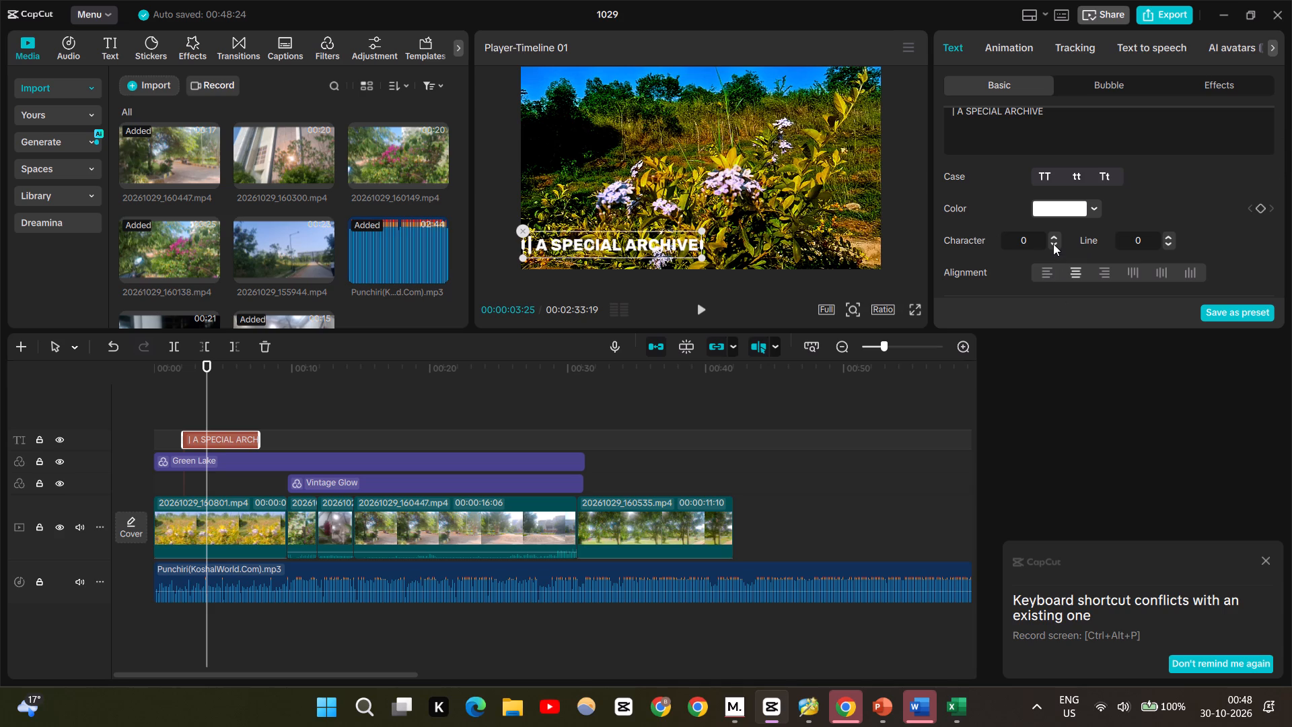
click(1053, 244)
click(1053, 244)
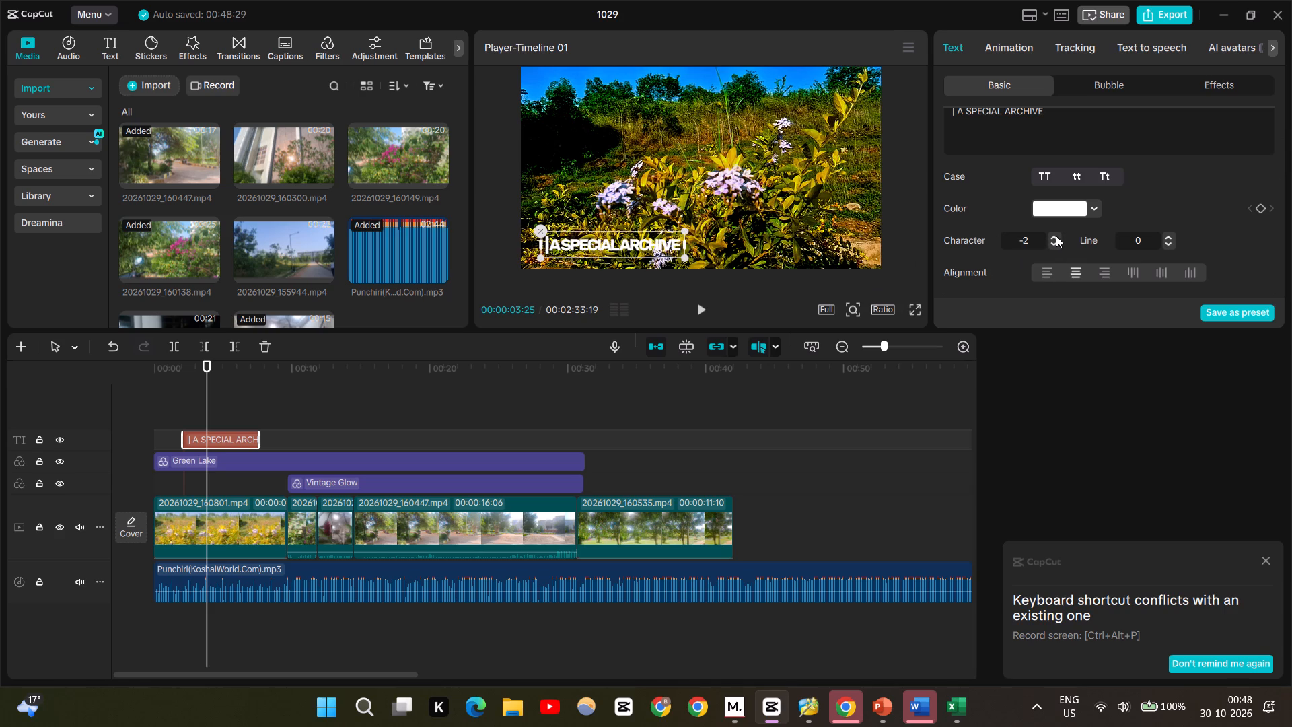
click(1056, 236)
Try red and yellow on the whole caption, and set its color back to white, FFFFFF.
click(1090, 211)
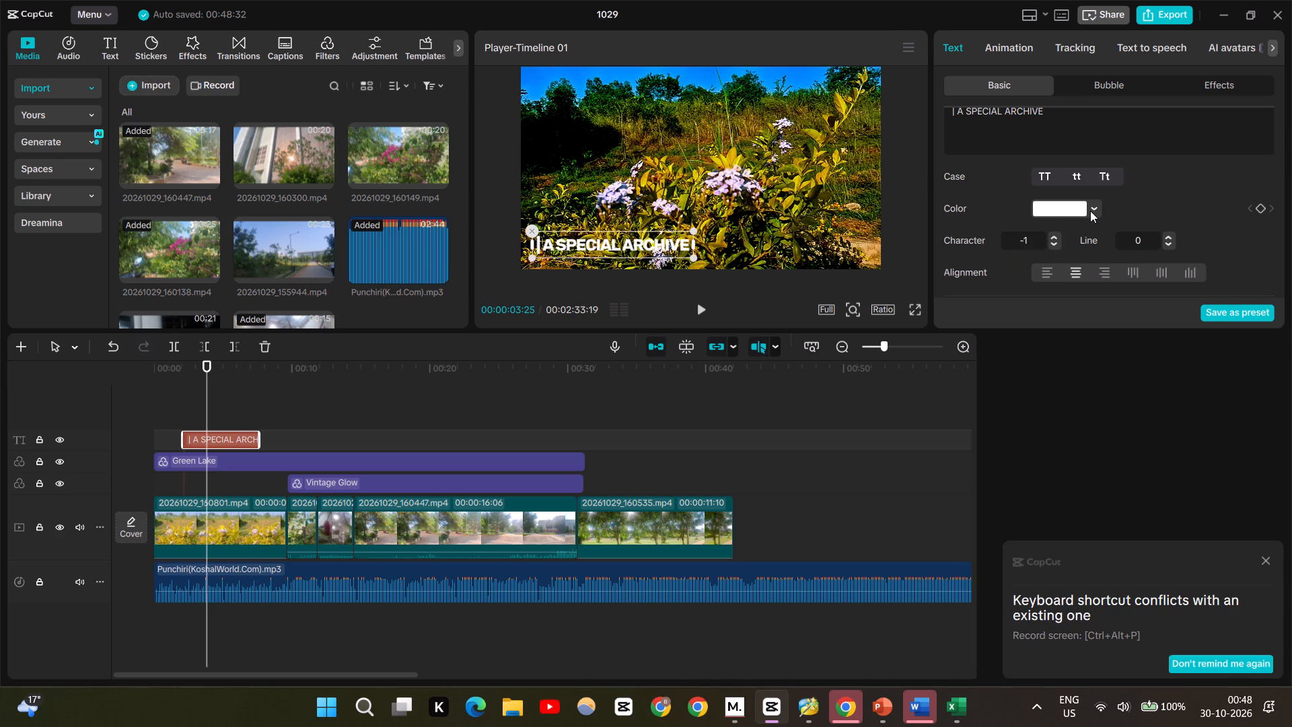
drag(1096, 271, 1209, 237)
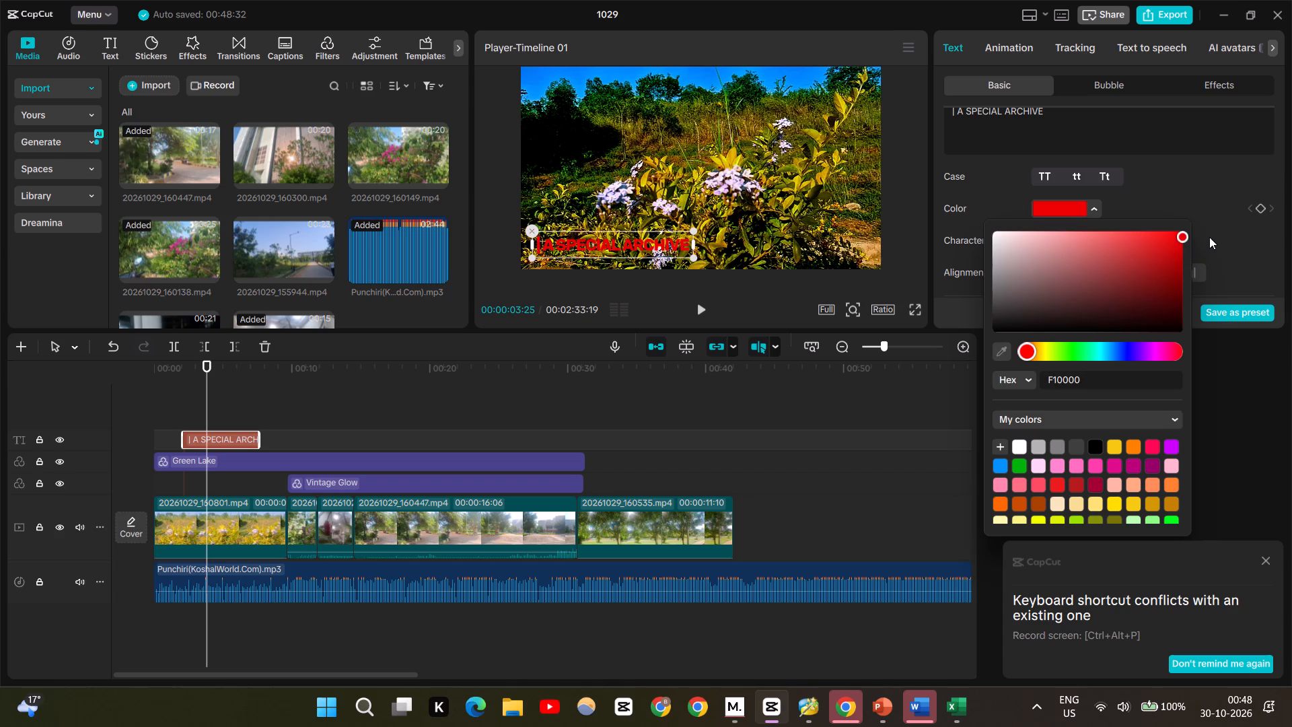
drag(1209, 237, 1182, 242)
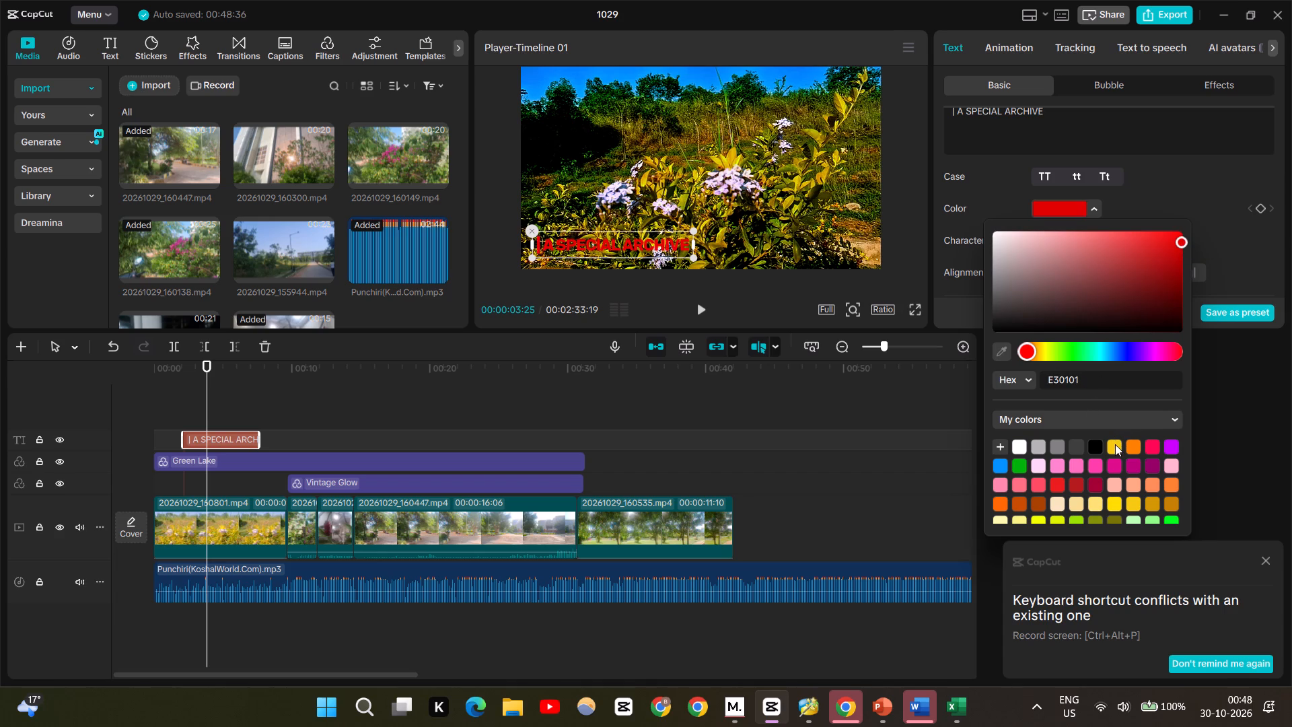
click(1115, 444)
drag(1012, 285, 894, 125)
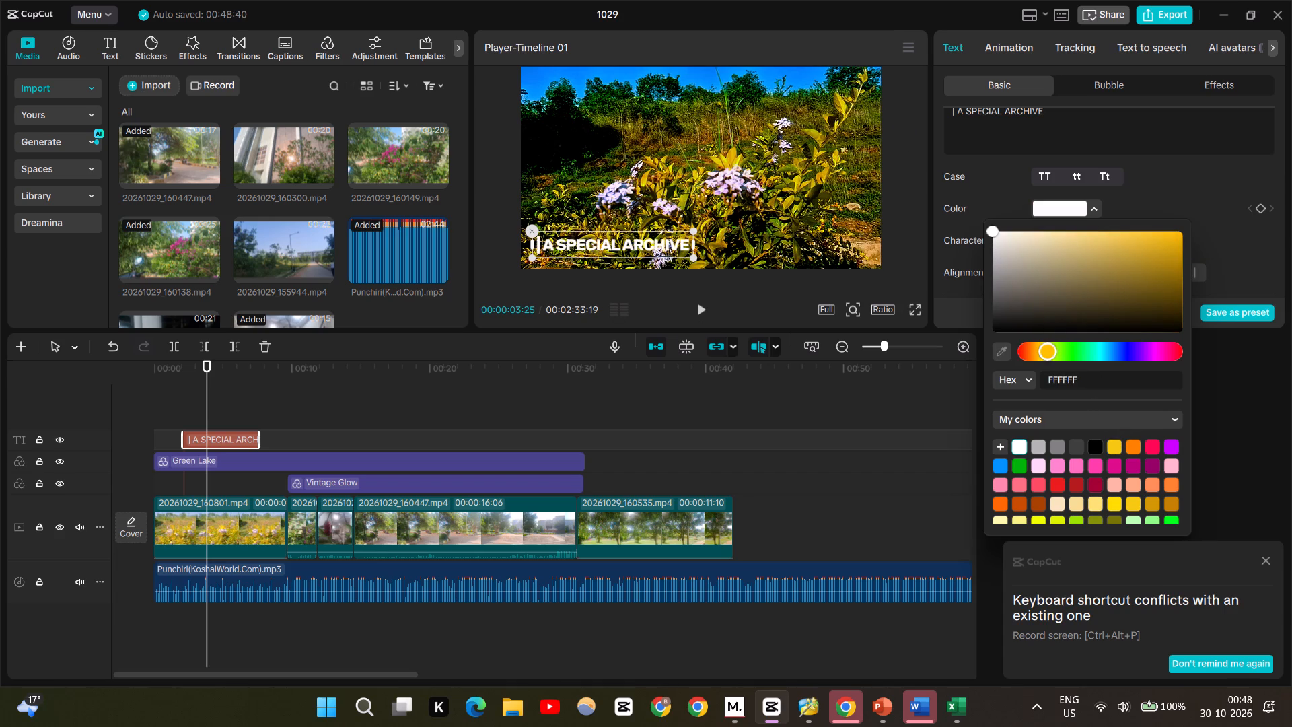
Color only the vertical bar at the start of the caption yellow, F4C70F.
click(544, 241)
drag(544, 241, 531, 242)
click(1102, 447)
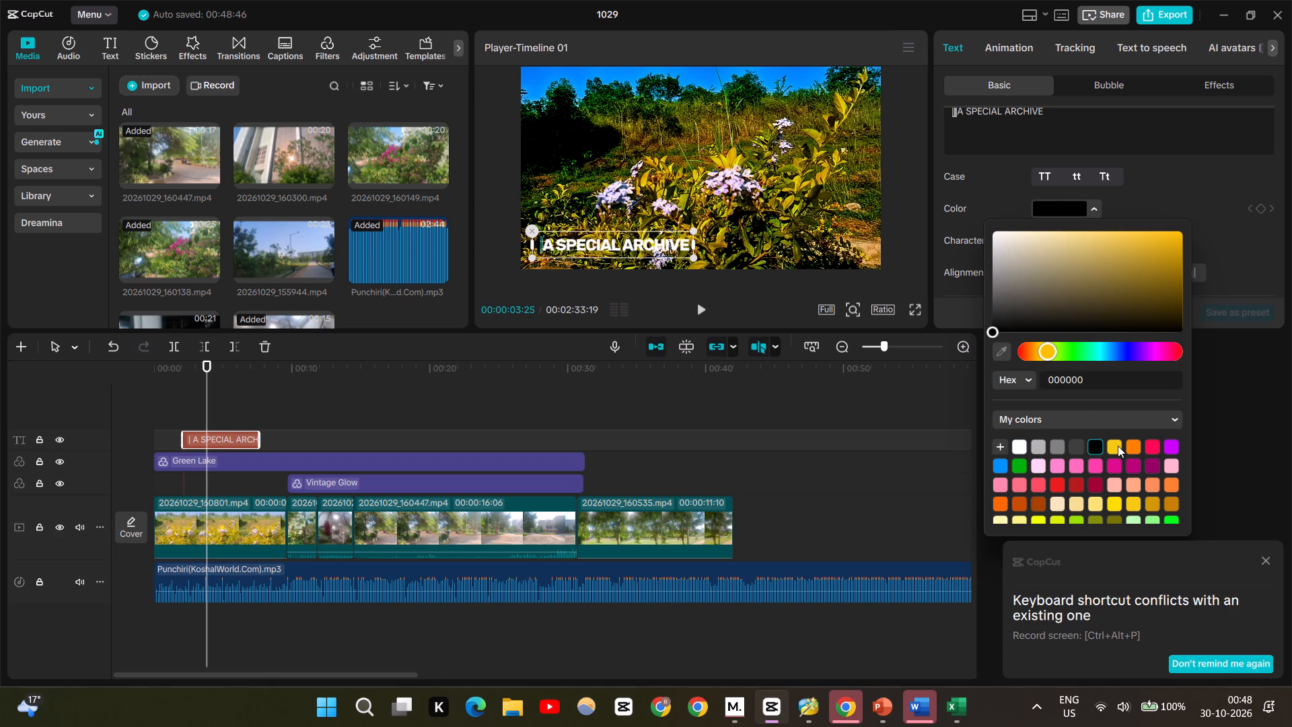
click(1116, 446)
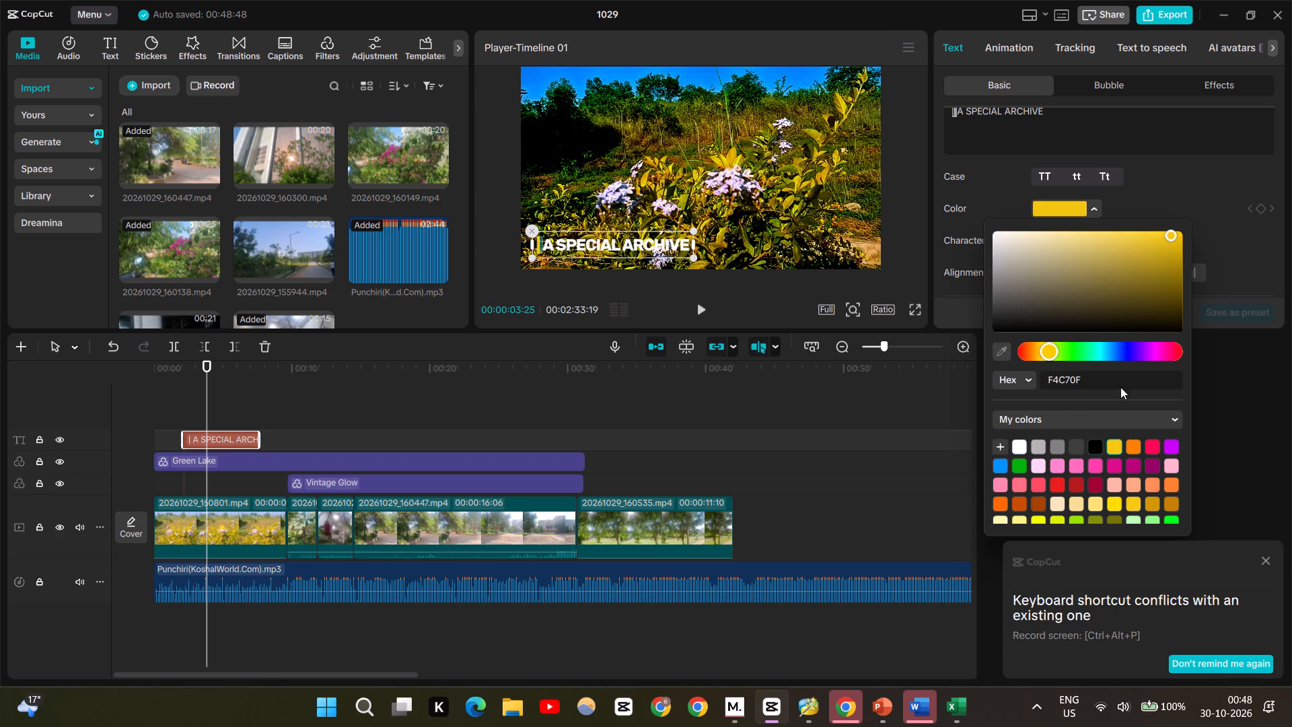
Lighten the yellow of the caption's vertical bar to FFEB7F.
drag(1159, 275, 1088, 167)
click(922, 310)
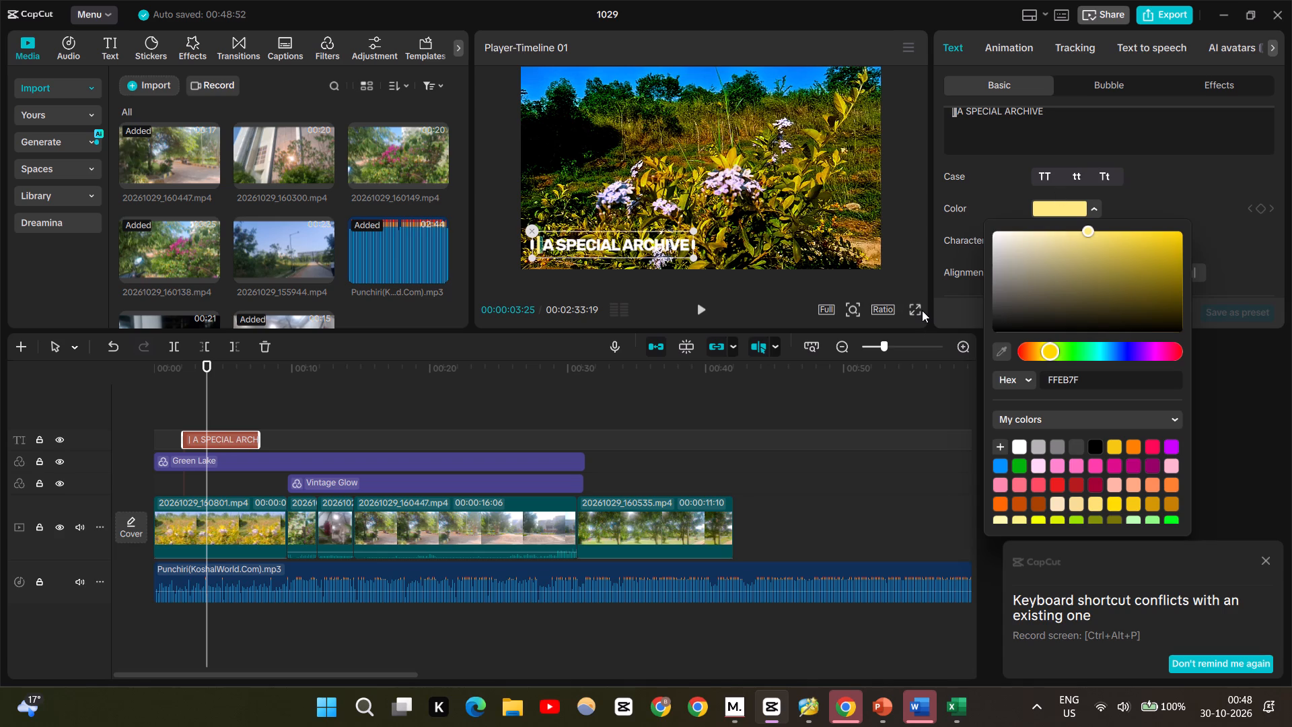
click(910, 318)
Play the edit full screen from the beginning to review the caption and the filtered clips.
click(637, 483)
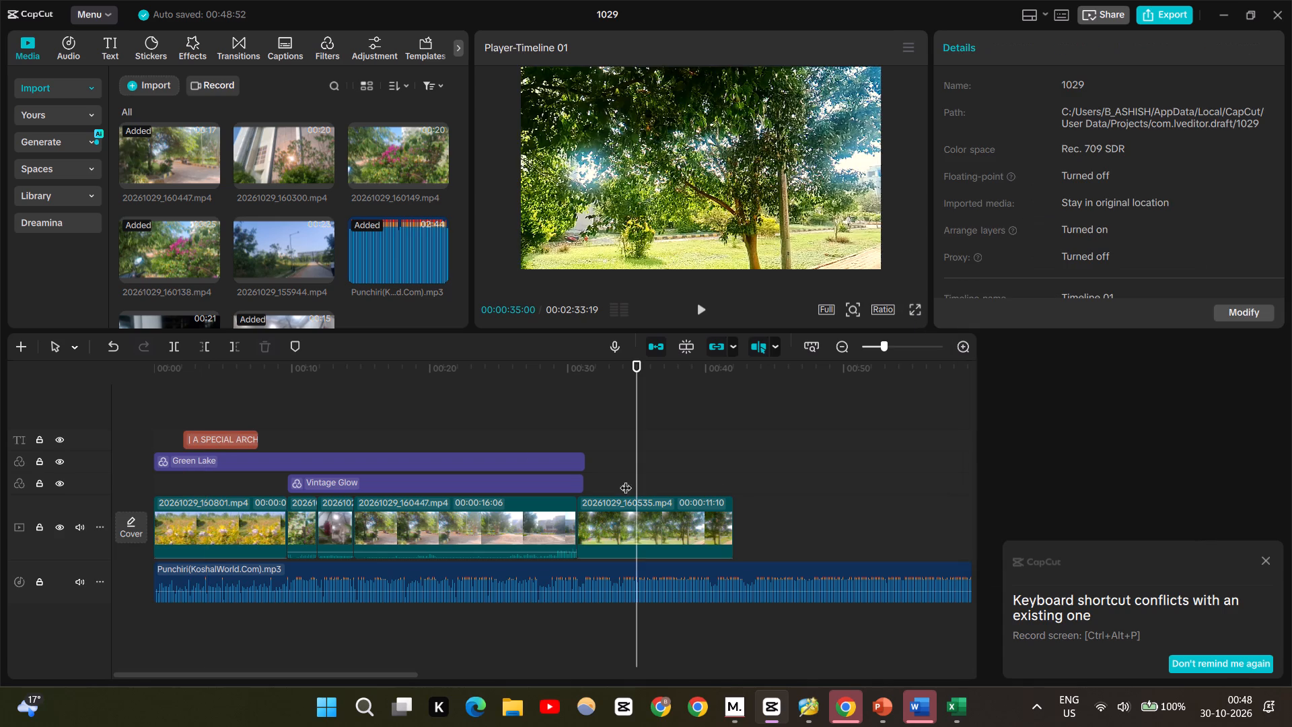
click(200, 415)
drag(200, 415, 110, 409)
key(space)
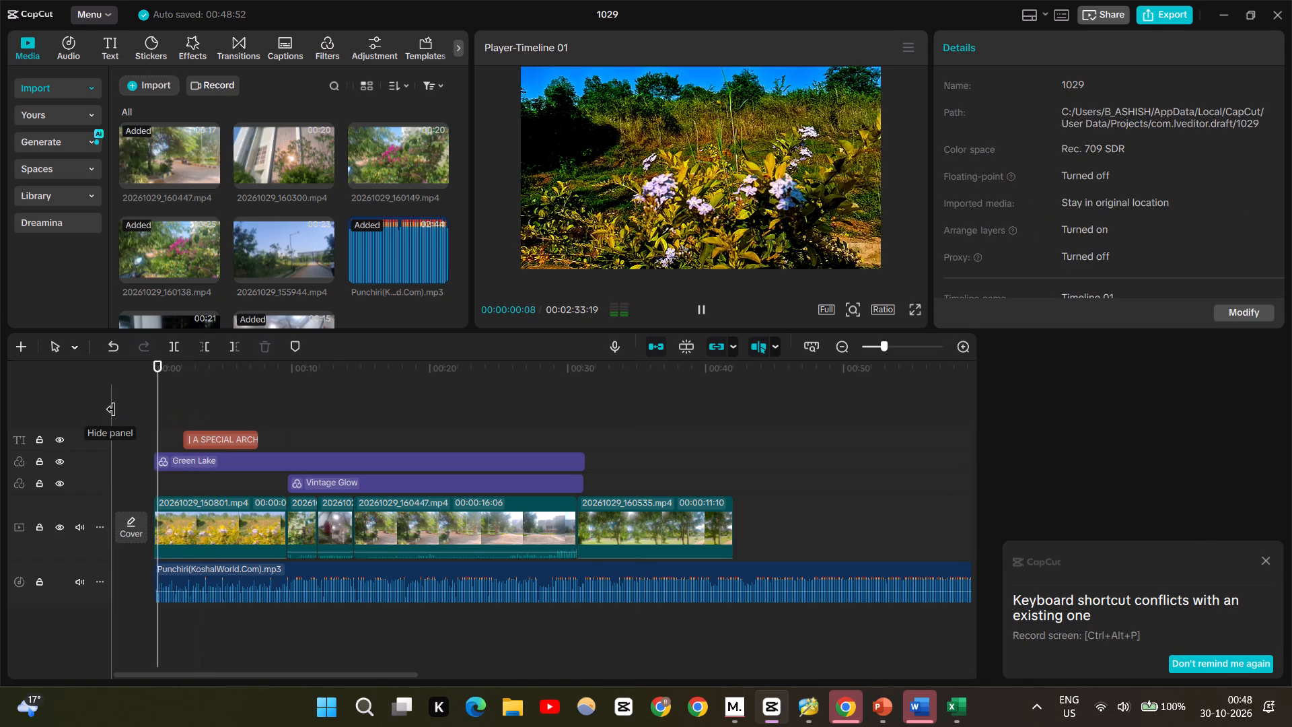
click(922, 310)
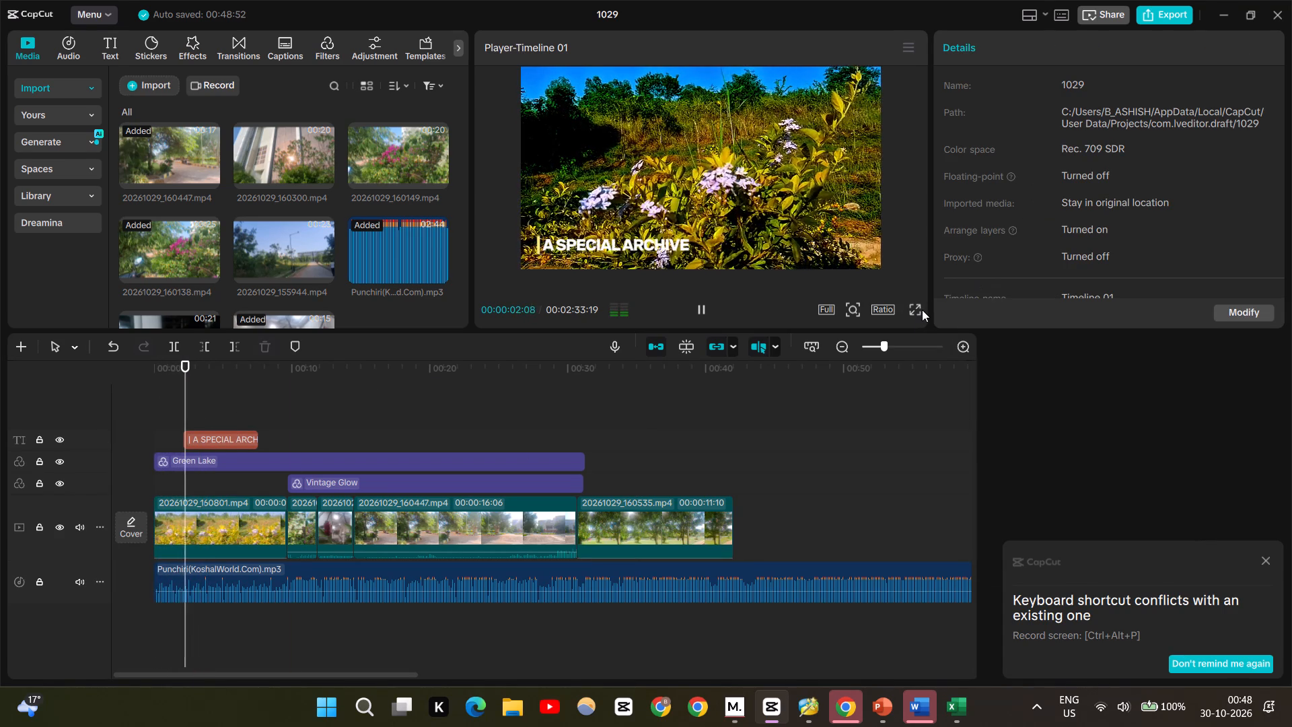
click(910, 312)
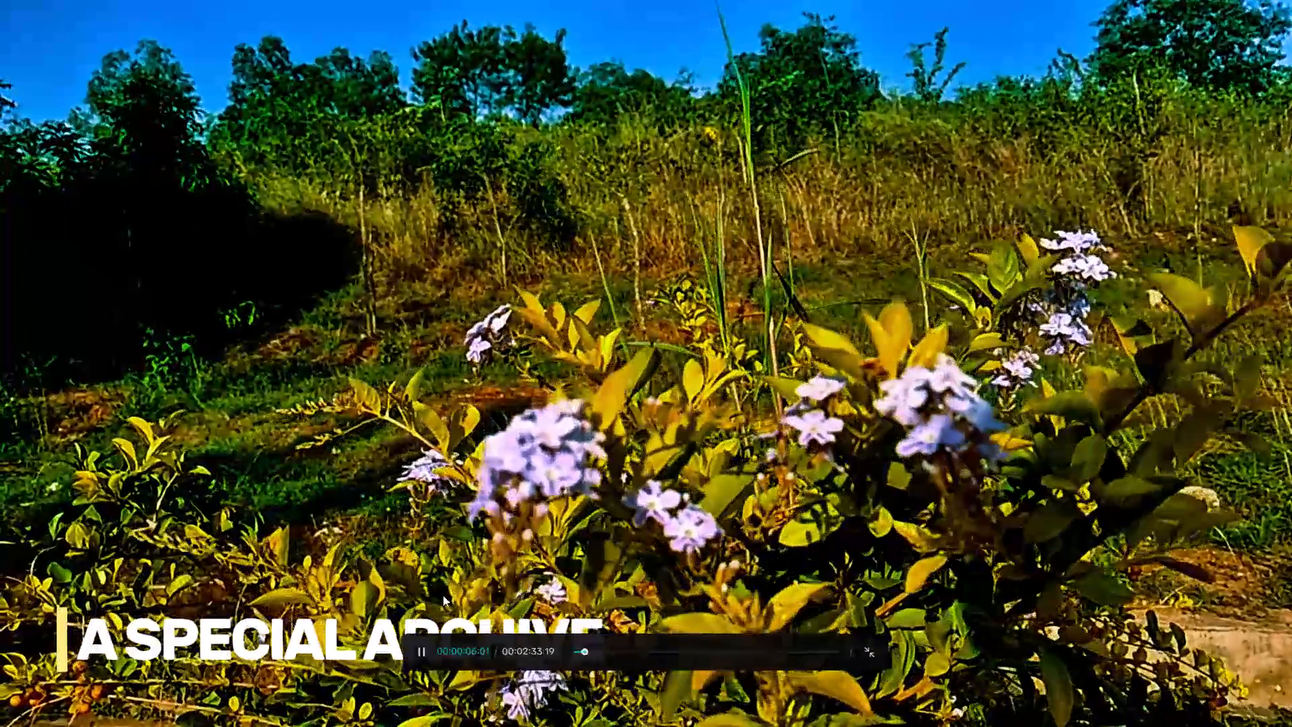
drag(589, 650, 555, 652)
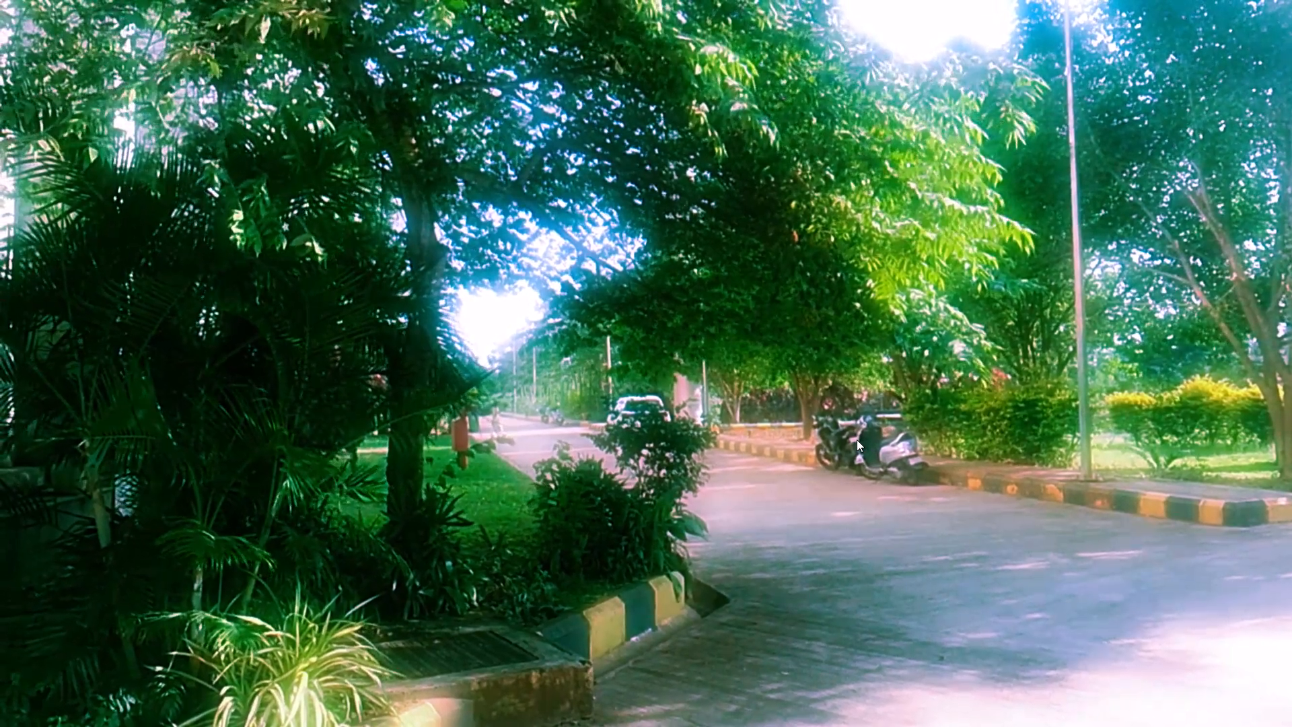
key(Escape)
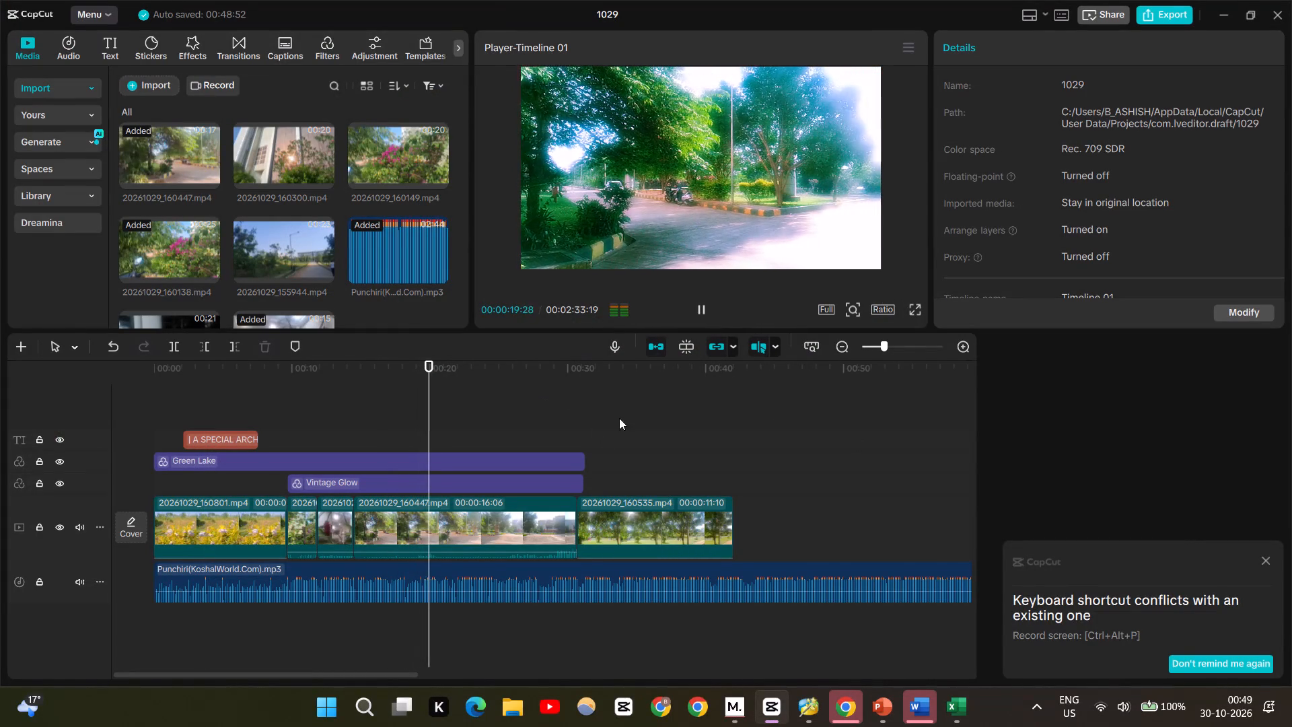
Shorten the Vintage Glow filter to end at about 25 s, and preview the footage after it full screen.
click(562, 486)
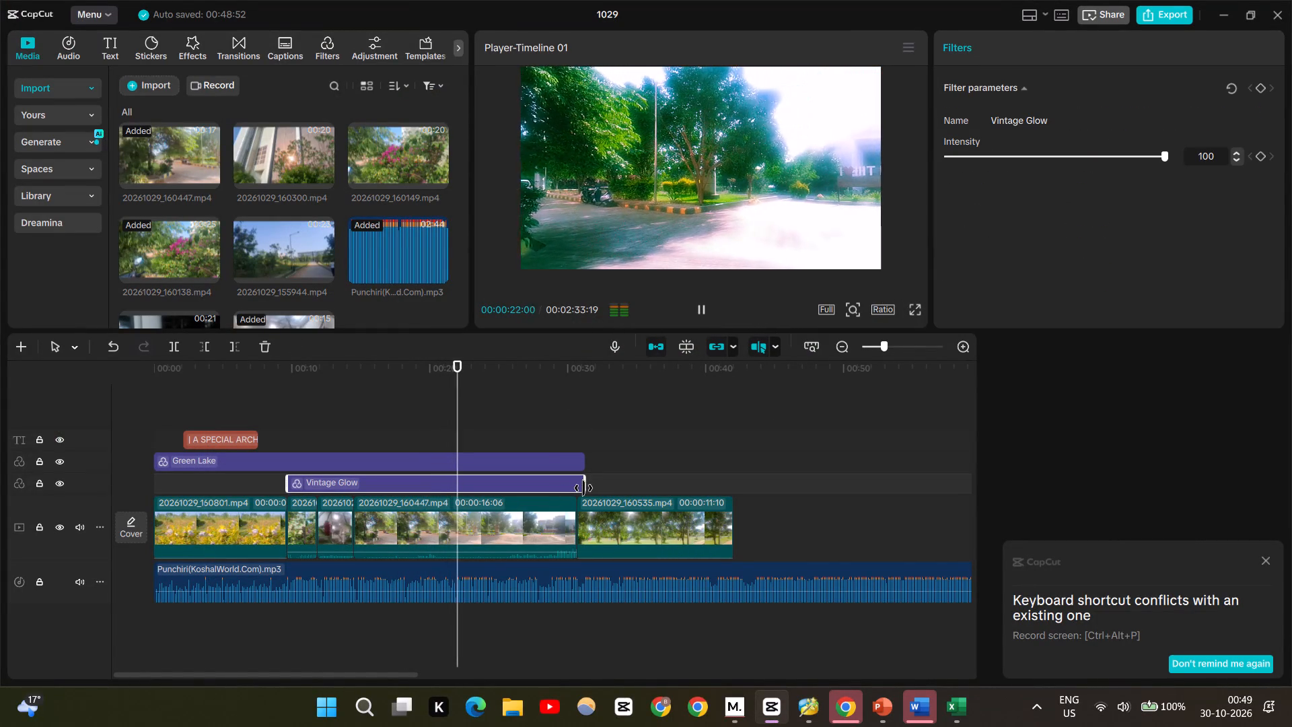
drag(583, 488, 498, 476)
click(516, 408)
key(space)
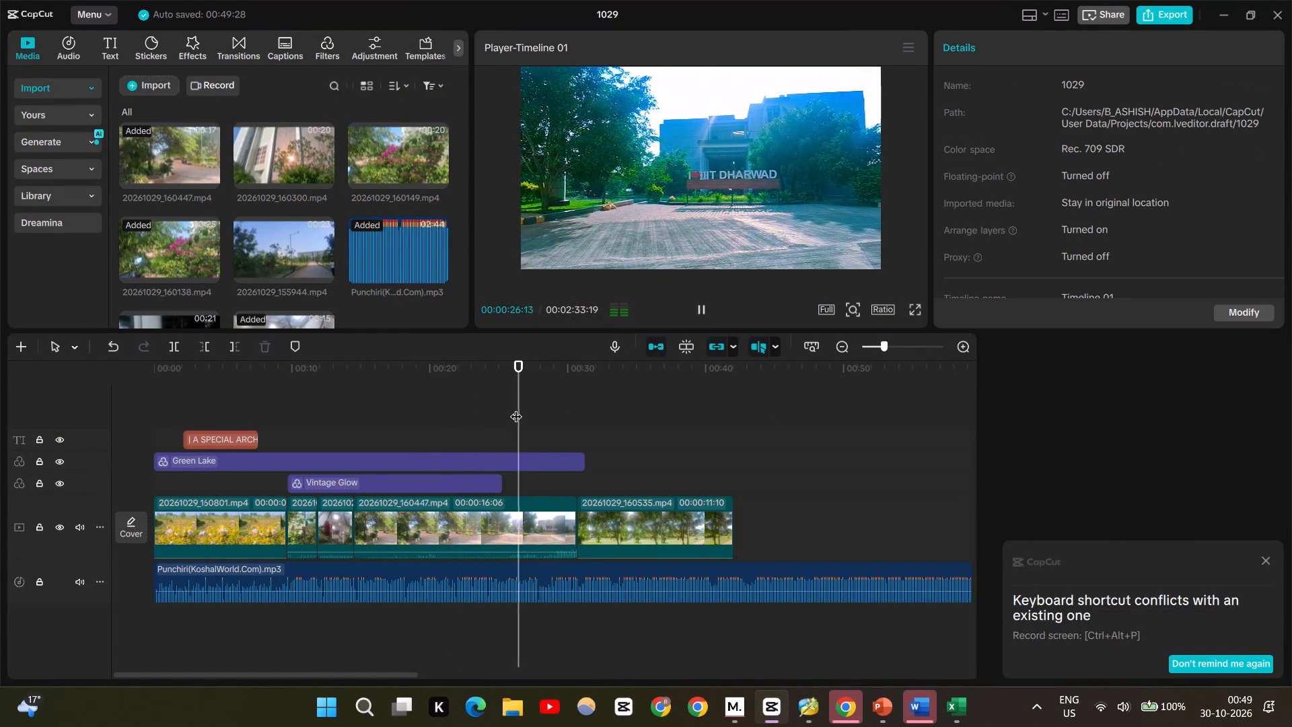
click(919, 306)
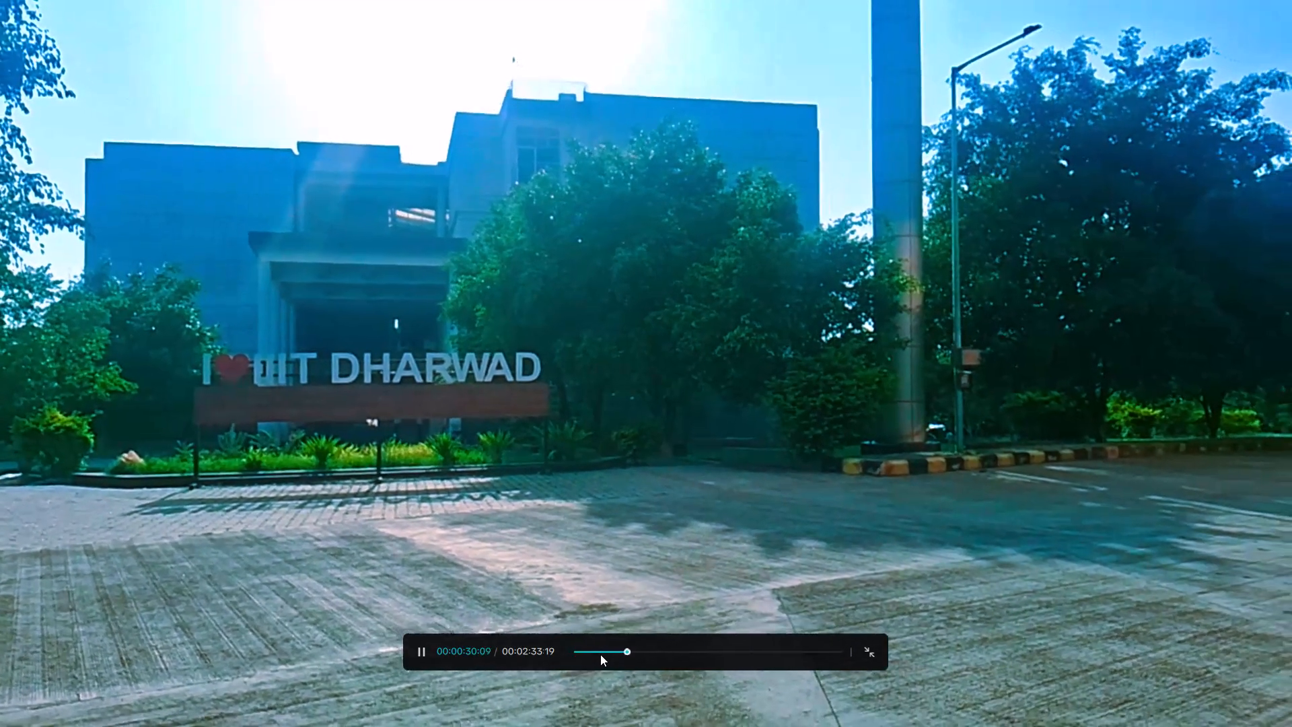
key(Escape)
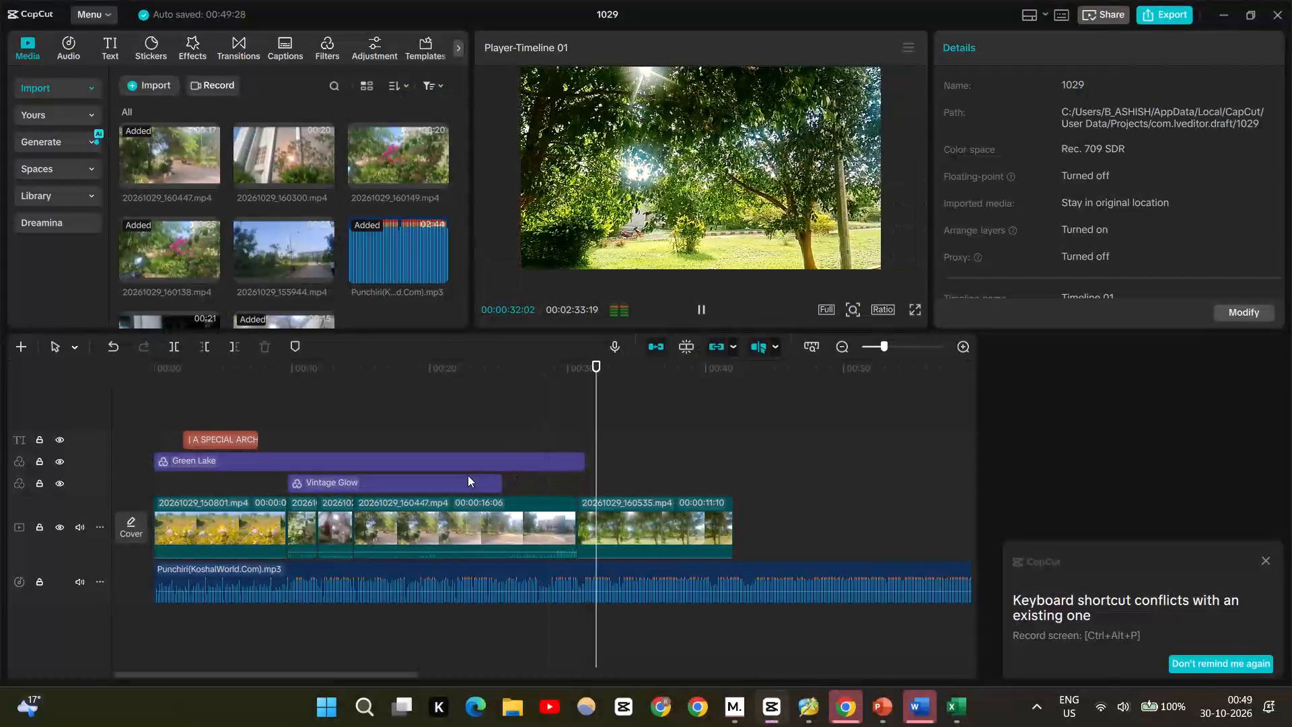
Shorten the Vintage Glow filter to end at about 17 s, and preview the transition out of it full screen.
click(468, 475)
drag(498, 485, 432, 482)
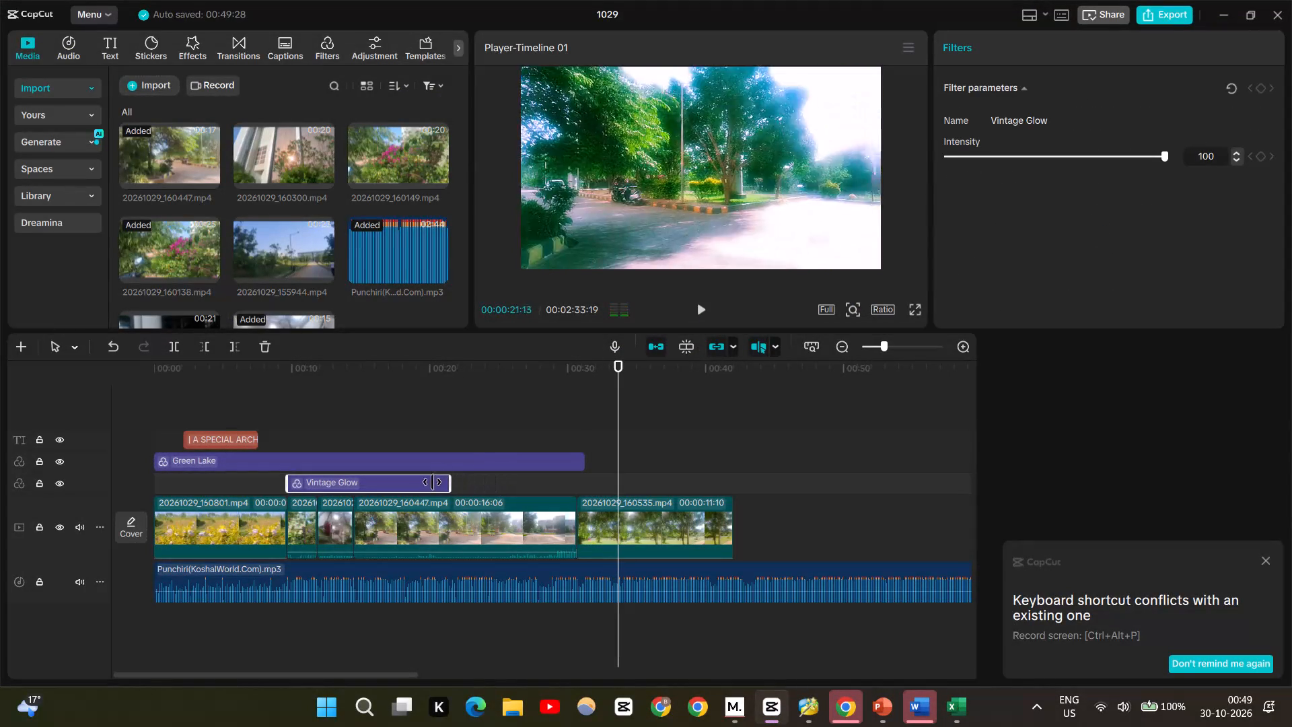
drag(432, 482, 385, 489)
click(358, 423)
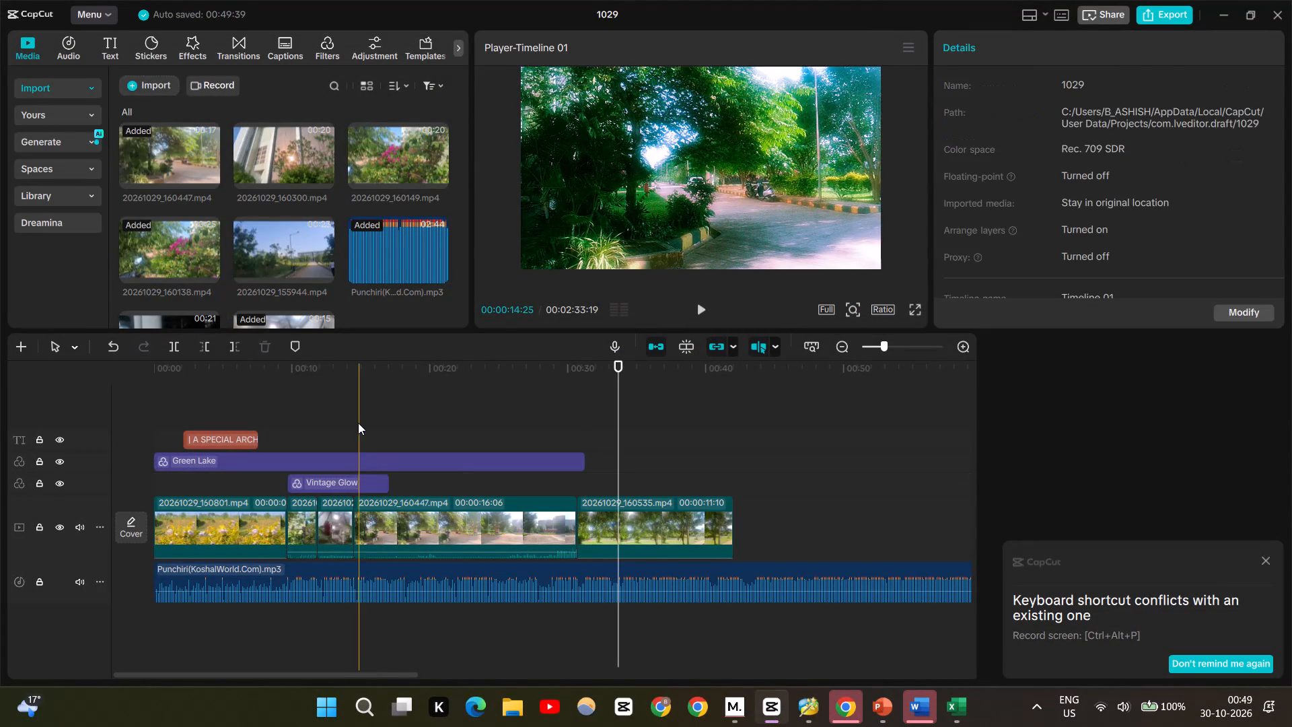
key(space)
click(918, 304)
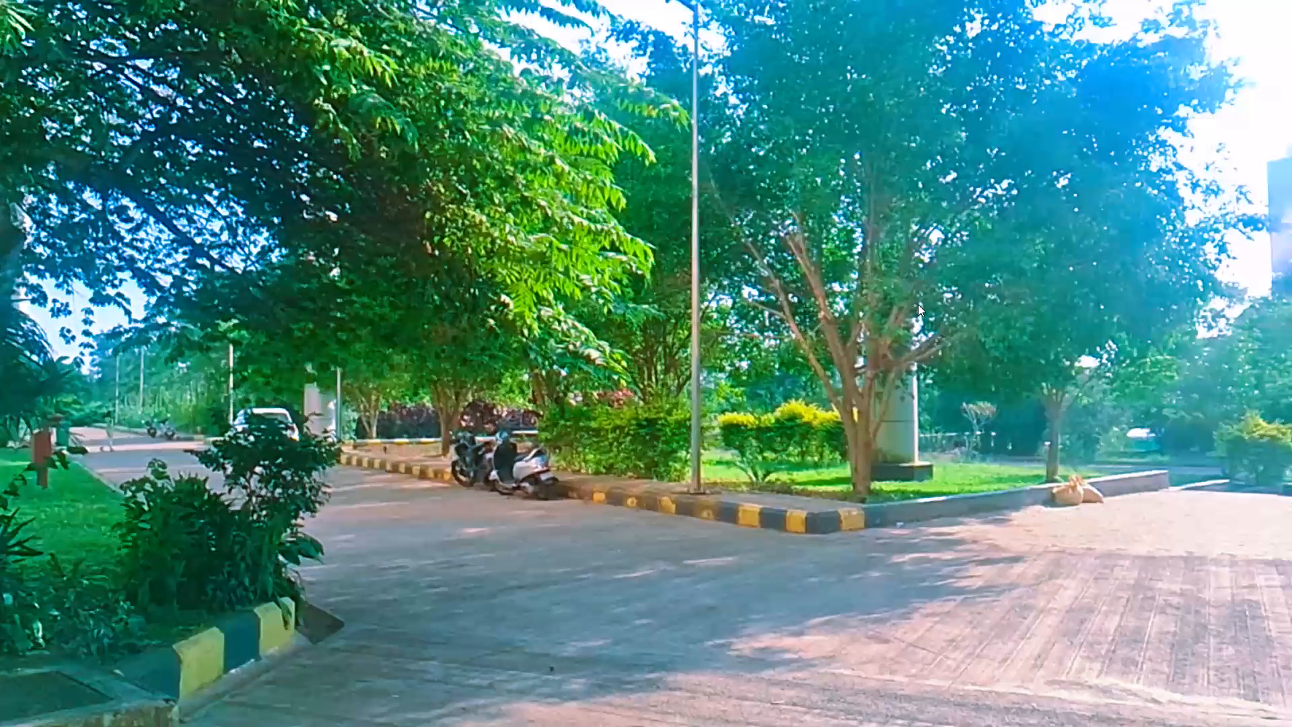
key(Escape)
Darken the shadows of the third clip, the red flower at night, by bending the lower part of its white brightness curve down.
click(455, 539)
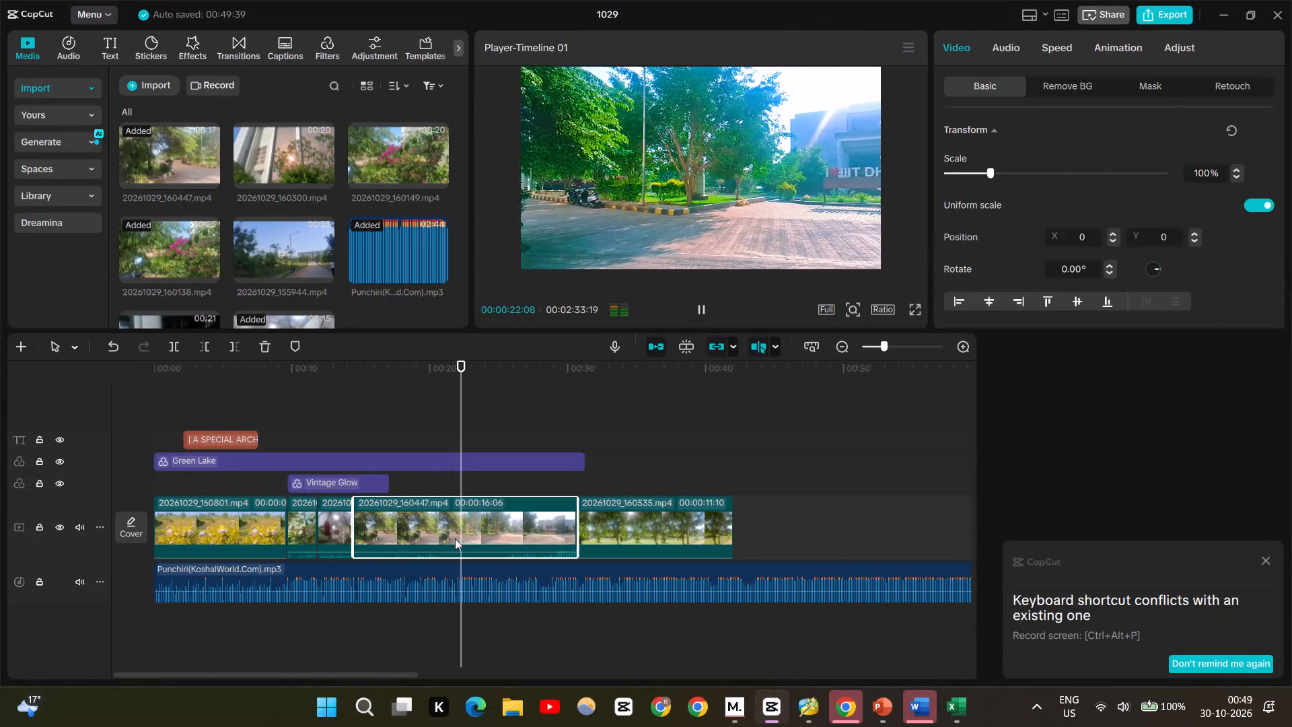
click(327, 528)
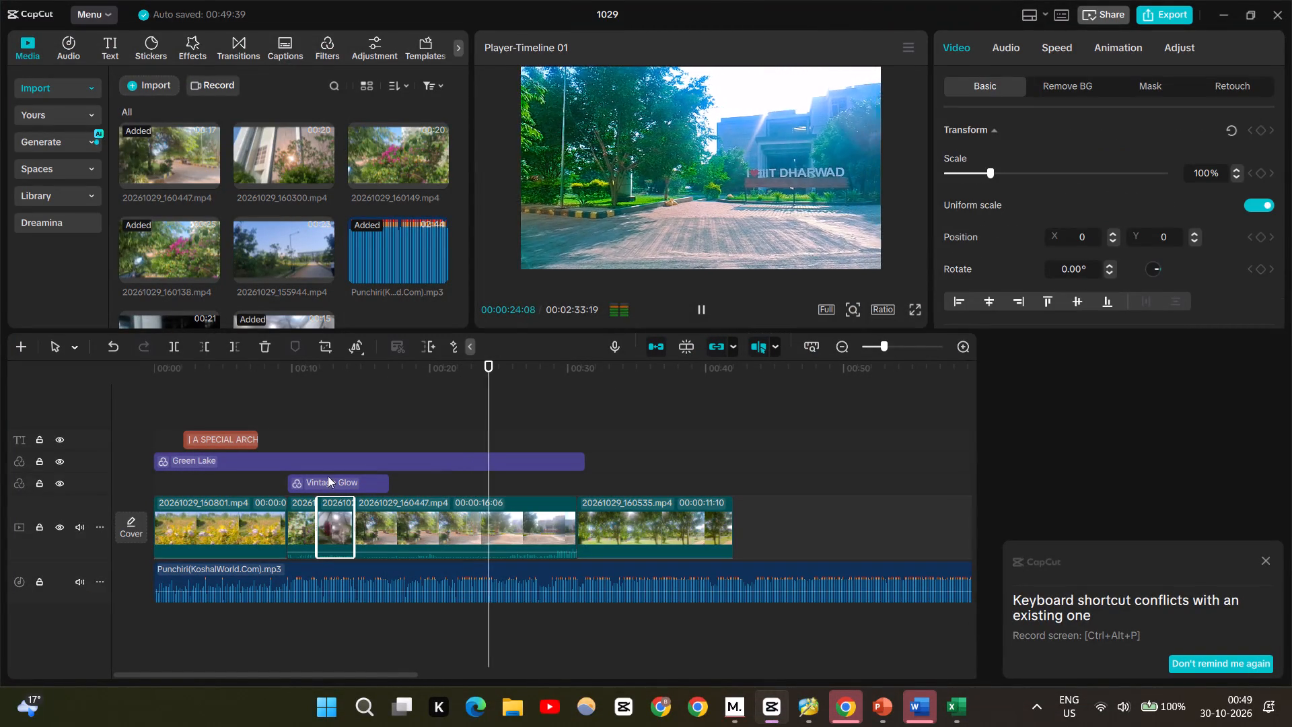
click(339, 415)
click(327, 530)
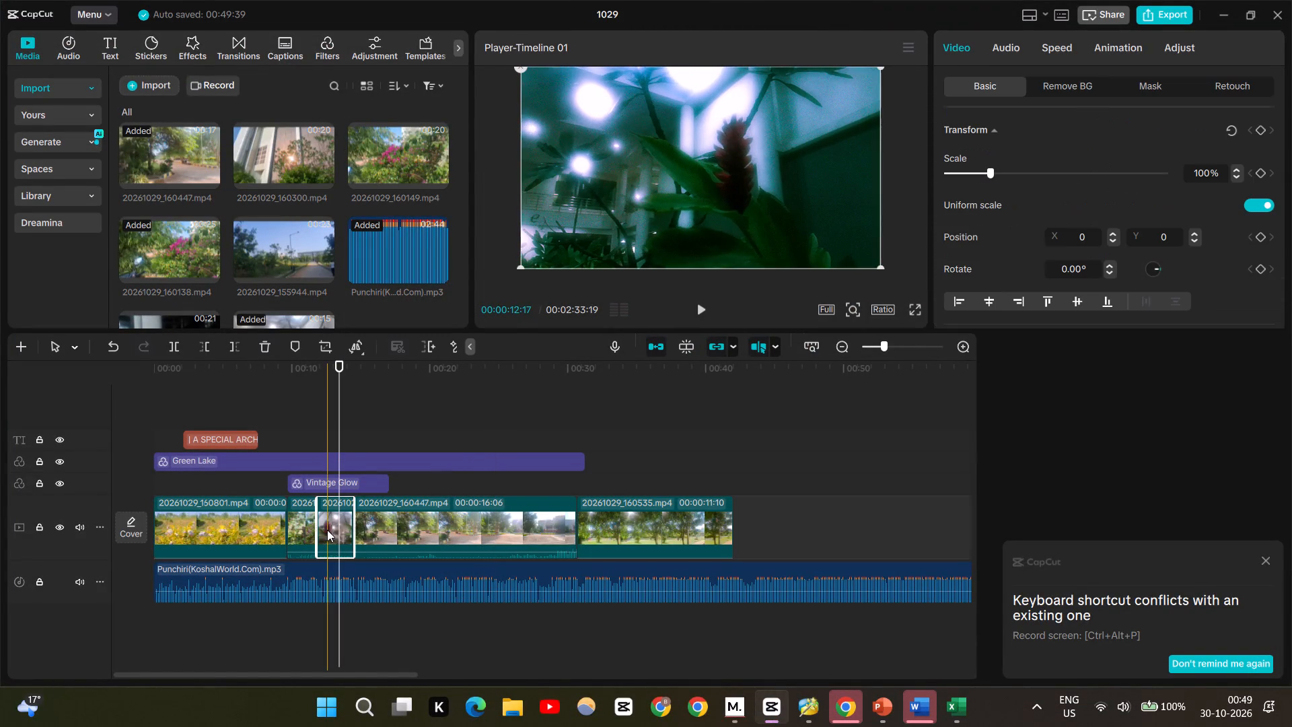
click(1241, 82)
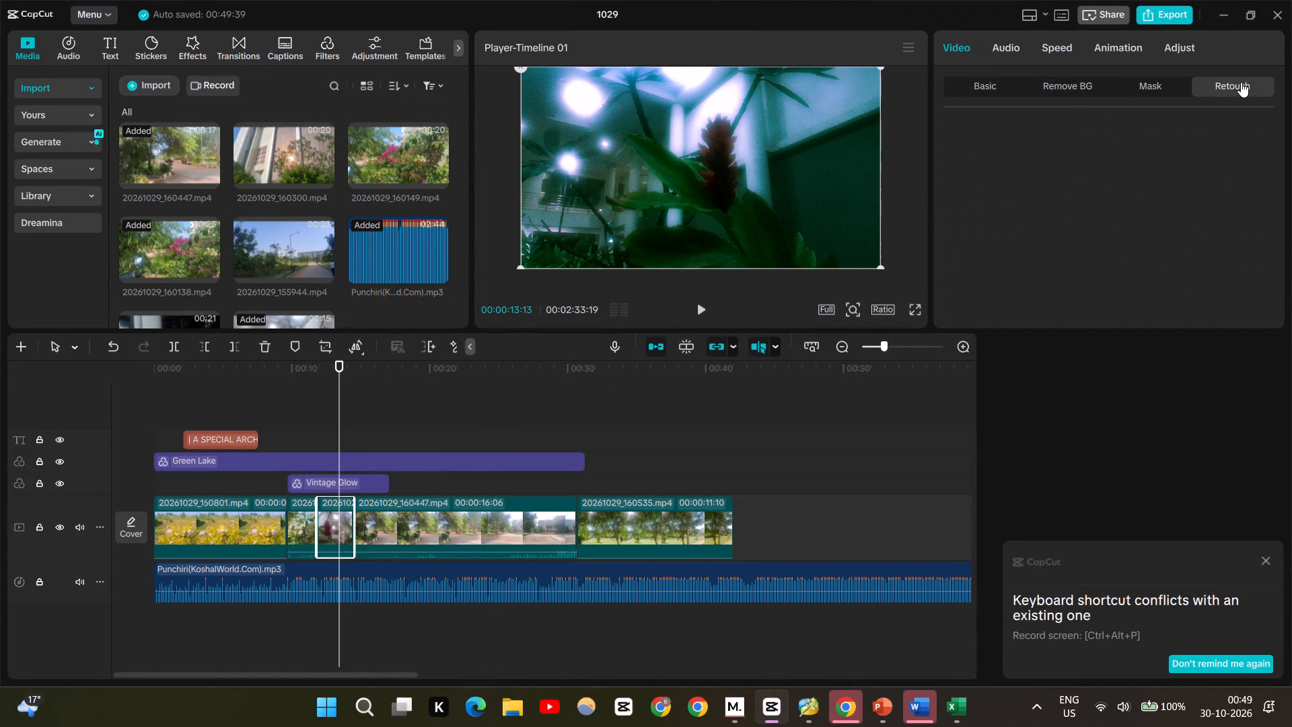
click(1170, 52)
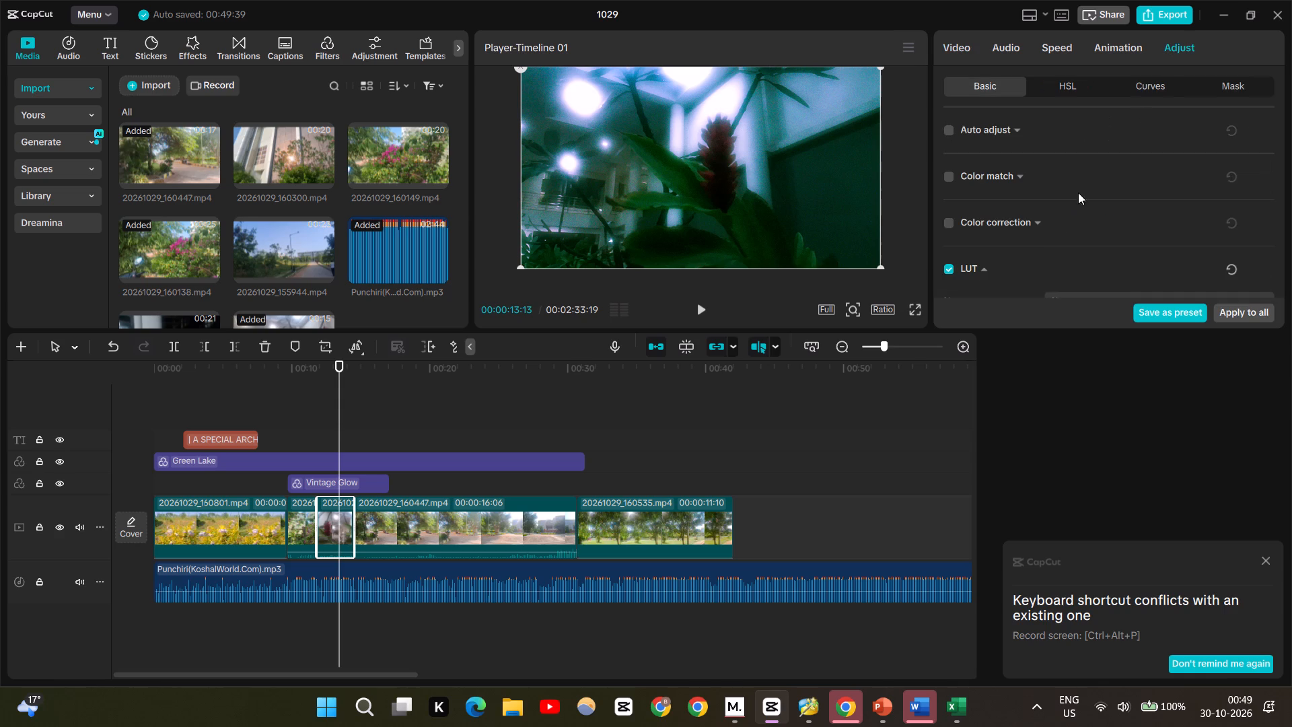
scroll(1074, 213, down, 2)
scroll(1074, 213, up, 1)
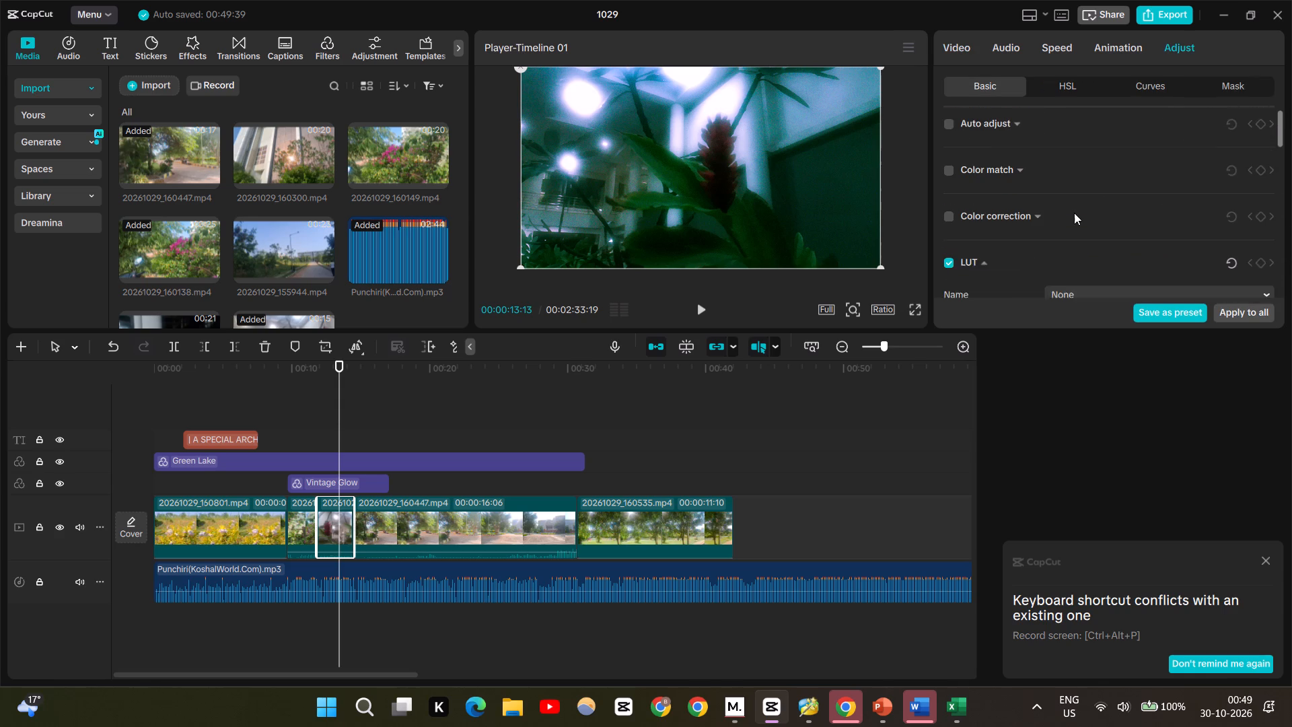
click(1149, 79)
scroll(1032, 219, down, 1)
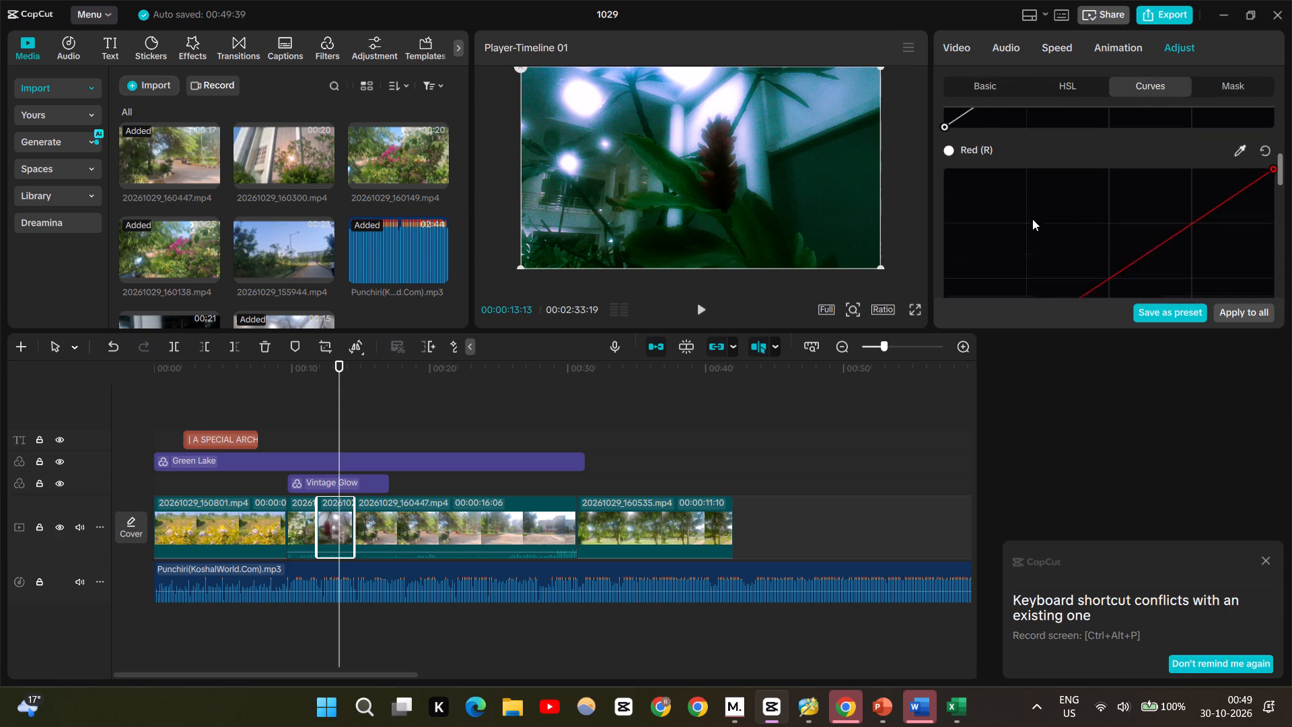
scroll(1058, 145, up, 1)
scroll(1052, 201, down, 1)
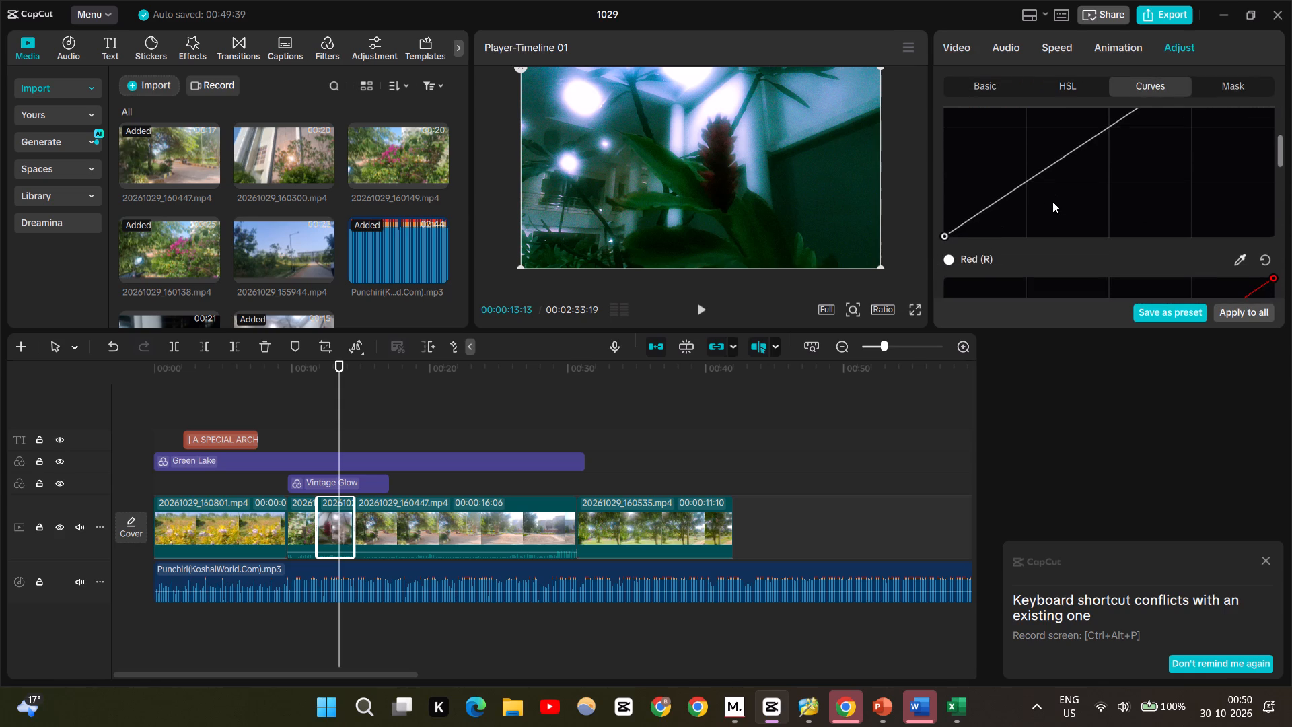
drag(1032, 176, 1042, 236)
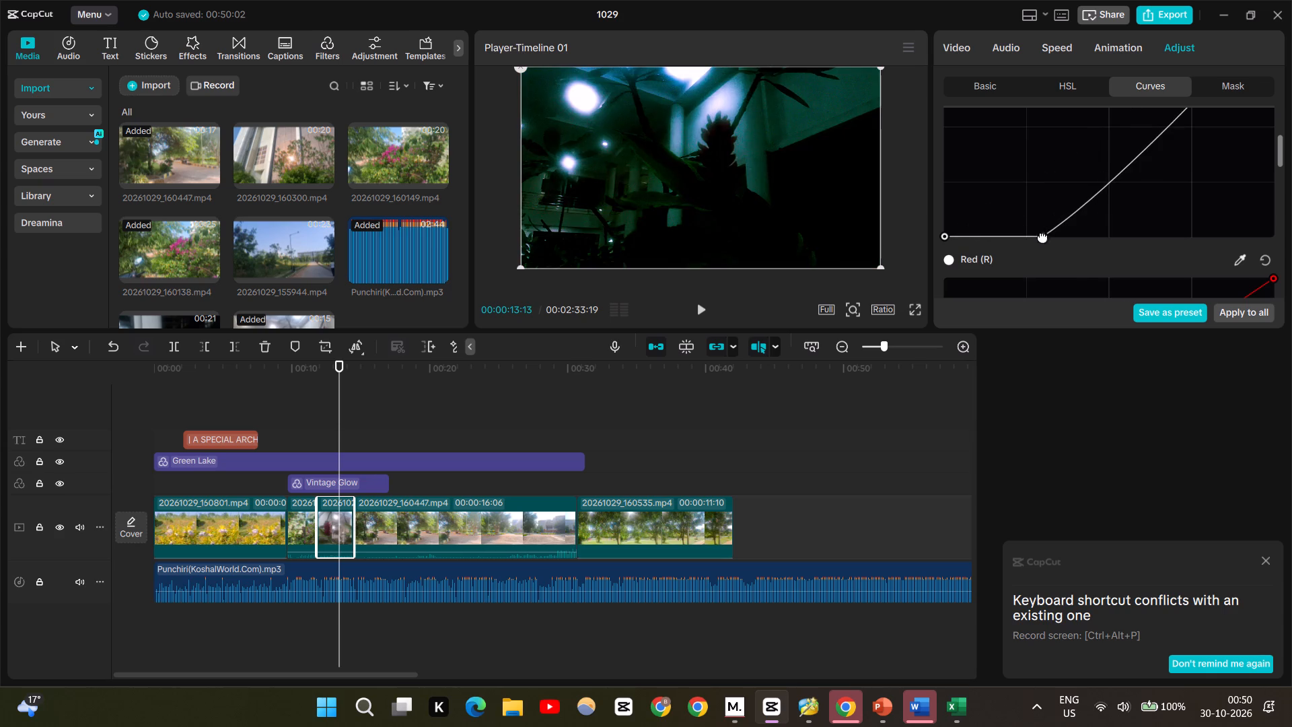
drag(1042, 236, 1038, 207)
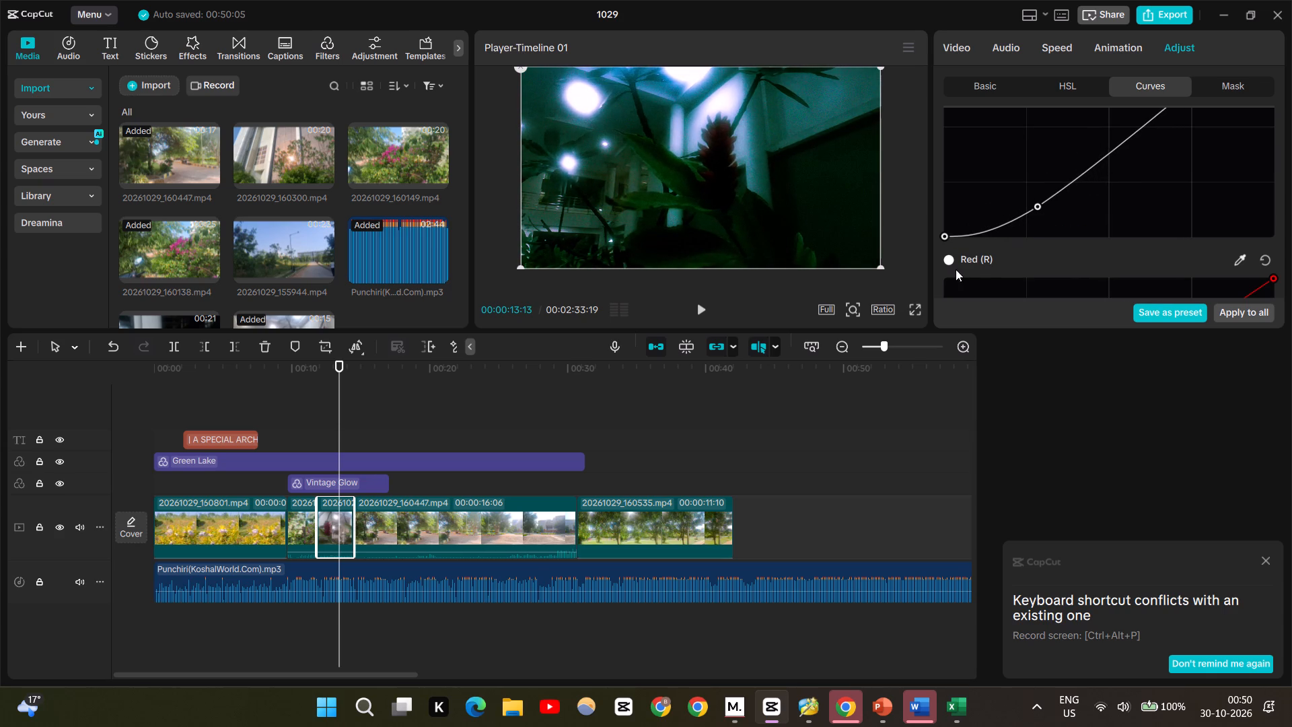
Play the edit full screen from about 9 s to check the darkened flower clip and its neighbours.
click(915, 304)
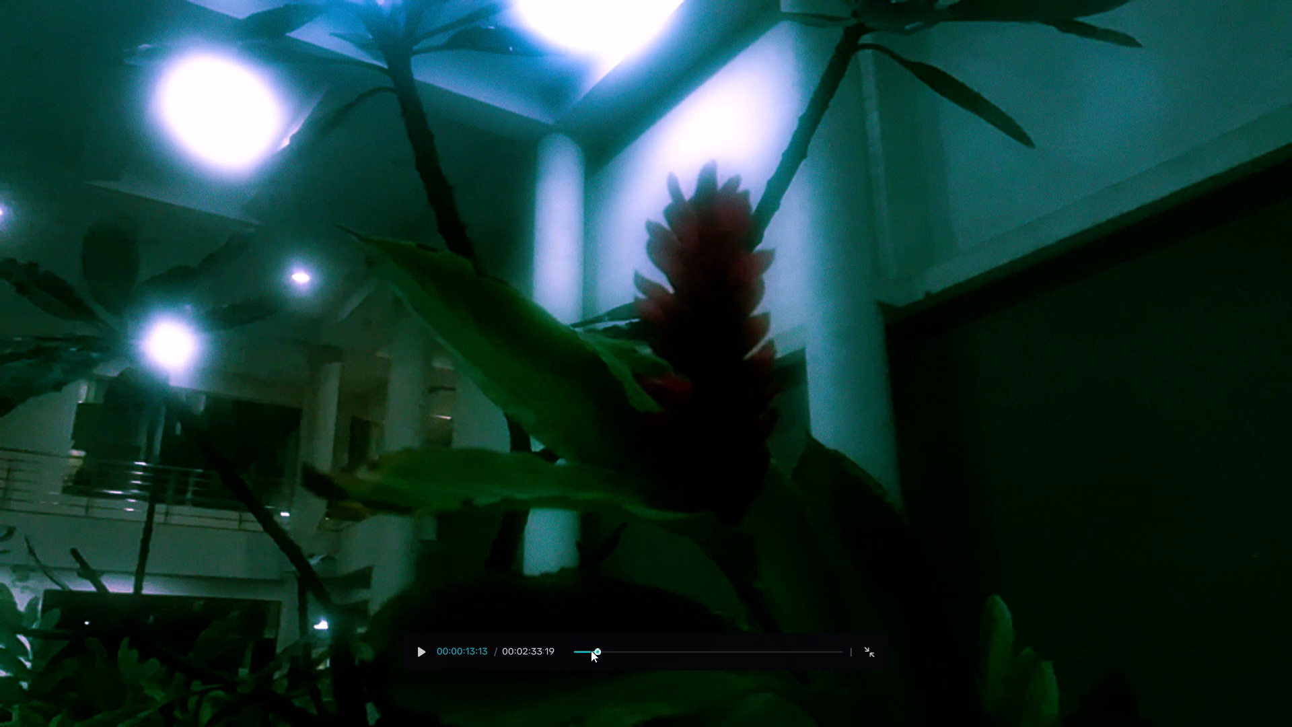
click(595, 652)
click(595, 652)
click(589, 652)
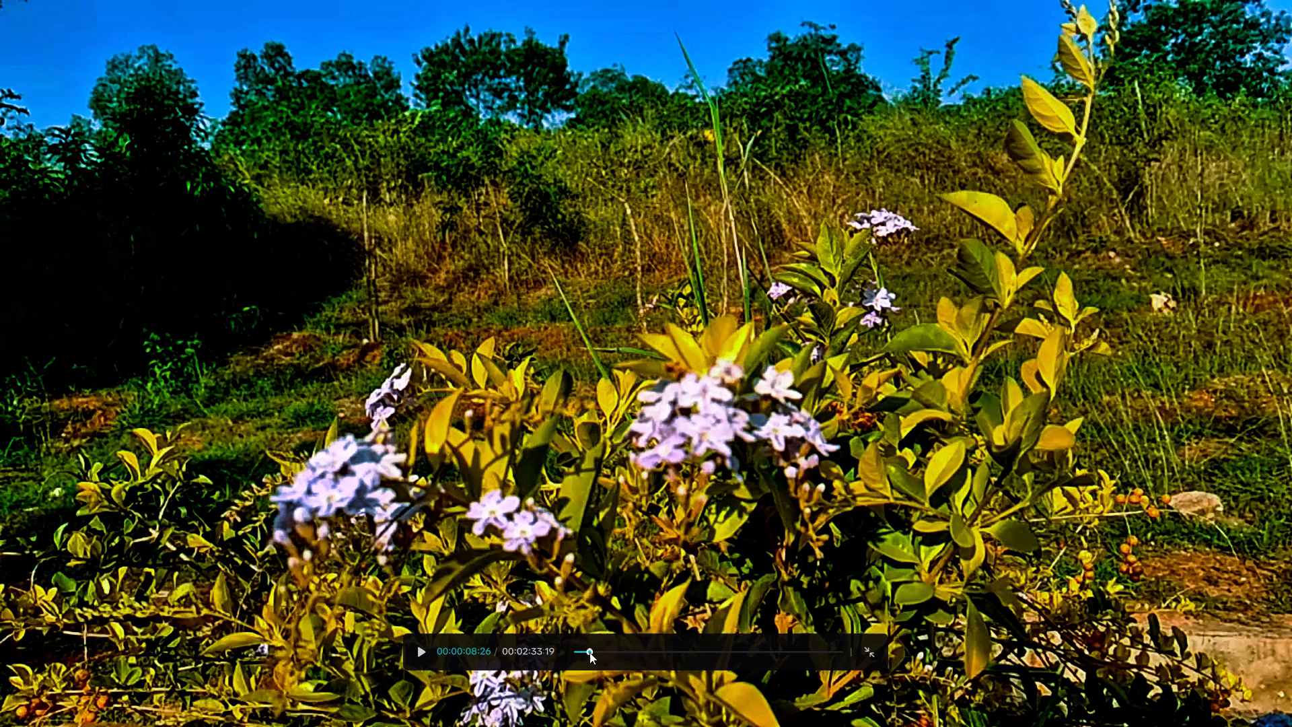
key(space)
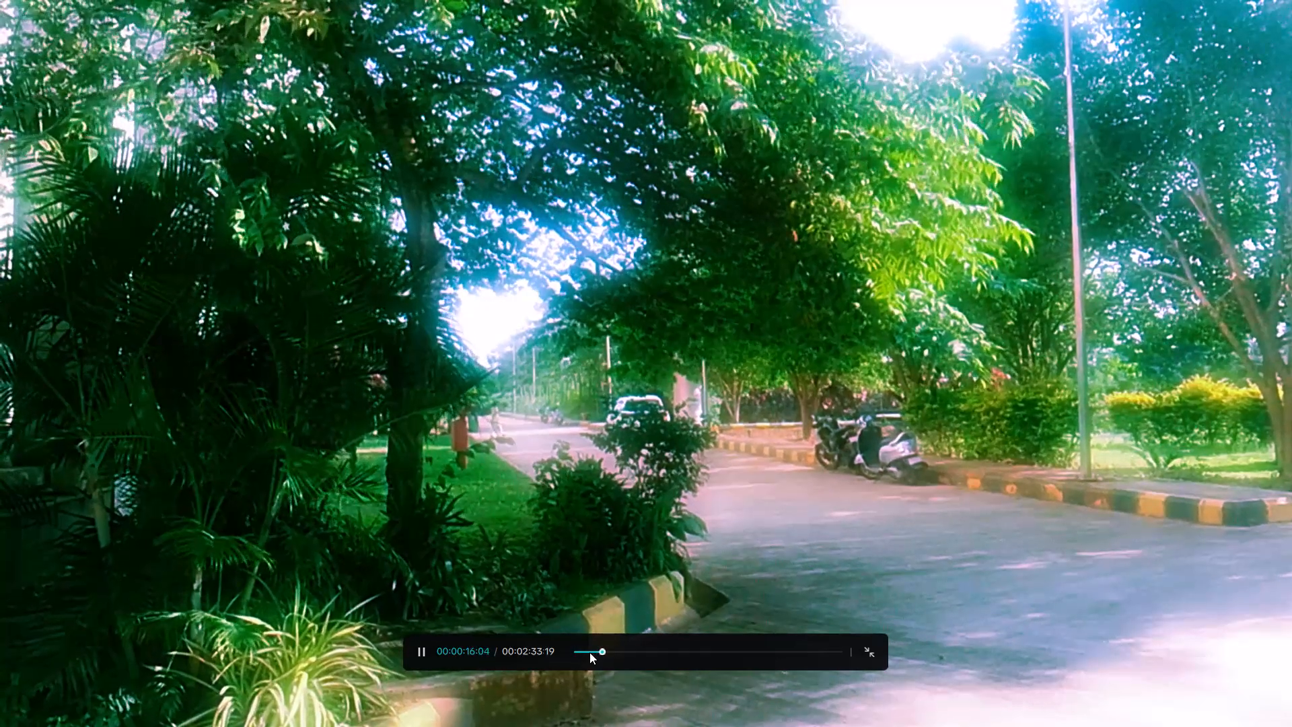
key(Escape)
click(704, 306)
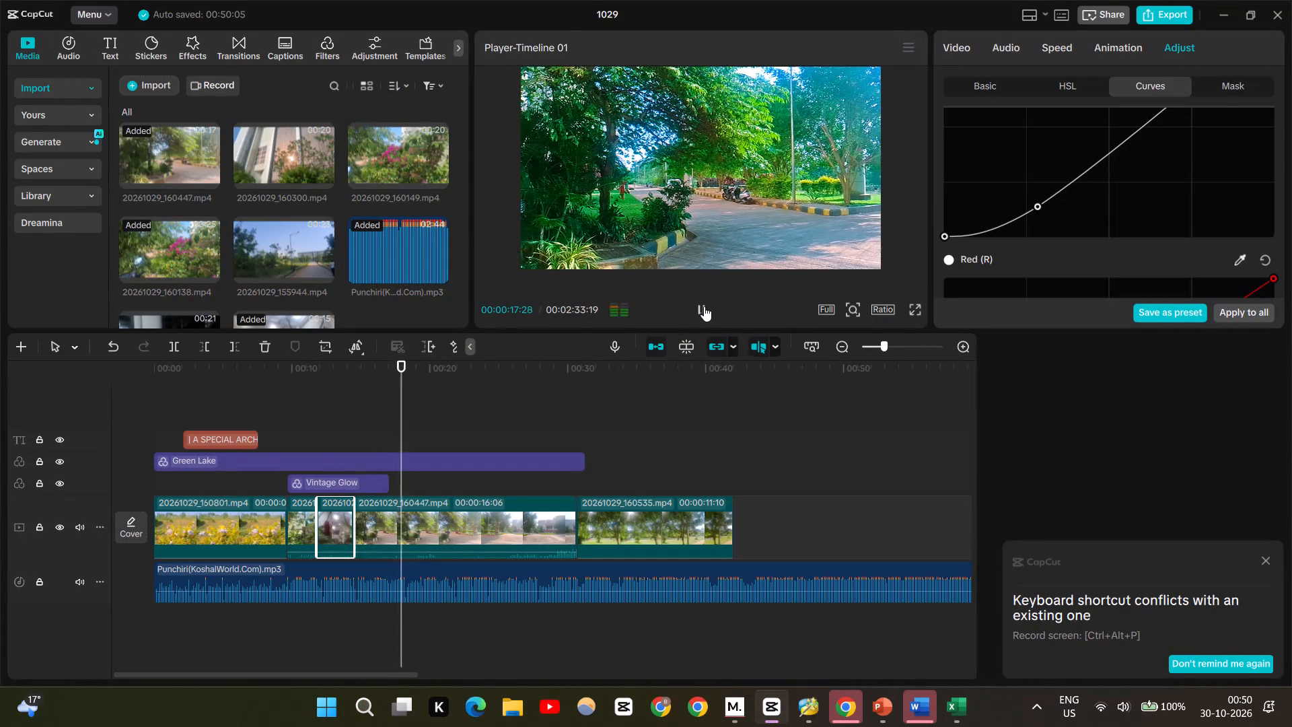
Replace the 20261029_160447.mp4 clip on the timeline with 20261029_160300.mp4, keeping the original video effect.
click(432, 520)
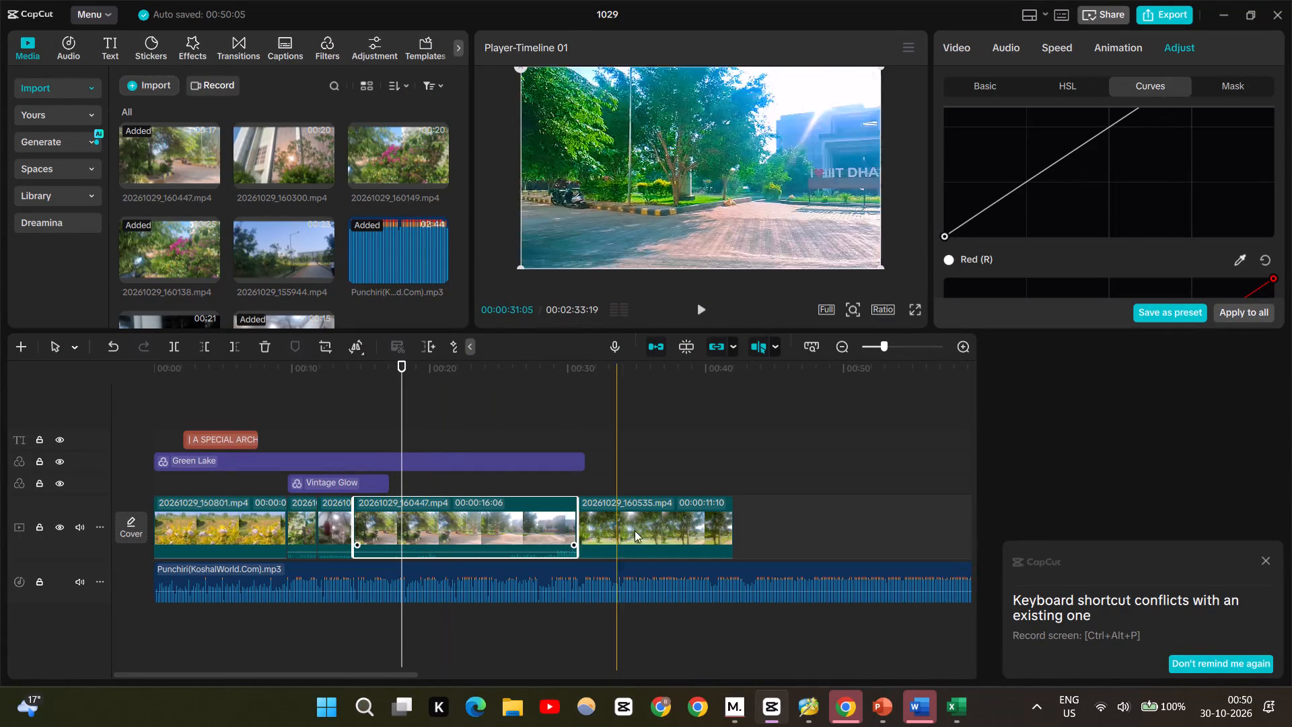
click(643, 531)
scroll(301, 237, up, 1)
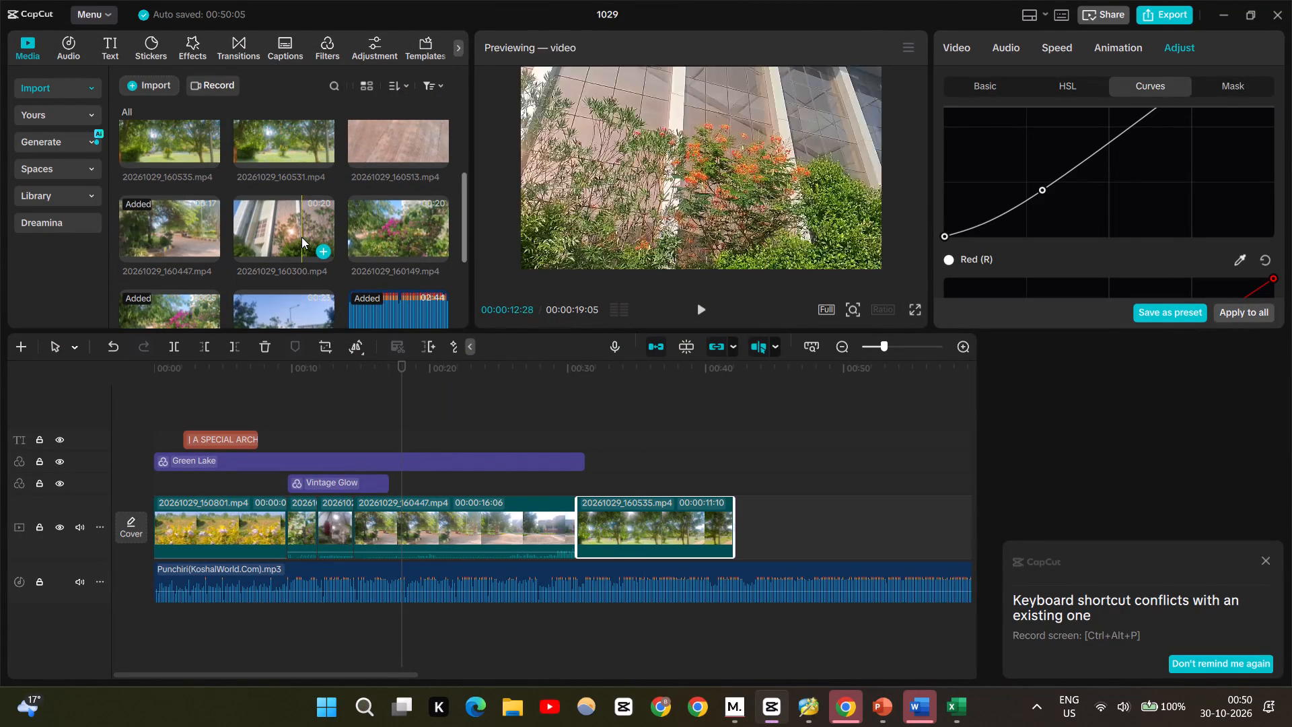
drag(288, 216, 403, 510)
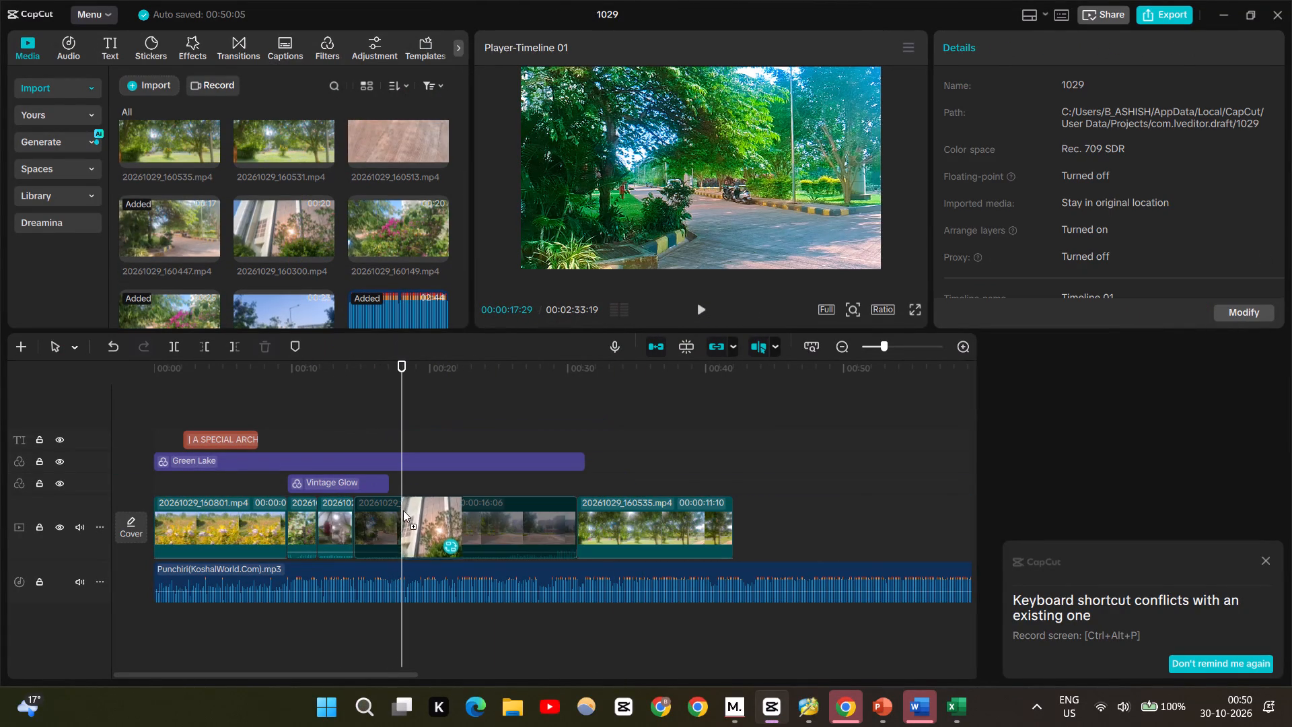
drag(403, 510, 402, 522)
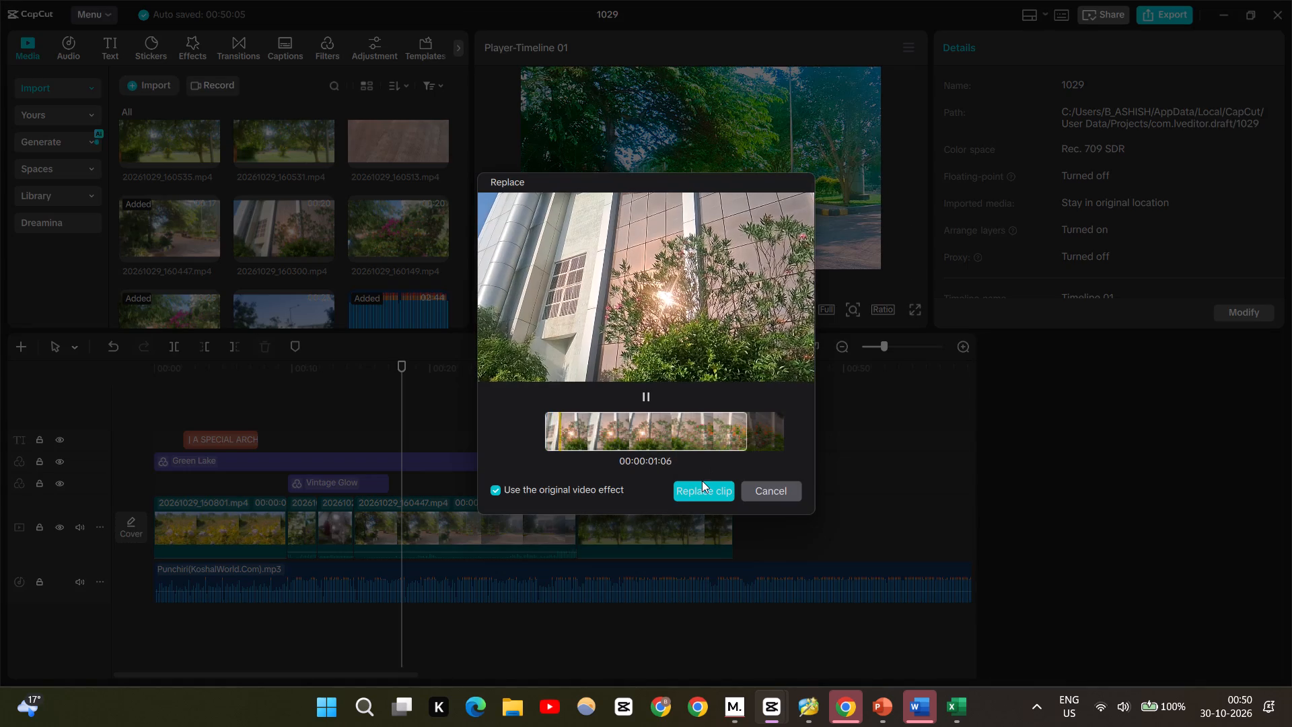
click(696, 490)
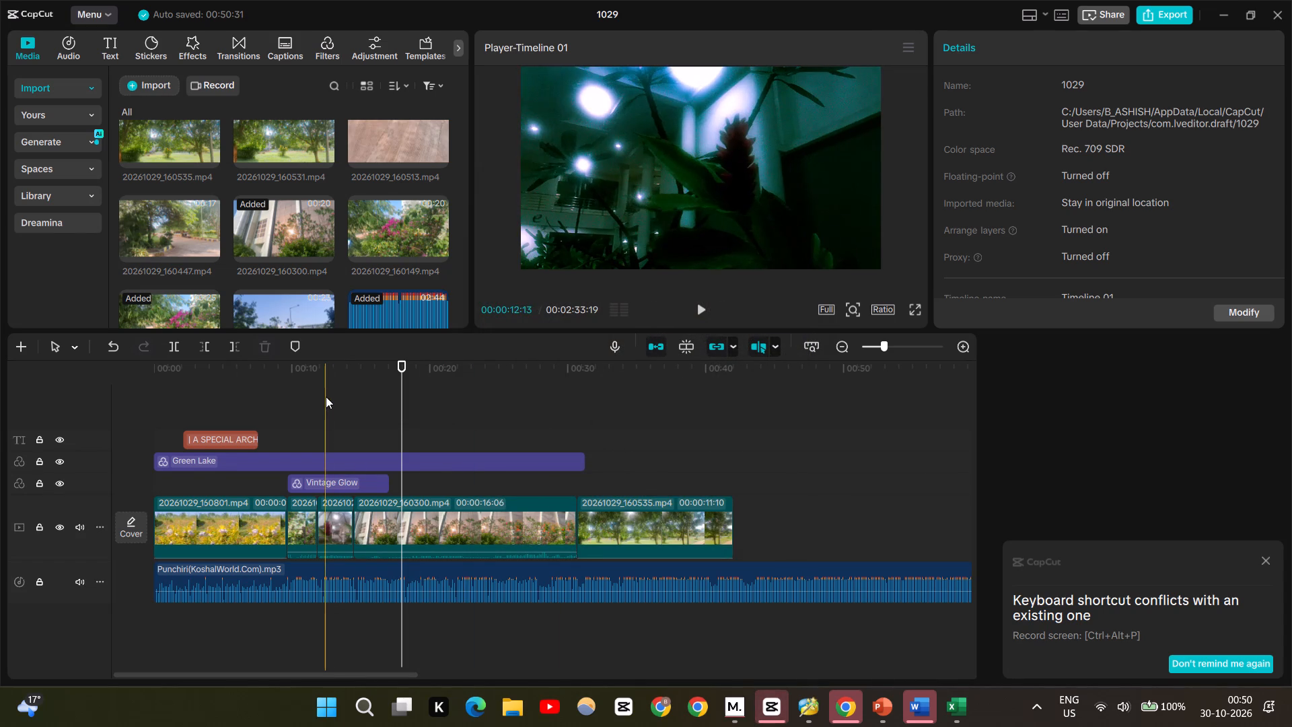
Play the edit full screen from about 12 s to review the replacement clip in sequence.
click(326, 396)
key(space)
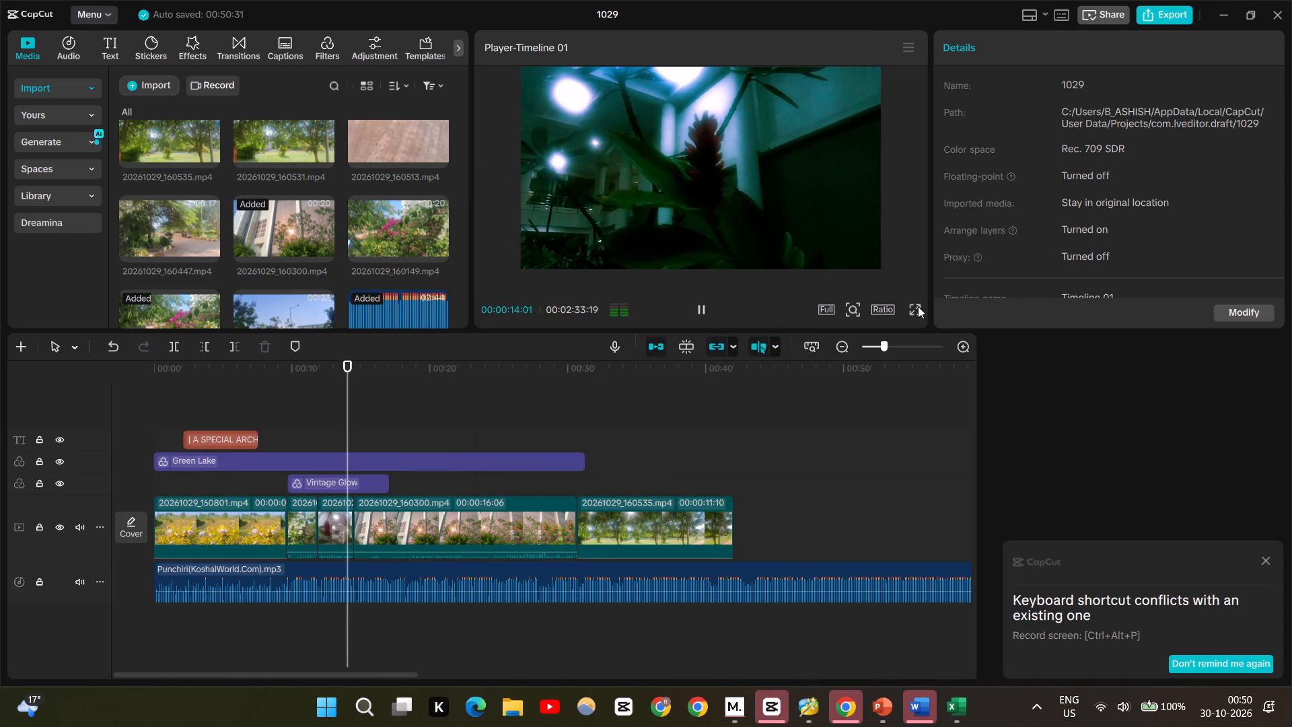
click(918, 306)
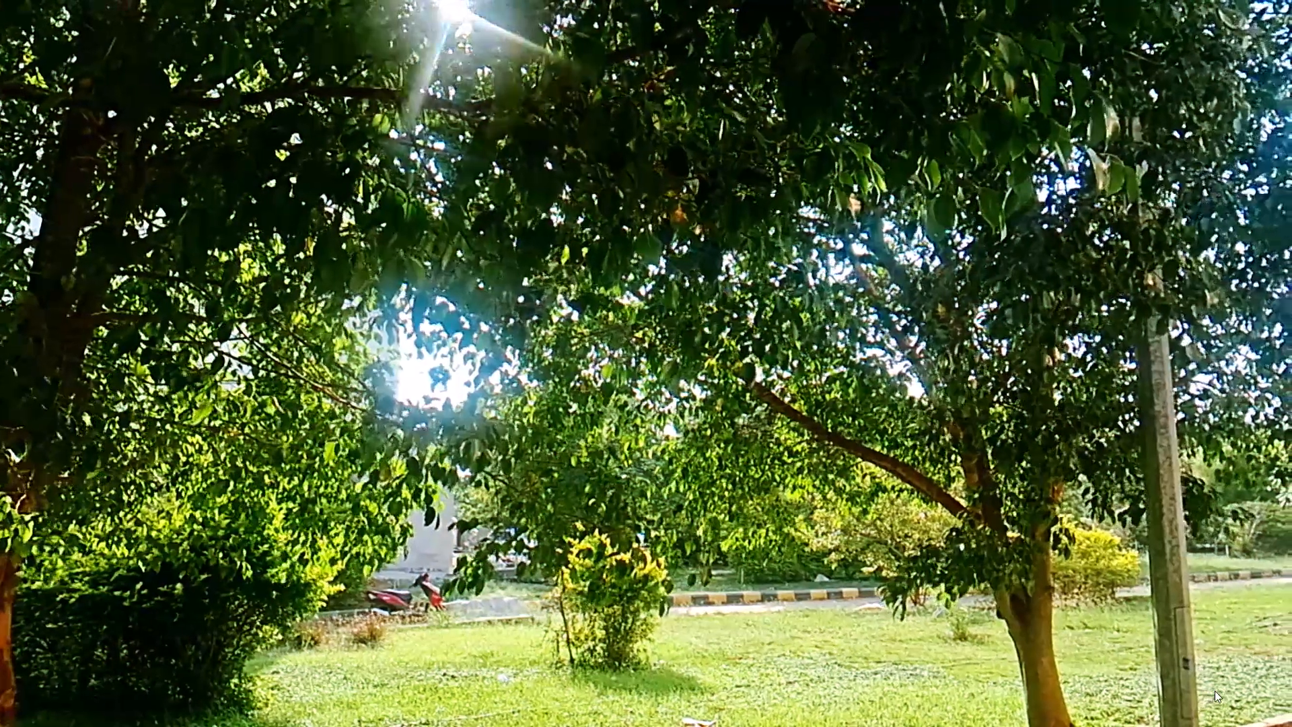
Leave full screen, extend the end of the 20261029_160300.mp4 clip to a length of 00:00:19:05, and play the extended part.
key(Escape)
click(573, 532)
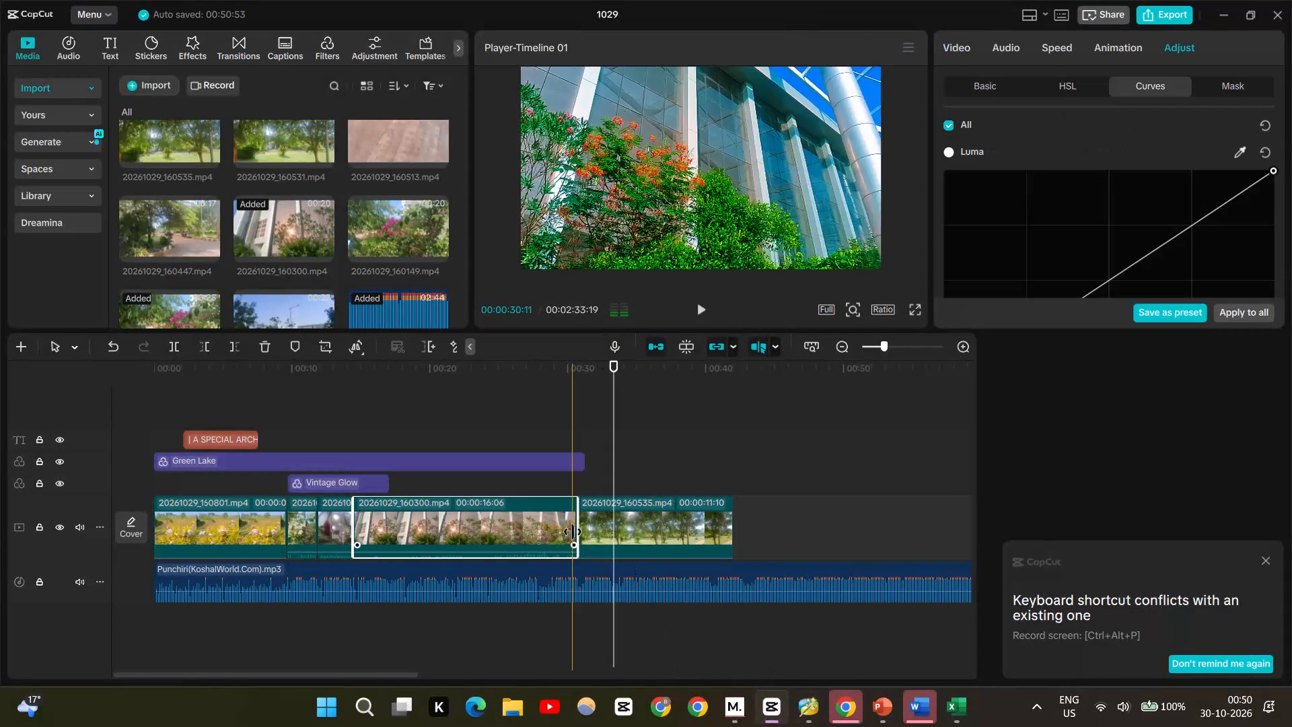
drag(575, 532, 894, 547)
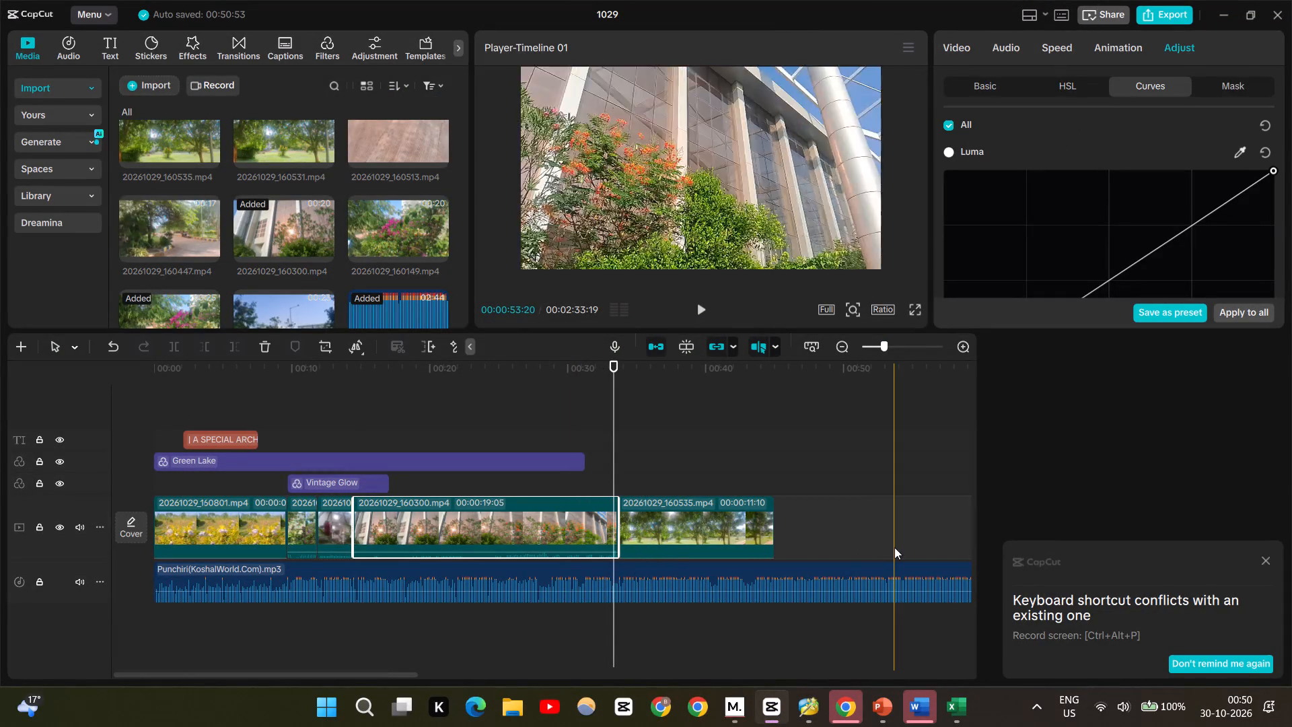
click(508, 392)
key(space)
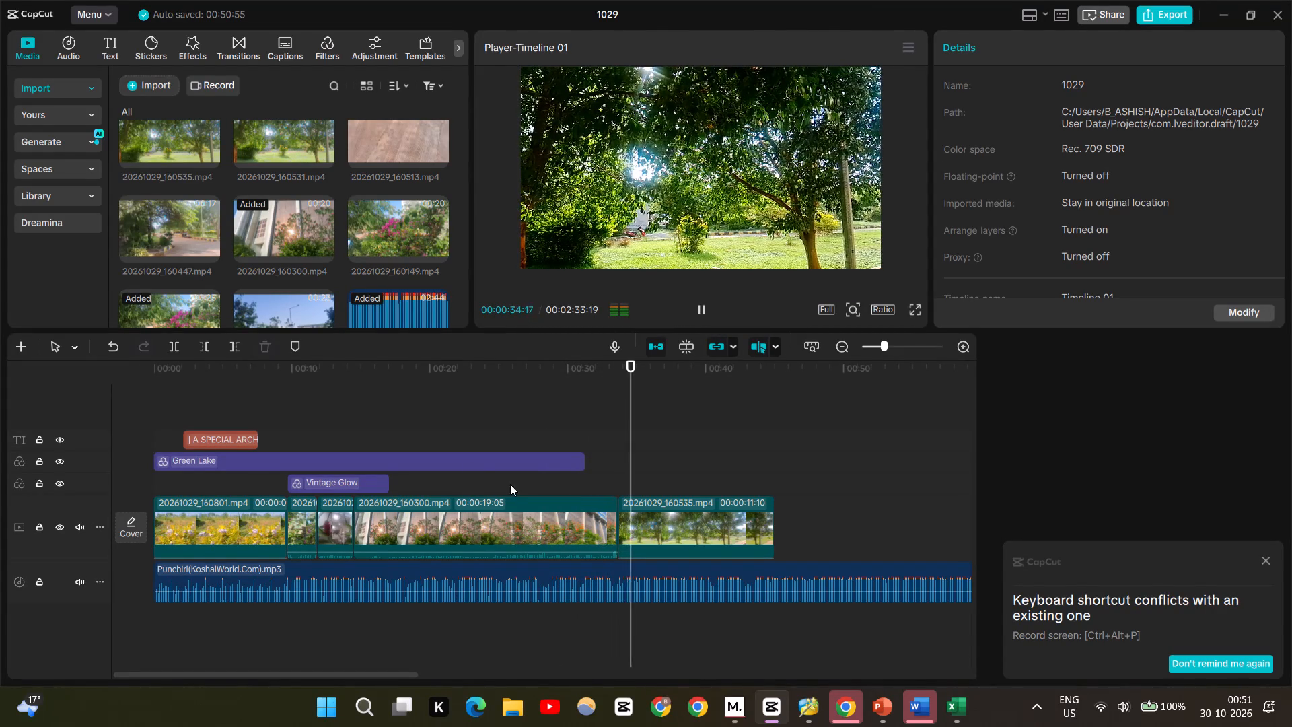
Extend the Green Lake and Vintage Glow filters to about 34 s, just past the end of the 20261029_160300.mp4 clip.
click(528, 471)
drag(581, 458, 627, 460)
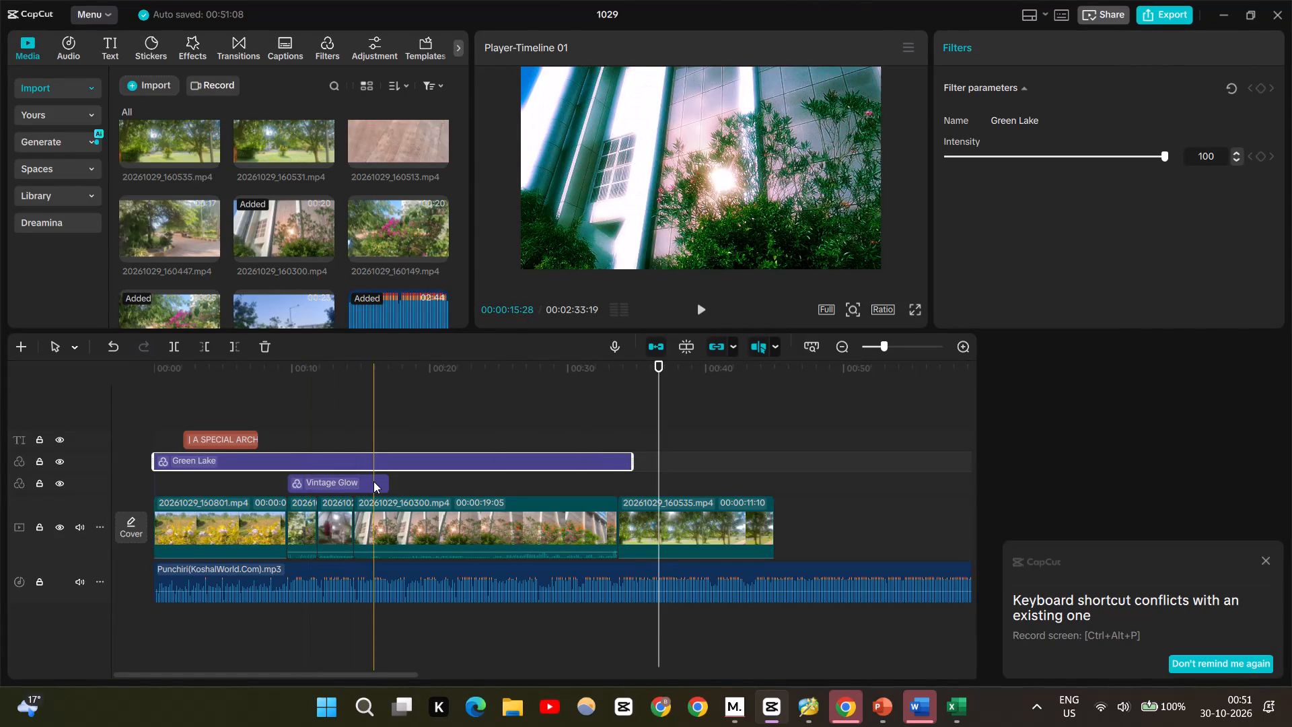
click(373, 481)
drag(390, 483, 610, 502)
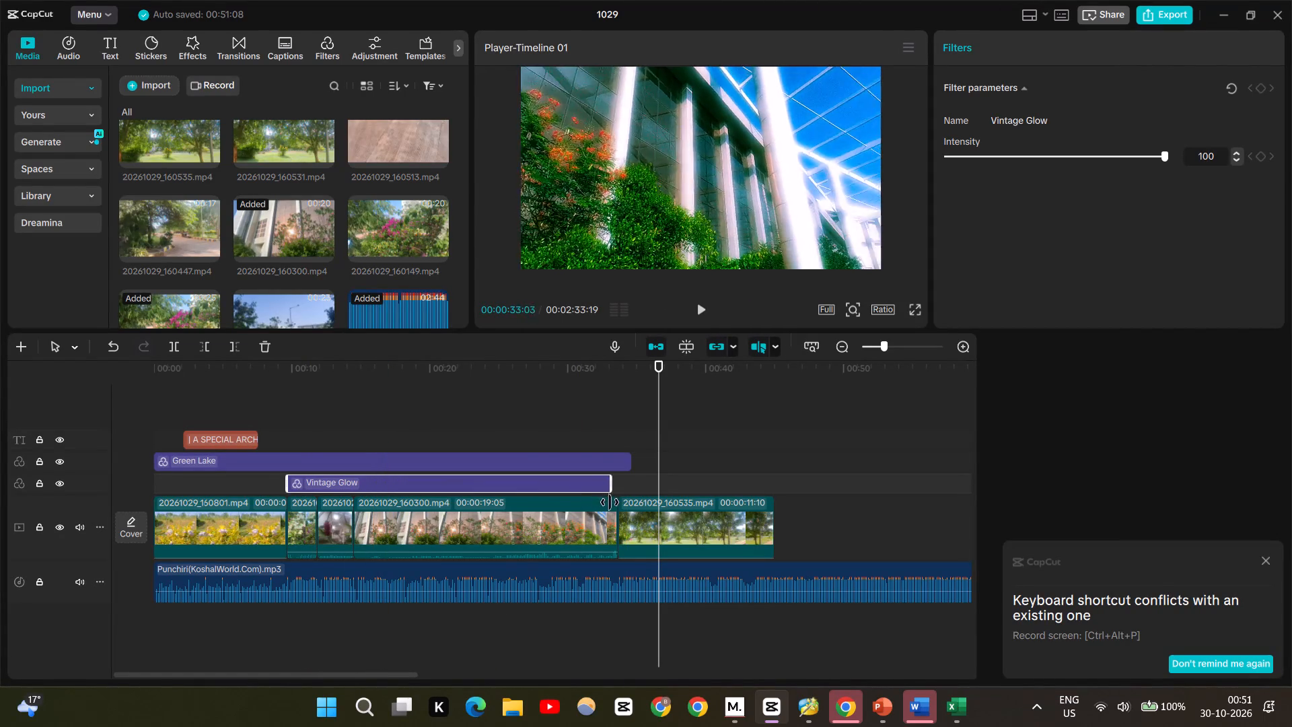
drag(610, 502, 629, 501)
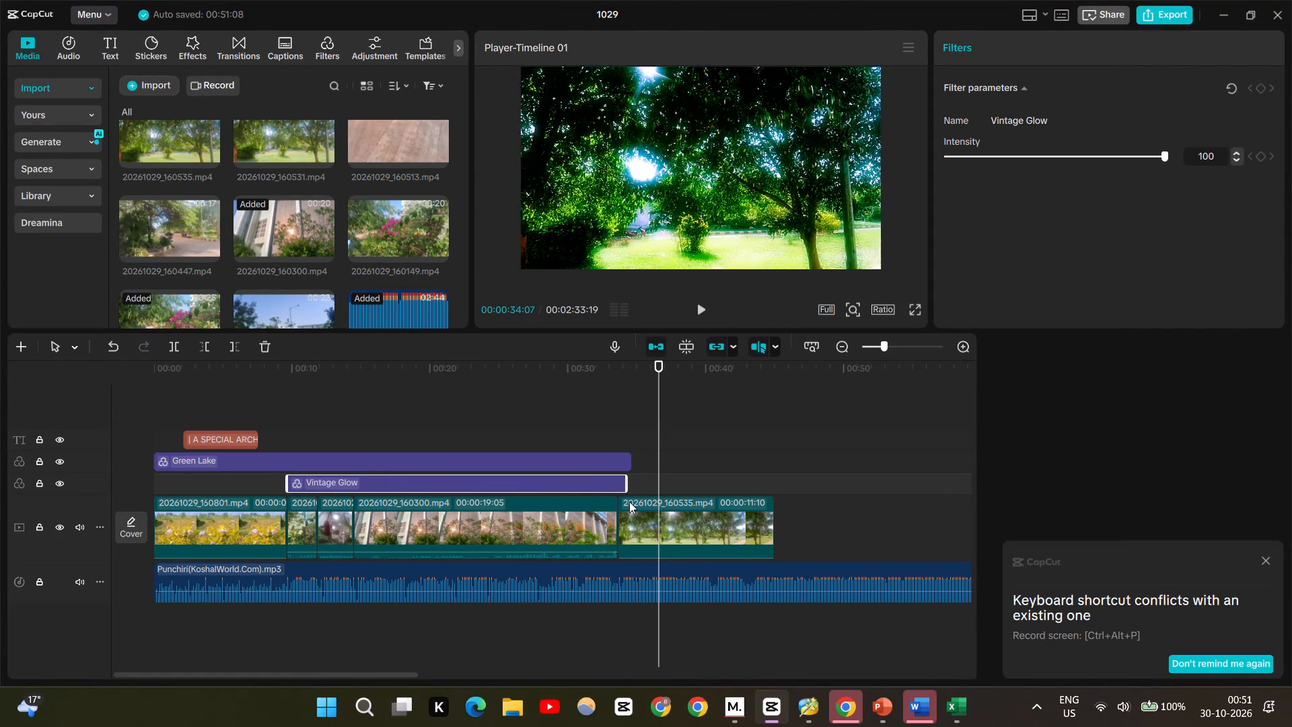
Play the edit full screen from about 19 s to check the extended filters over the building clip and its transition.
click(417, 399)
key(space)
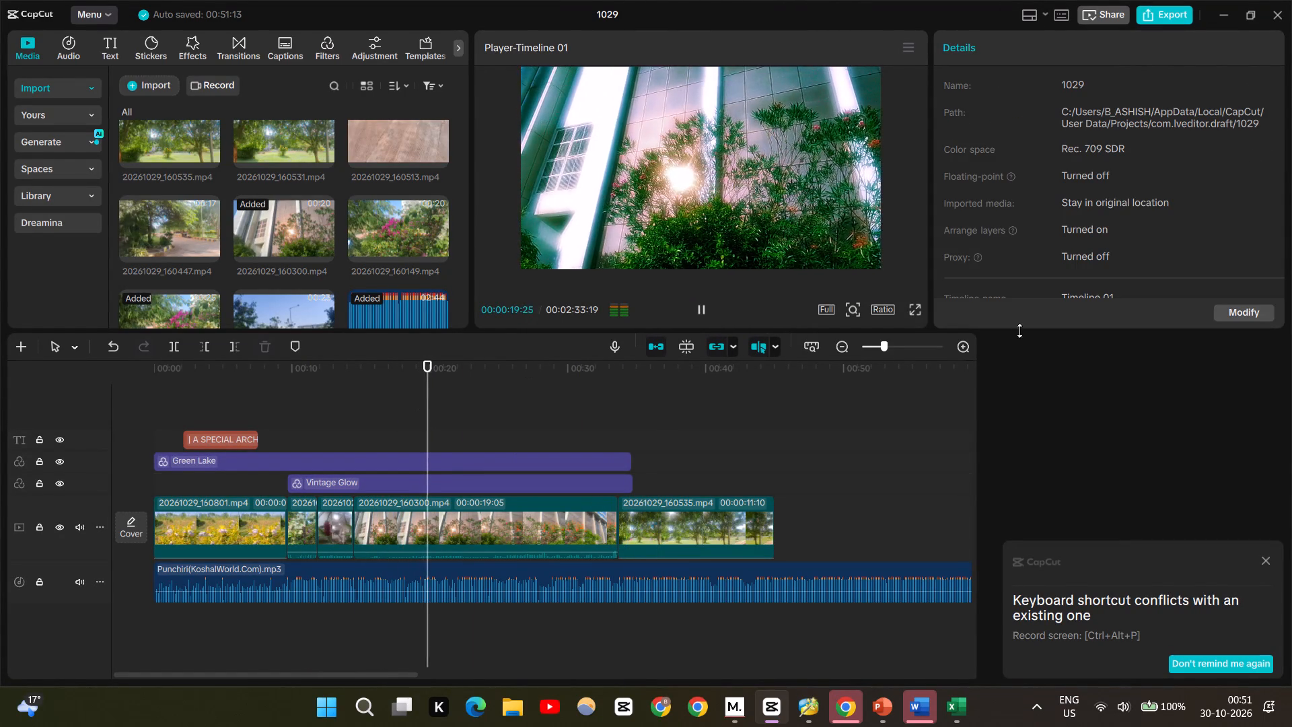
click(911, 305)
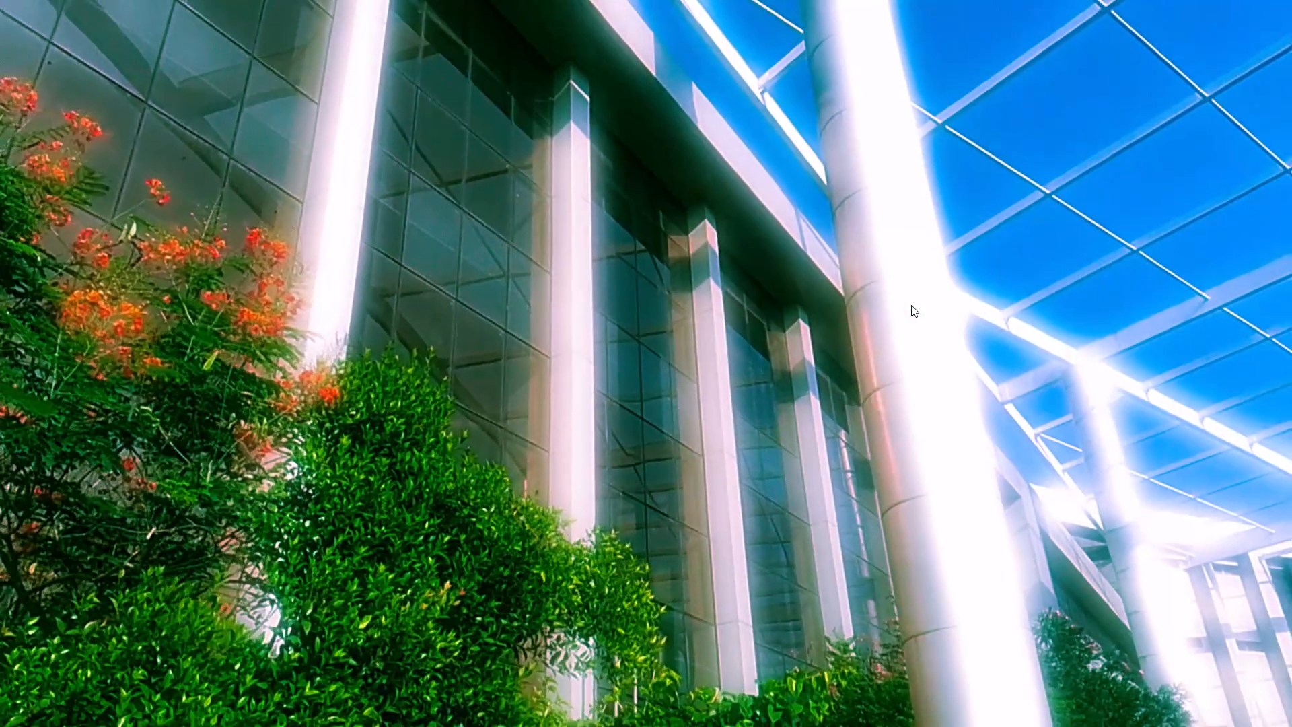
key(Escape)
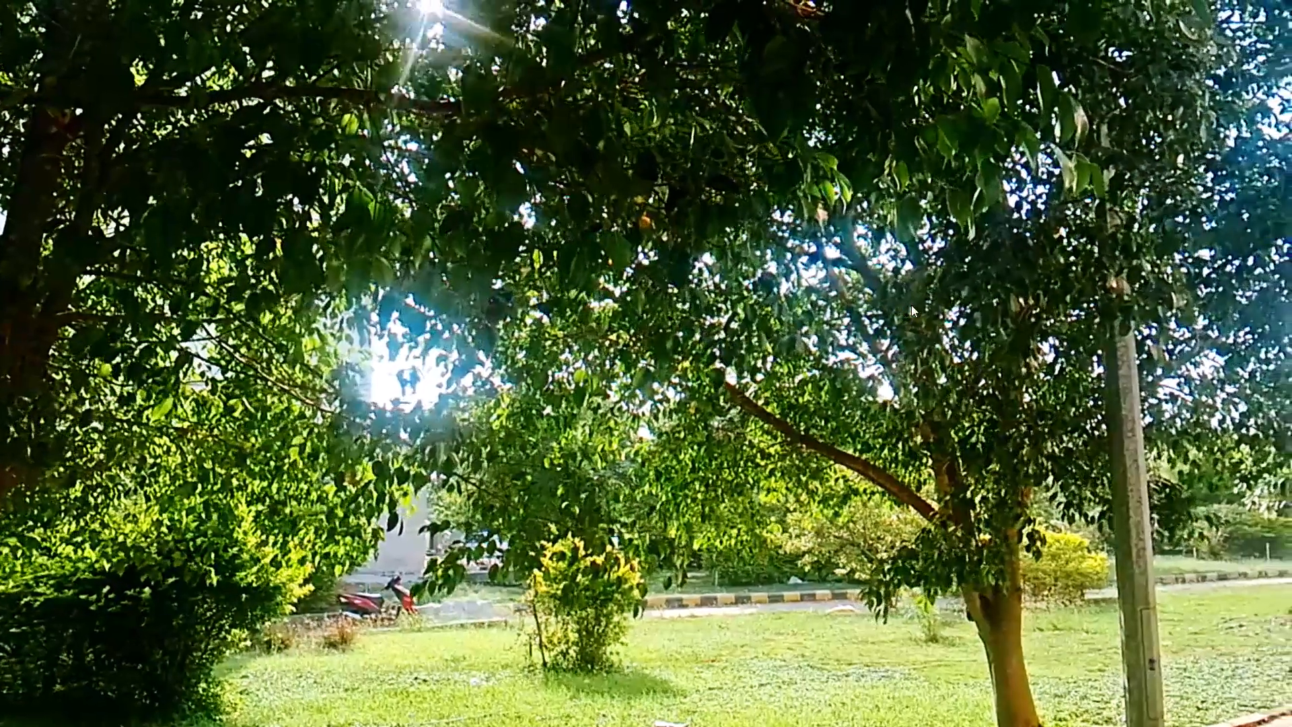
Delete the last clip, 20261029_160535.mp4, from the timeline.
click(701, 506)
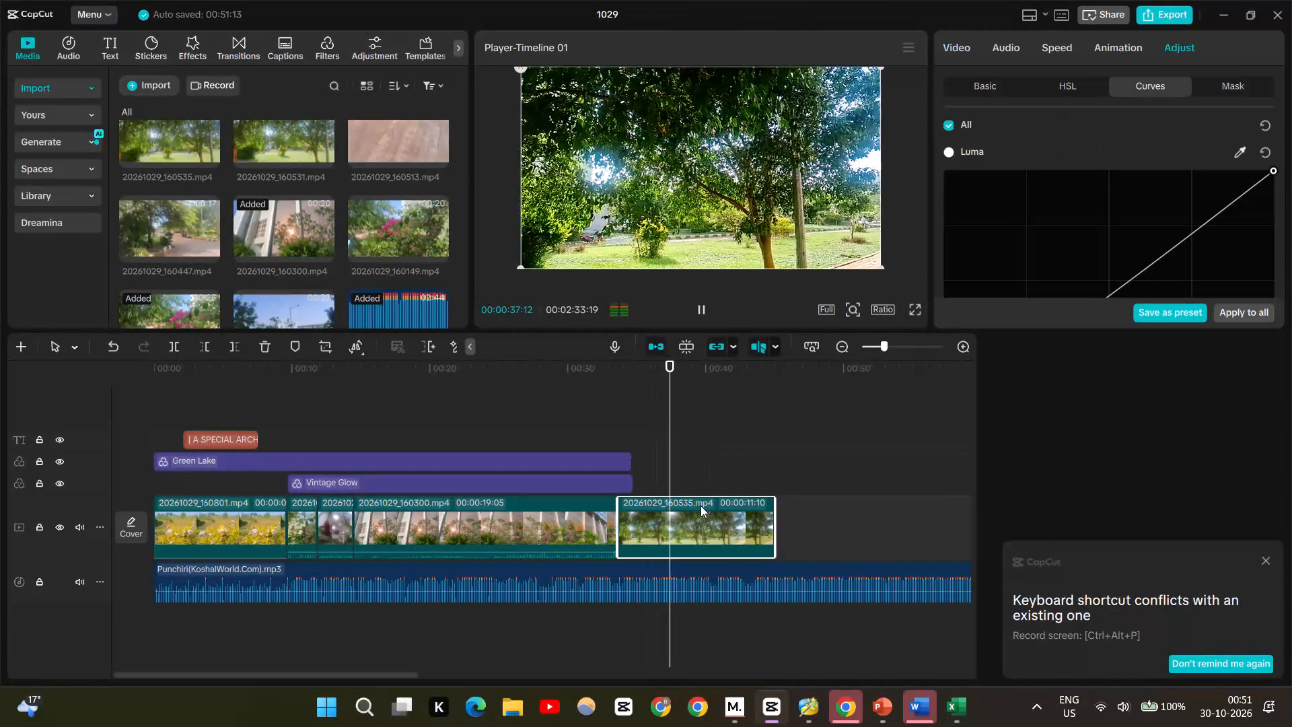
key(Delete)
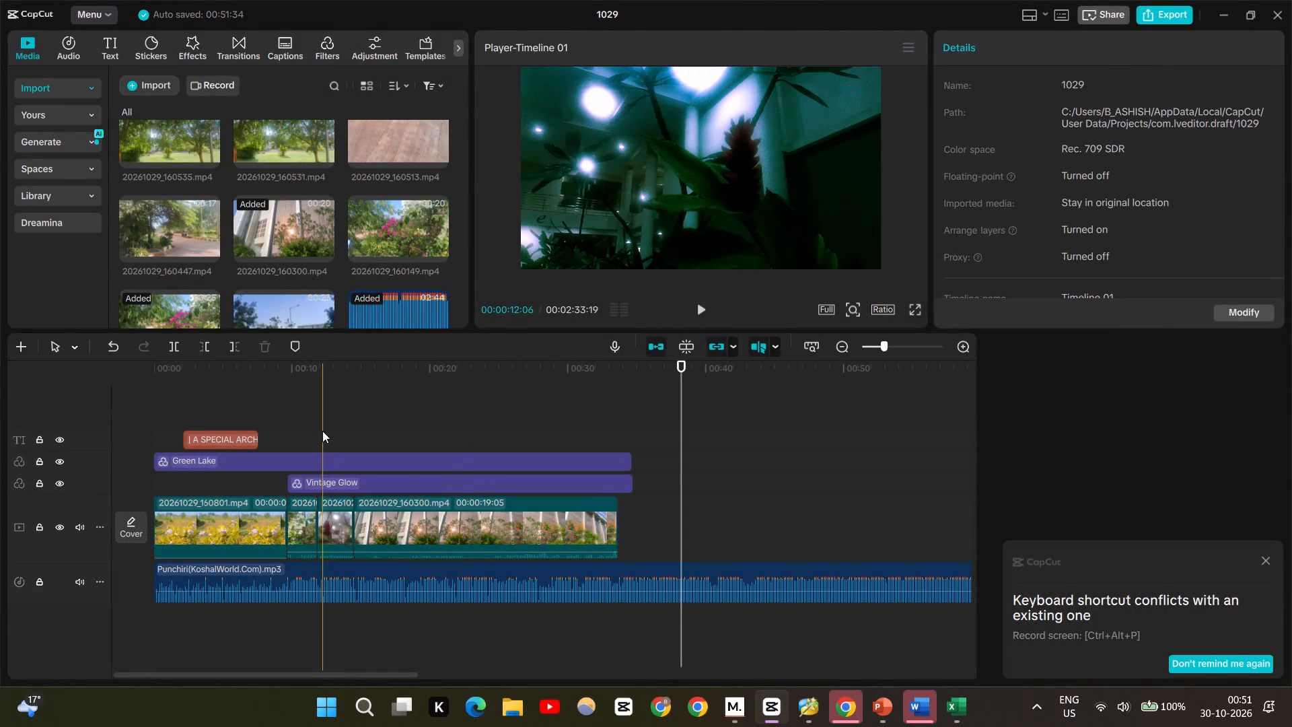
Play the edit full screen from about 12 s and again from the start to review the remaining clips.
click(322, 431)
key(space)
click(920, 310)
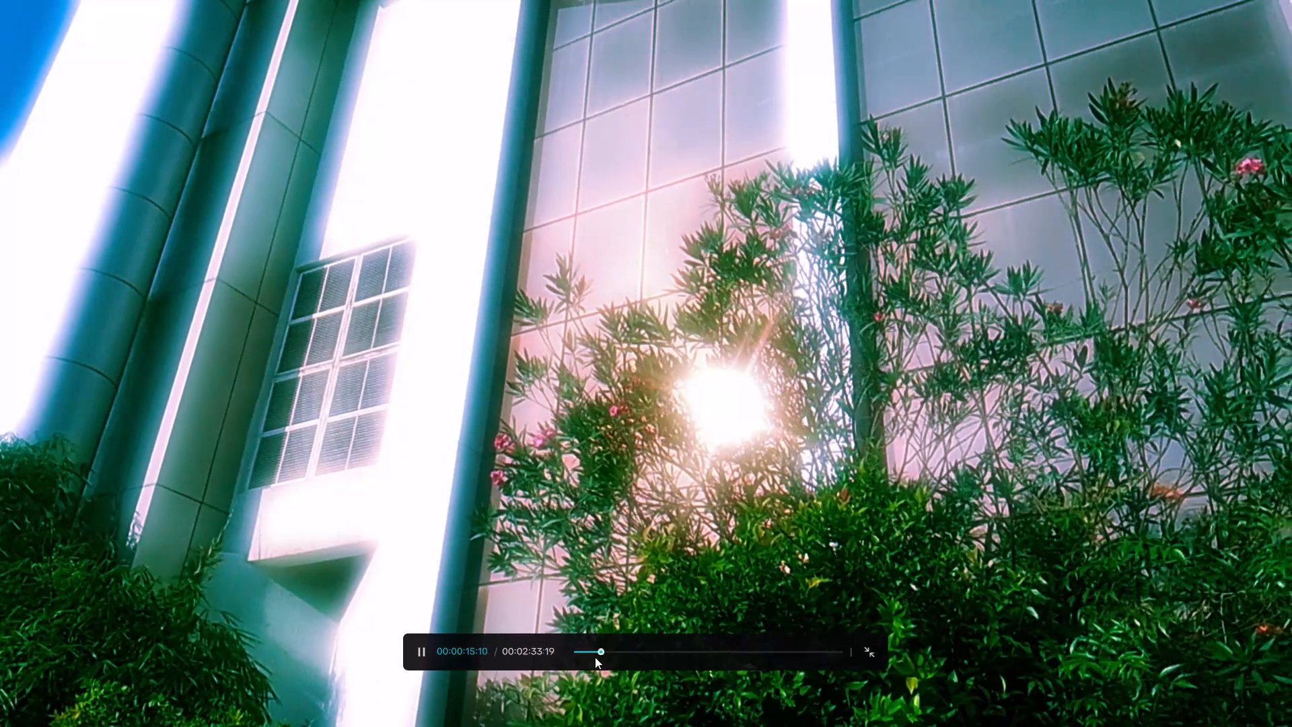
drag(595, 657, 601, 653)
drag(601, 653, 534, 643)
key(space)
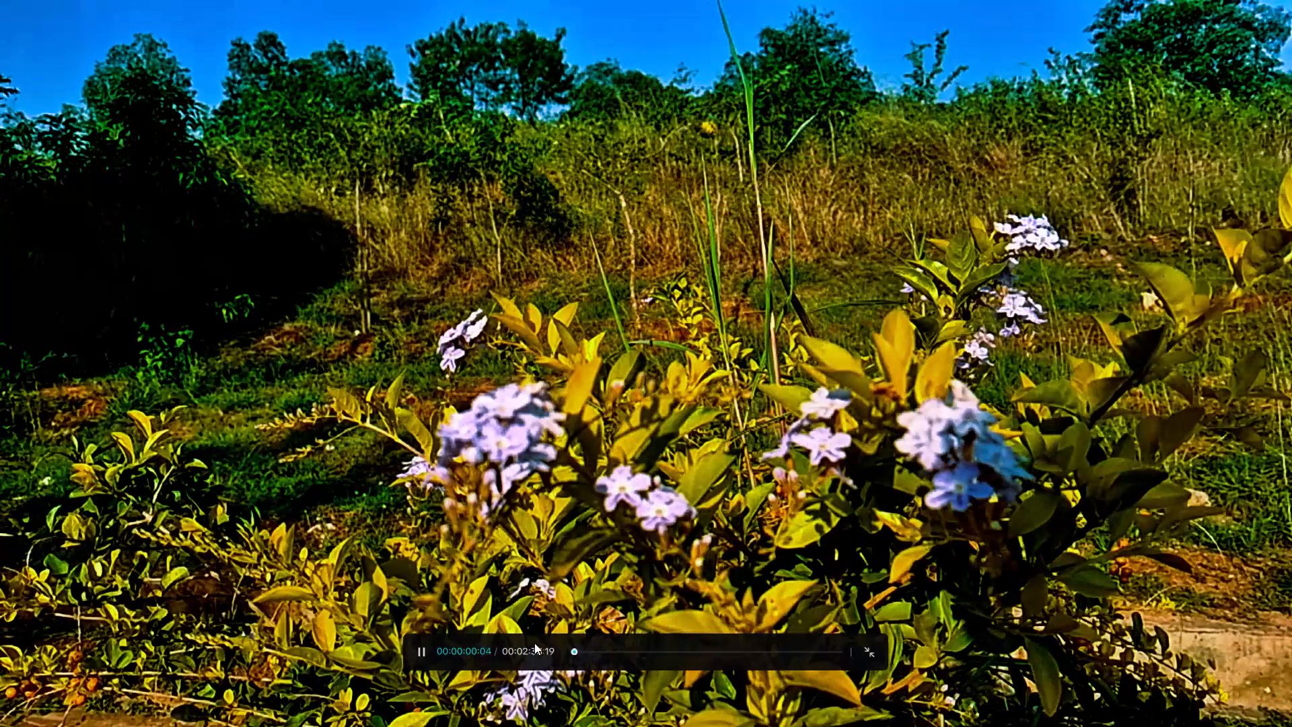
key(space)
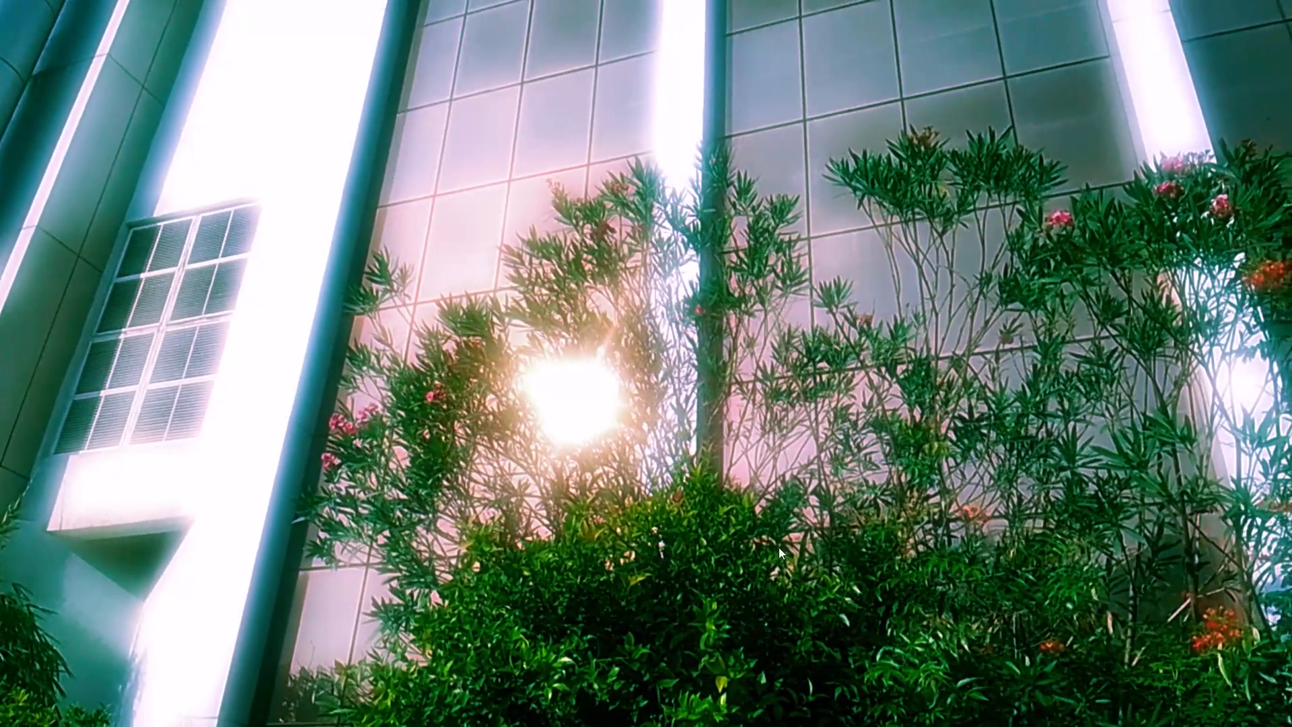
key(Escape)
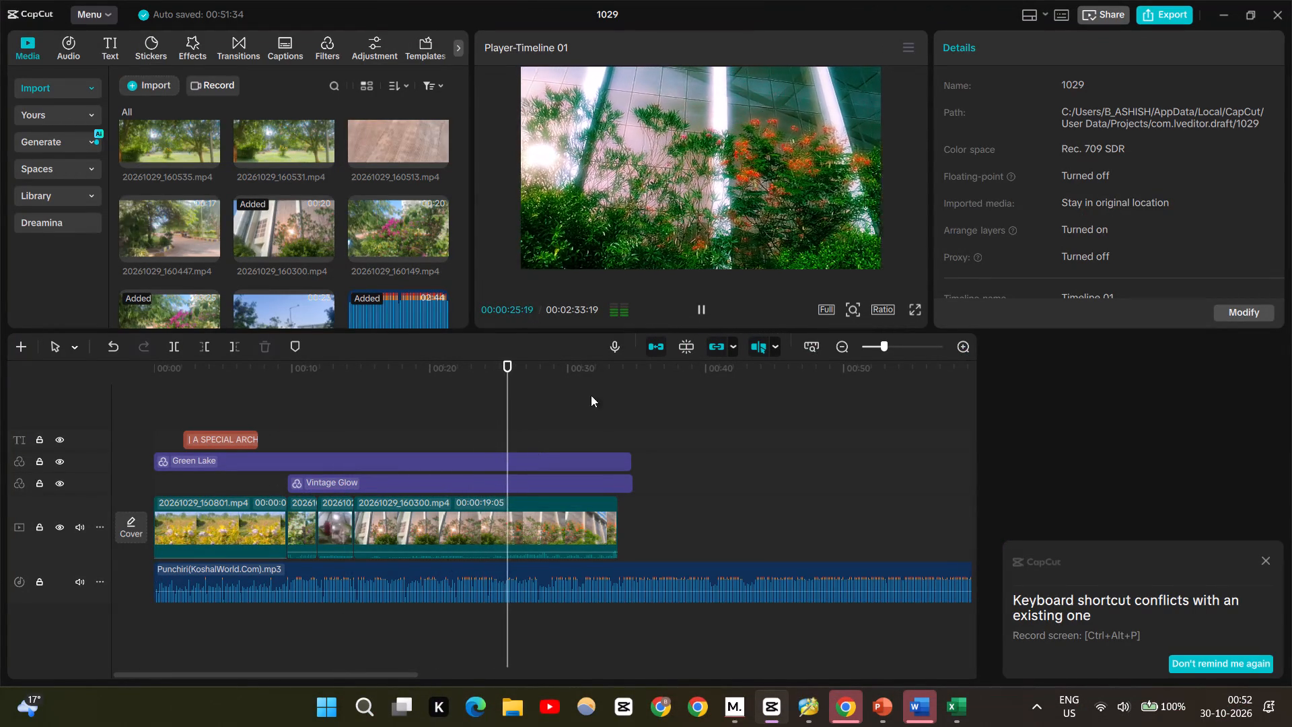
Split the 20261029_160300.mp4 clip at about 00:00:27:05 and delete the part before the cut.
click(702, 312)
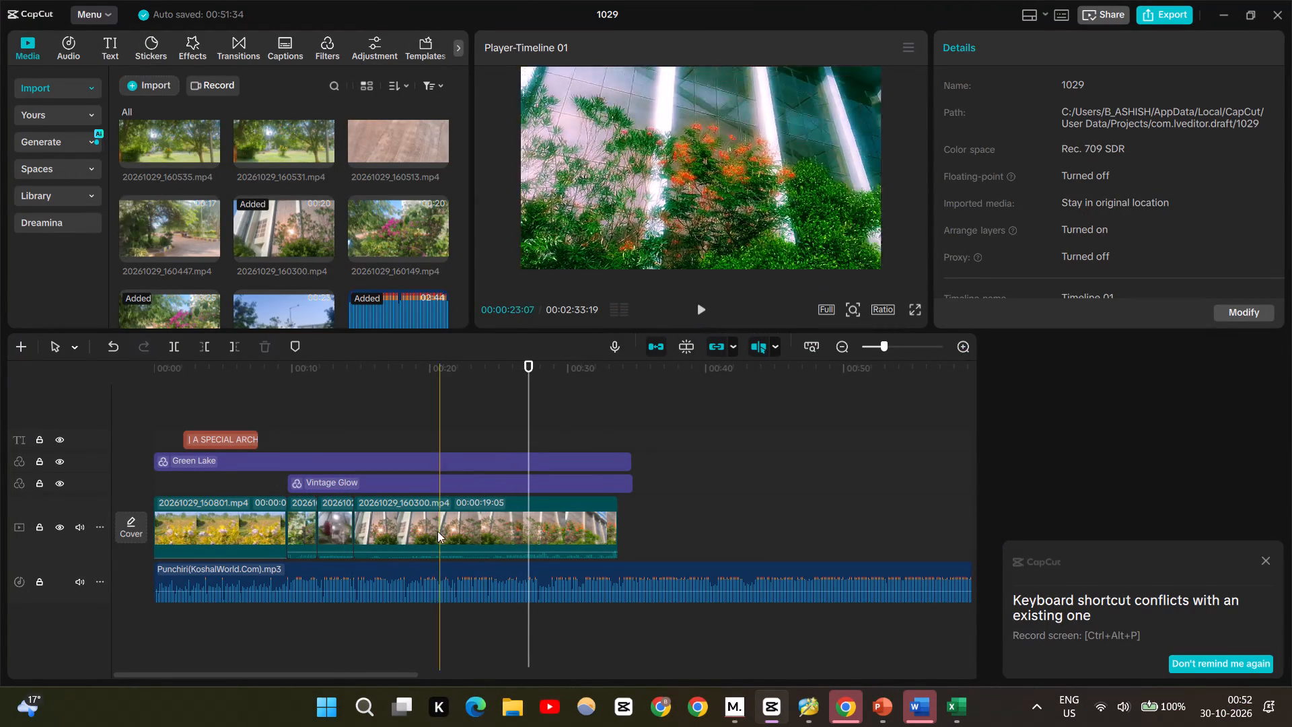
click(498, 523)
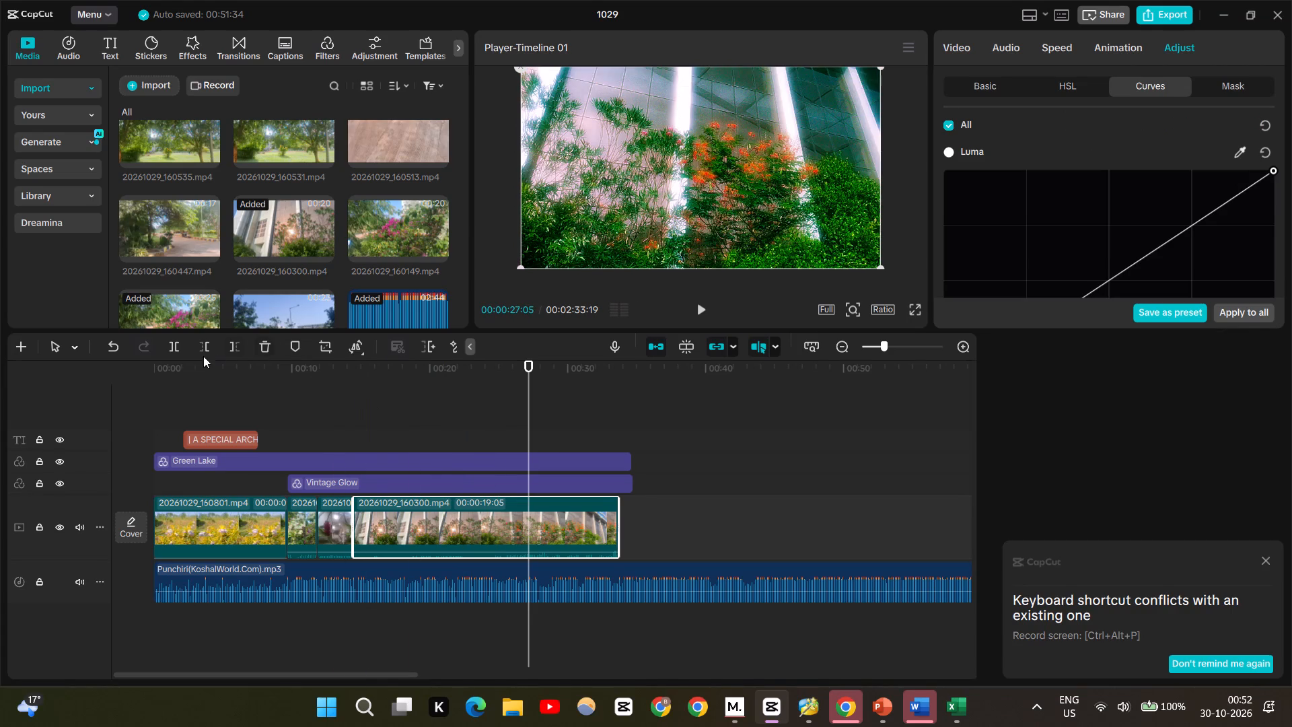
click(174, 353)
click(472, 525)
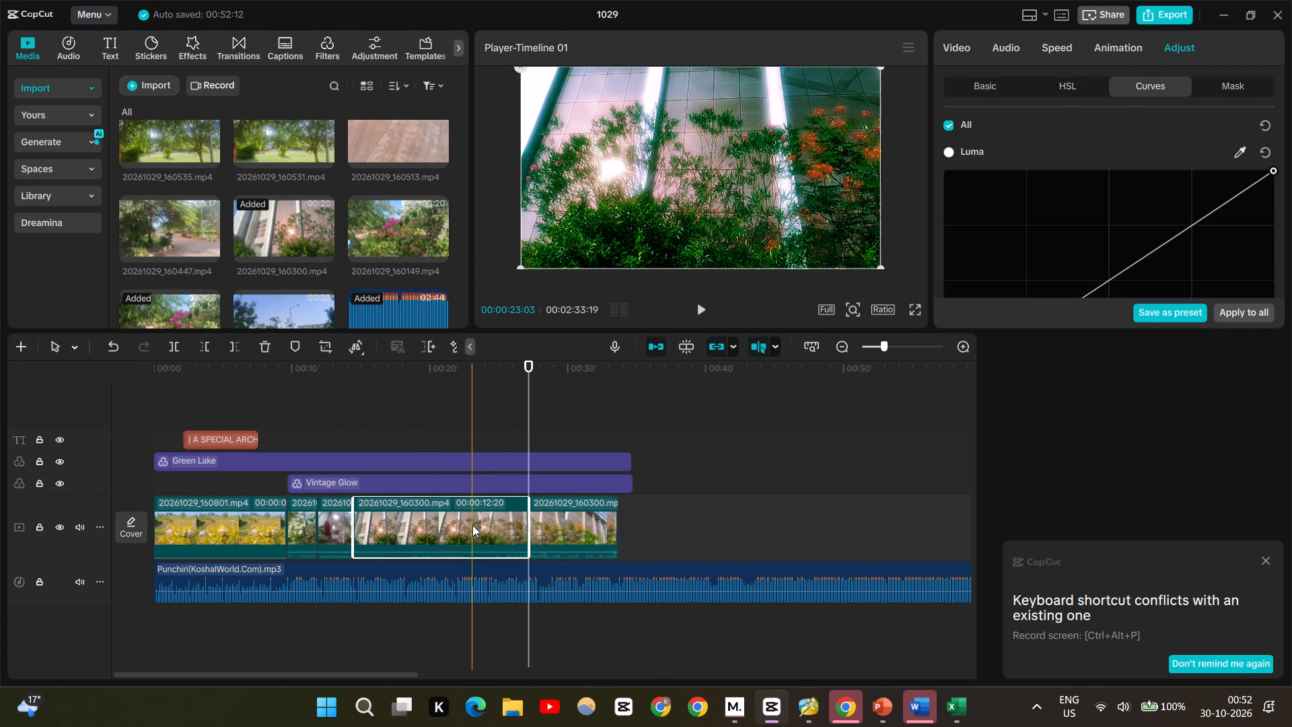
key(Delete)
Play the edit full screen from about 11 s and again from about 15 s to check the shortened building clip.
click(306, 425)
key(space)
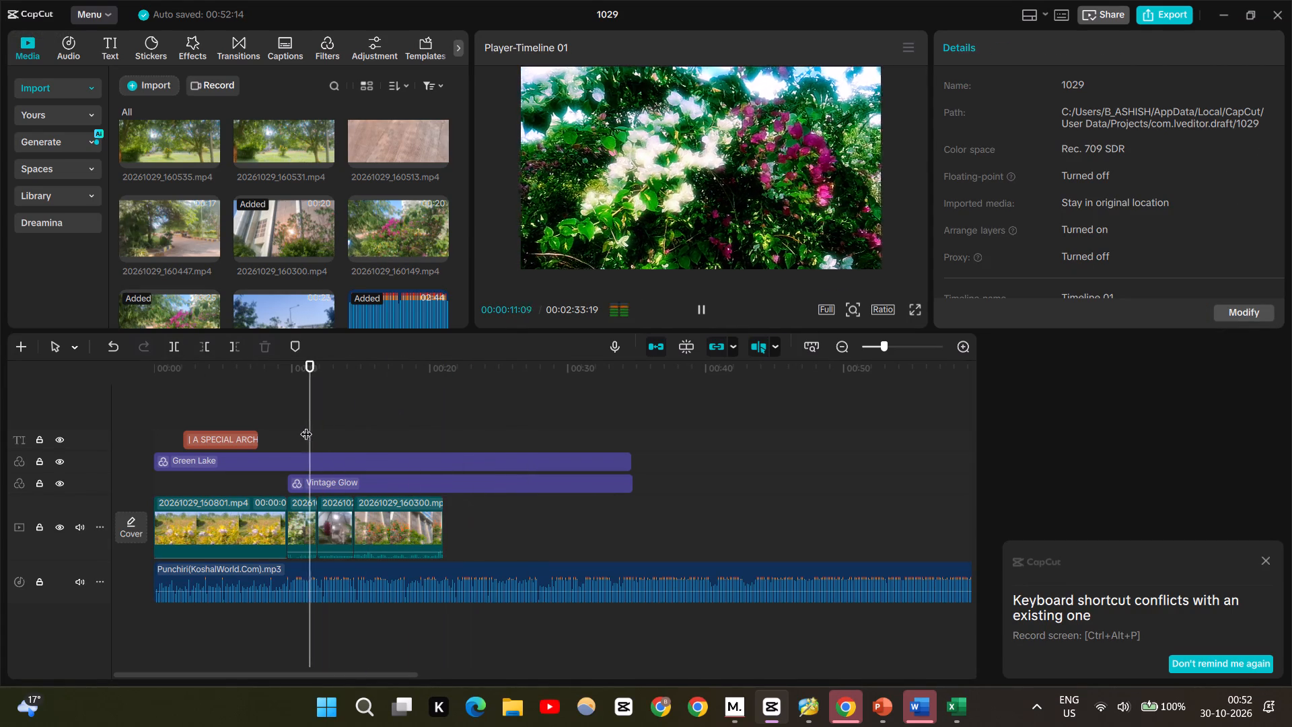
click(918, 308)
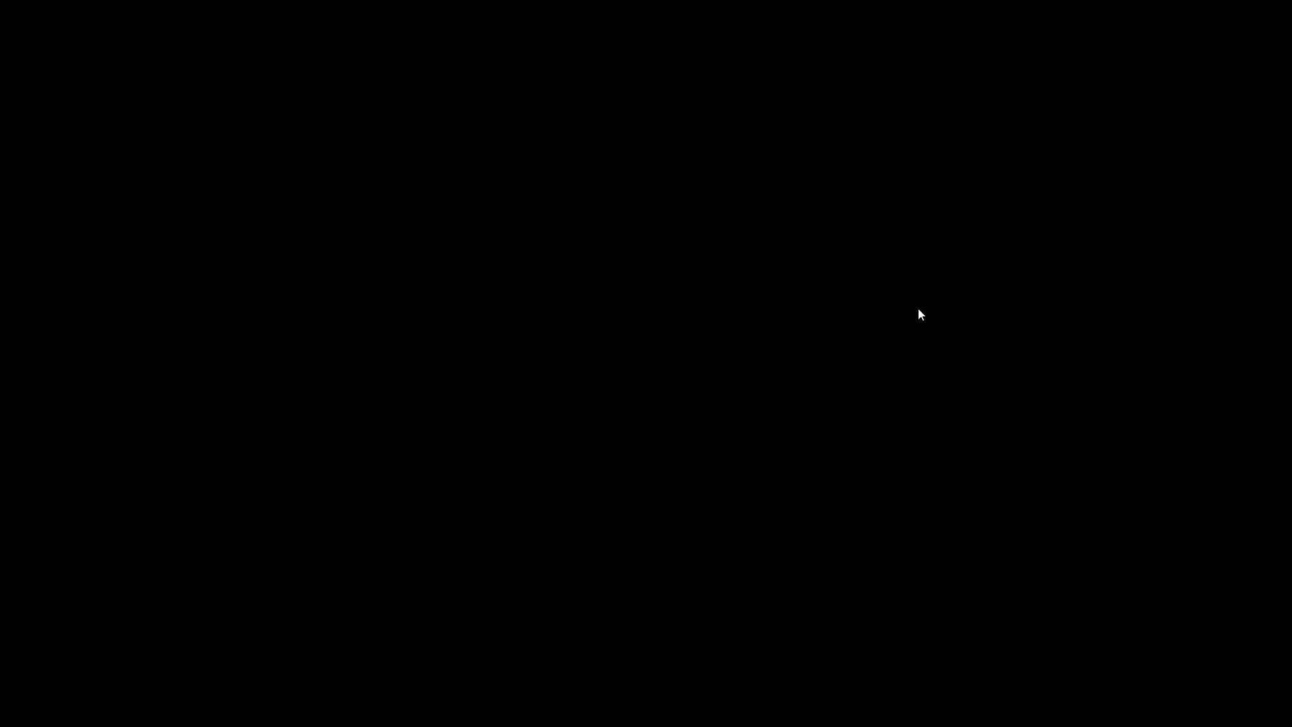
key(Escape)
click(359, 402)
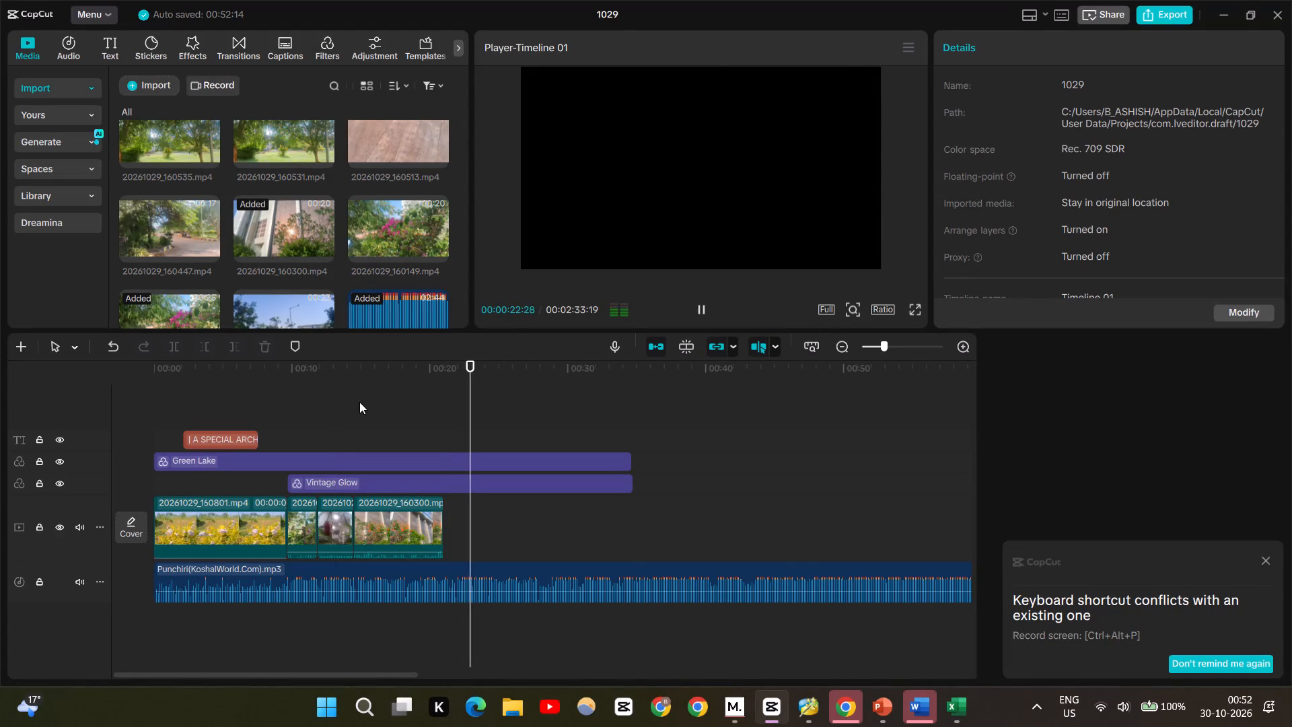
key(space)
Search the filter library for "night" and preview the Chilling Night and Night-... Color filters on the building clip at 00:00:15:16.
click(386, 526)
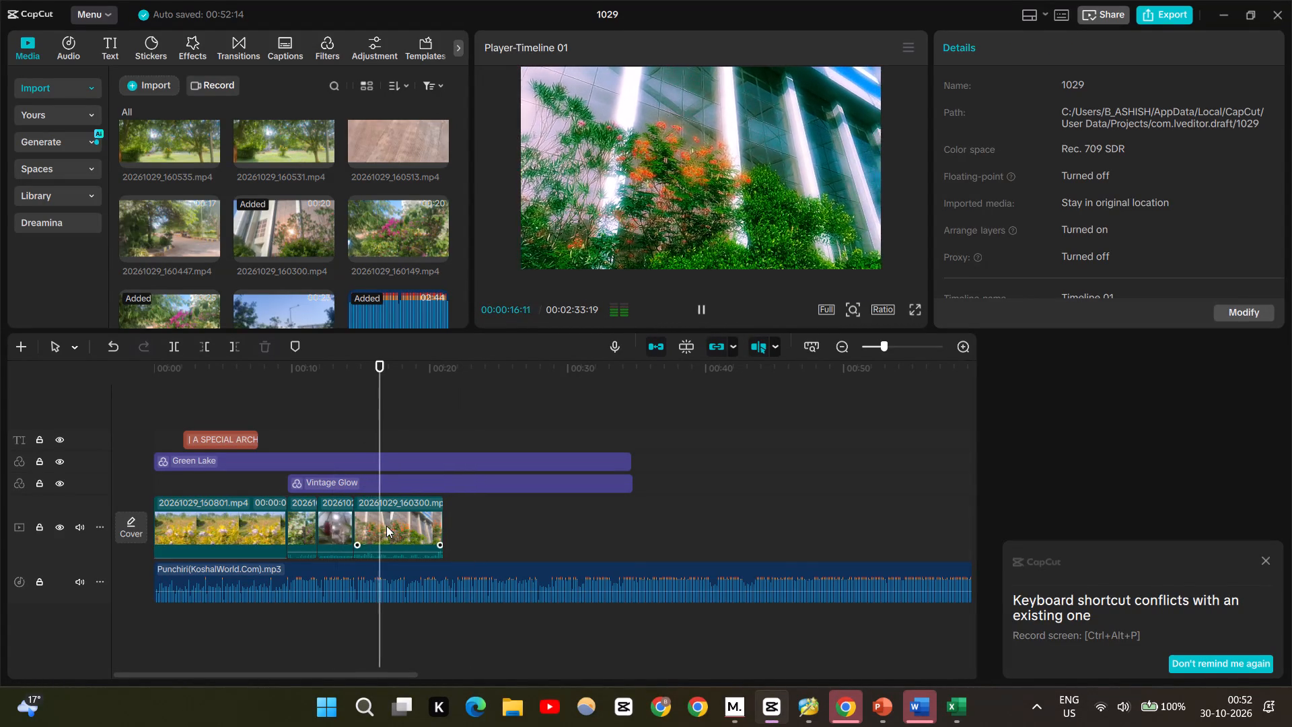
click(321, 44)
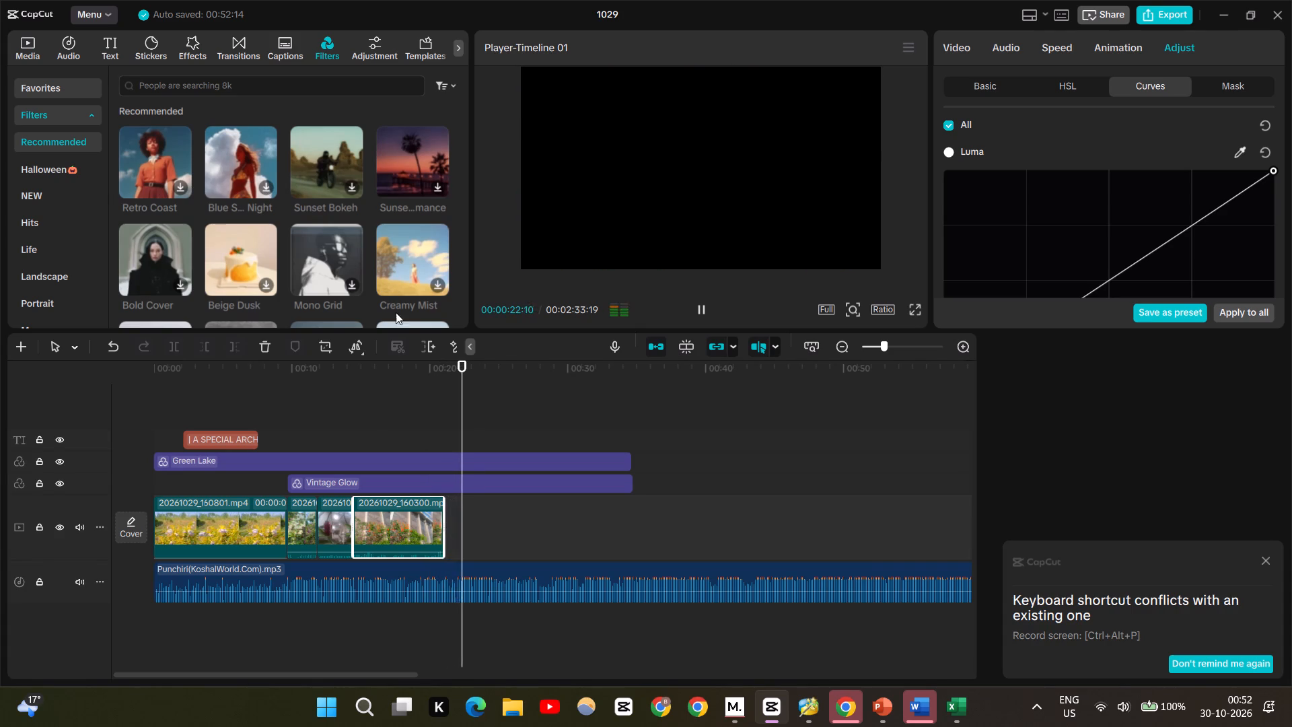
click(368, 425)
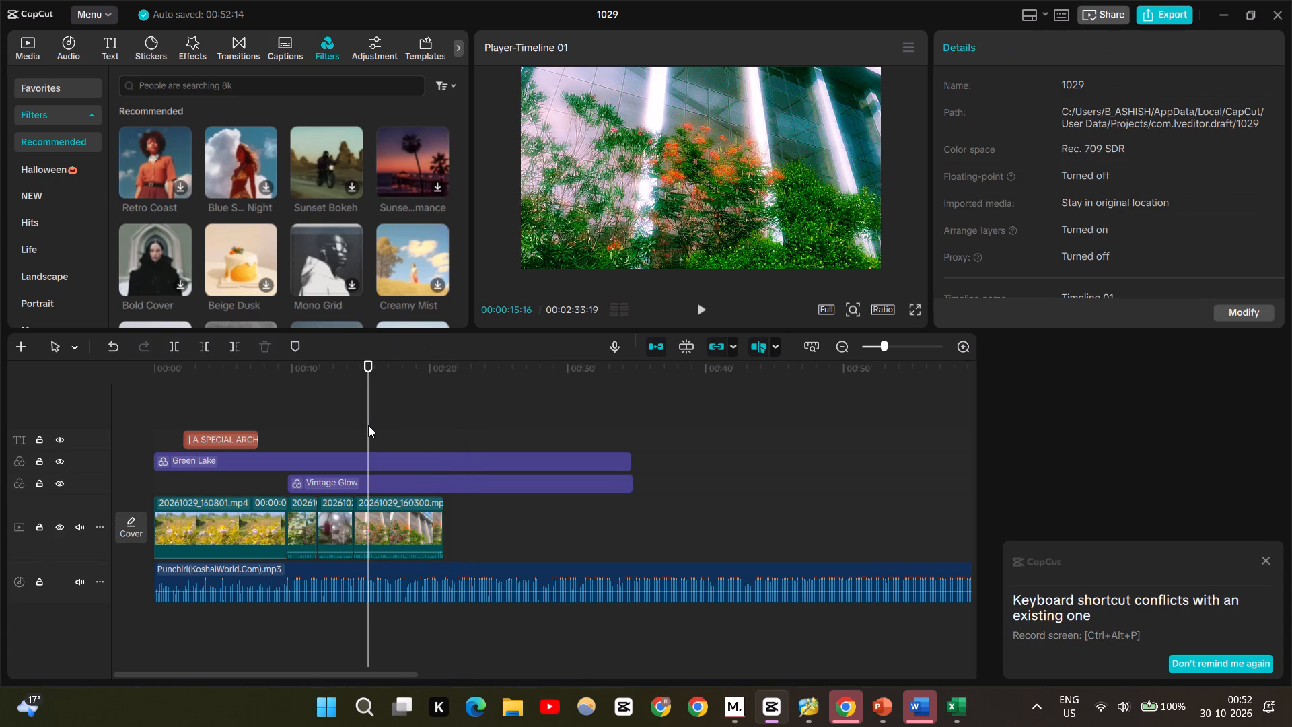
click(304, 83)
key(i)
key(BackSpace)
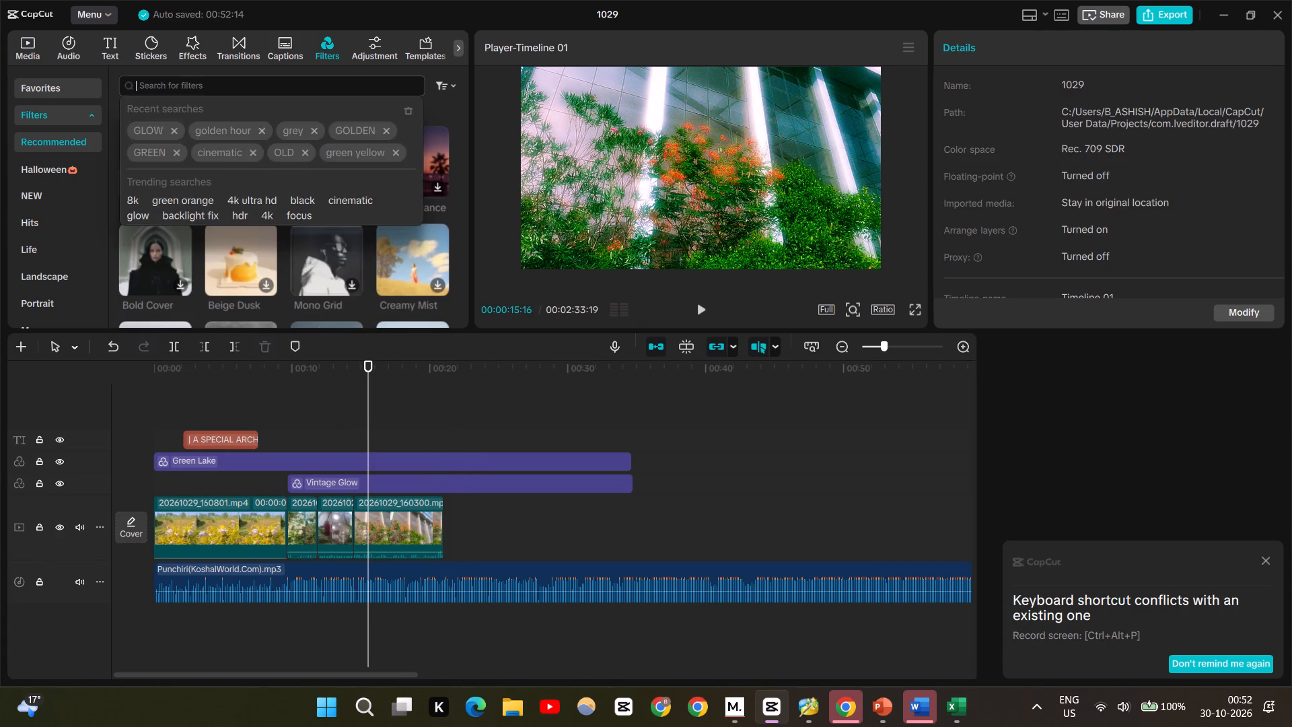
text(NIG)
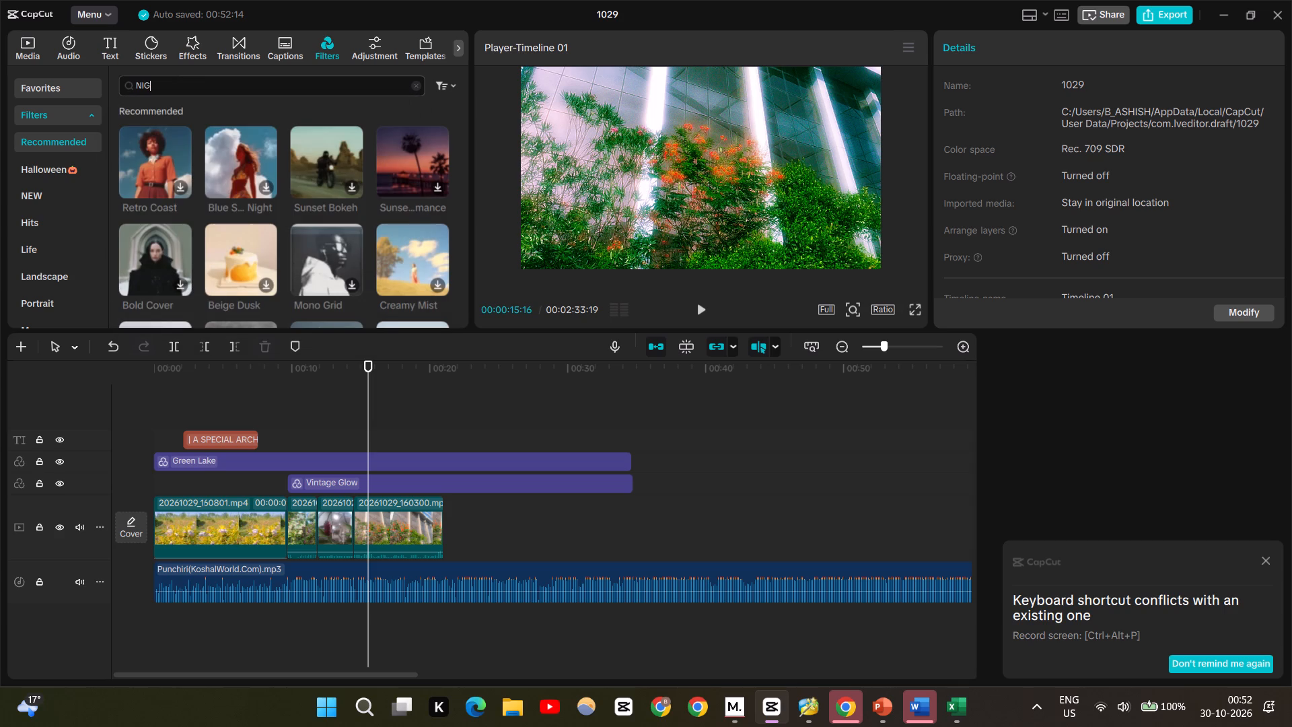
key(BackSpace)
click(193, 112)
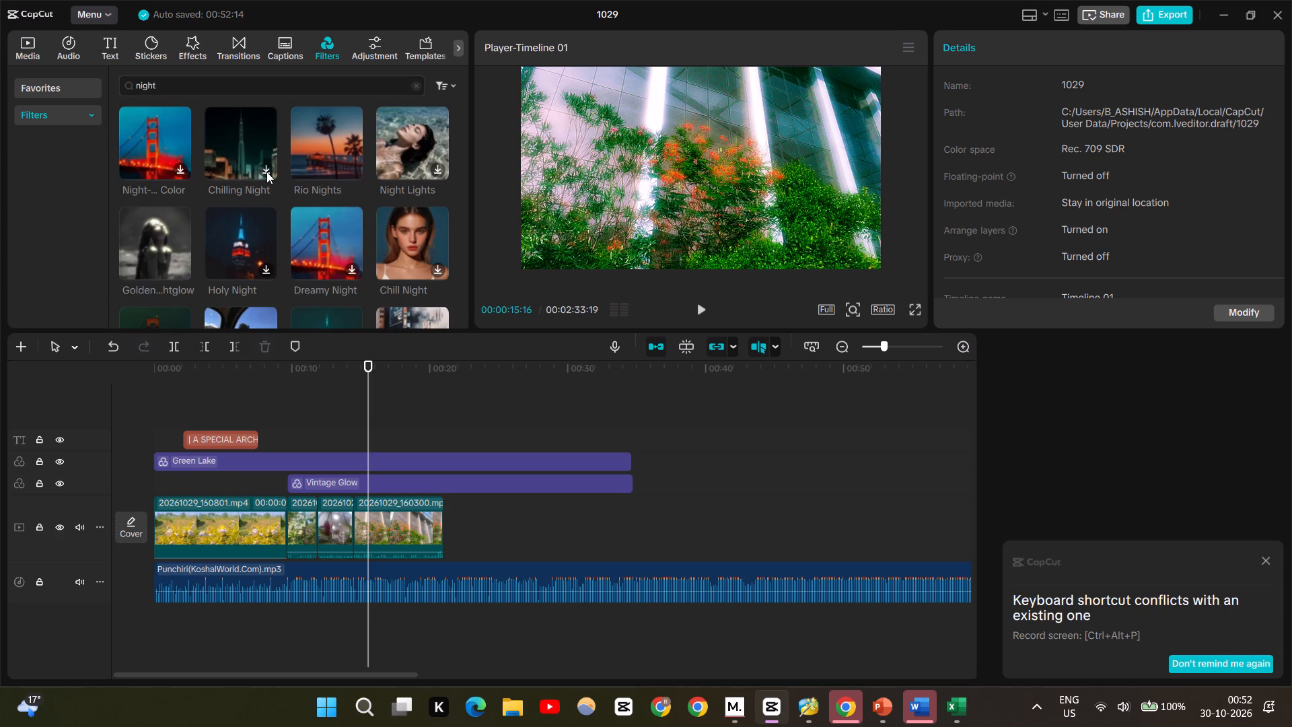
click(266, 172)
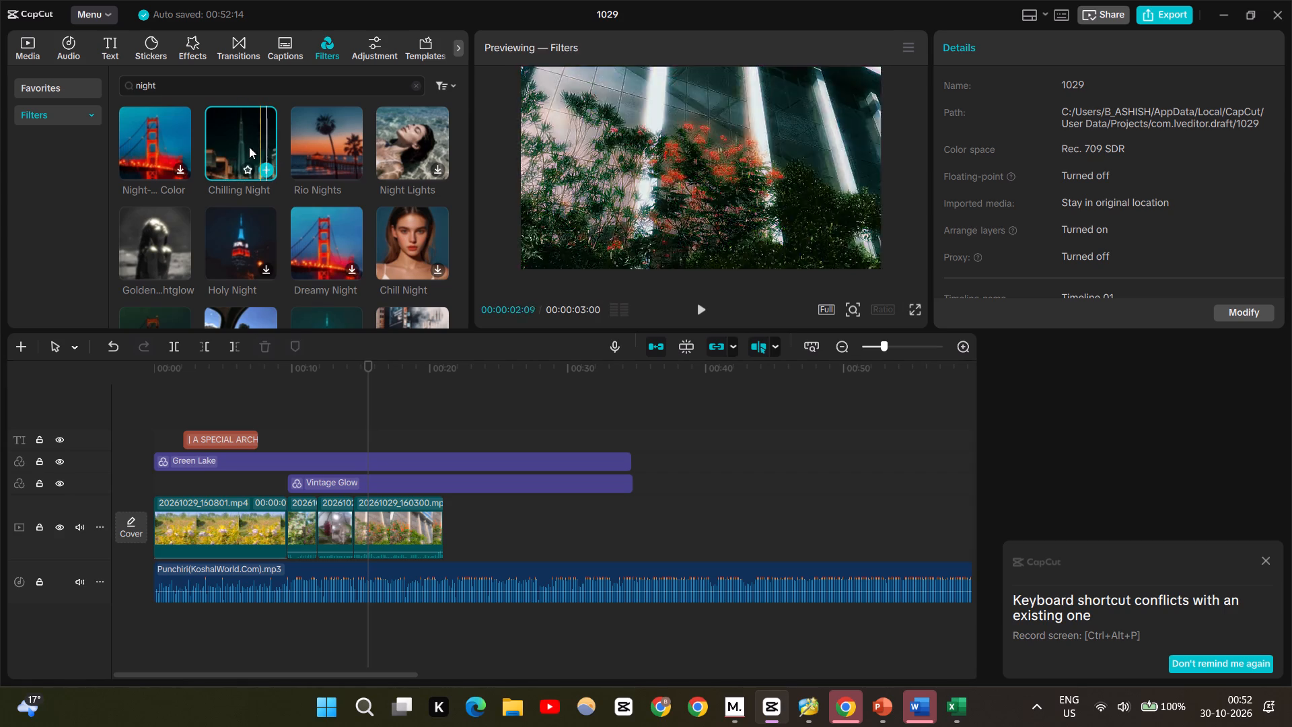
click(181, 172)
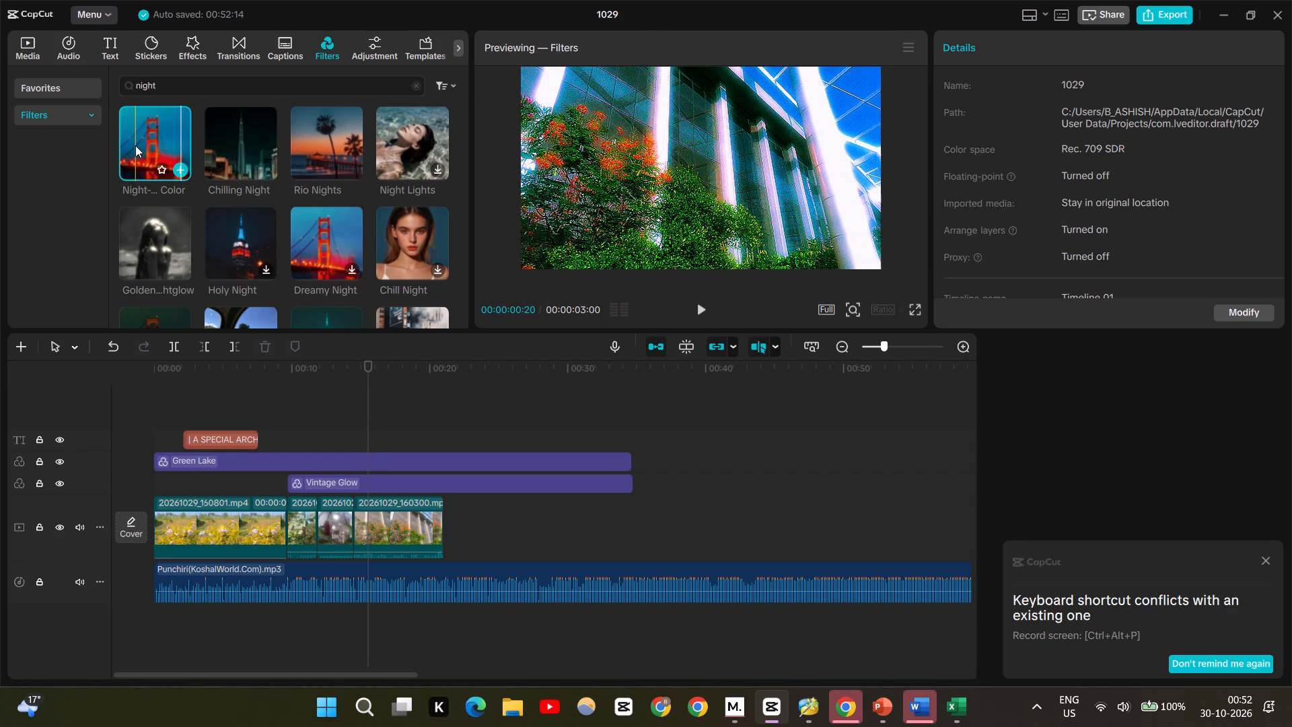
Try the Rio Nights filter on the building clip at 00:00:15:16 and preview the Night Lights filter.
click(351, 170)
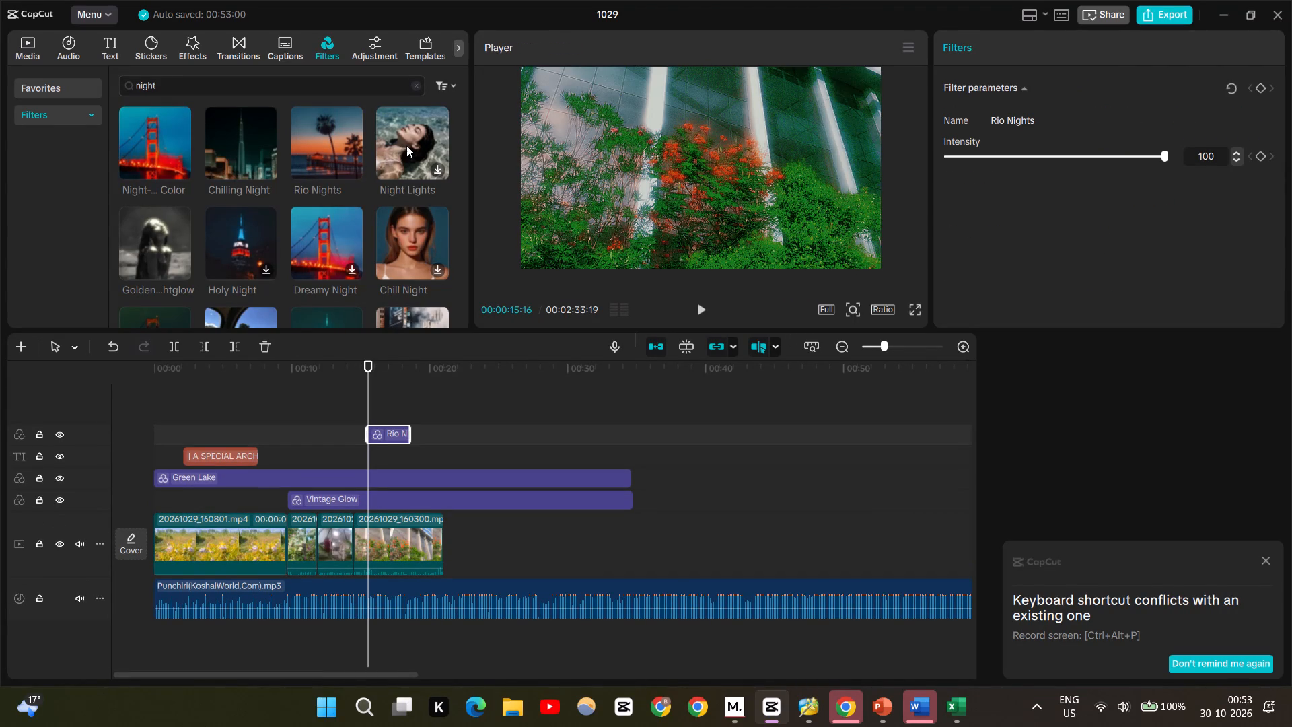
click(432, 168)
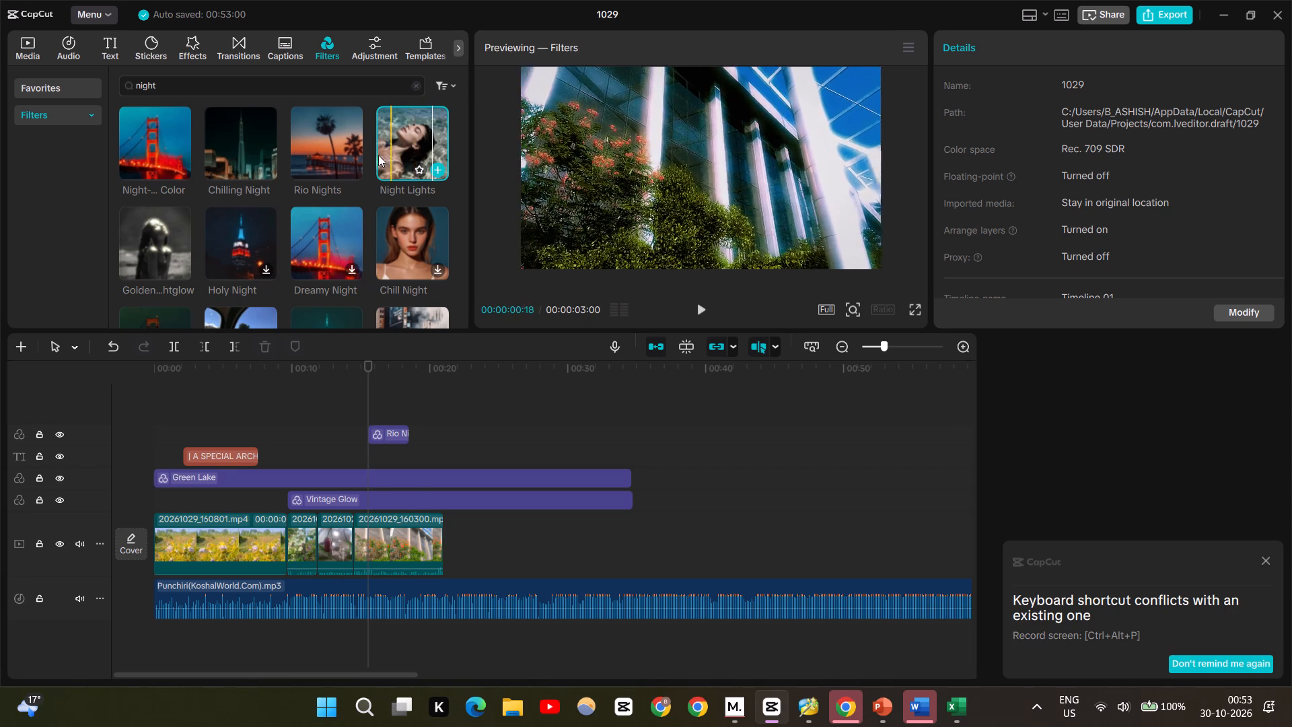
Add the Chilling Night filter over the building clip at 00:00:15:16 and delete the Rio Nights filter.
click(249, 155)
click(270, 167)
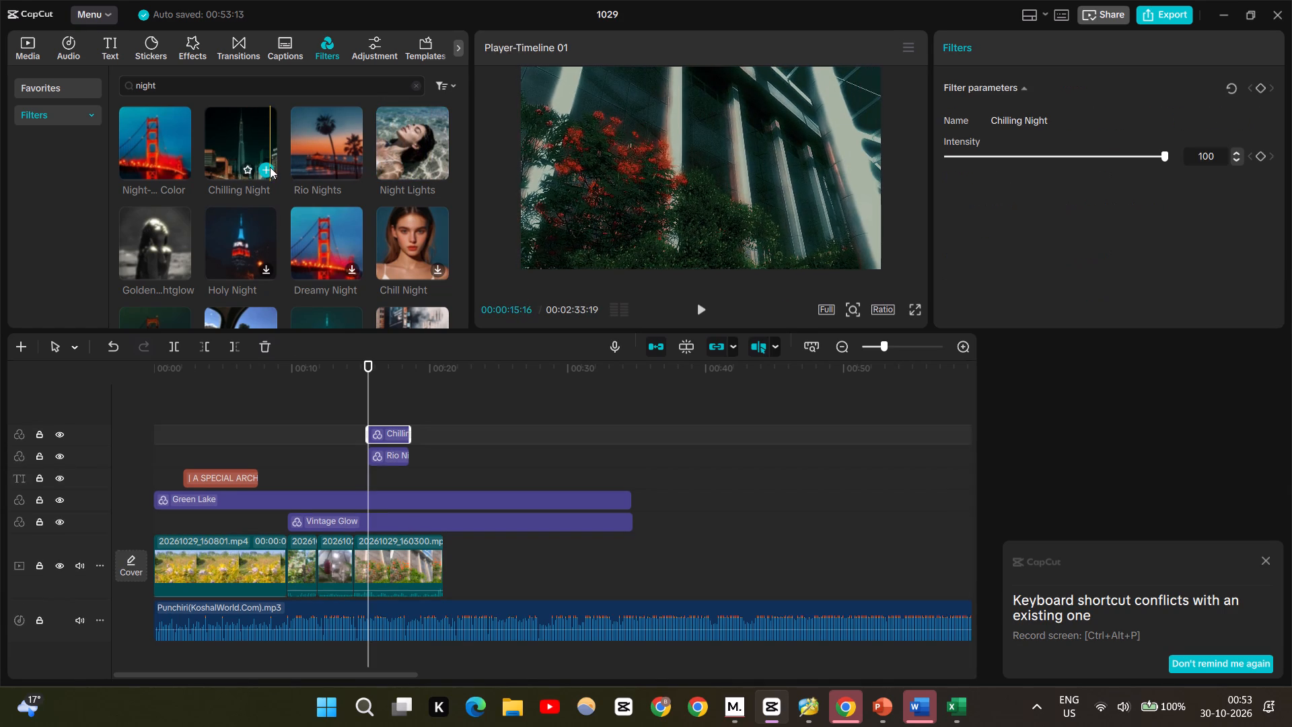
click(386, 457)
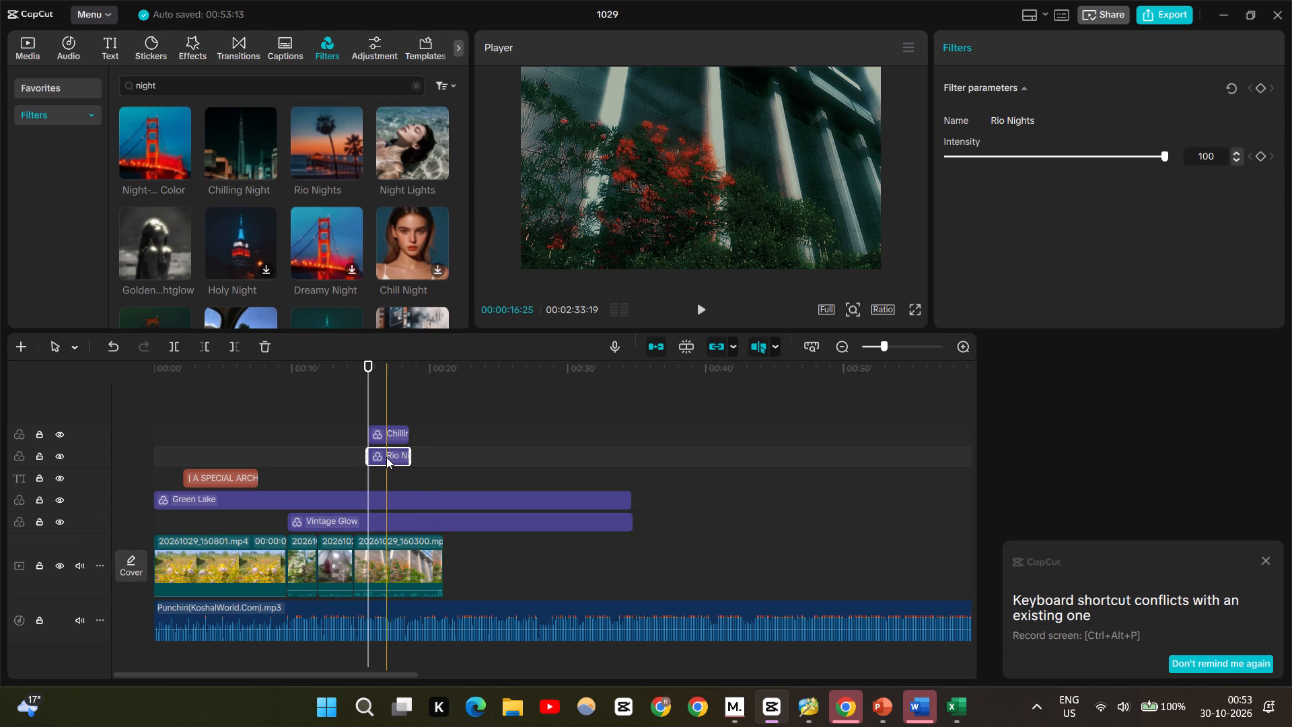
key(Delete)
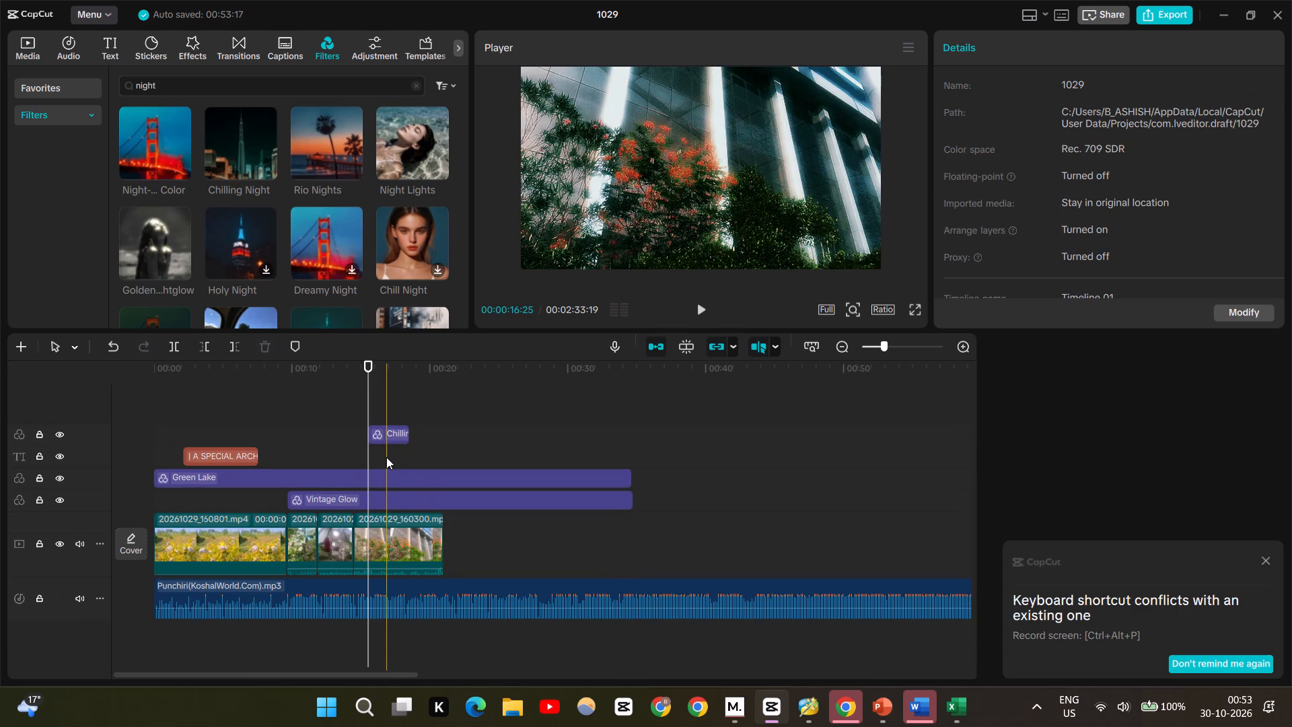
Play the edit full screen from about 15 s to check the Chilling Night filter on the building clip.
click(351, 444)
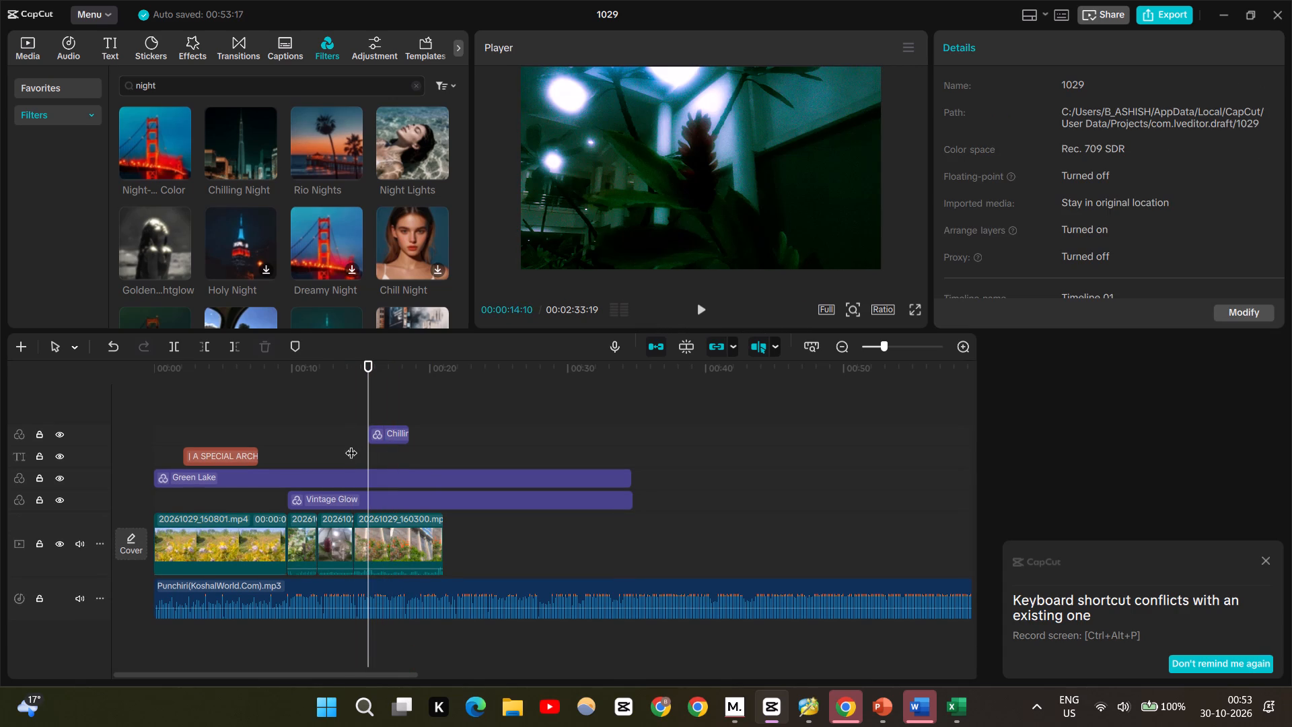
key(space)
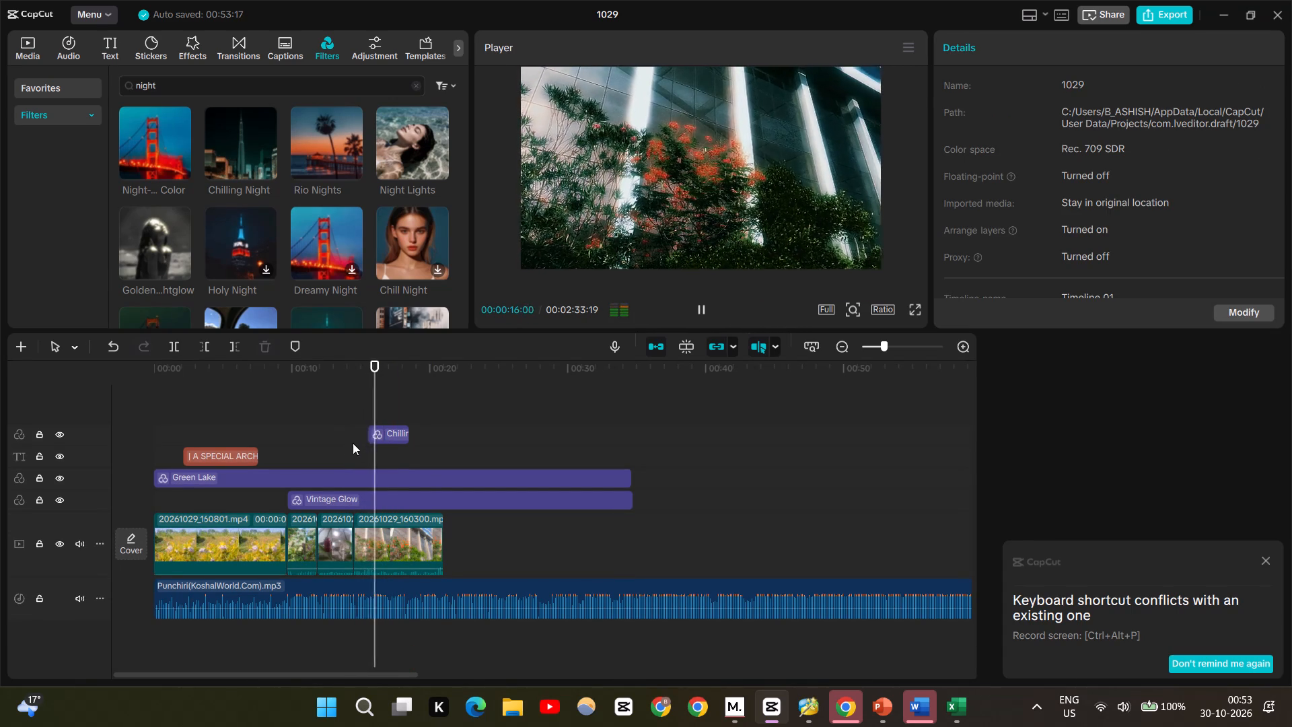
click(912, 311)
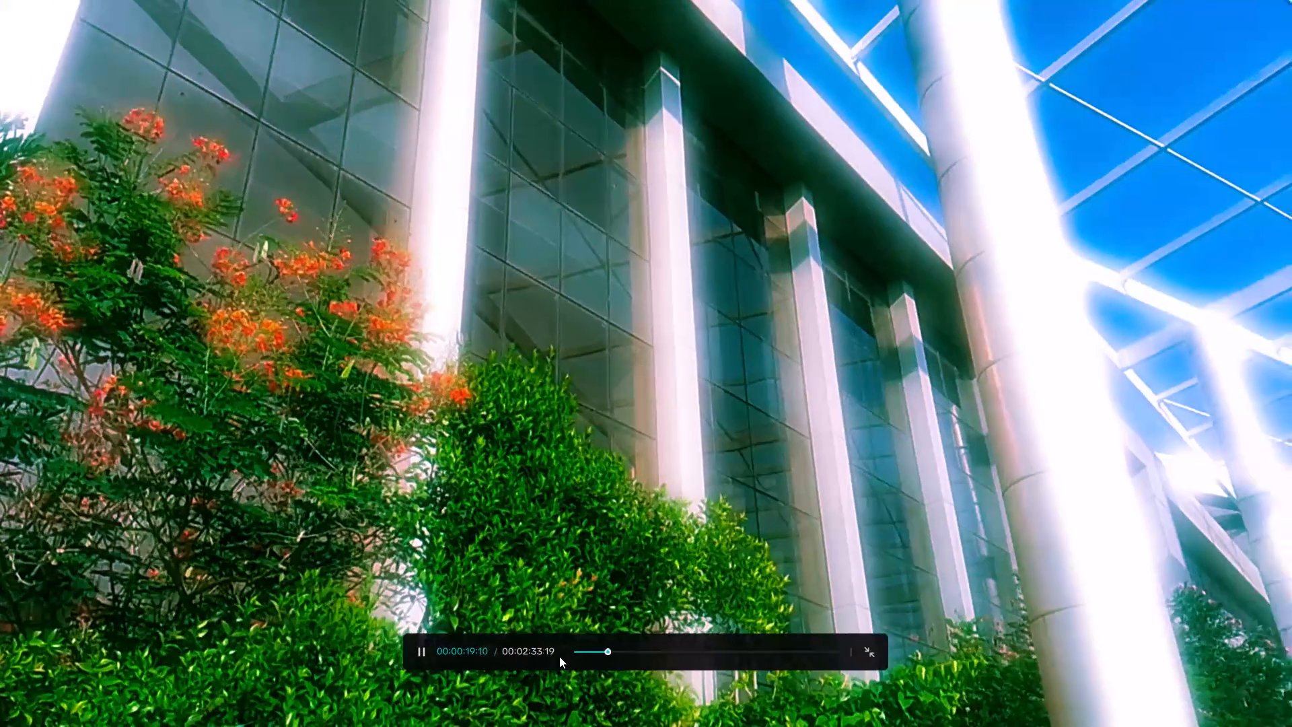
click(601, 647)
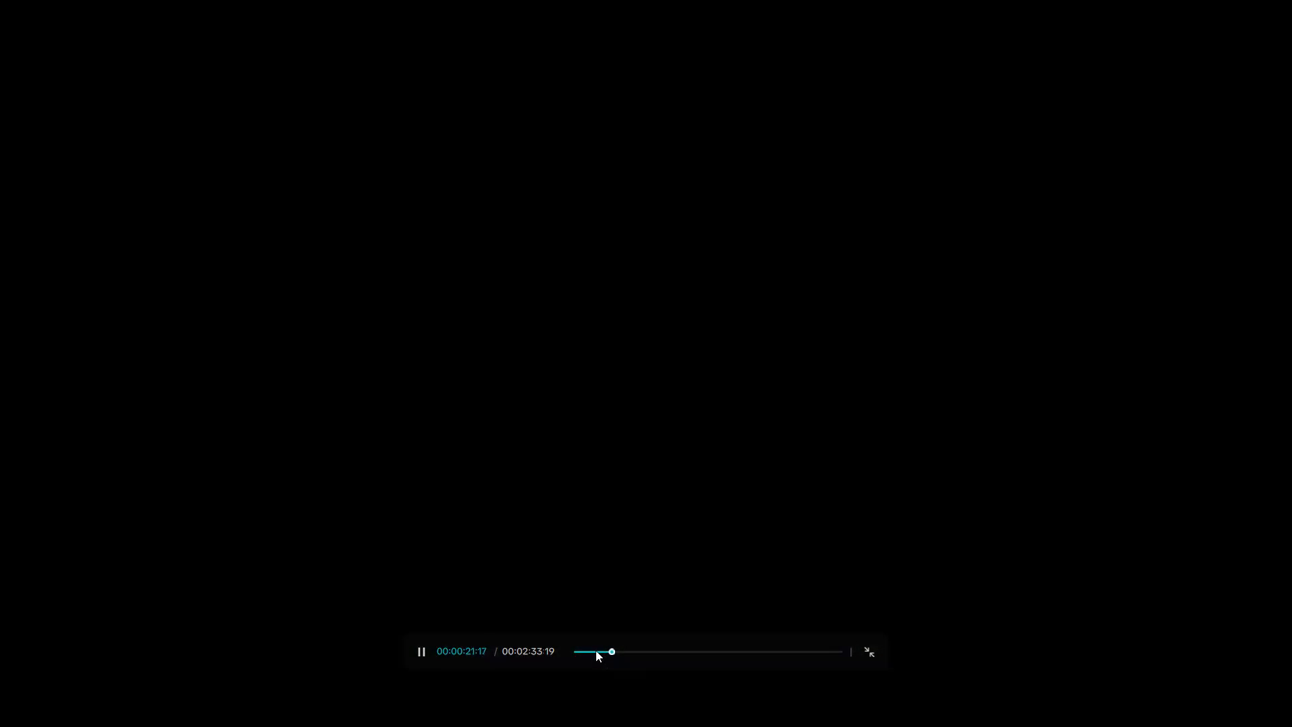
click(596, 650)
key(space)
key(space)
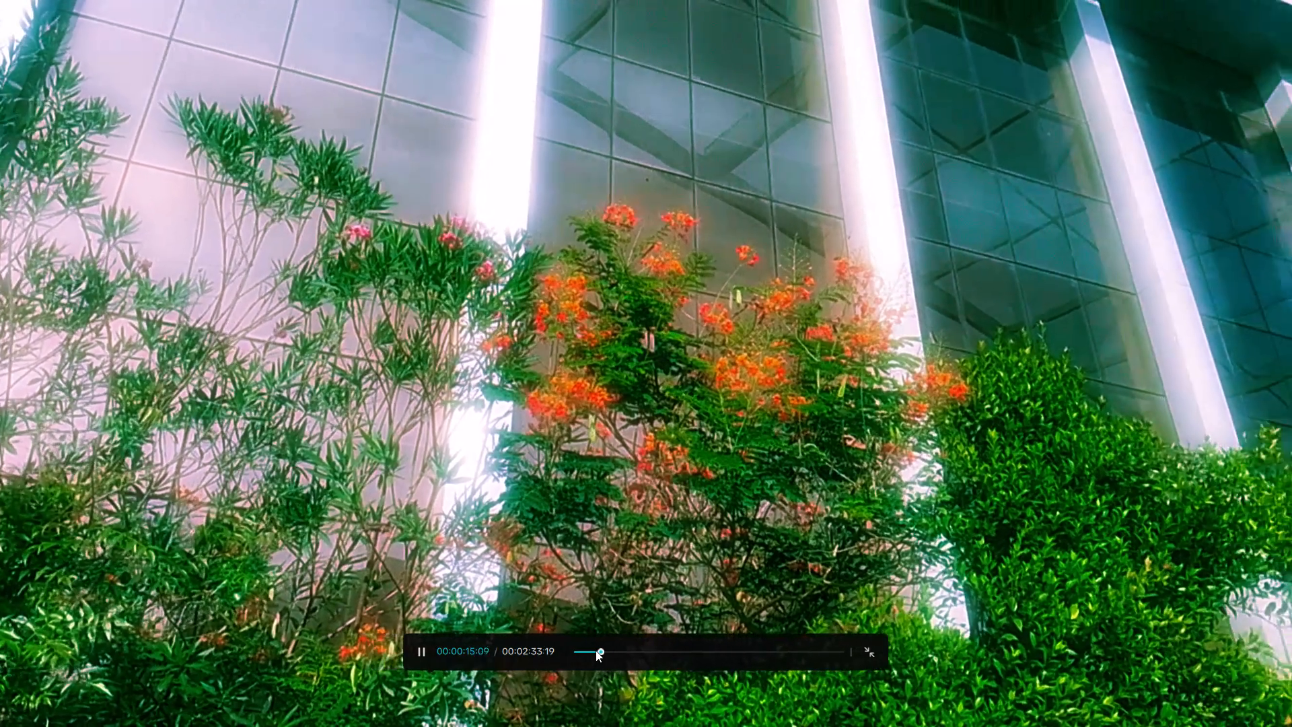
key(Escape)
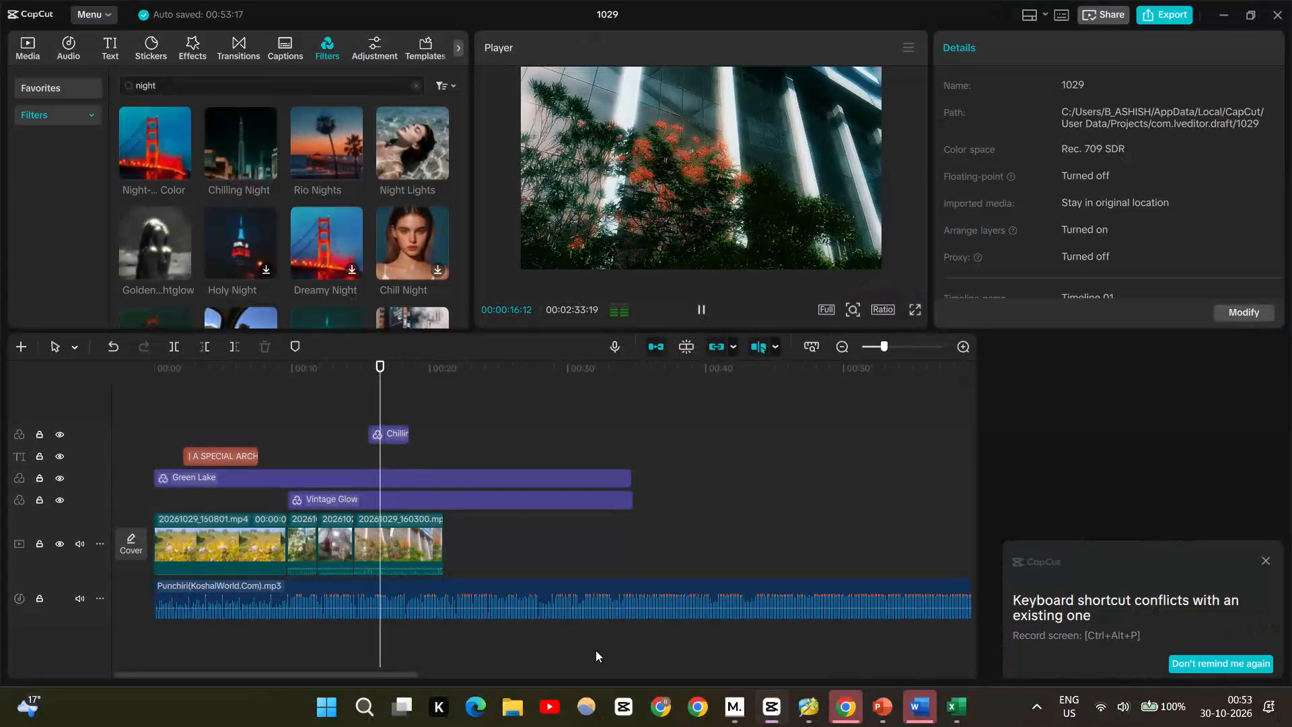
click(705, 308)
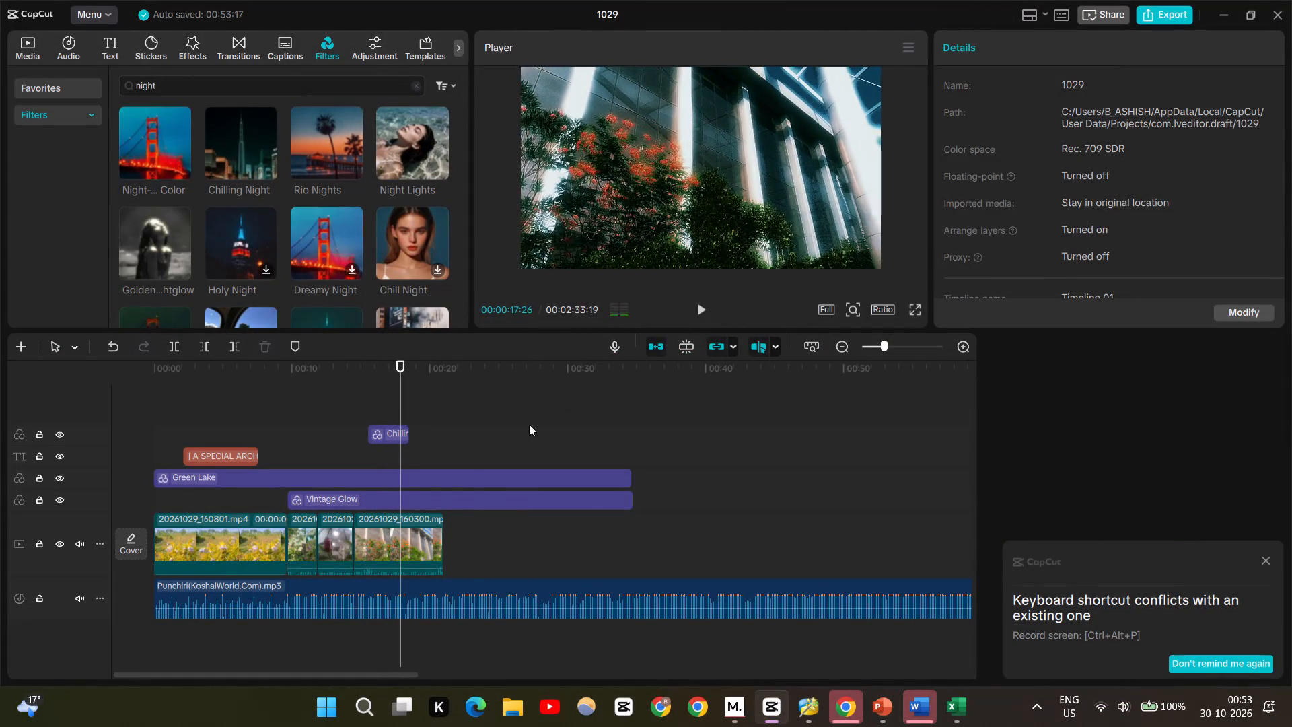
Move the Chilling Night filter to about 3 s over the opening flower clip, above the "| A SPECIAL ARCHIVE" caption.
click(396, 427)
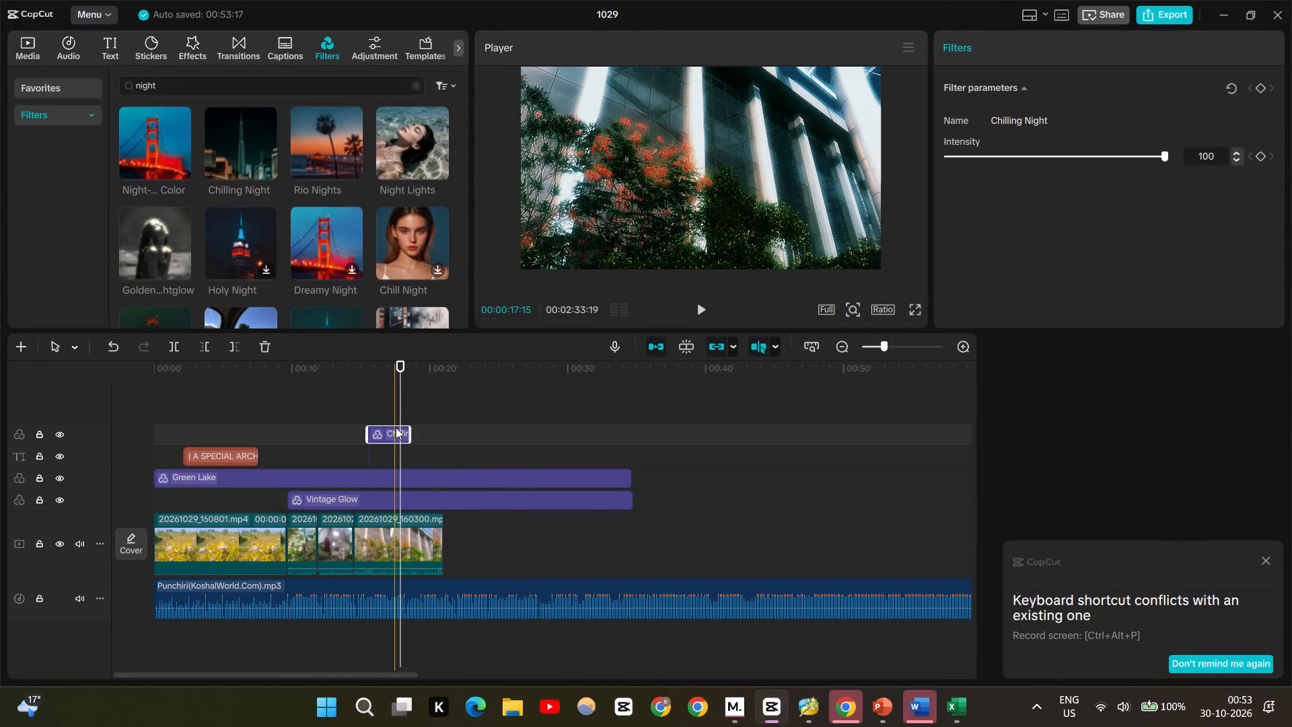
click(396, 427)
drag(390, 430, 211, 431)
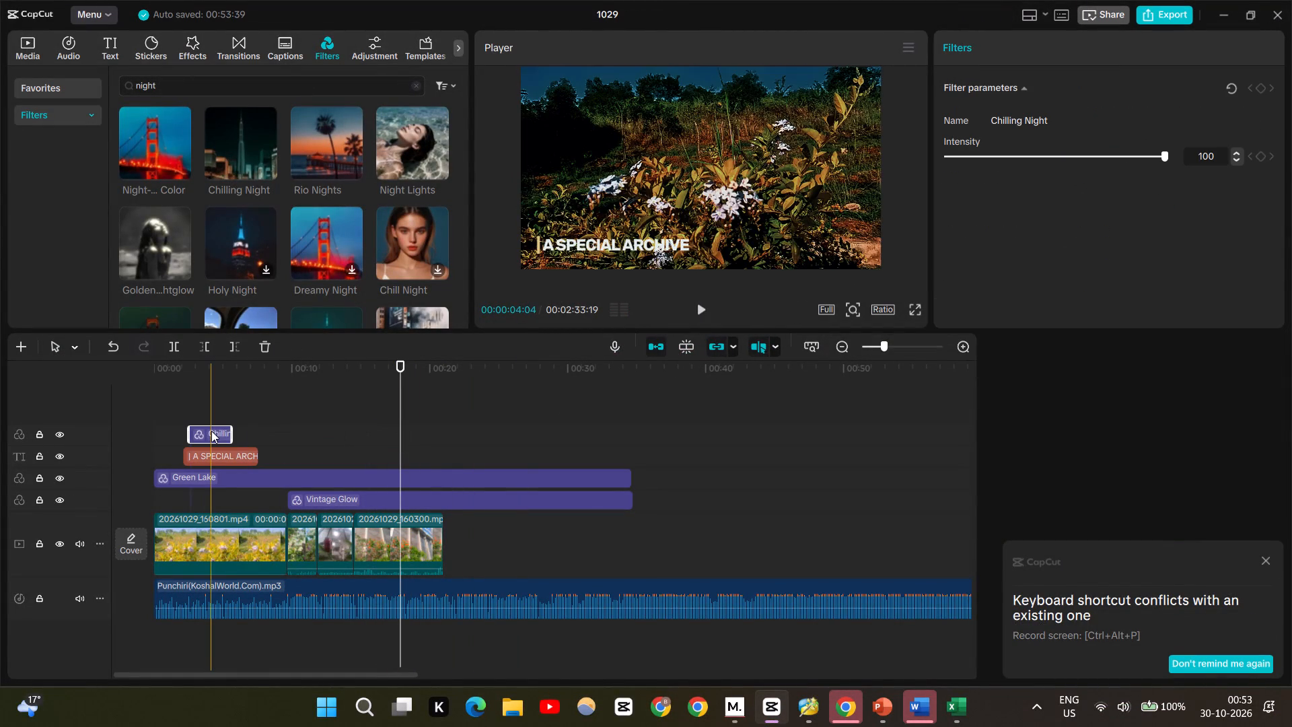
Play the opening full screen from about 4 s and again from about 3 s to check the moved filter.
click(207, 406)
key(space)
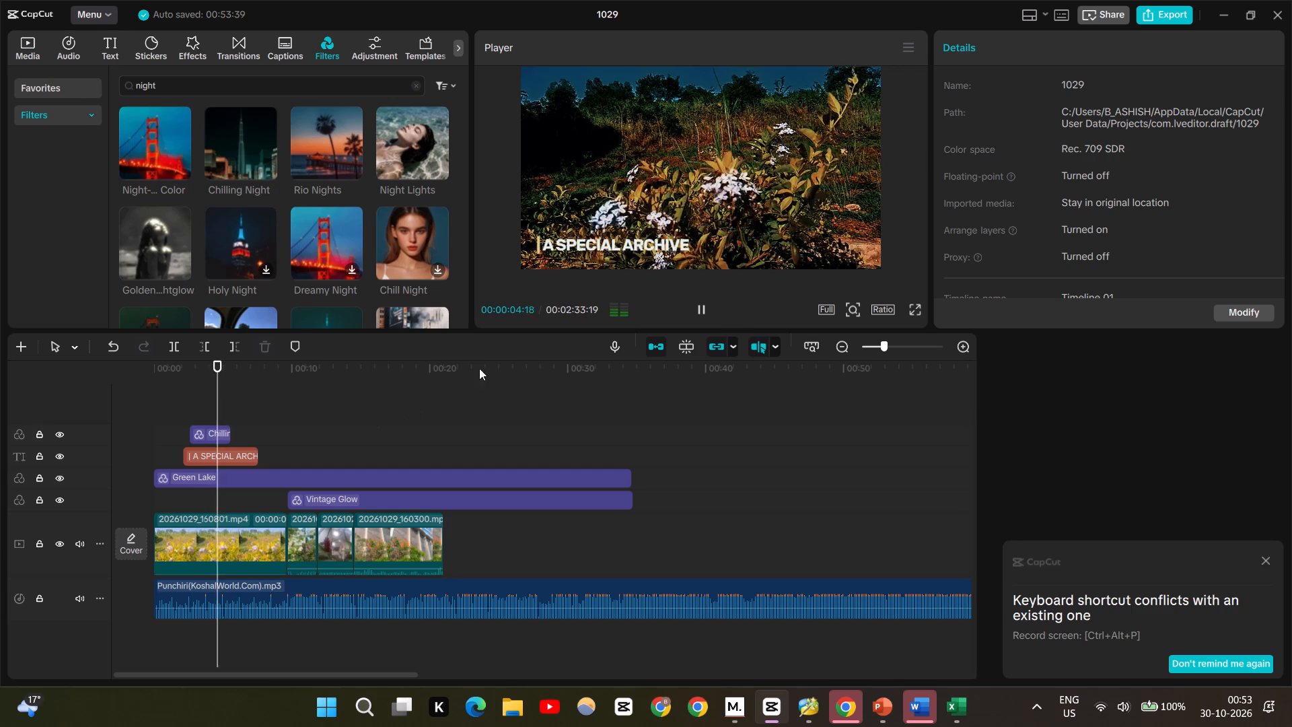
click(913, 308)
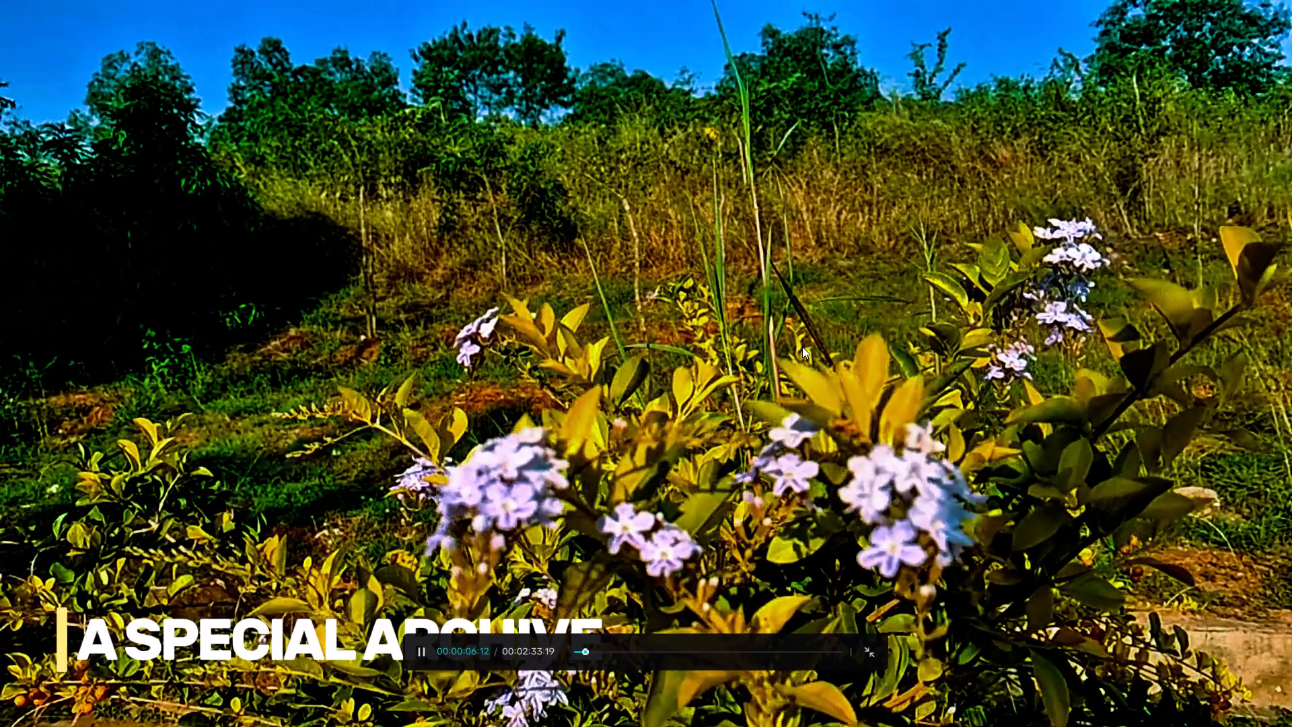
click(579, 650)
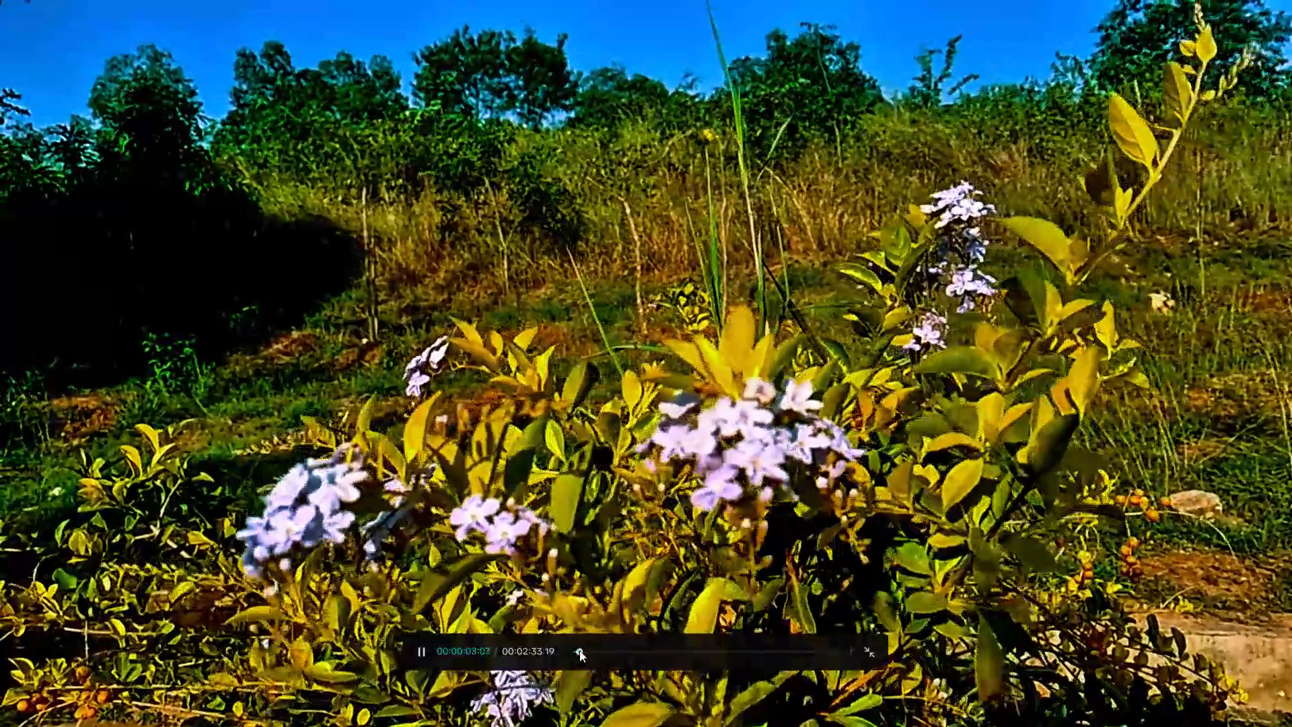
key(space)
key(space)
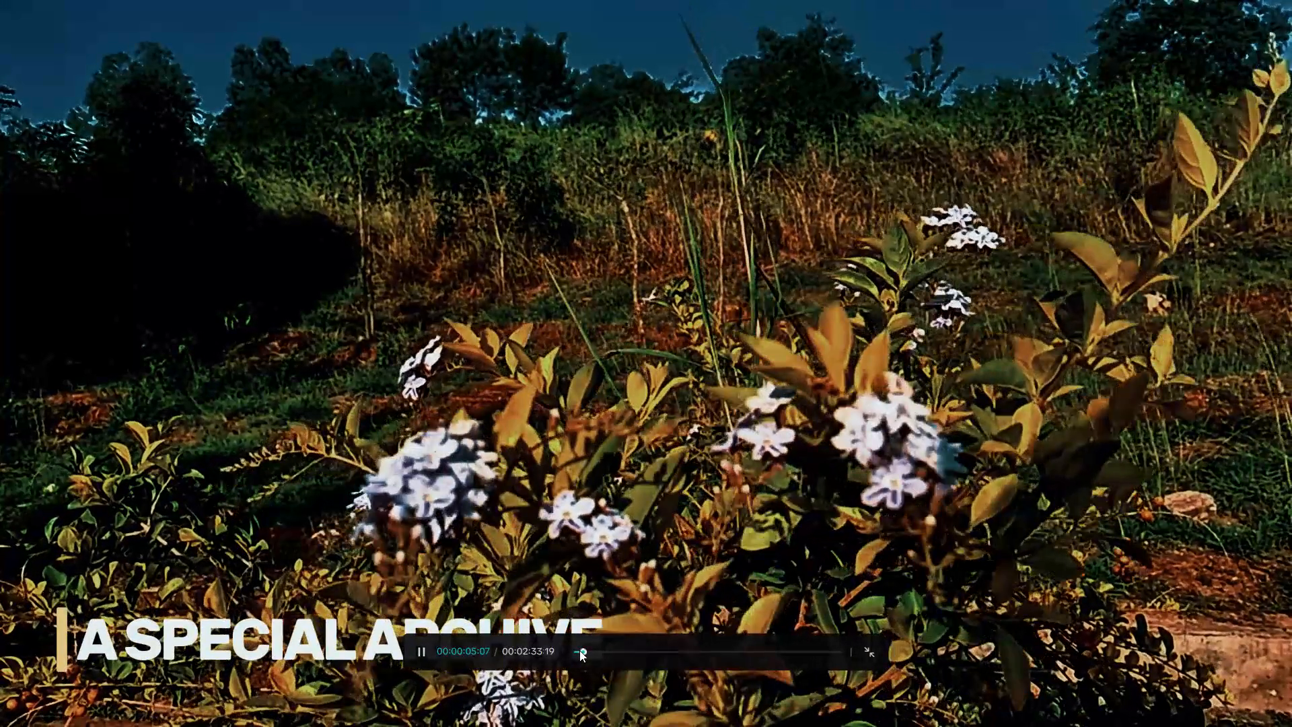
key(Escape)
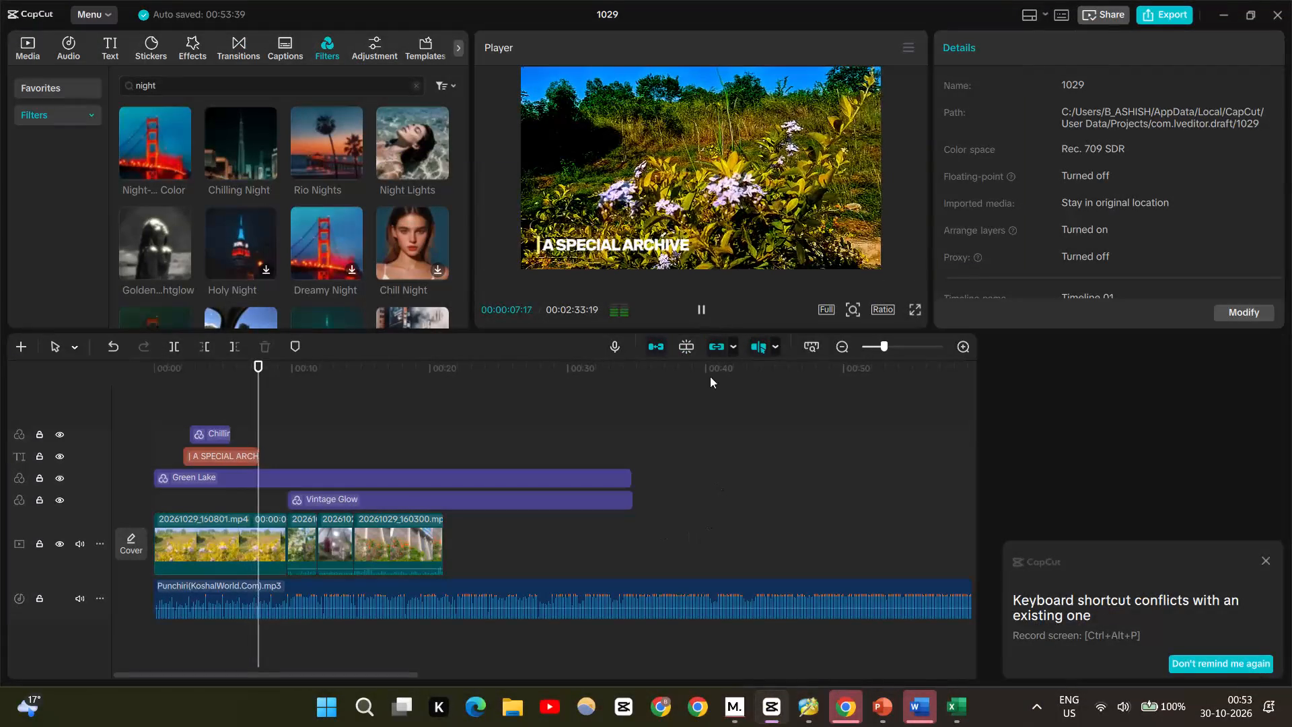
click(705, 298)
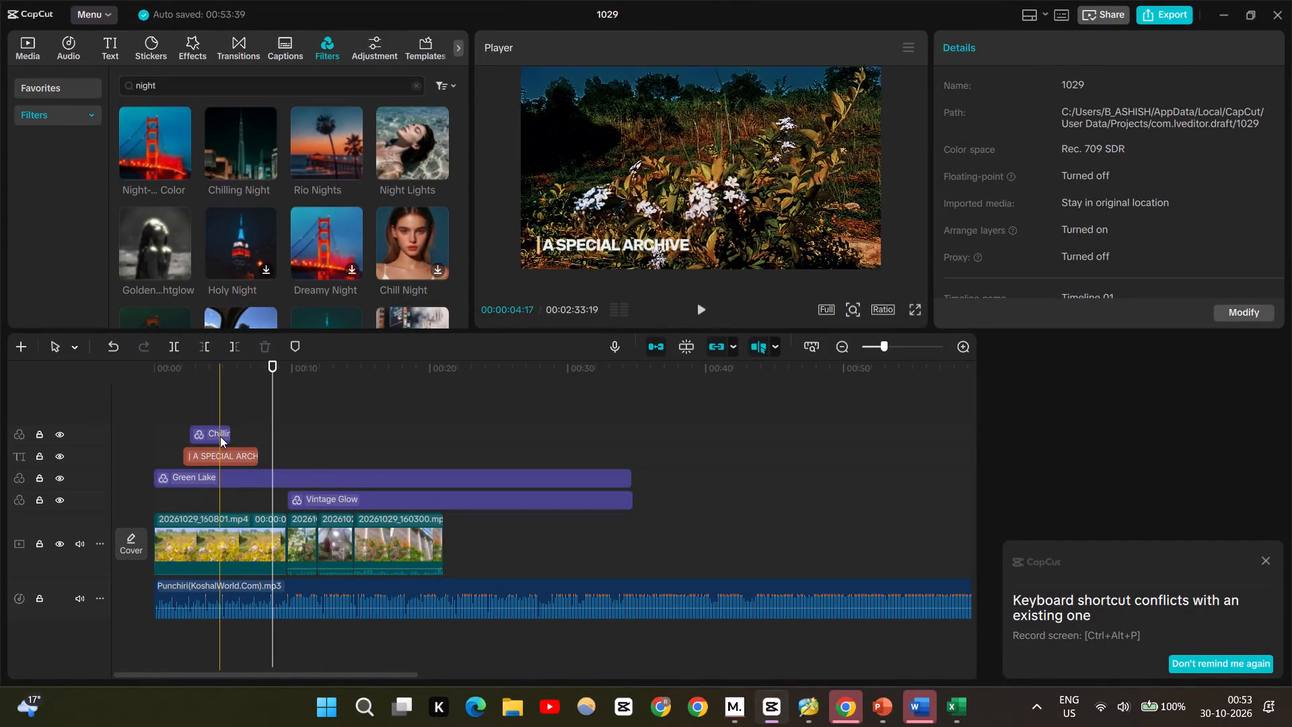
Delete the Chilling Night filter from the opening clip and play the edit from about 9 s to 12 s.
click(219, 436)
key(Delete)
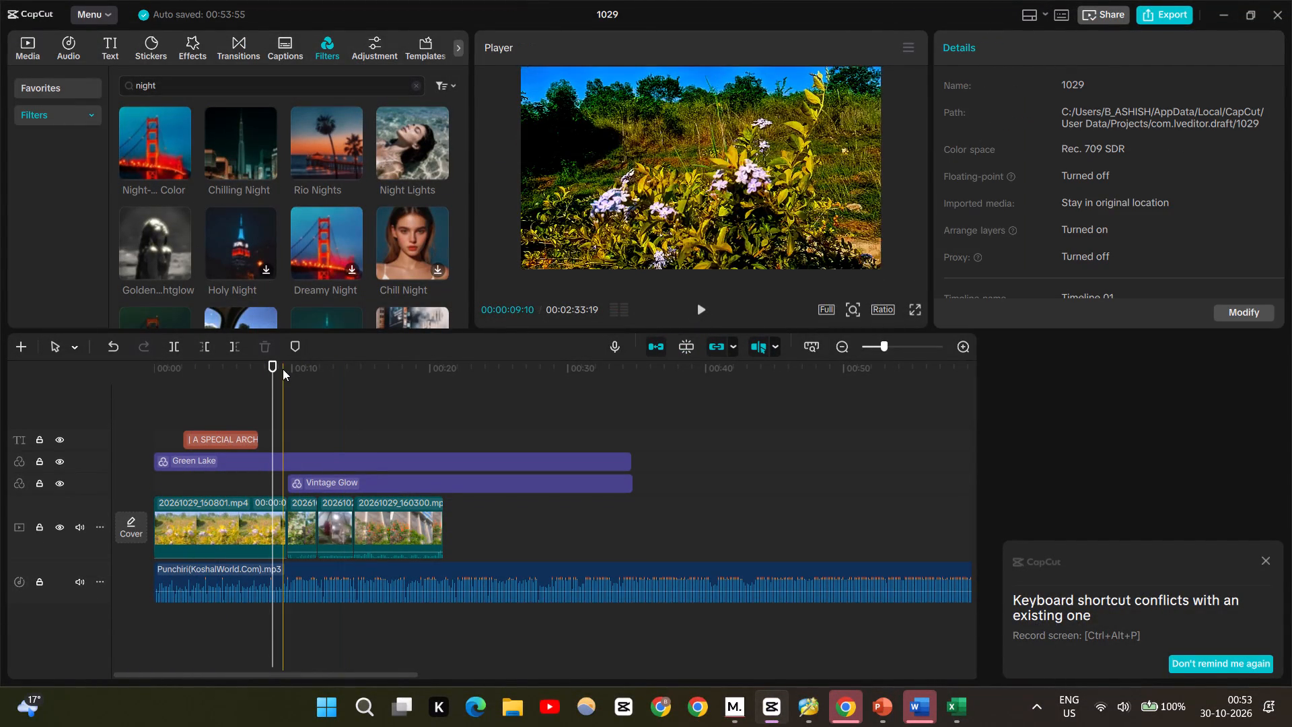
key(space)
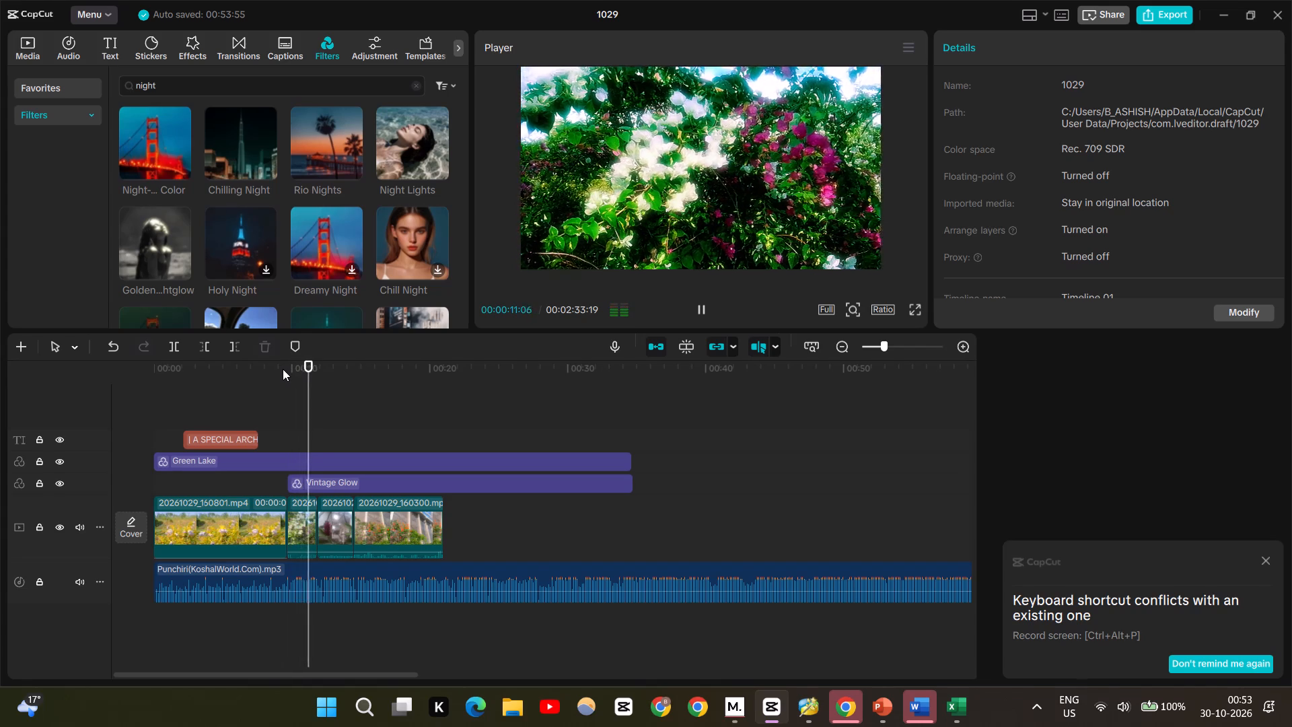
key(space)
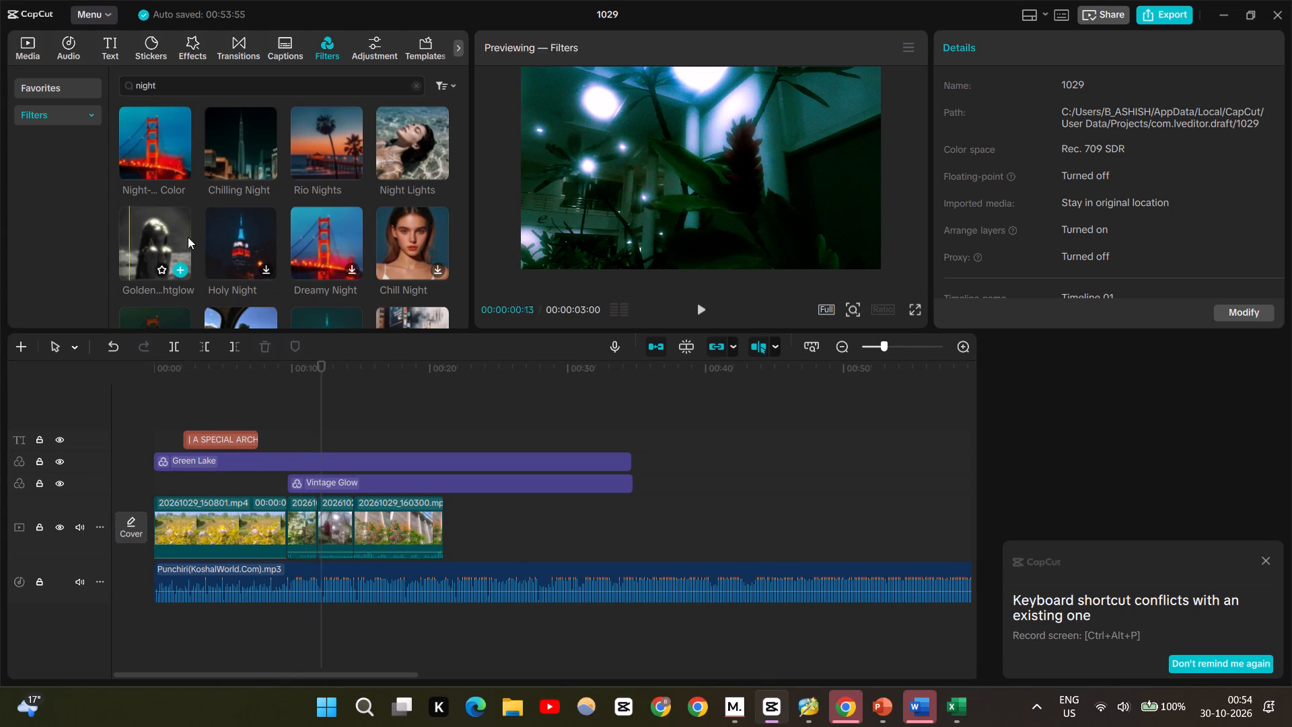
Start a media import from the device and select the video 20261029_205233 in the Gallery.
click(32, 40)
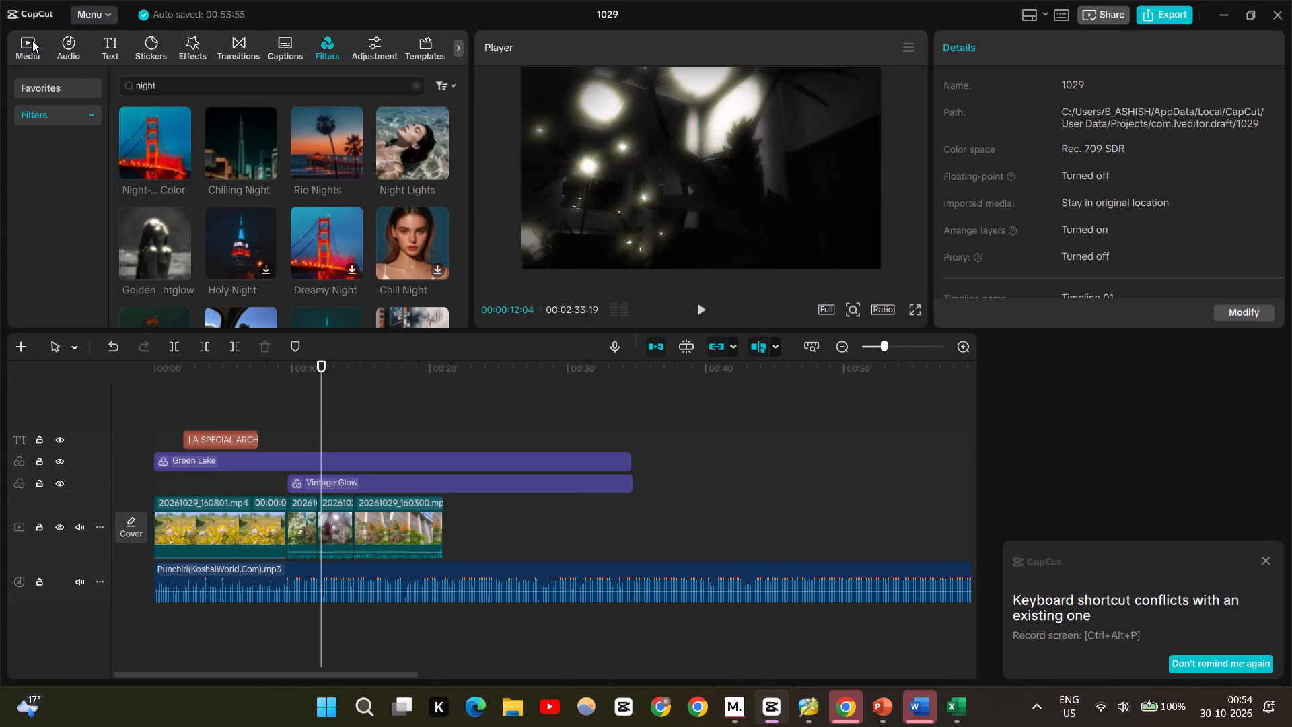
click(157, 90)
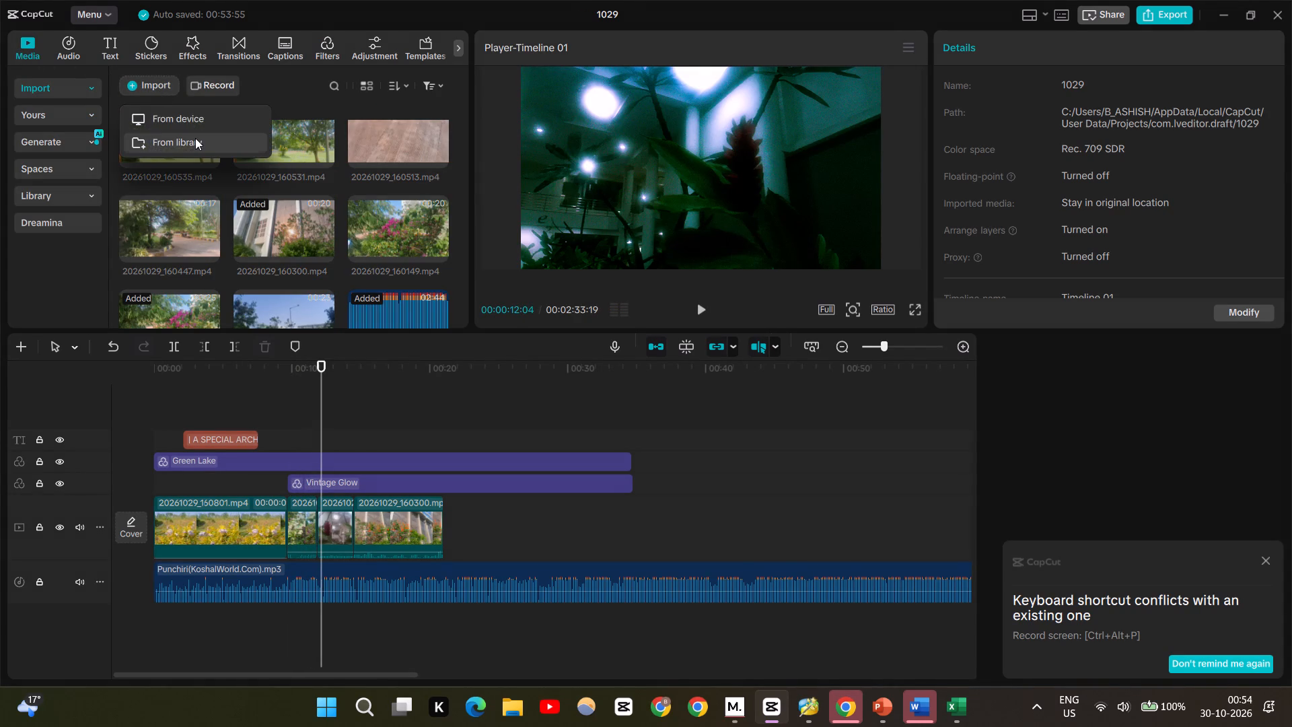
click(203, 125)
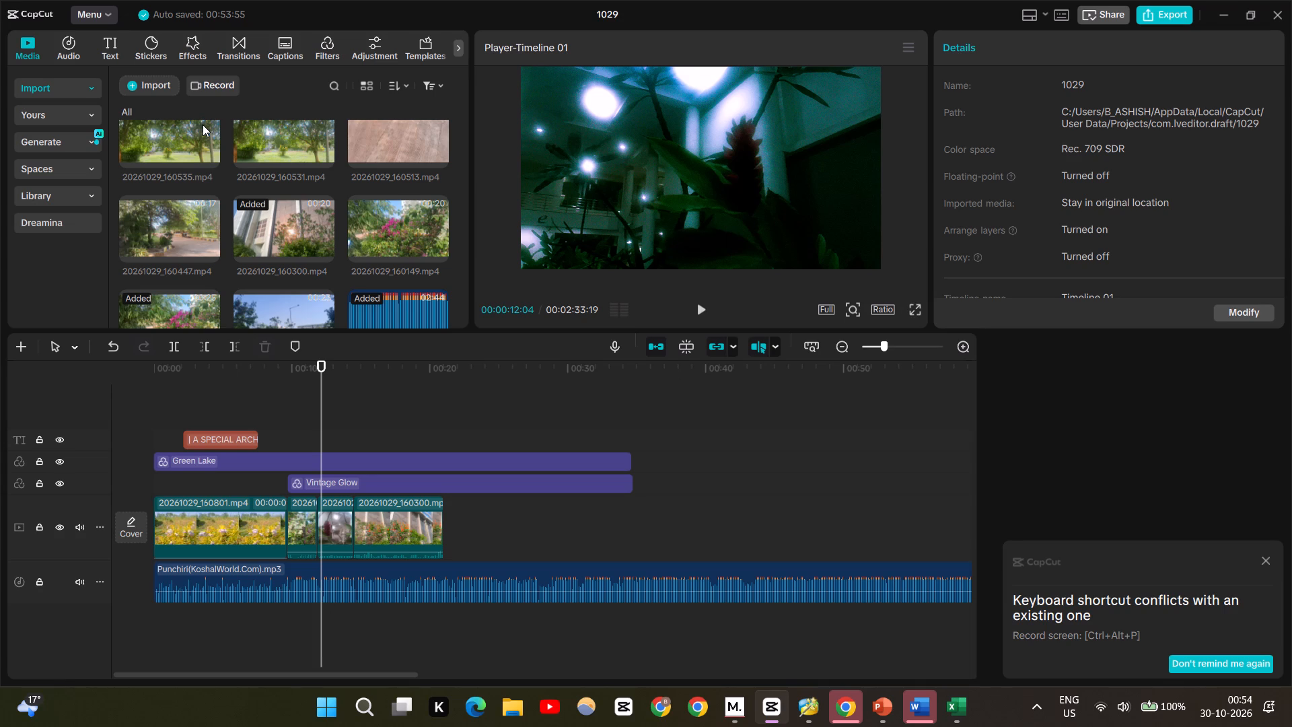
scroll(359, 289, down, 1)
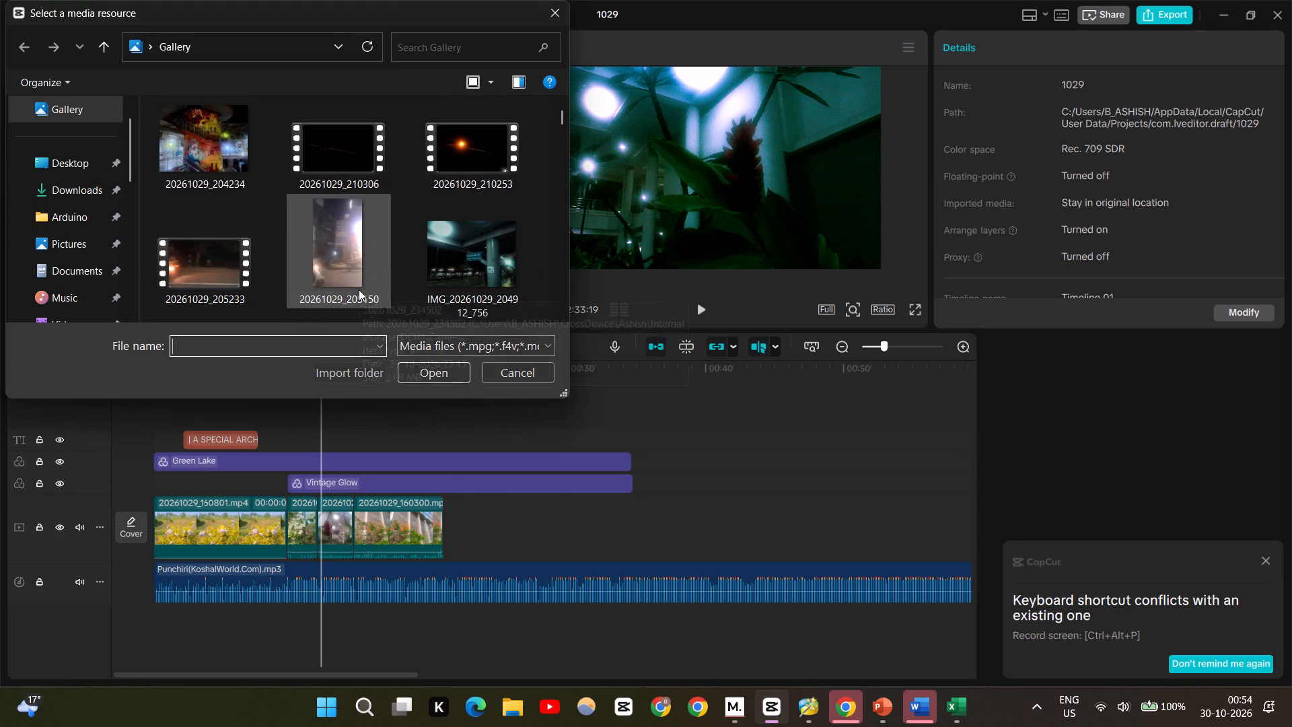
scroll(359, 289, down, 1)
scroll(359, 289, up, 1)
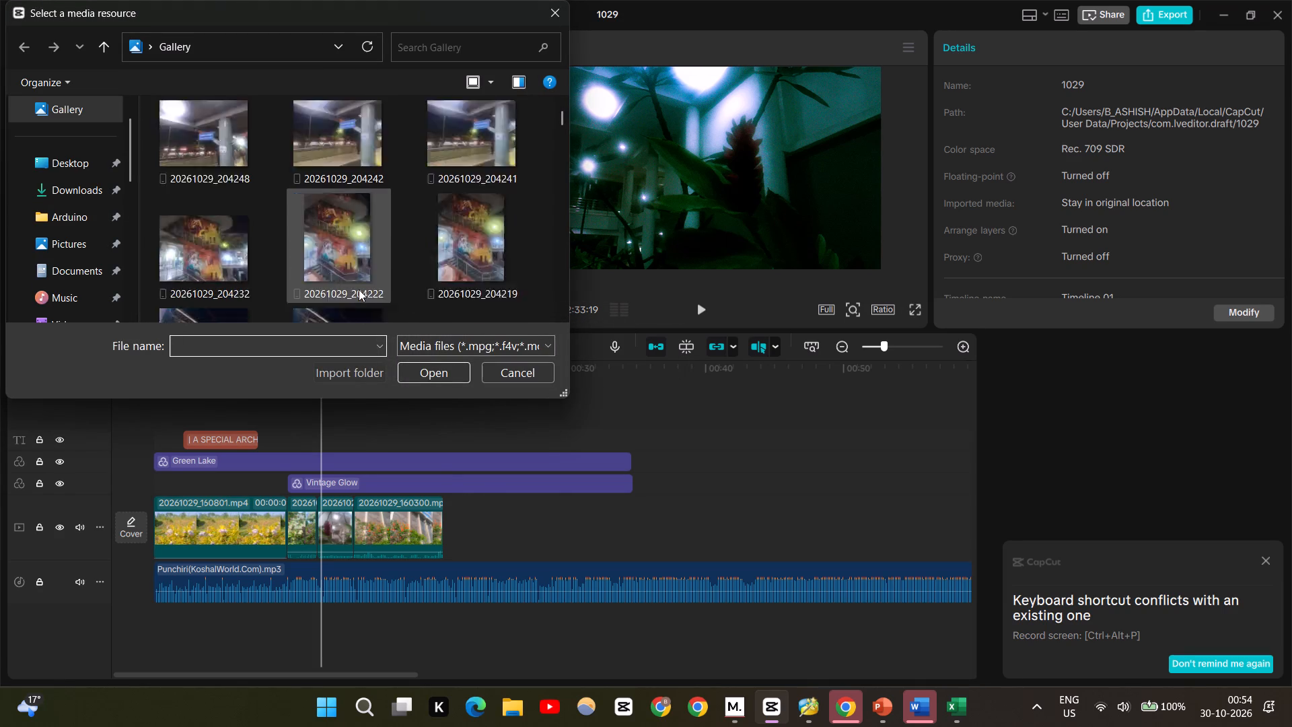
scroll(359, 289, up, 1)
click(213, 168)
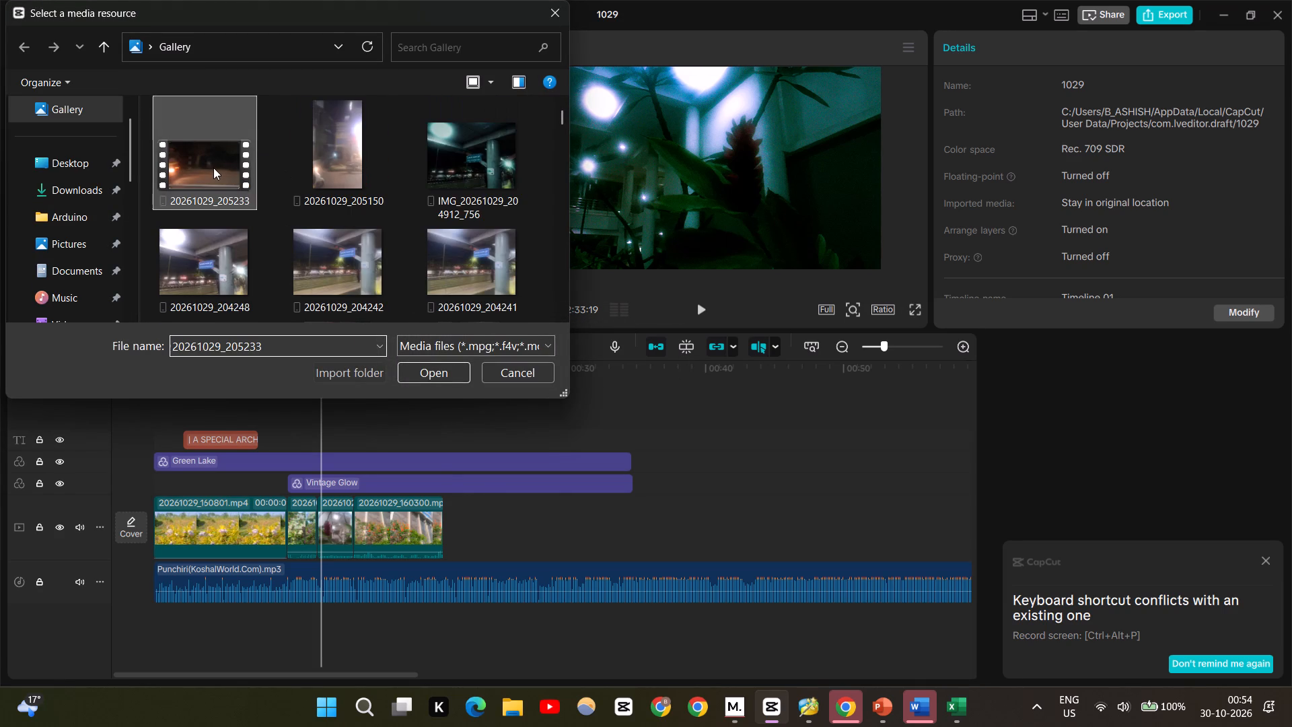
Enlarge the file dialog and add the videos 20261022_153855 and 20261022_153612 from the Gallery to the import selection.
scroll(213, 168, down, 4)
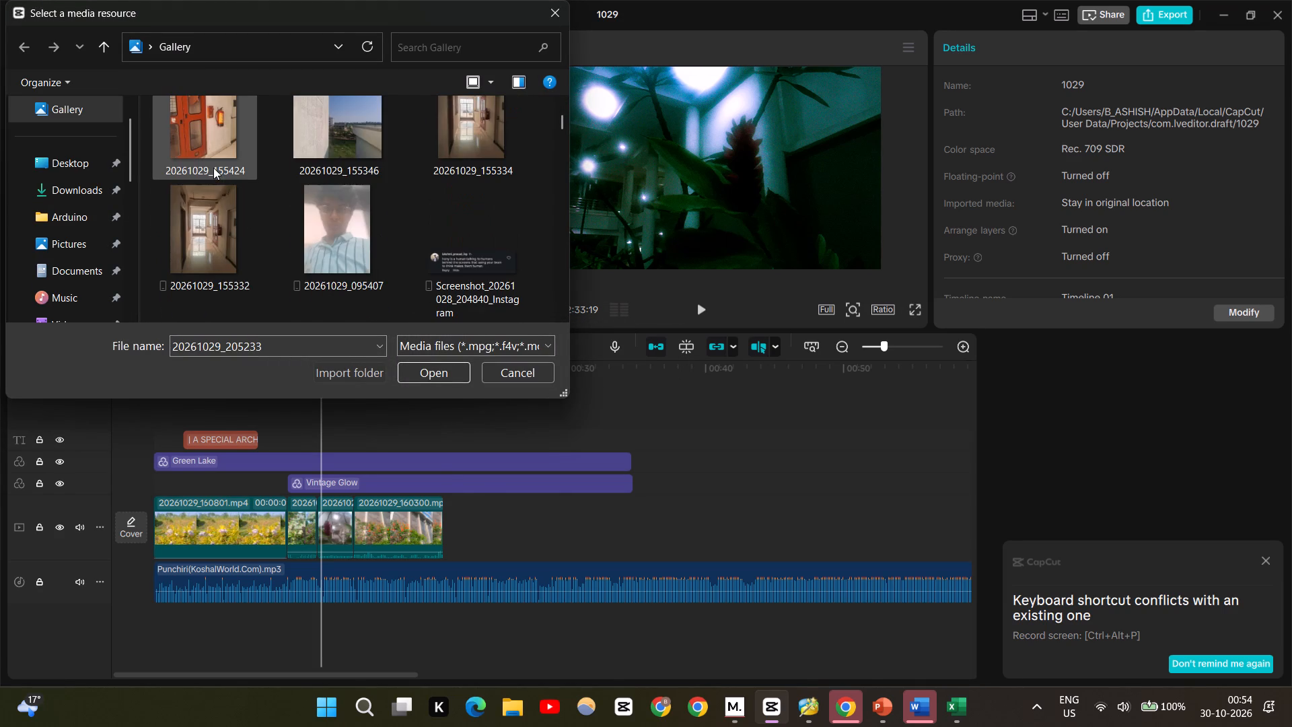
scroll(213, 168, down, 2)
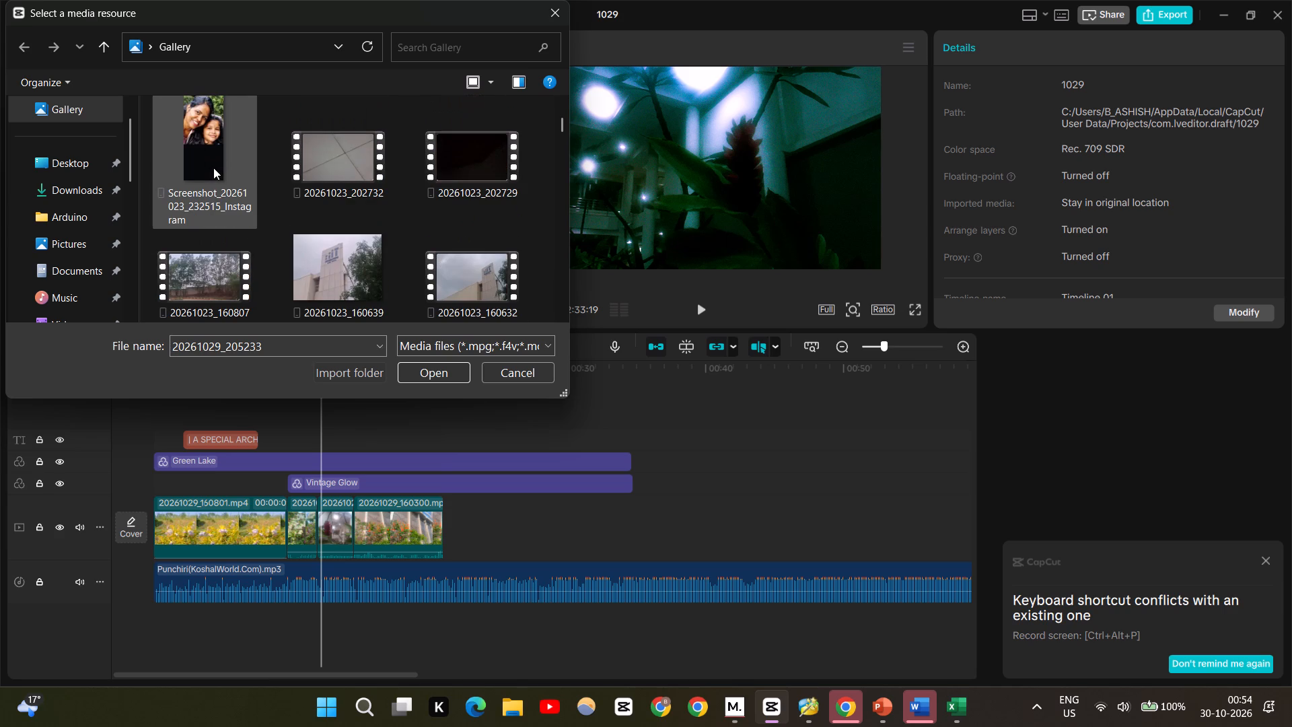
scroll(213, 168, down, 1)
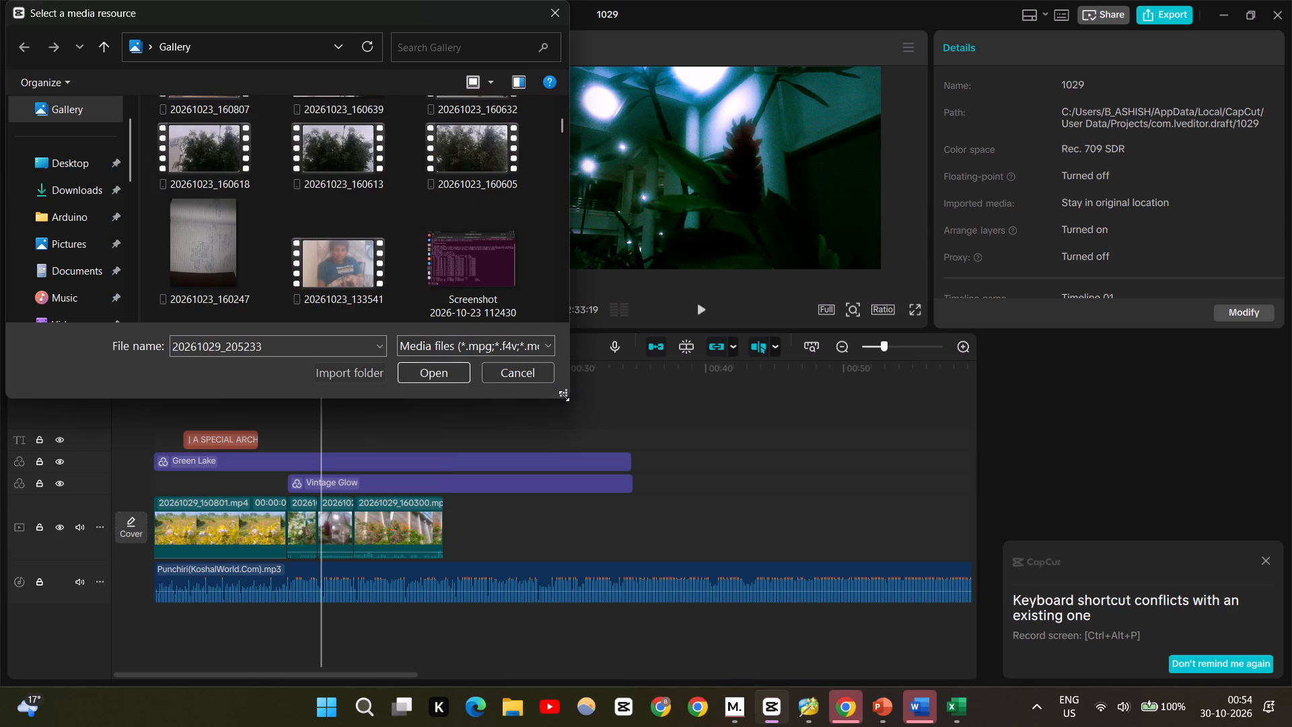
drag(564, 396, 764, 601)
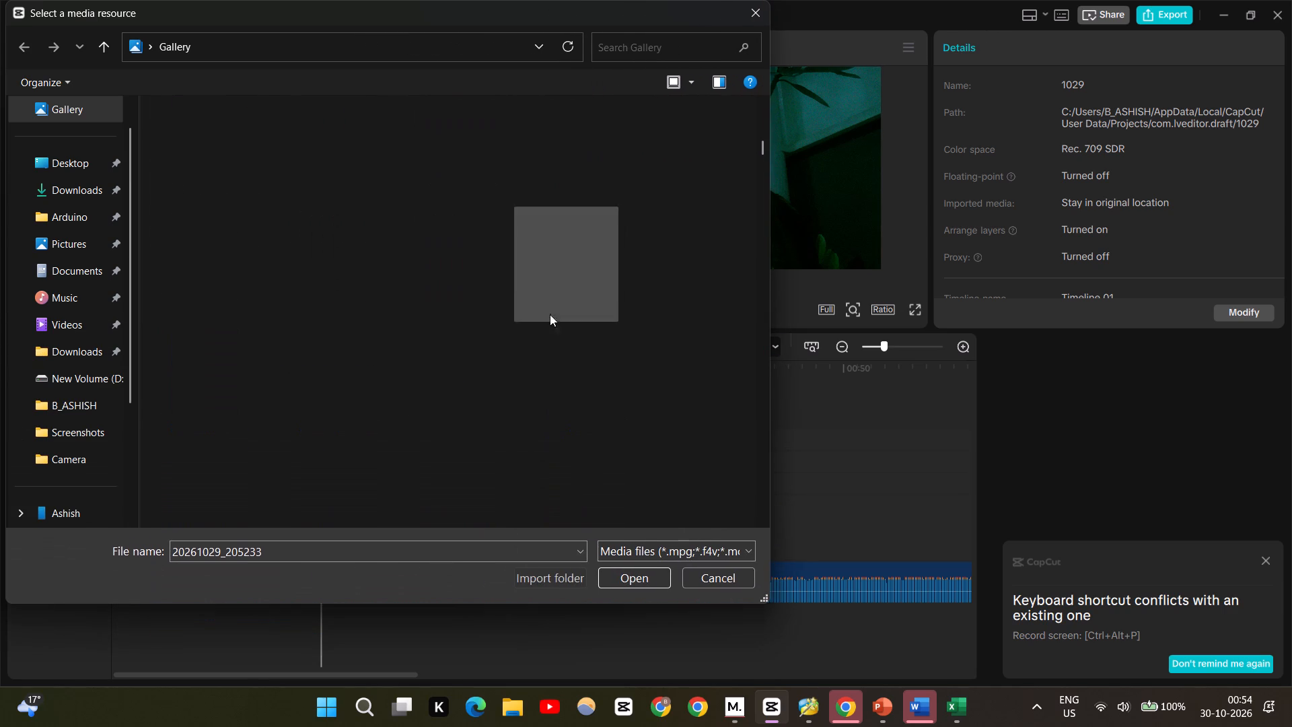
scroll(539, 286, down, 1)
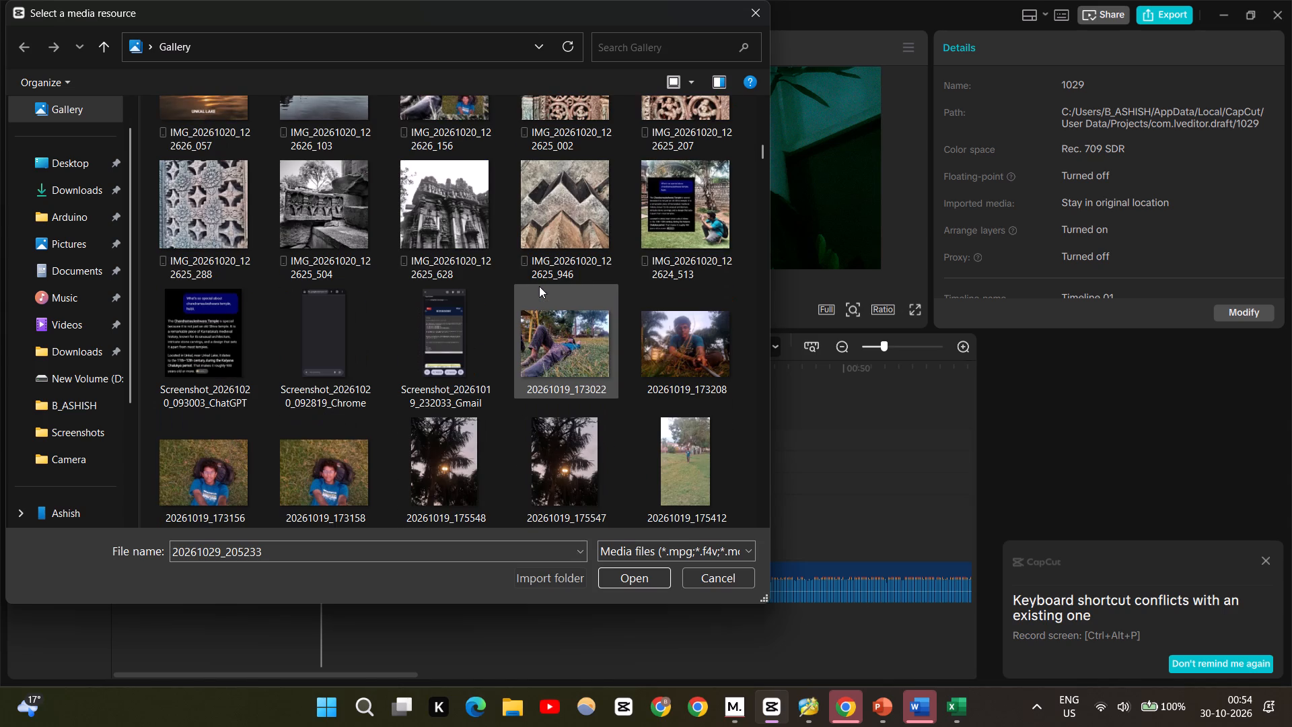
scroll(539, 286, up, 10)
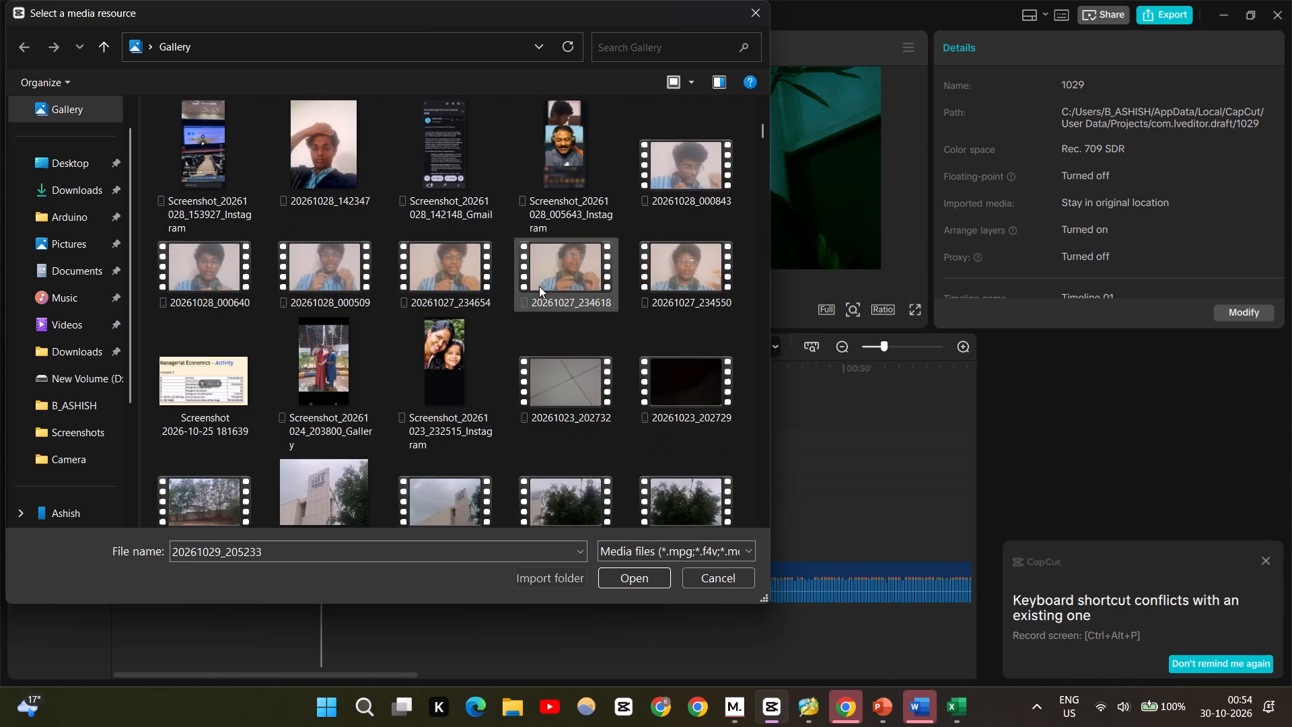
scroll(539, 286, down, 1)
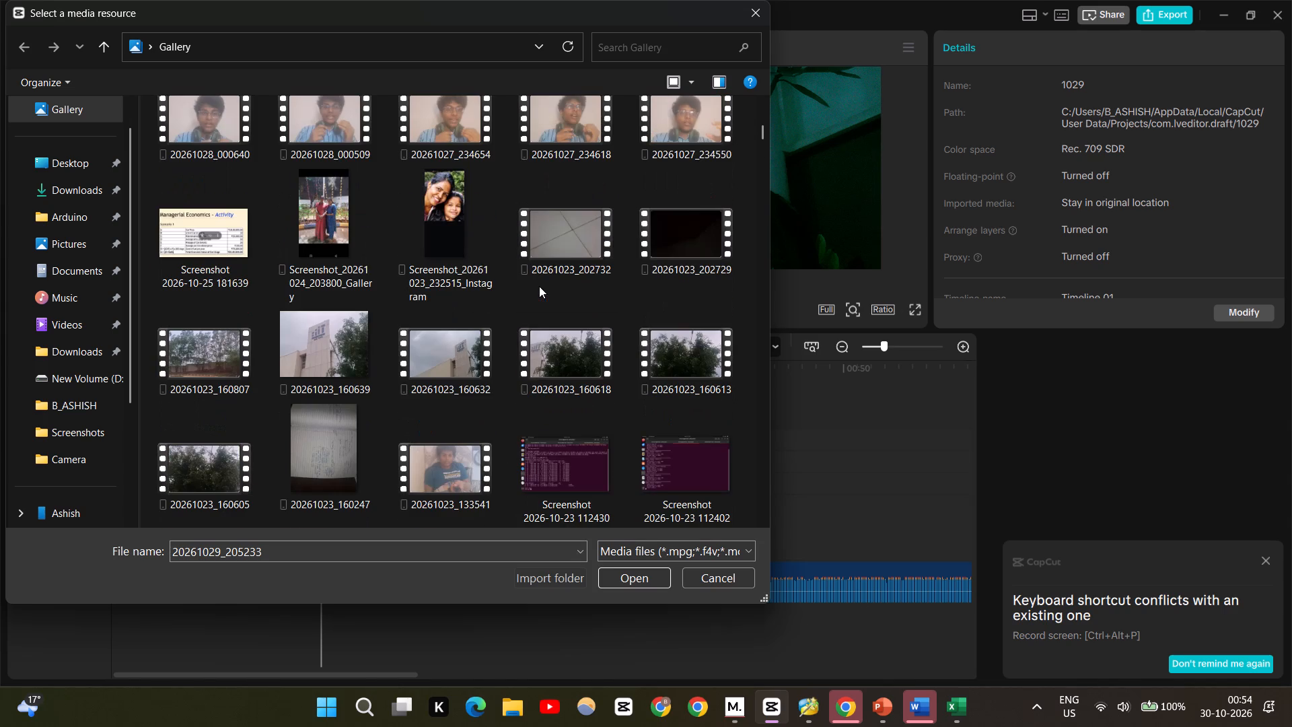
scroll(539, 286, up, 1)
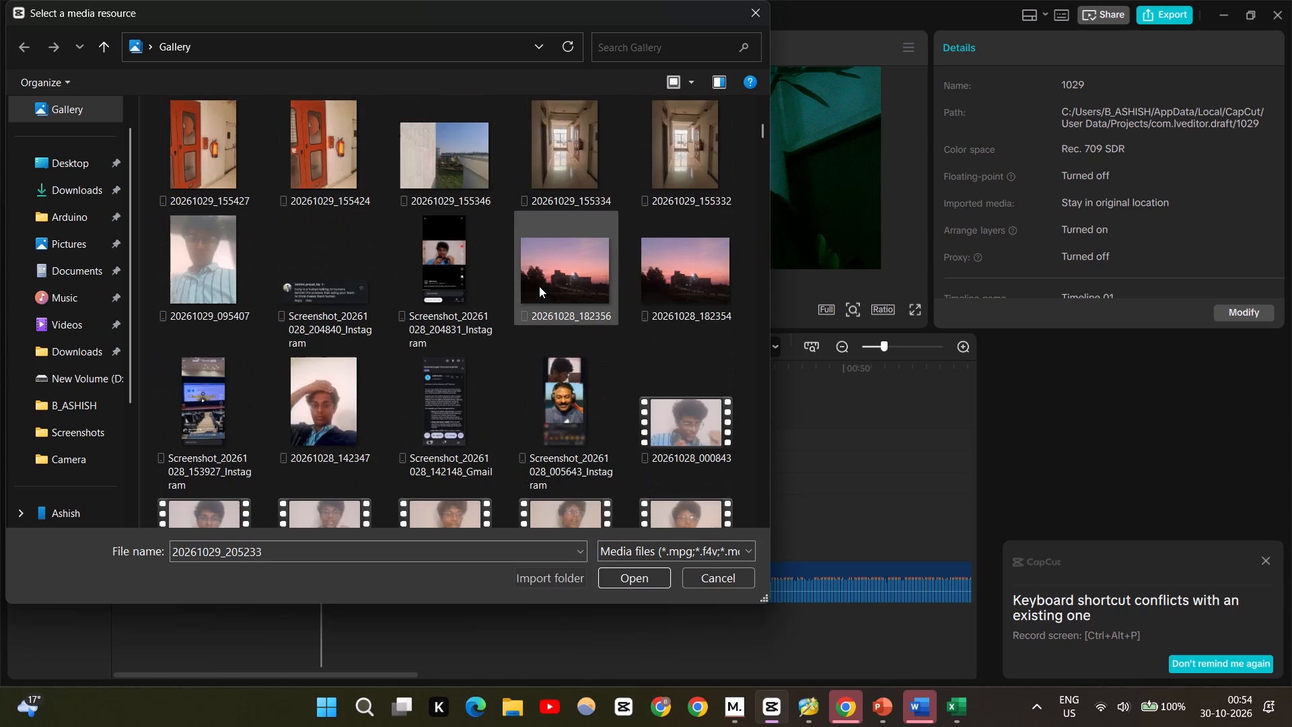
scroll(539, 286, up, 1)
scroll(539, 286, down, 1)
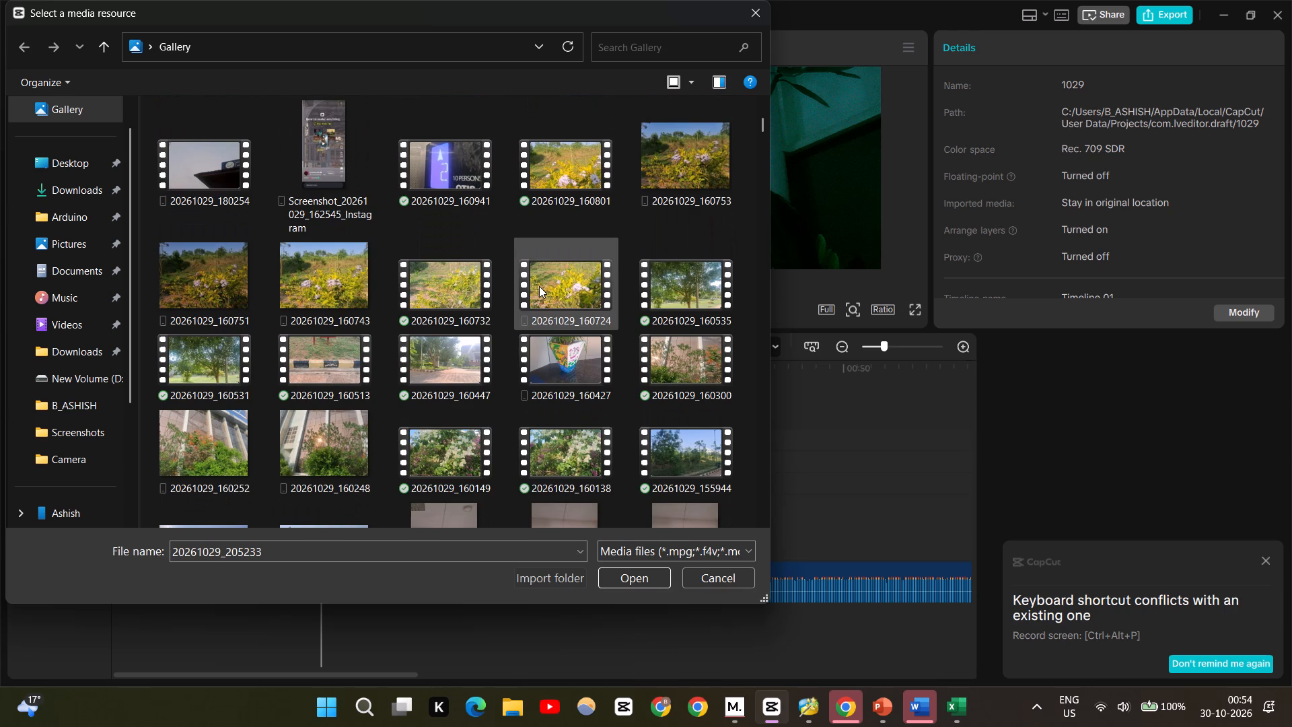
scroll(524, 481, down, 4)
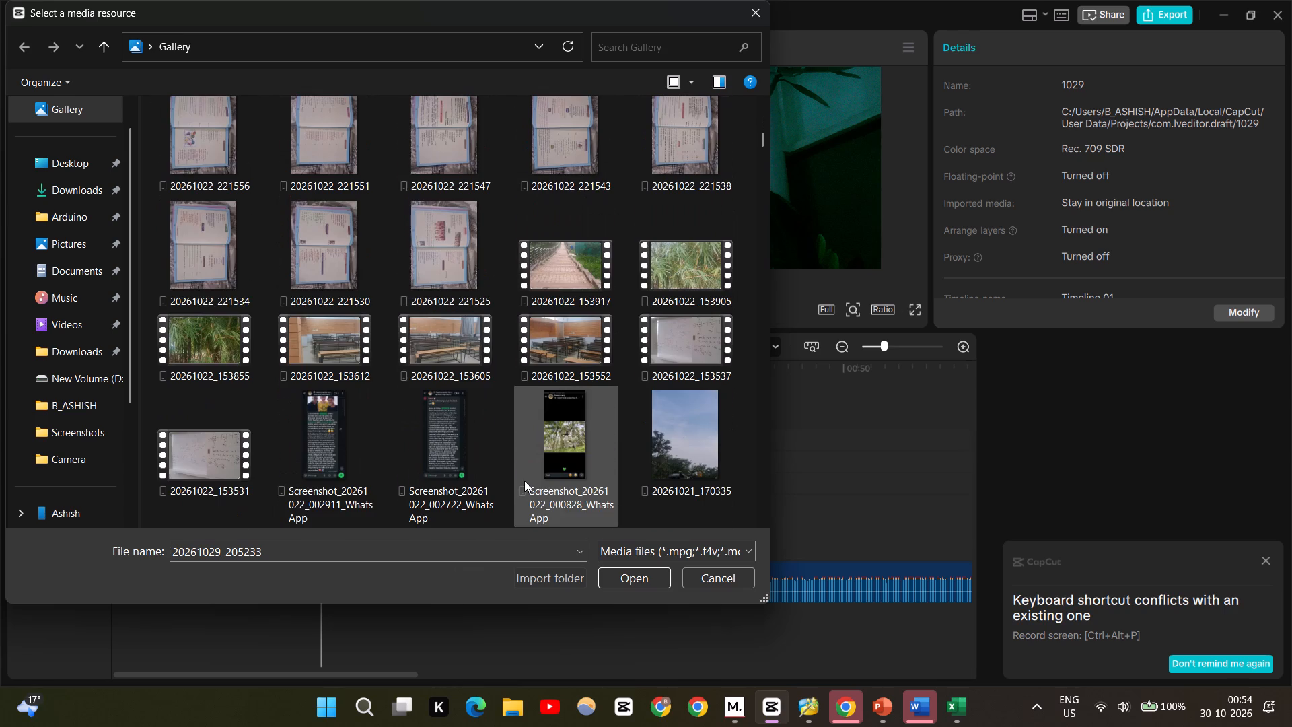
scroll(524, 481, down, 1)
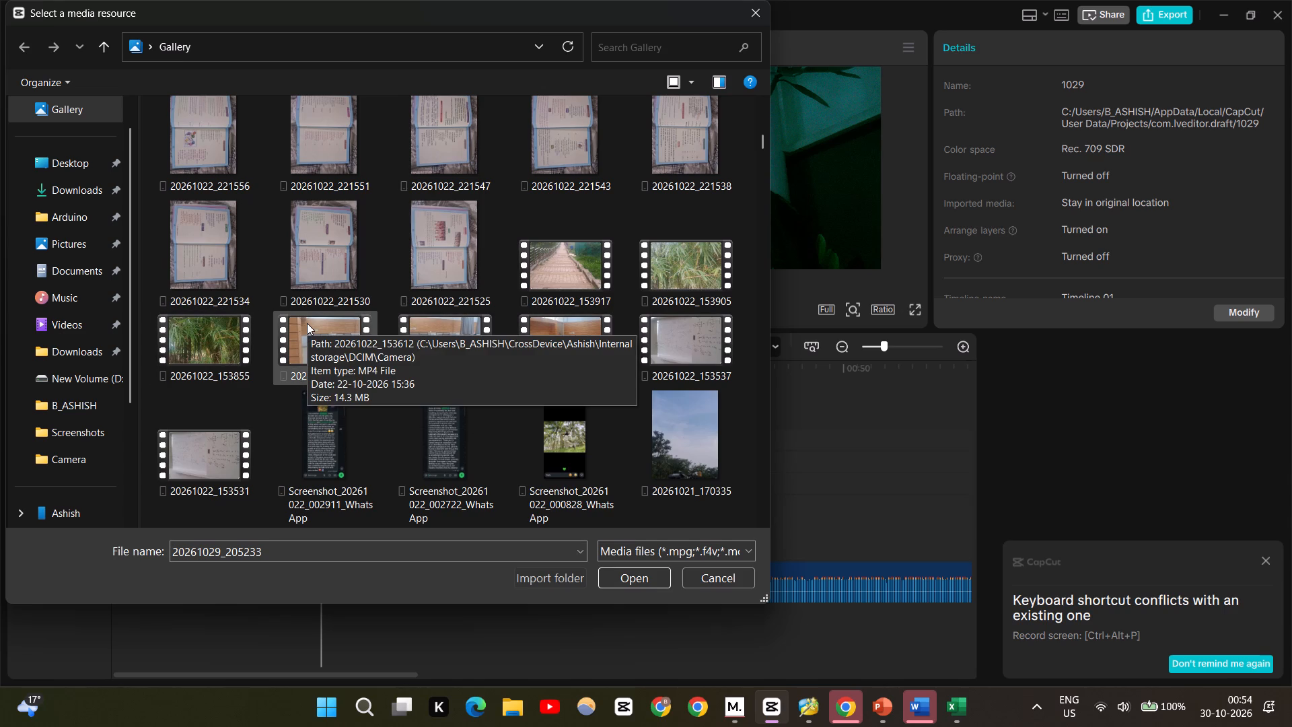
ctrl+click(224, 335)
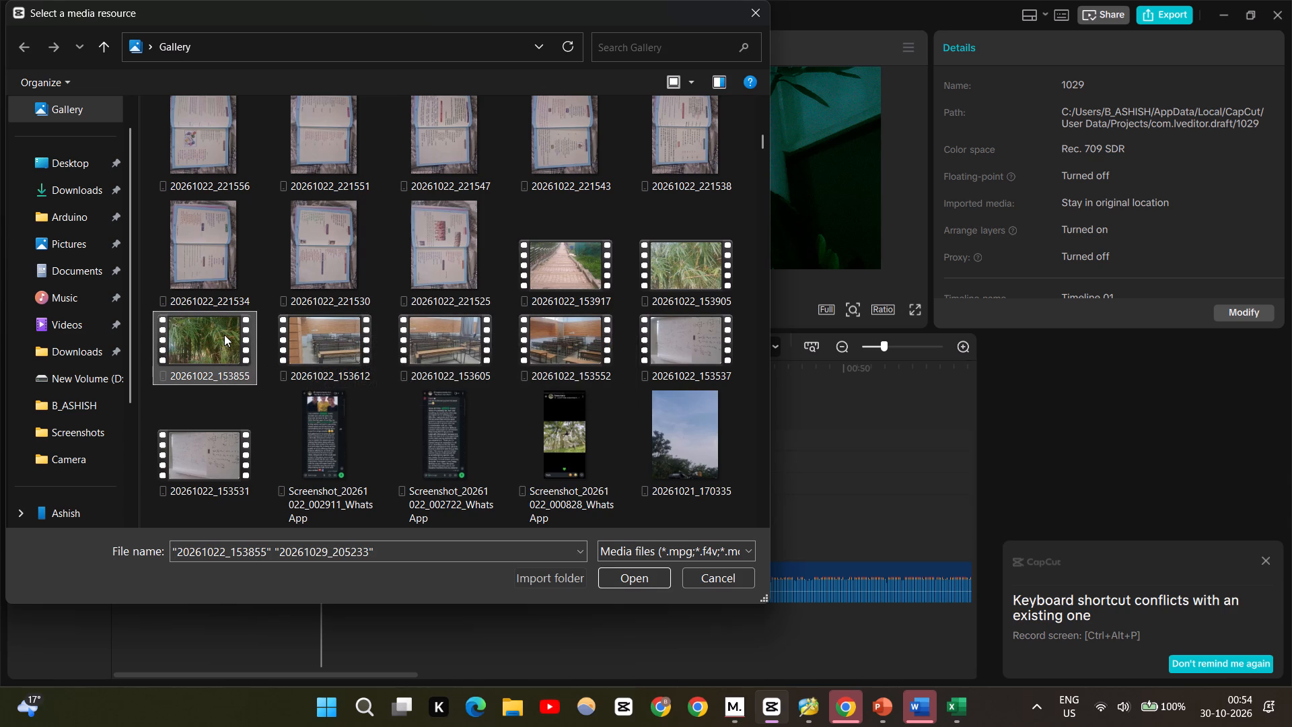
ctrl+click(352, 371)
Look through the Gallery's recent and older photos and videos for more footage suitable for the edit.
scroll(352, 371, down, 1)
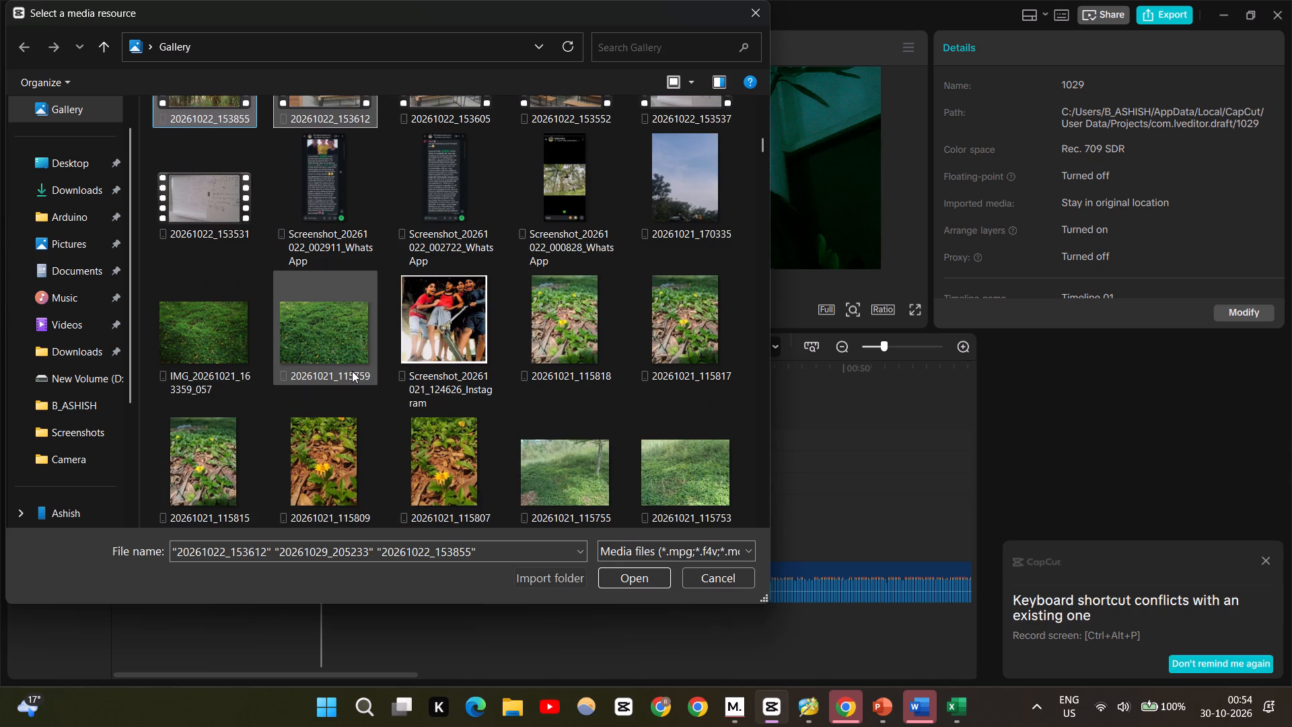
scroll(352, 371, down, 1)
scroll(458, 354, up, 1)
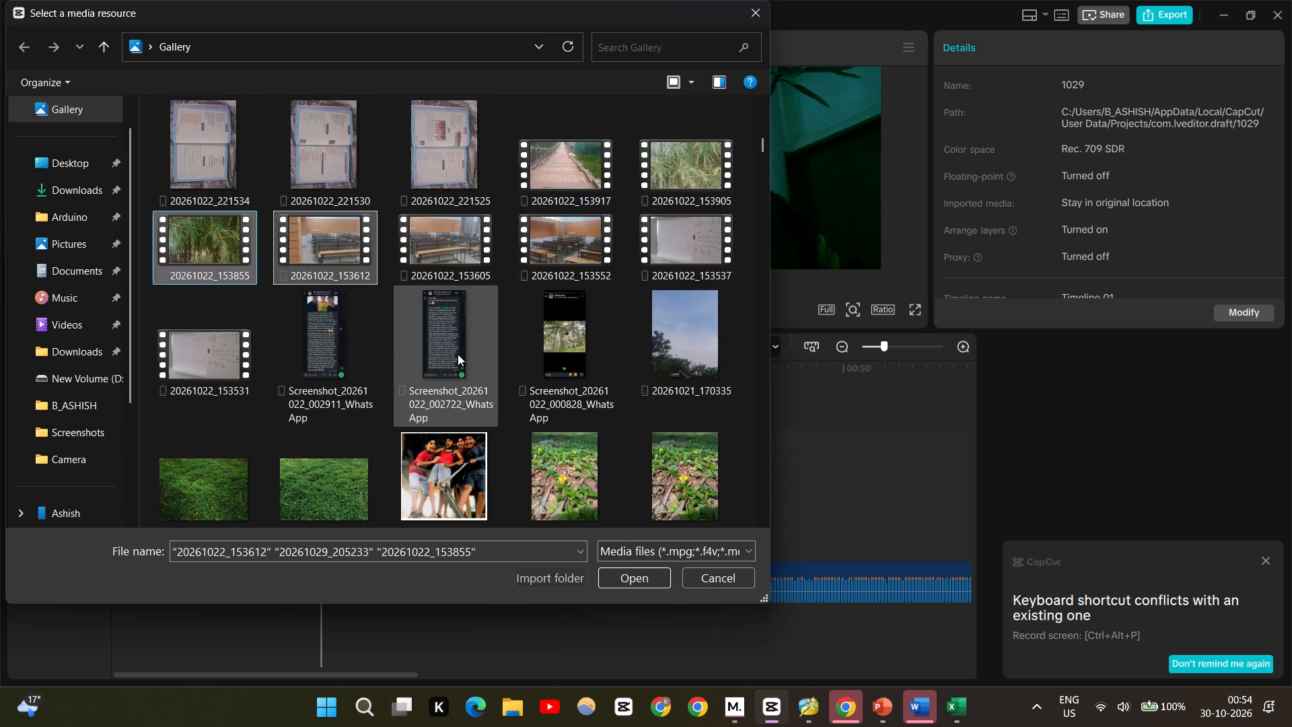
scroll(458, 354, up, 1)
scroll(458, 354, down, 2)
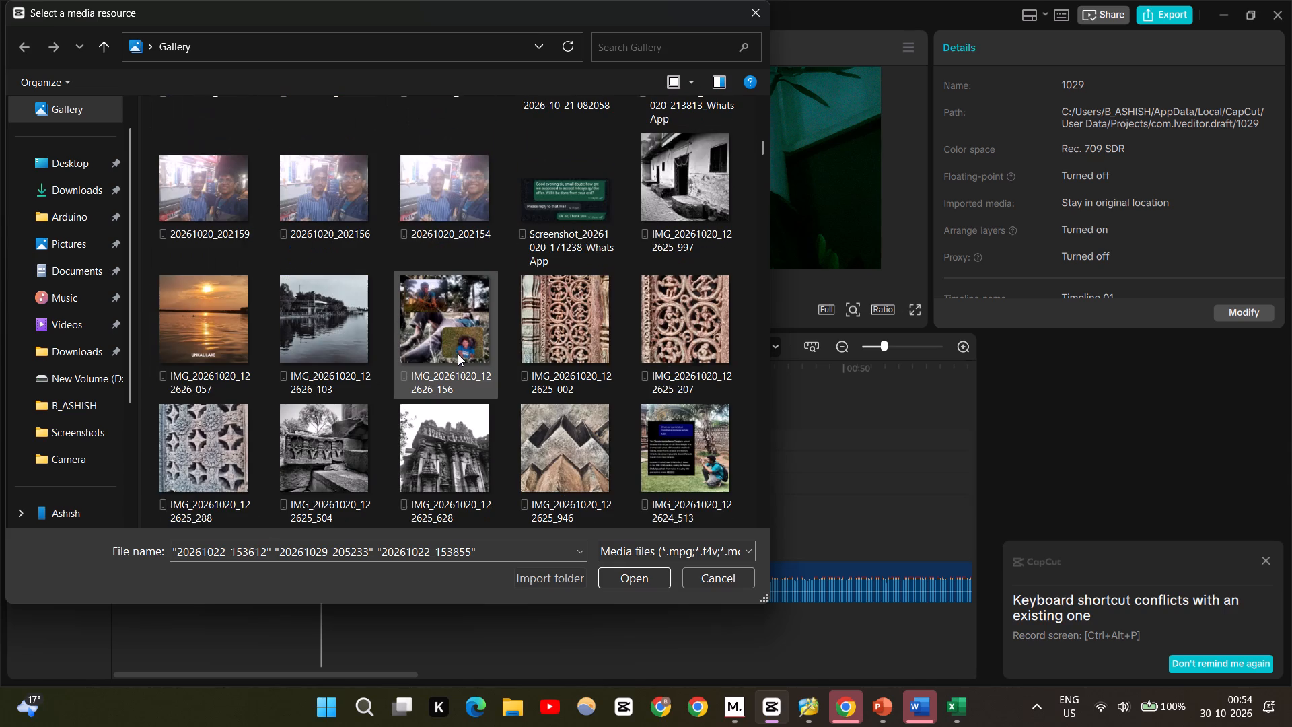
scroll(458, 354, up, 1)
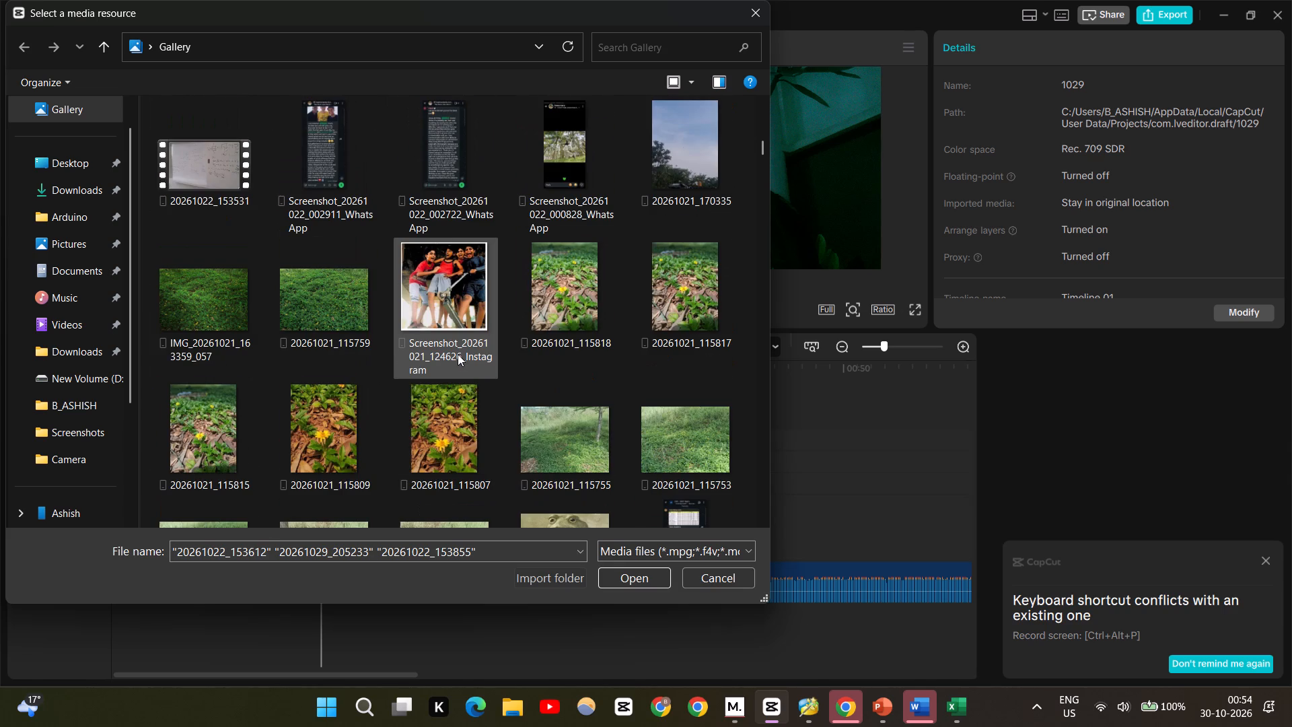
scroll(458, 354, down, 1)
scroll(458, 354, up, 1)
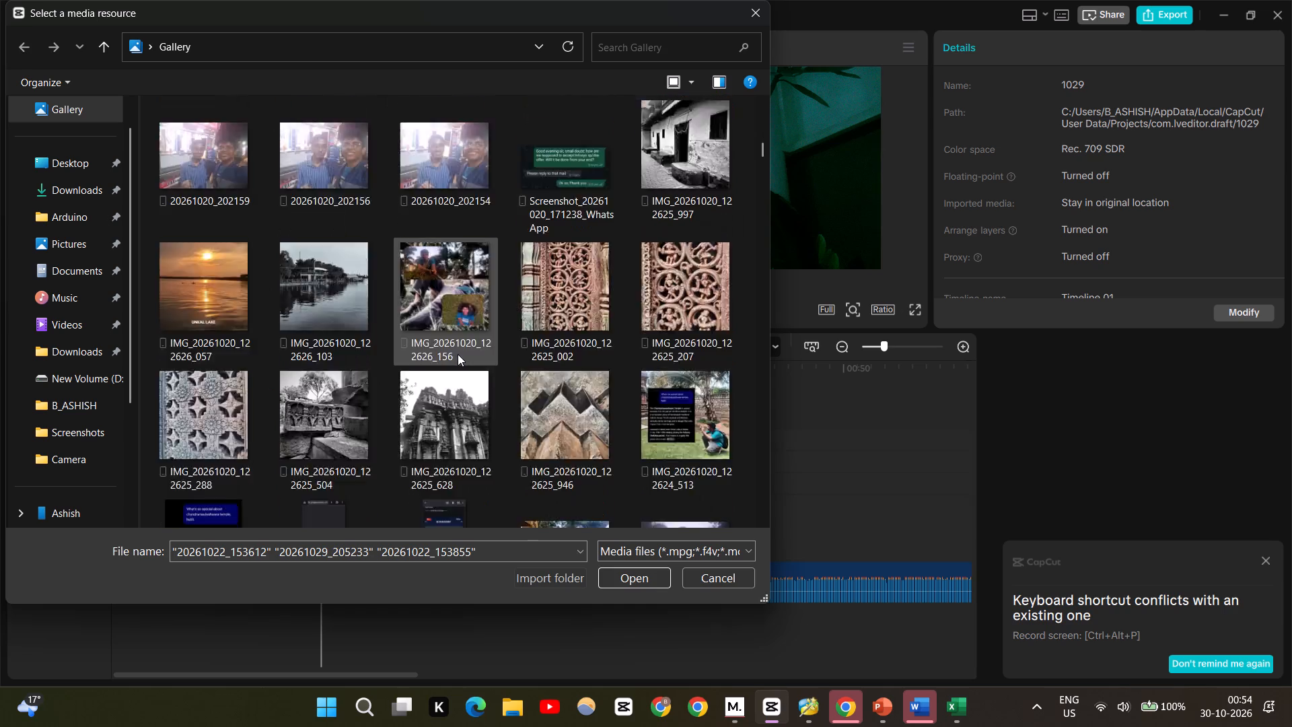
scroll(458, 354, up, 1)
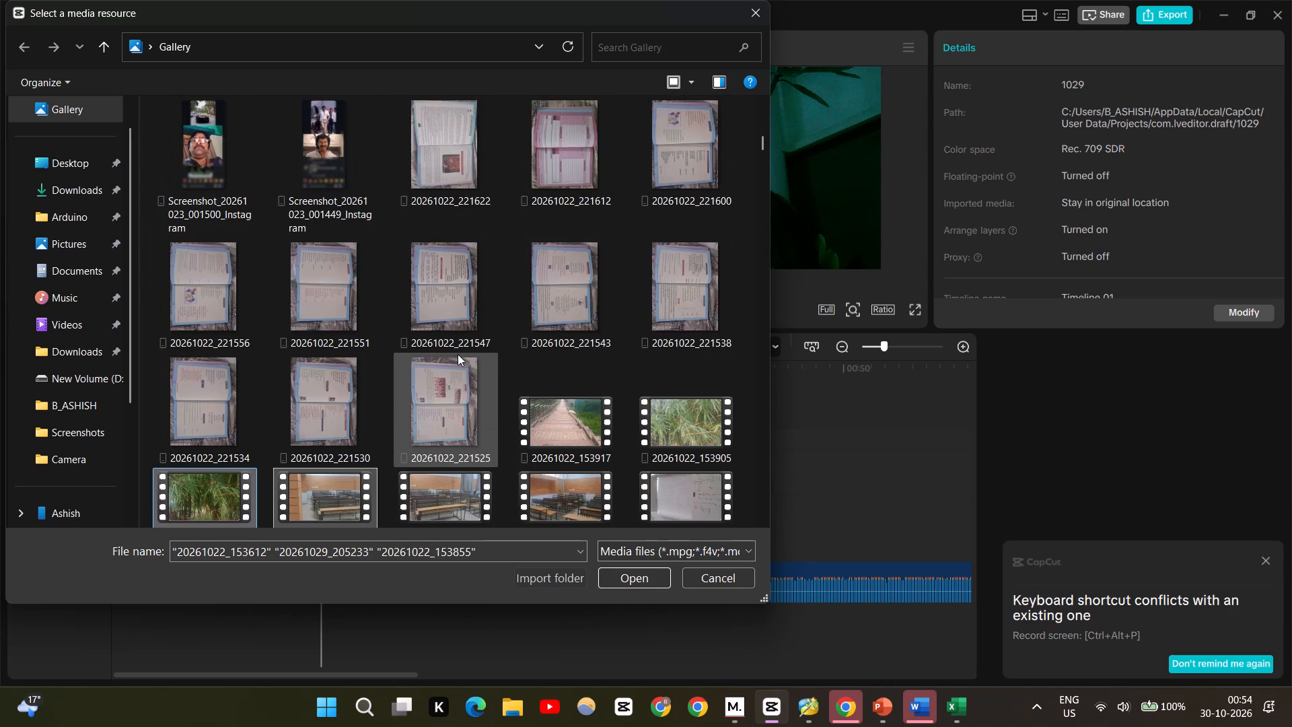
scroll(458, 354, down, 1)
scroll(458, 354, up, 2)
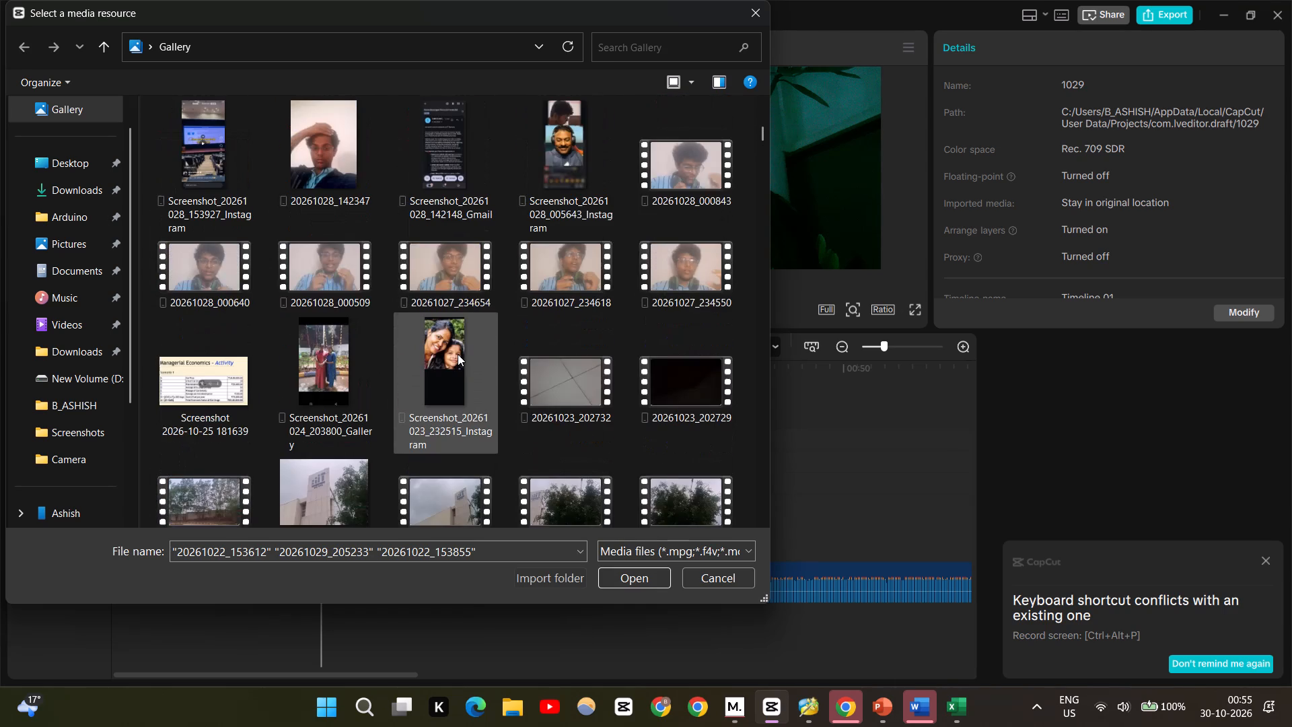
scroll(458, 354, down, 1)
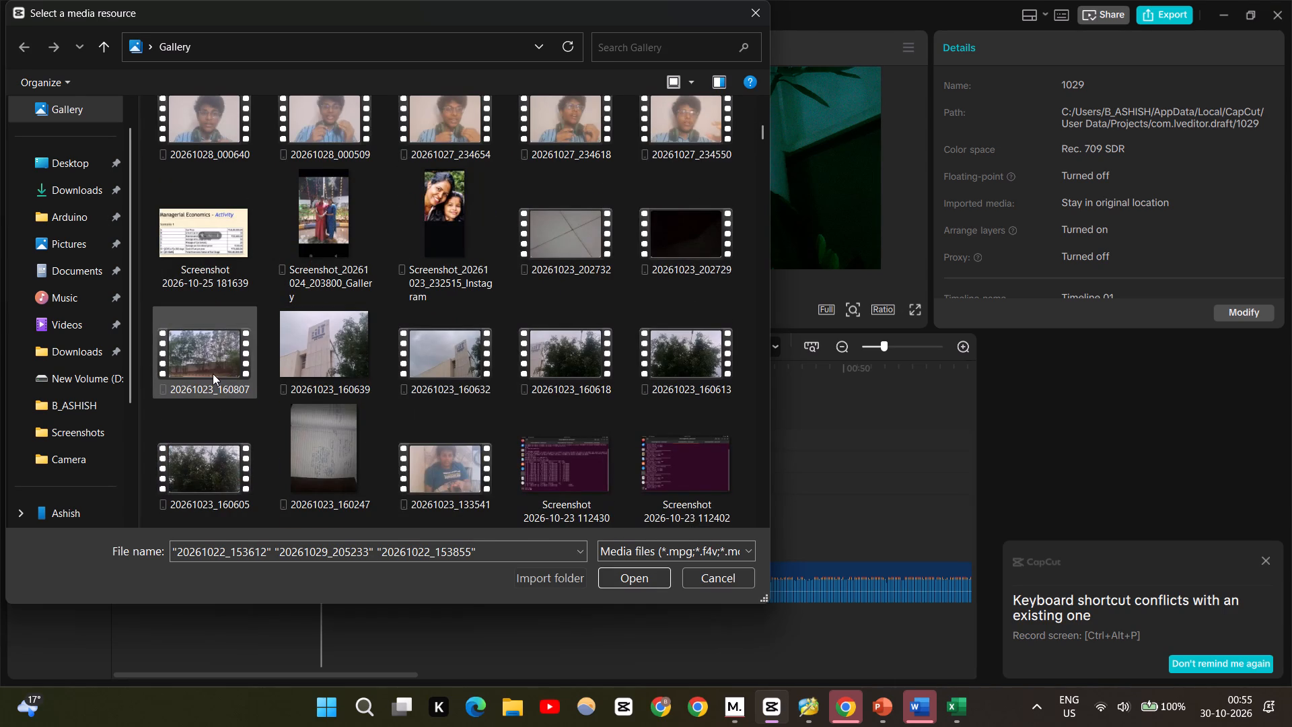
scroll(541, 384, up, 2)
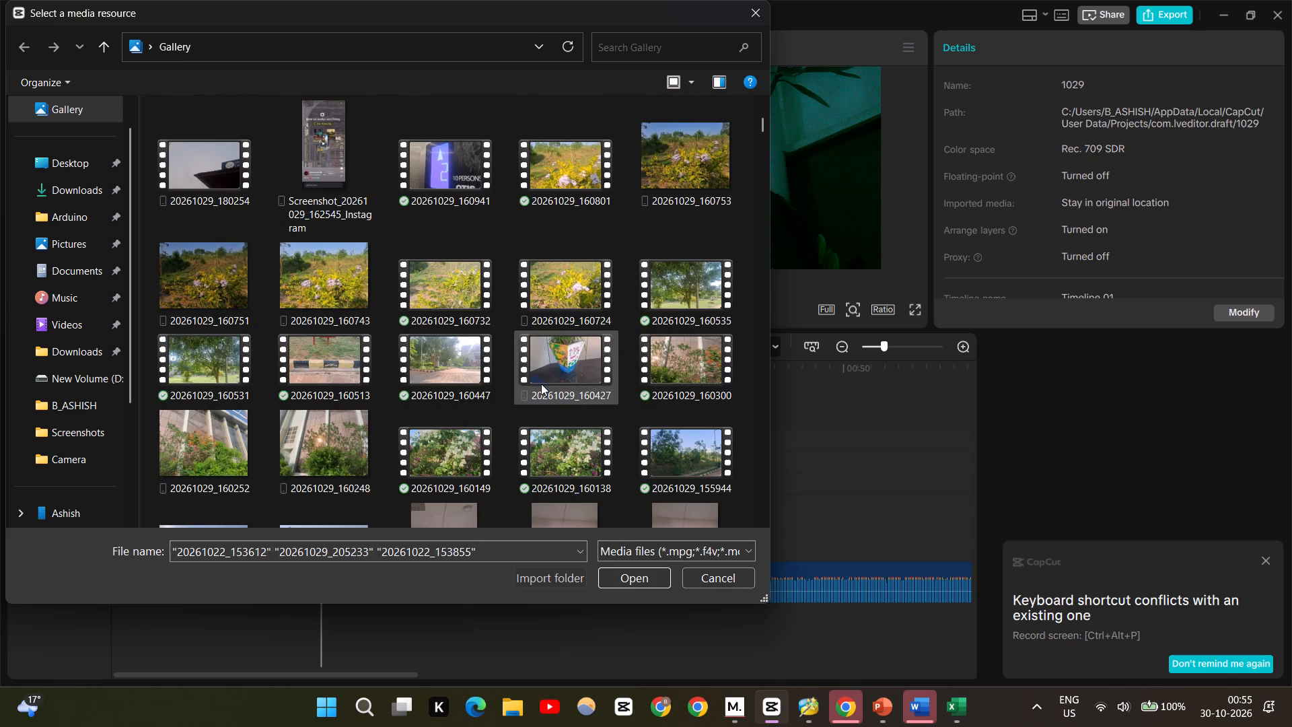
scroll(541, 384, up, 1)
scroll(541, 384, down, 8)
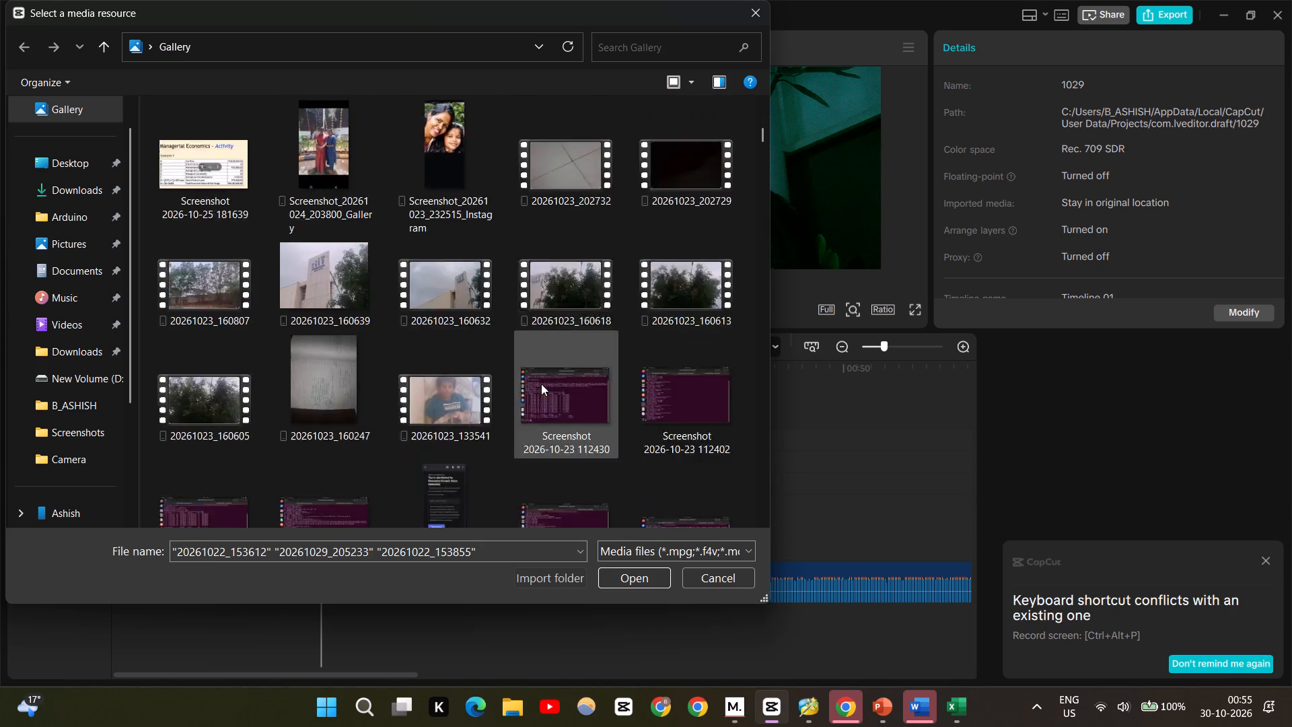
scroll(541, 384, down, 7)
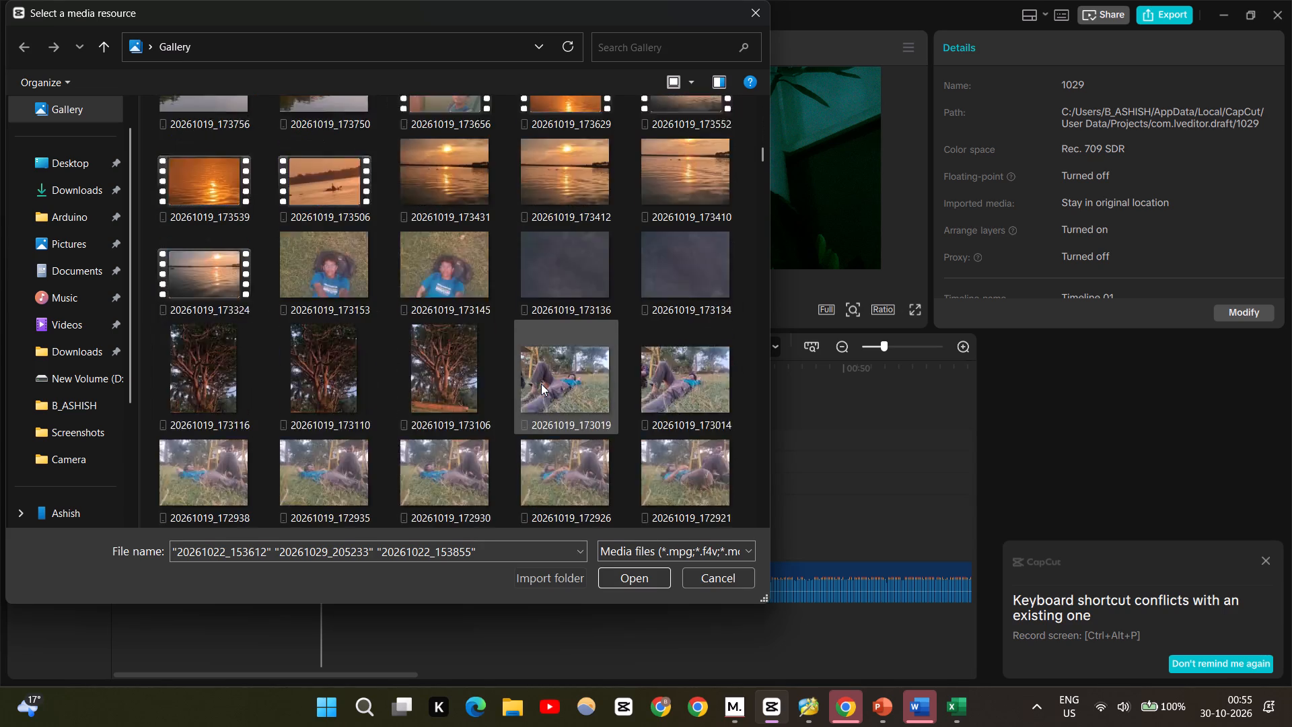
scroll(541, 384, down, 7)
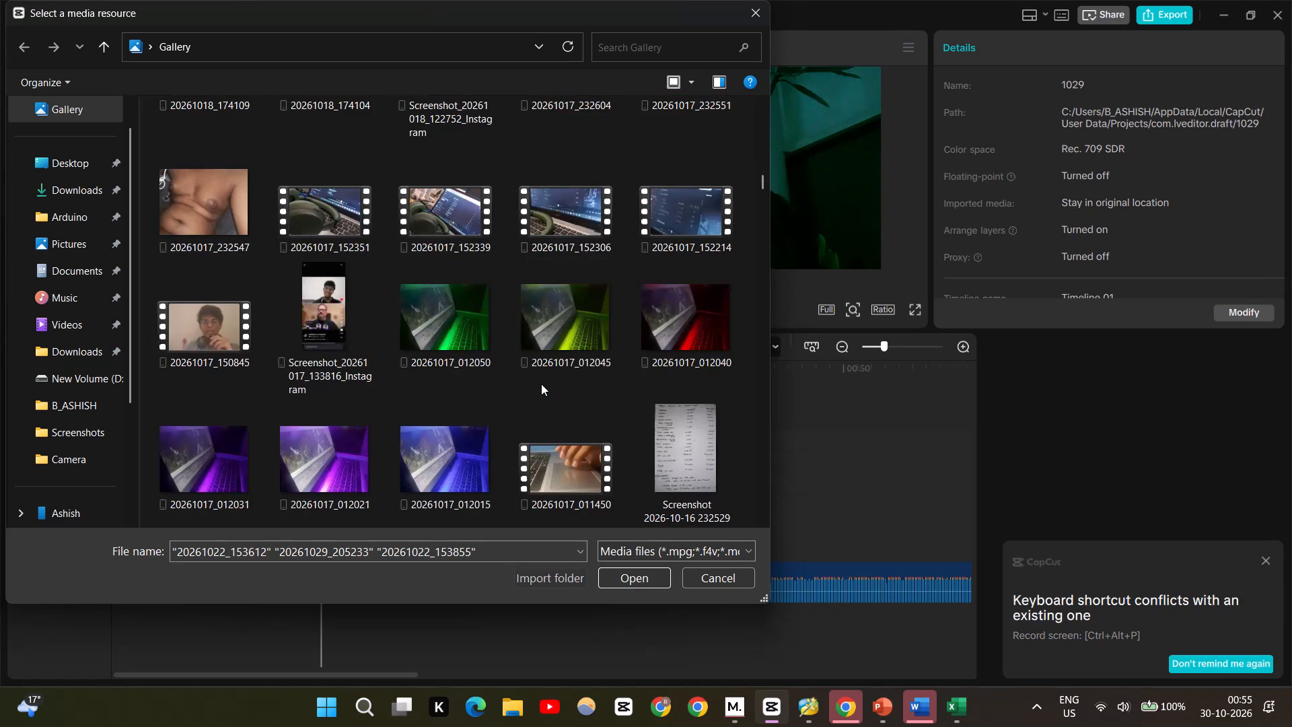
scroll(541, 384, down, 2)
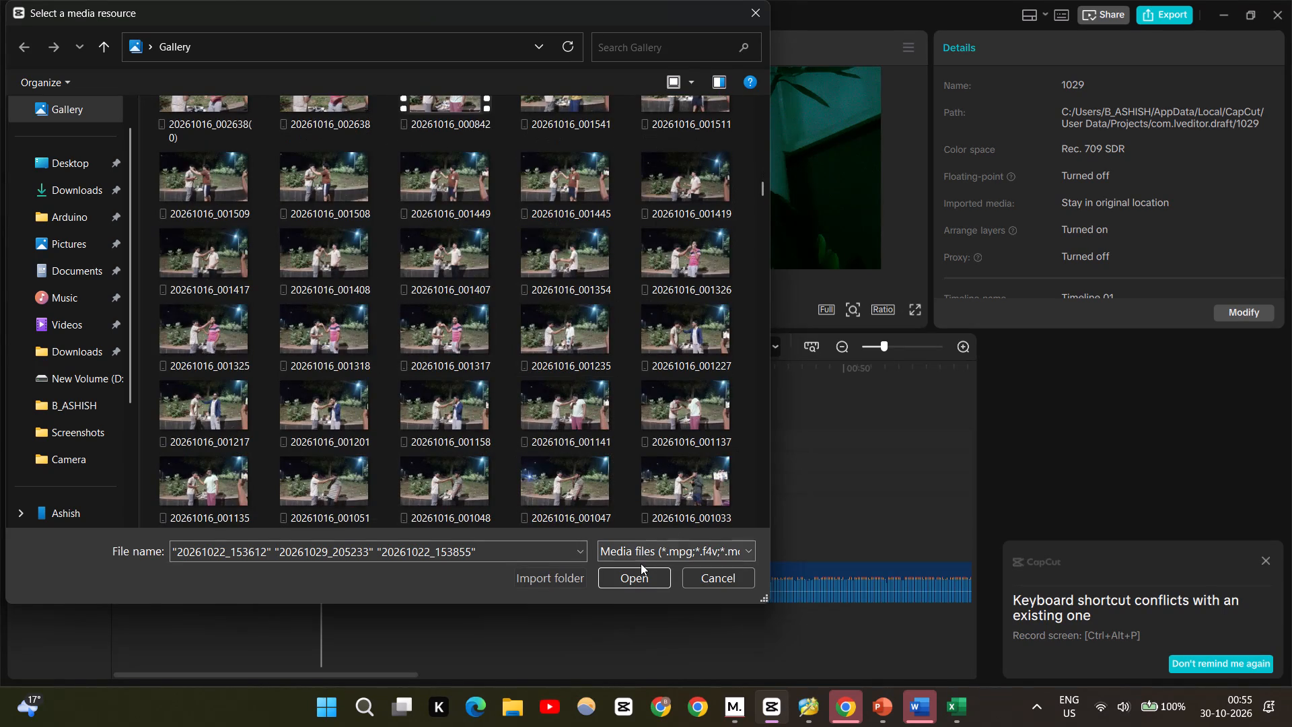
Import the selected videos 20261022_153612, 20261029_205233 and 20261022_153855 into the project.
click(641, 580)
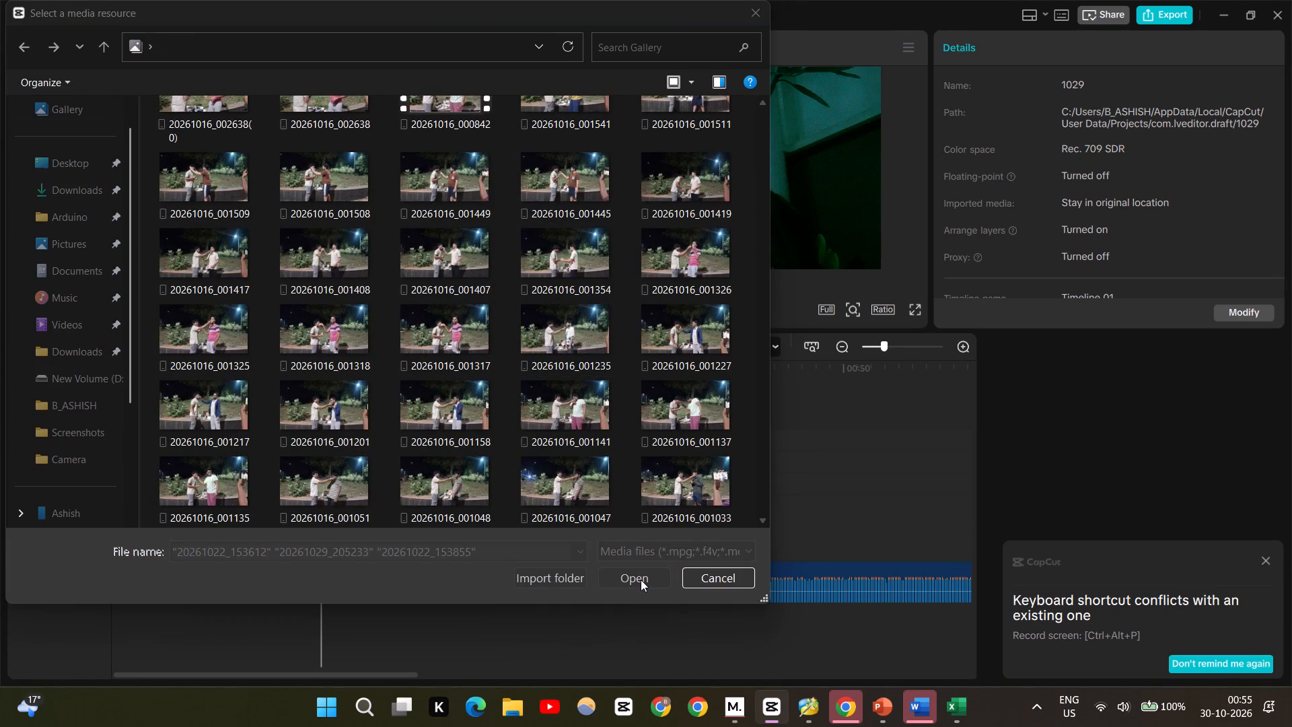
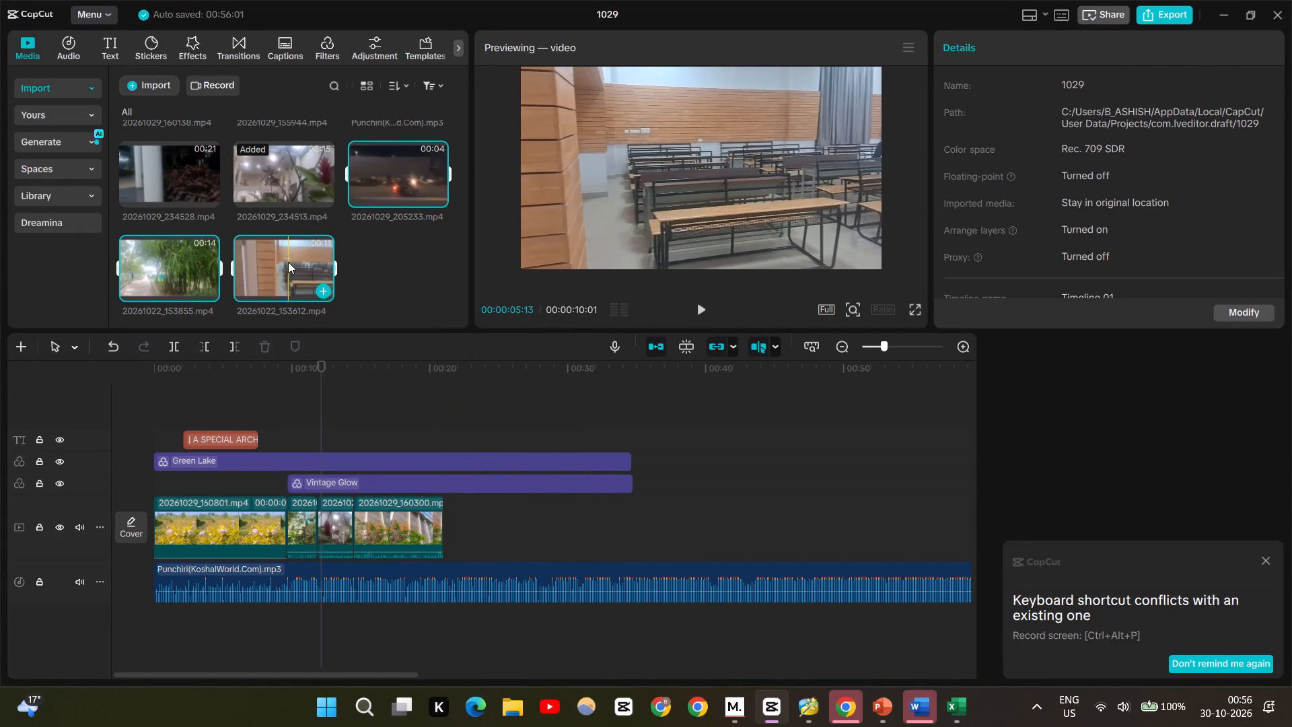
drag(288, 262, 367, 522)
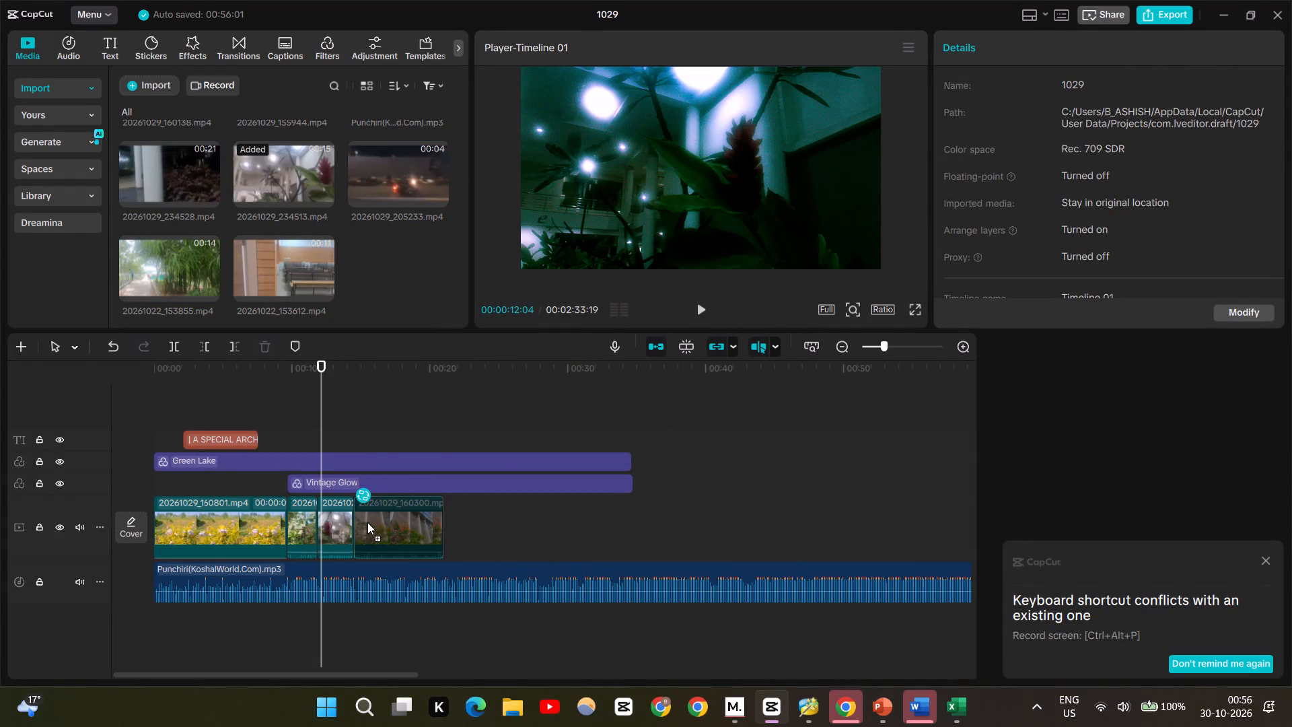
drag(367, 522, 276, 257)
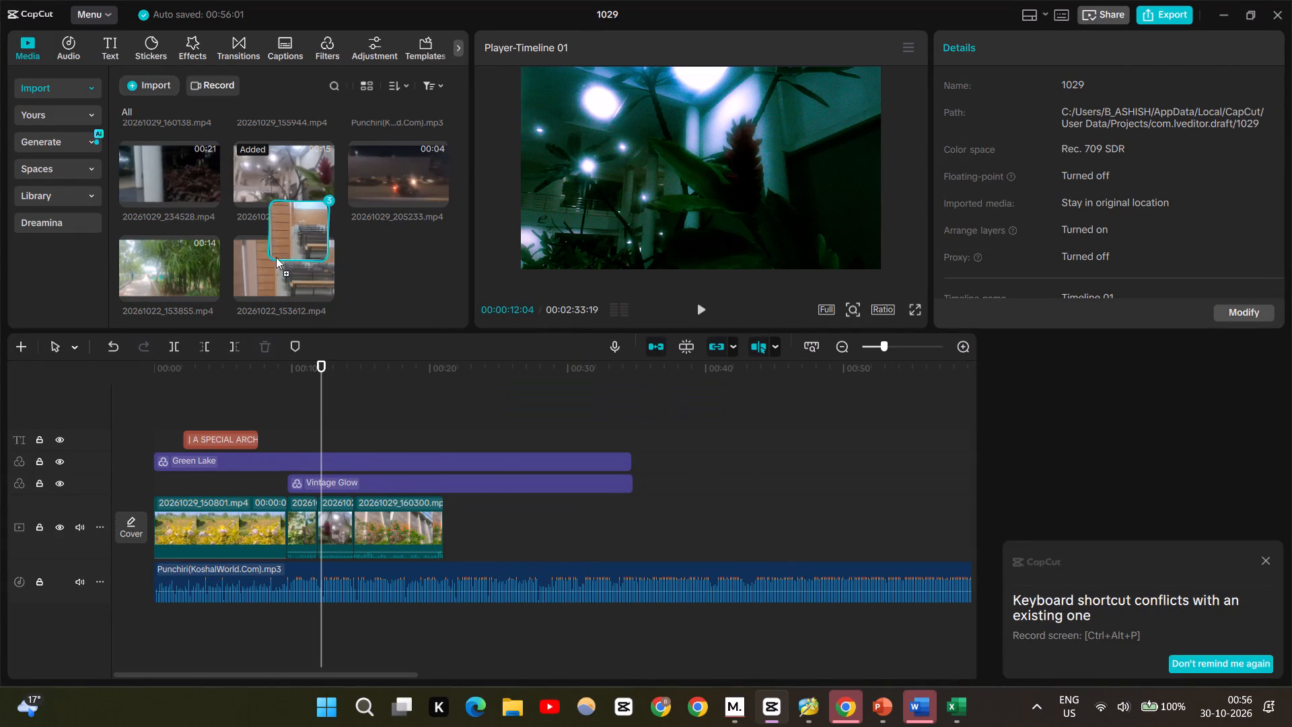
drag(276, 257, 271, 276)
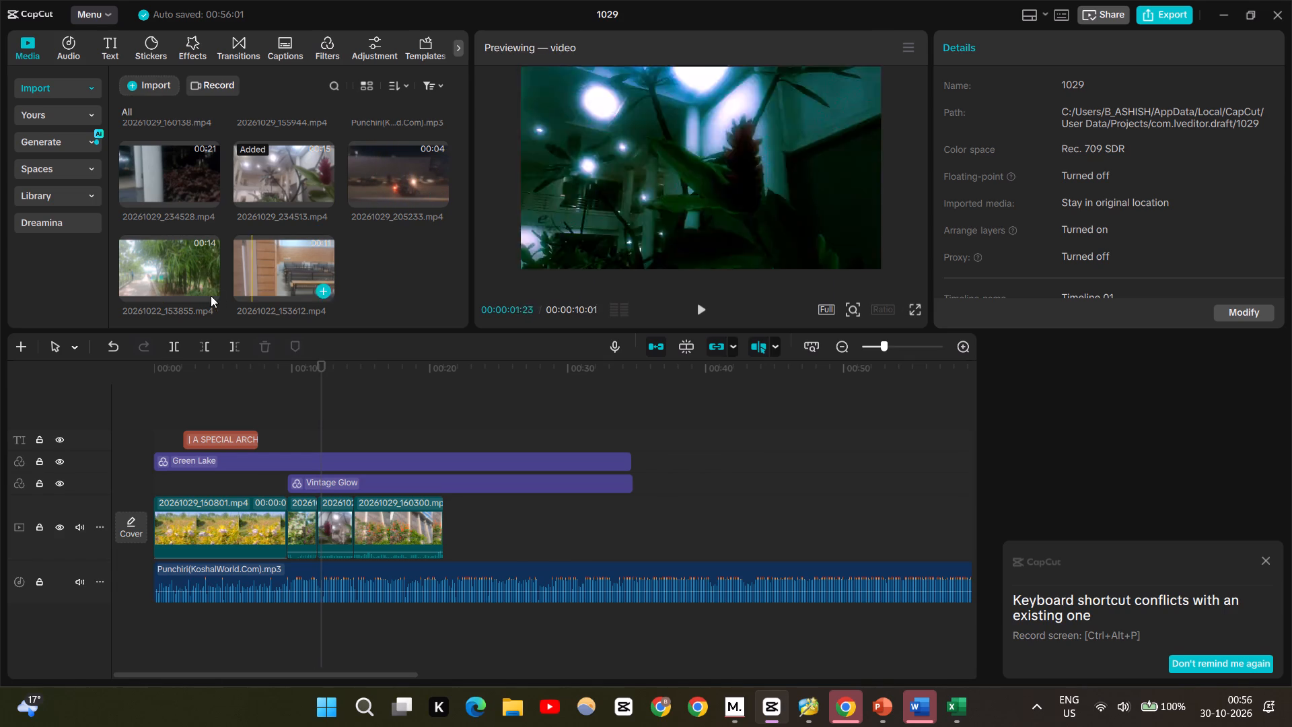
Insert the video 20261022_153855 into the main track directly before the clip 20261029_160300.
drag(149, 259, 345, 522)
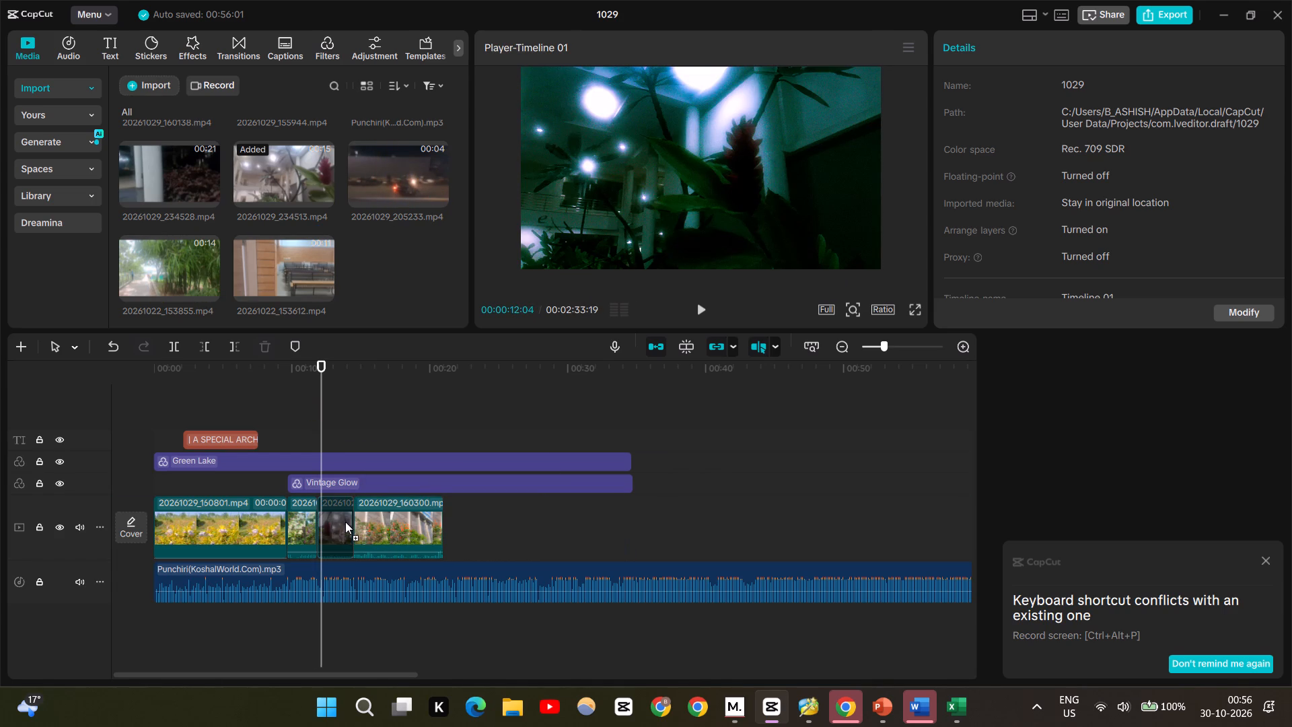
drag(345, 522, 363, 526)
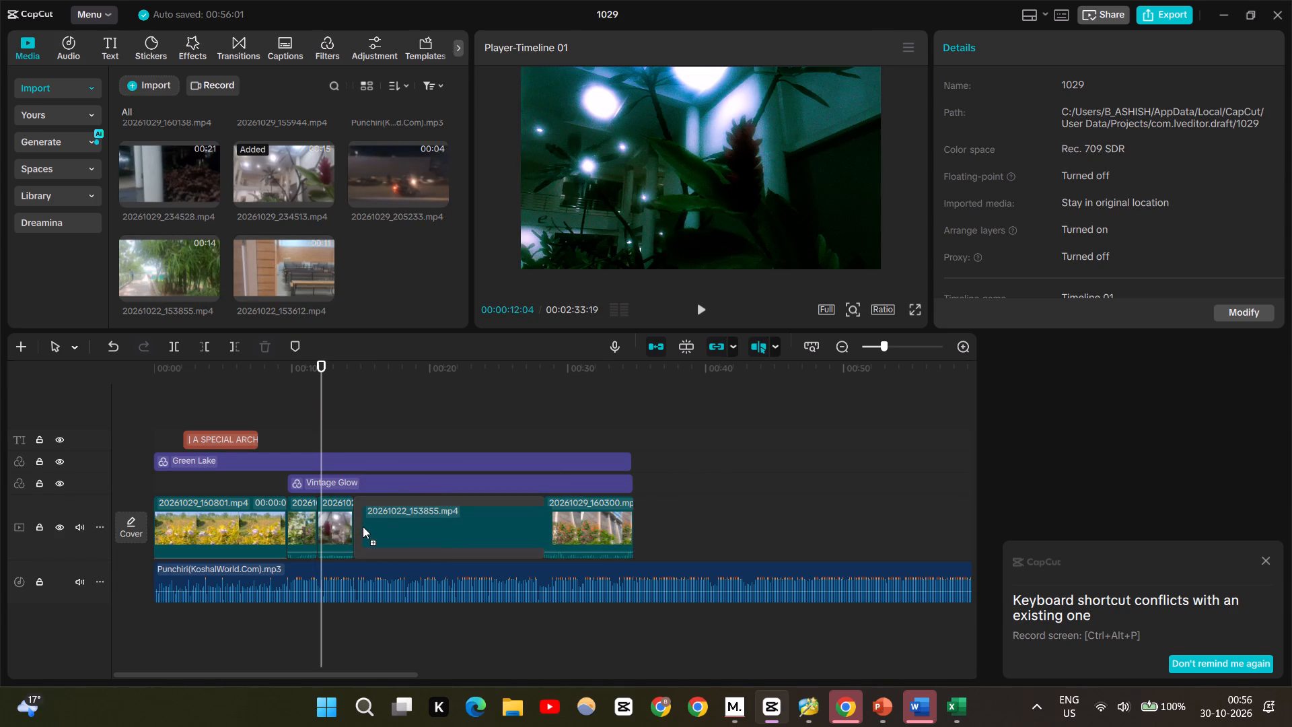
drag(363, 526, 358, 528)
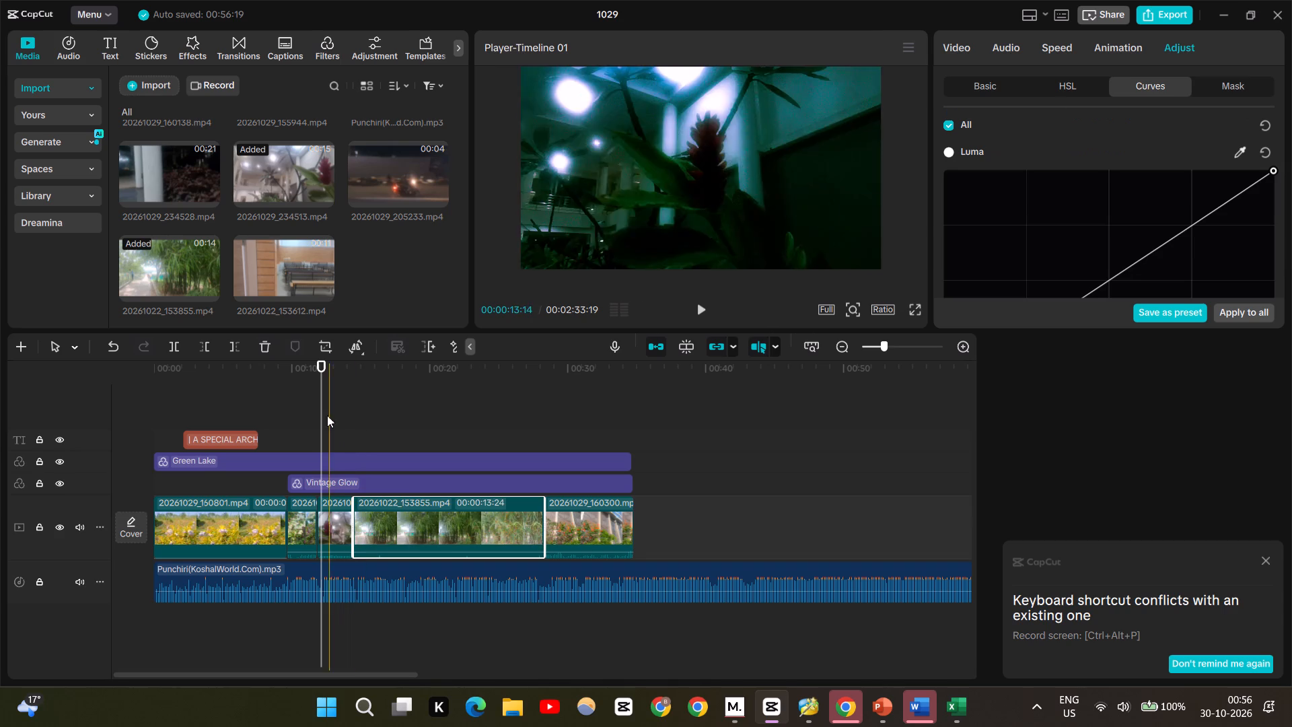
Play the cut into the newly inserted bamboo clip and review it in full screen.
click(325, 413)
key(space)
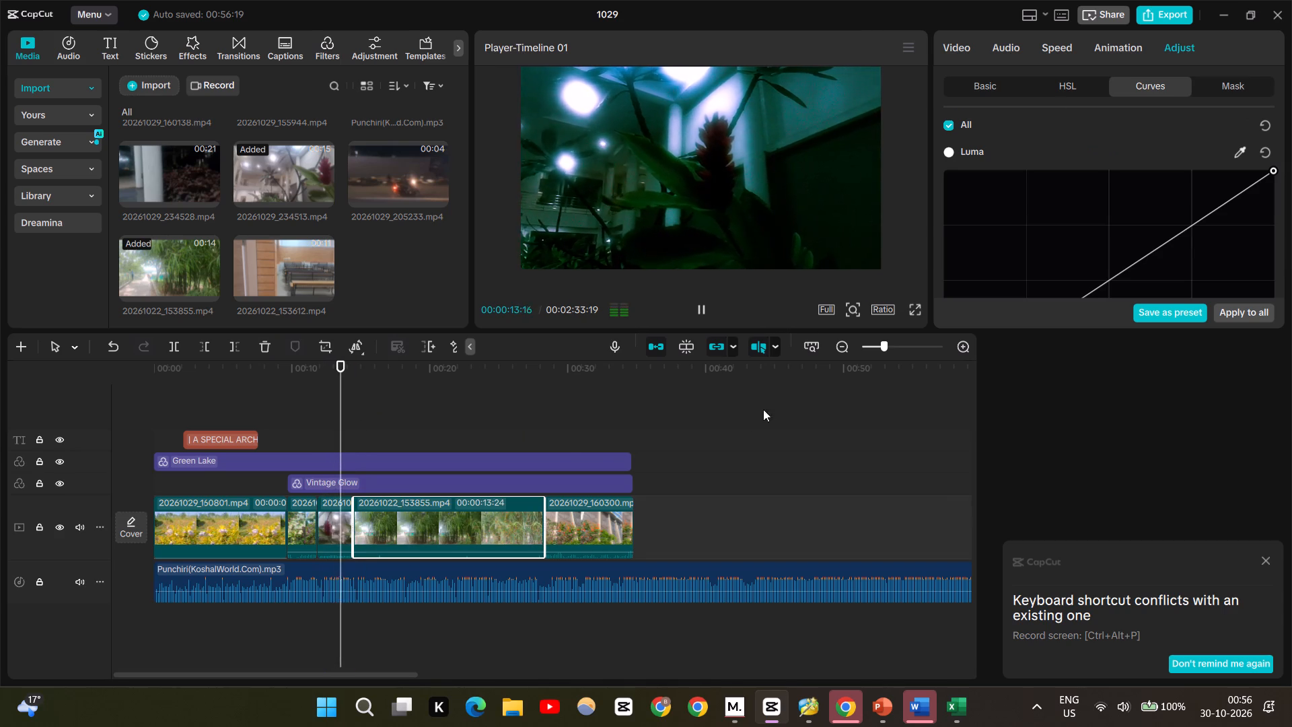
click(914, 313)
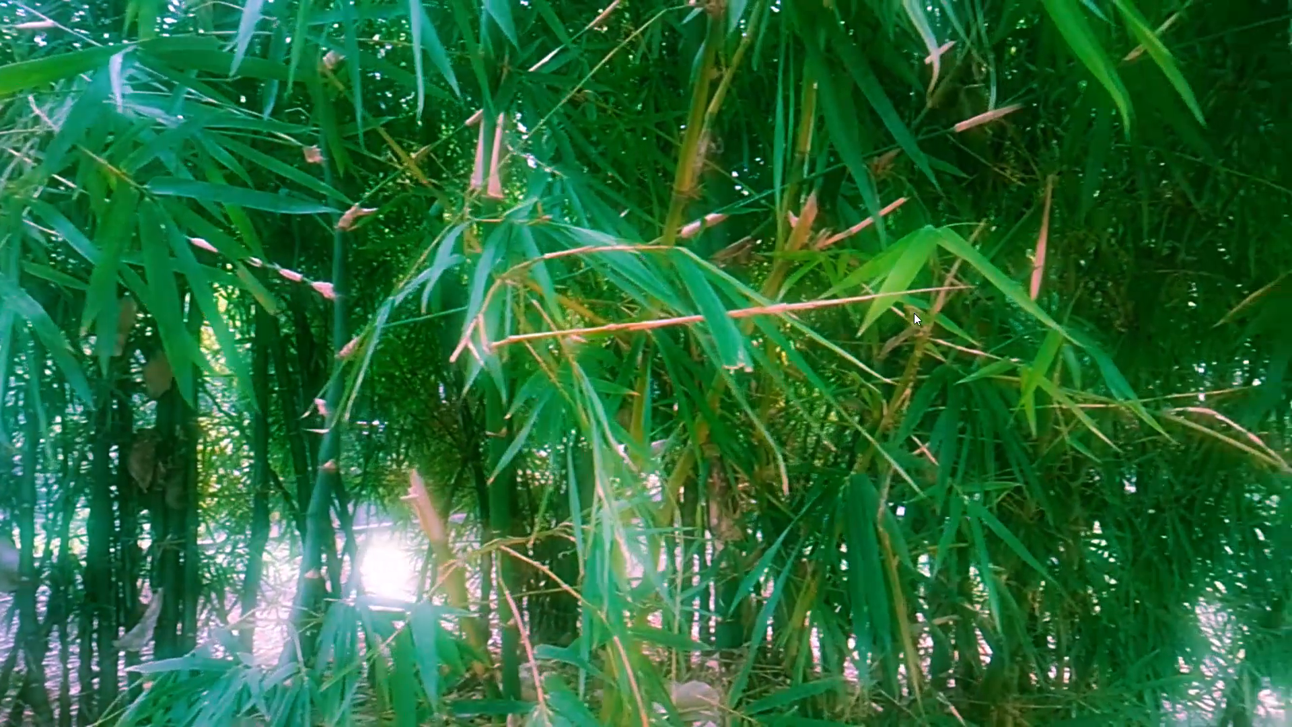
key(Escape)
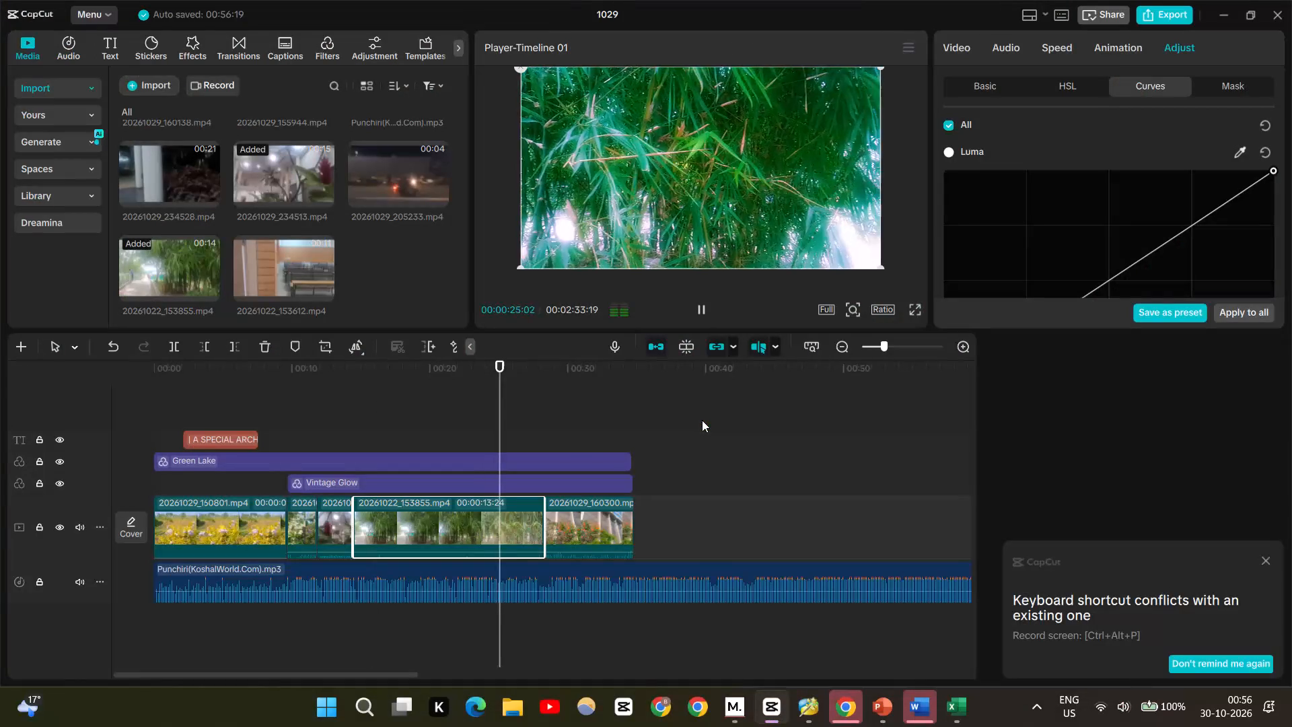
Split the clip 20261022_153855 at about 20 seconds on the timeline and delete the part before the cut.
click(347, 422)
key(space)
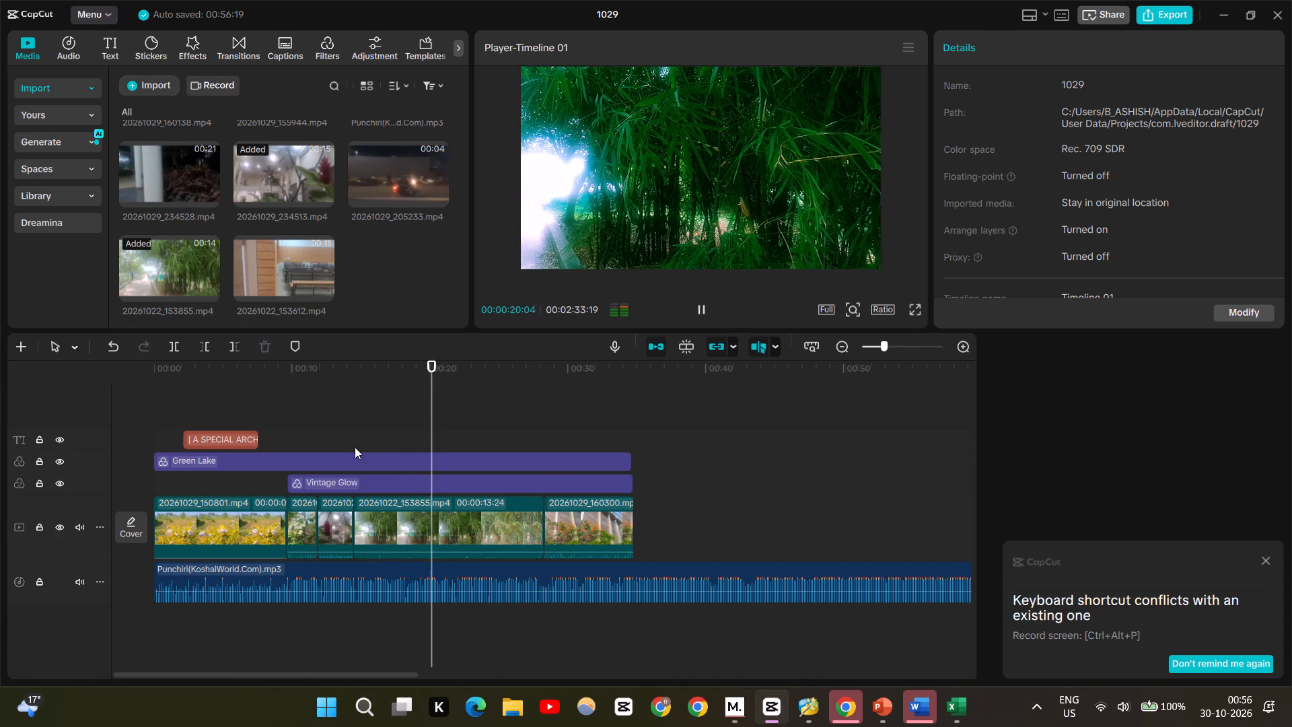
key(space)
click(443, 549)
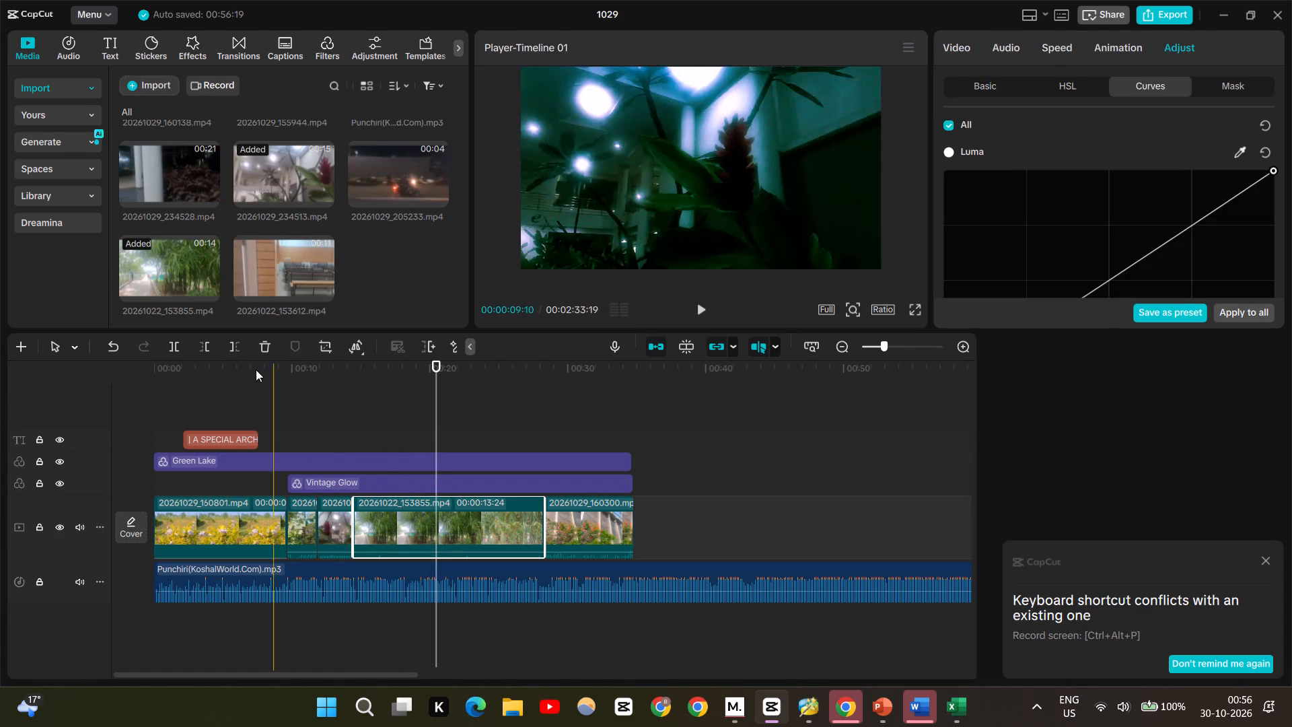
click(173, 341)
click(392, 541)
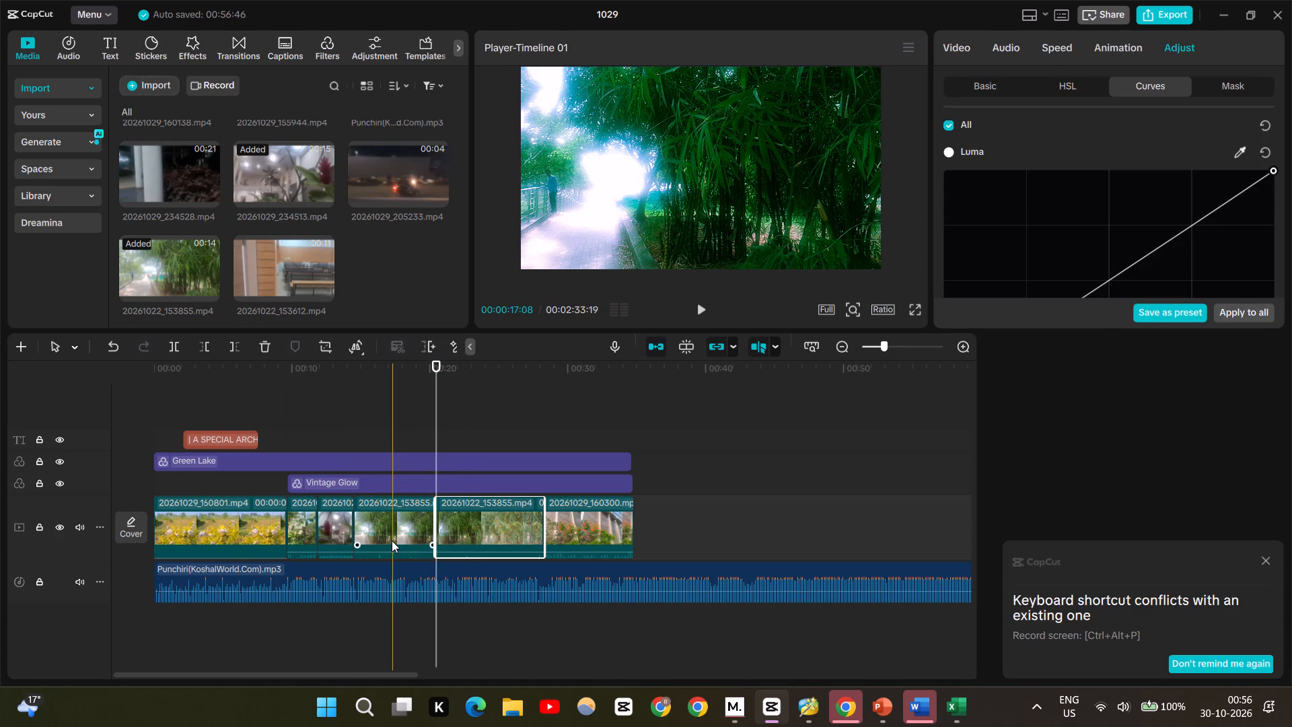
key(Delete)
Split the remaining bamboo clip at 00:00:18:04, delete the part after the cut, and play back the change to the building clip.
click(316, 417)
key(space)
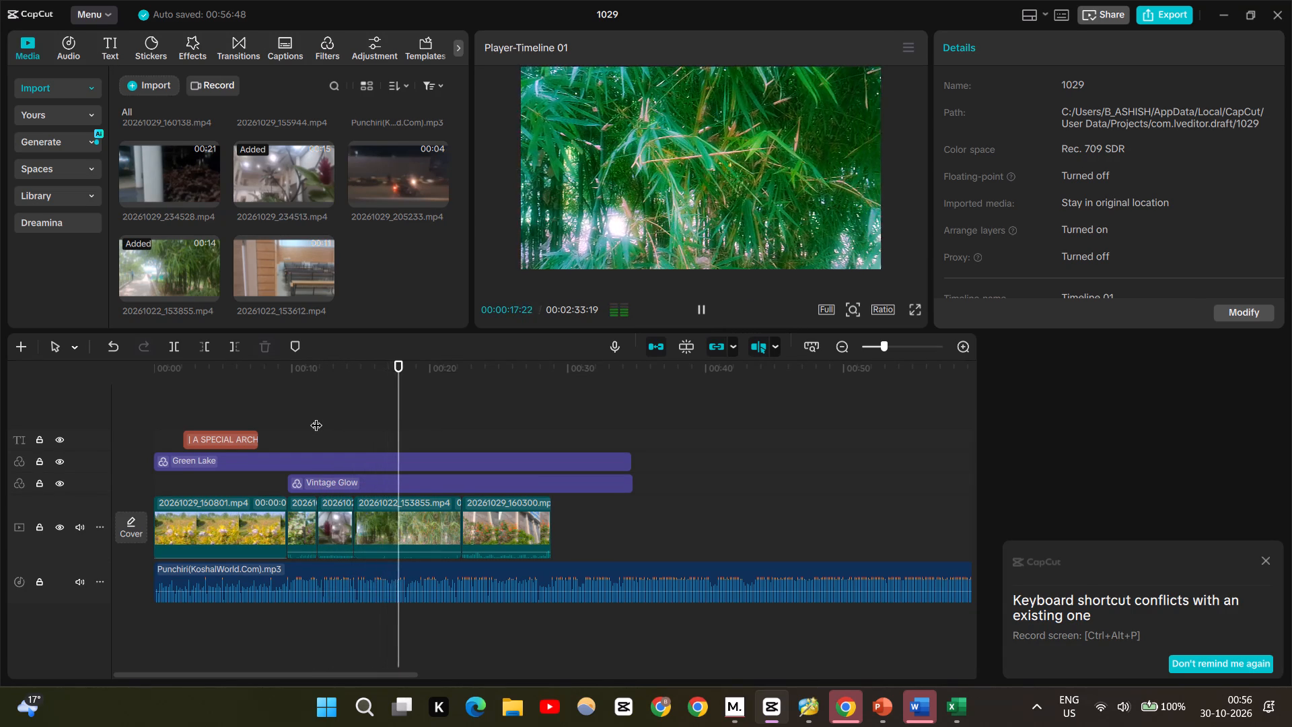
key(space)
click(418, 544)
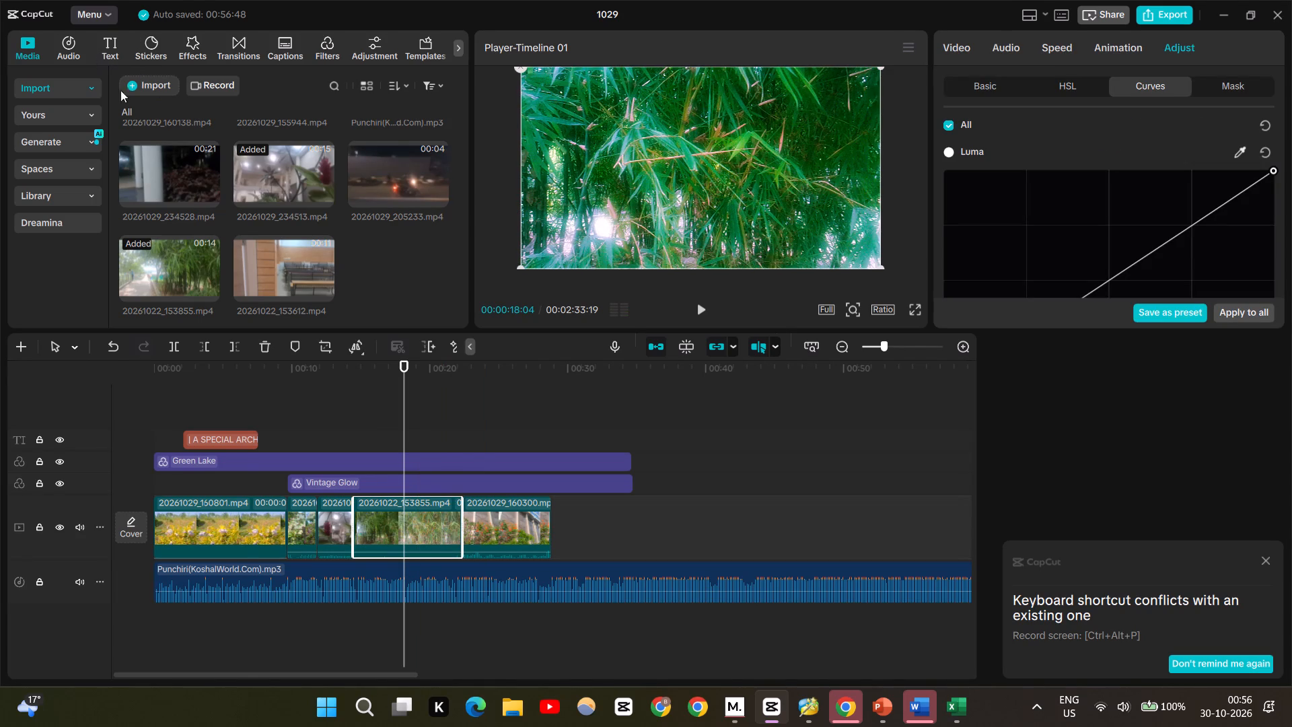
click(168, 345)
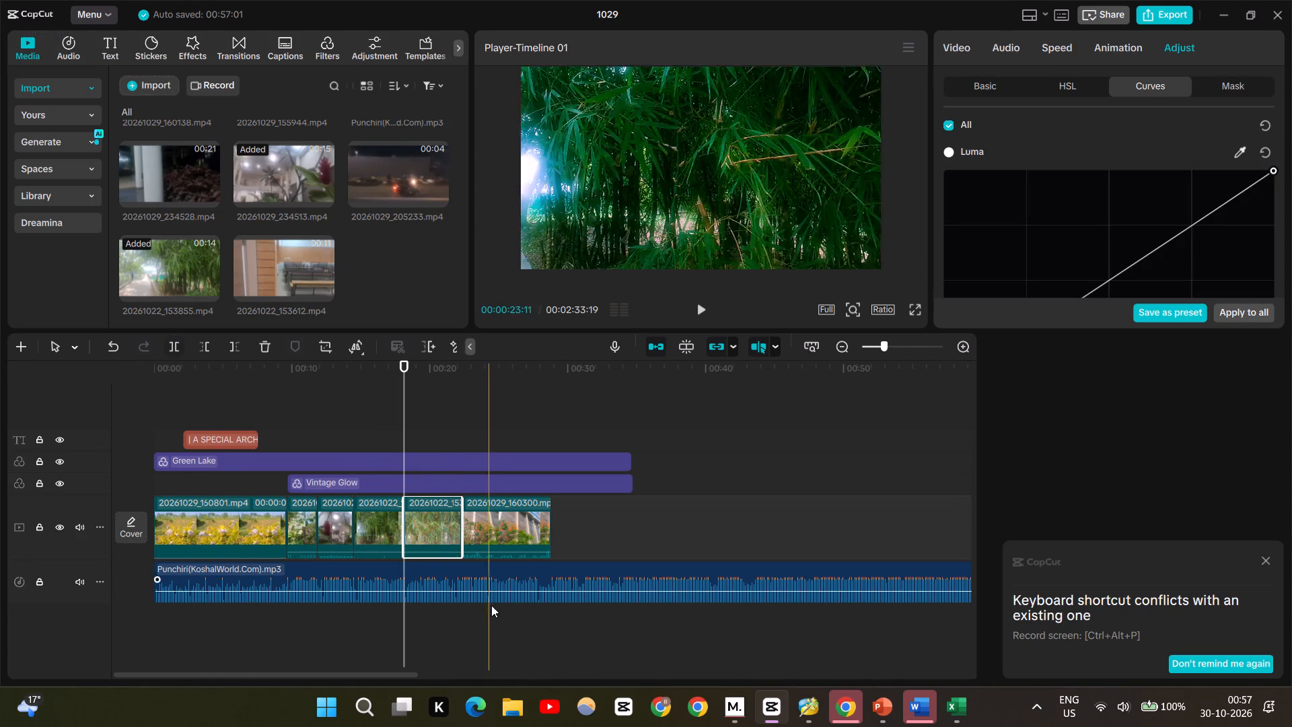
key(Delete)
click(388, 444)
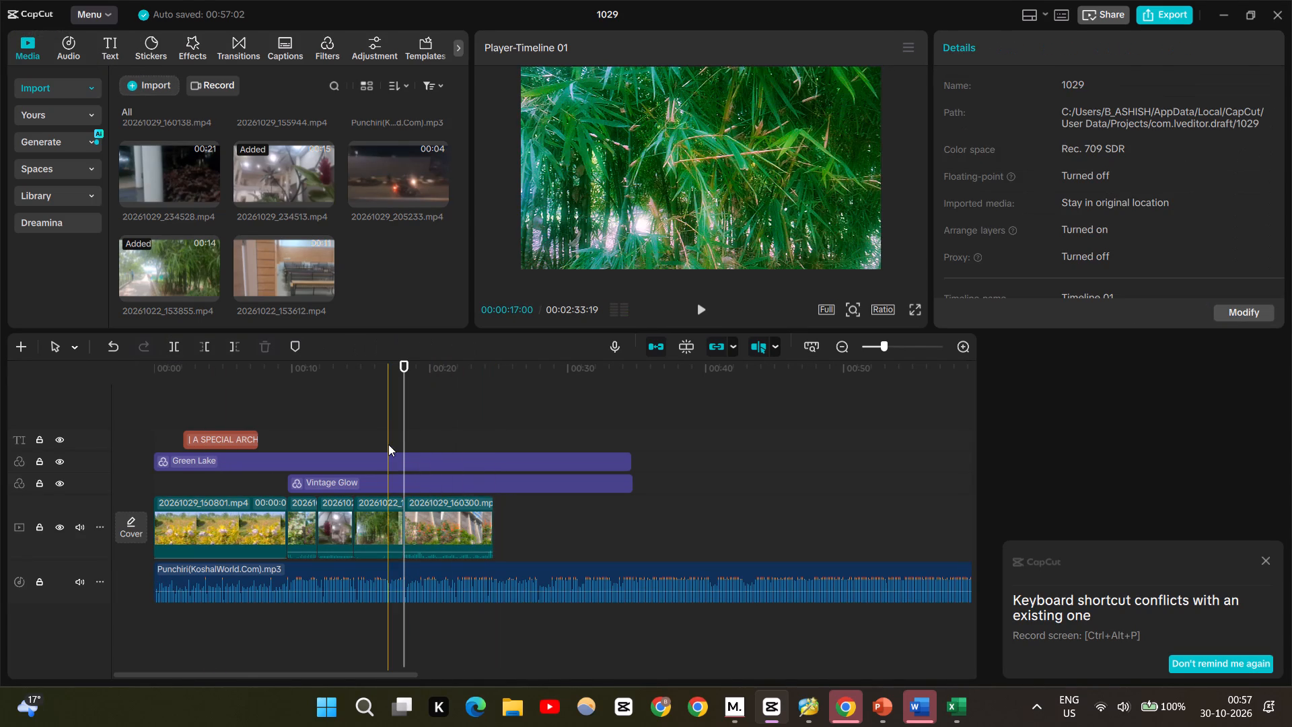
key(space)
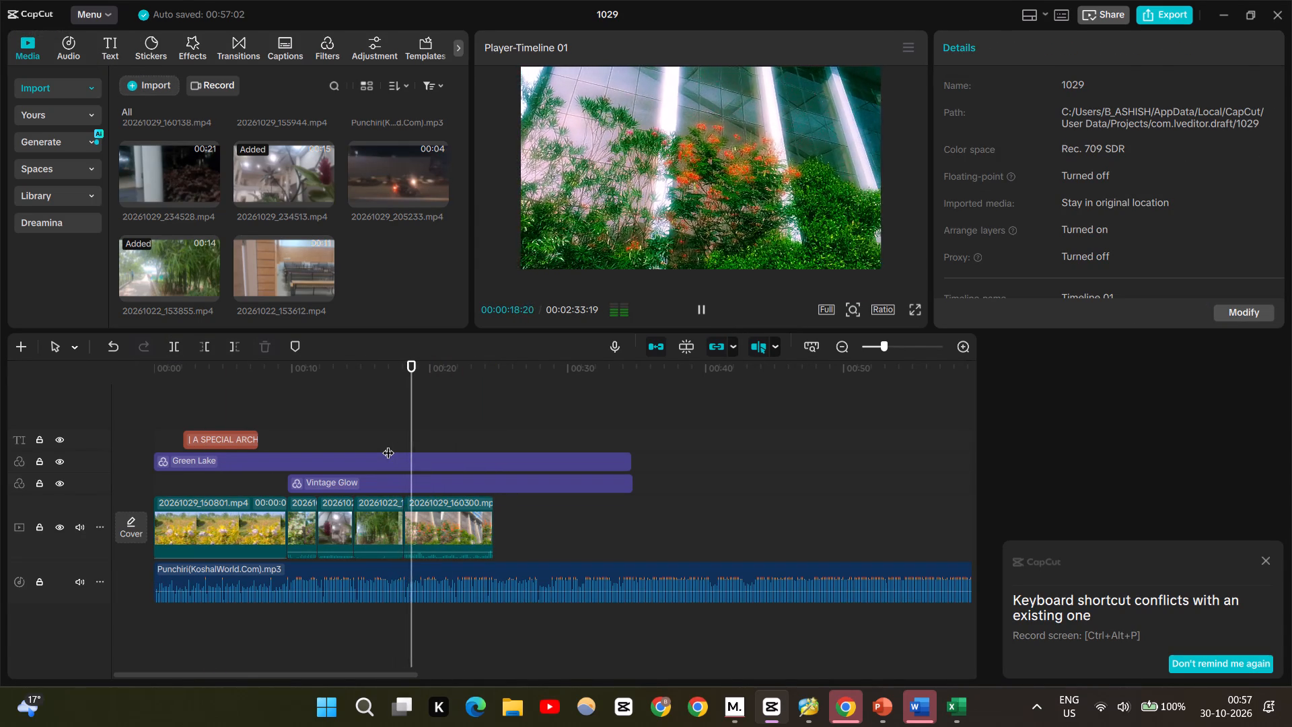
Insert the night road video 20261029_205233 at the very start of the timeline.
click(337, 399)
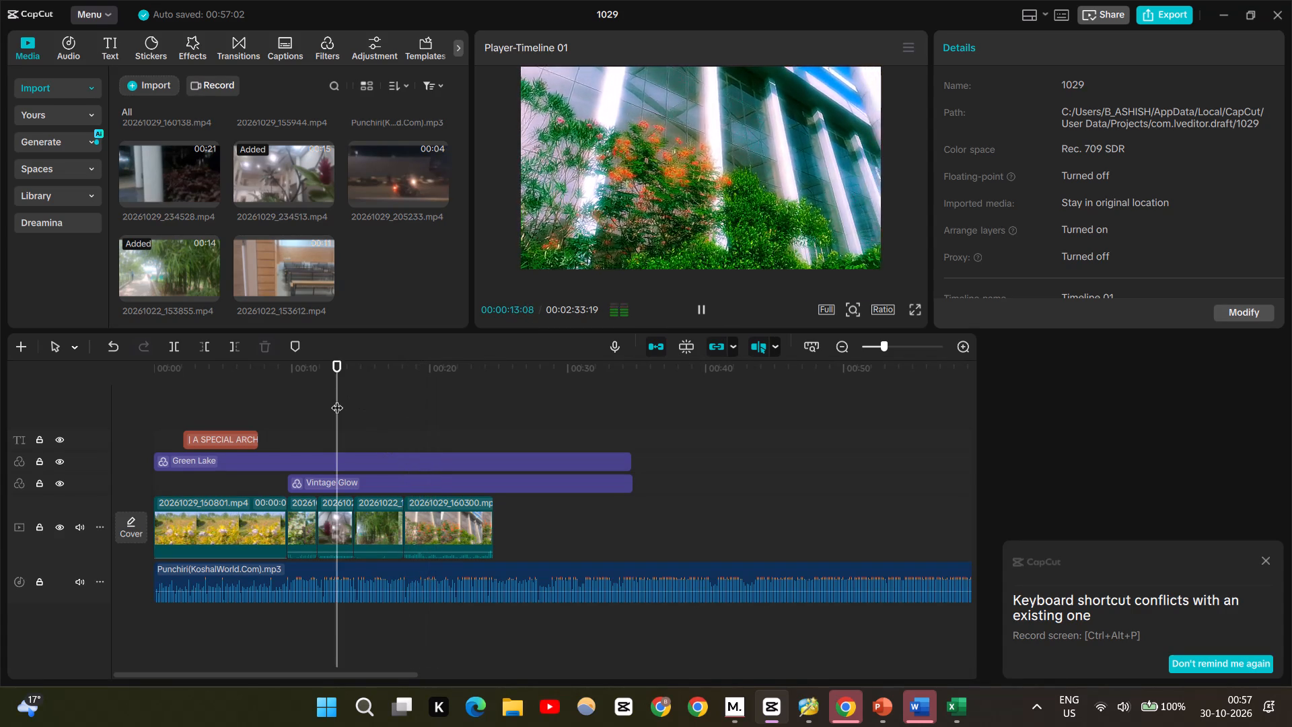
drag(337, 399, 91, 426)
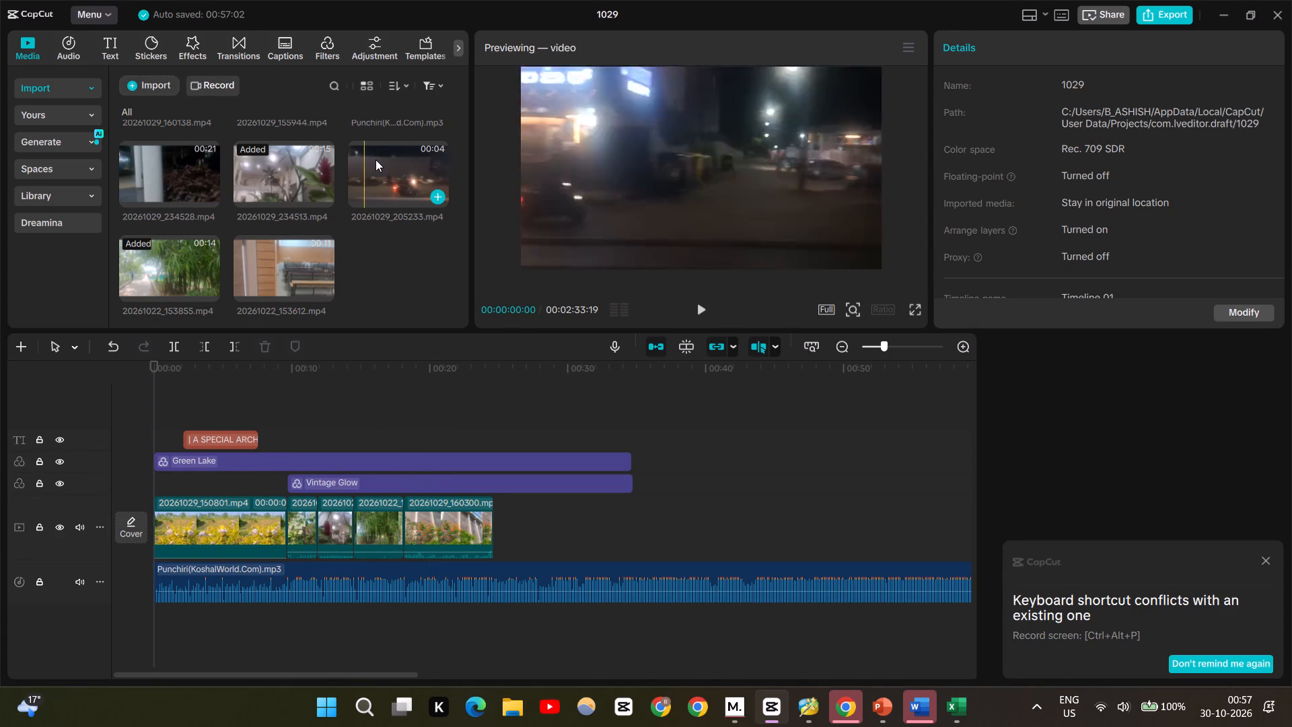
click(437, 195)
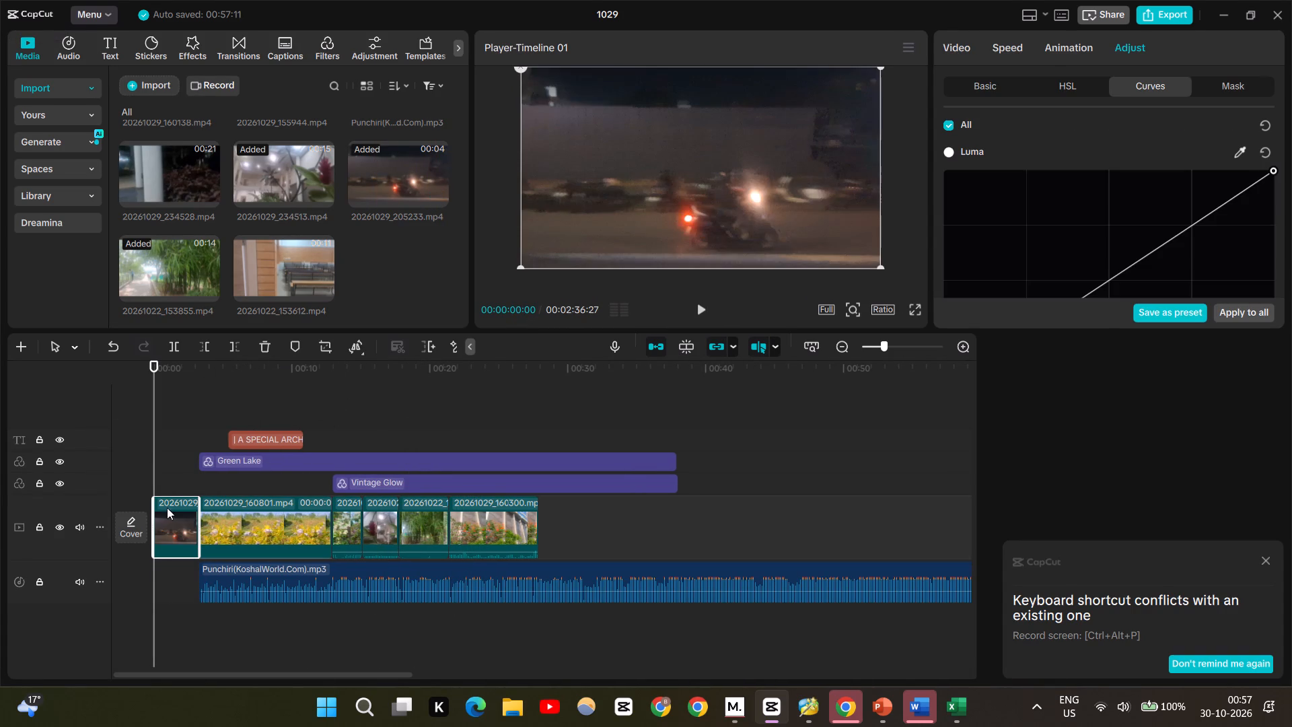
Play the new opening night road clip from the start of the timeline.
click(157, 438)
click(192, 424)
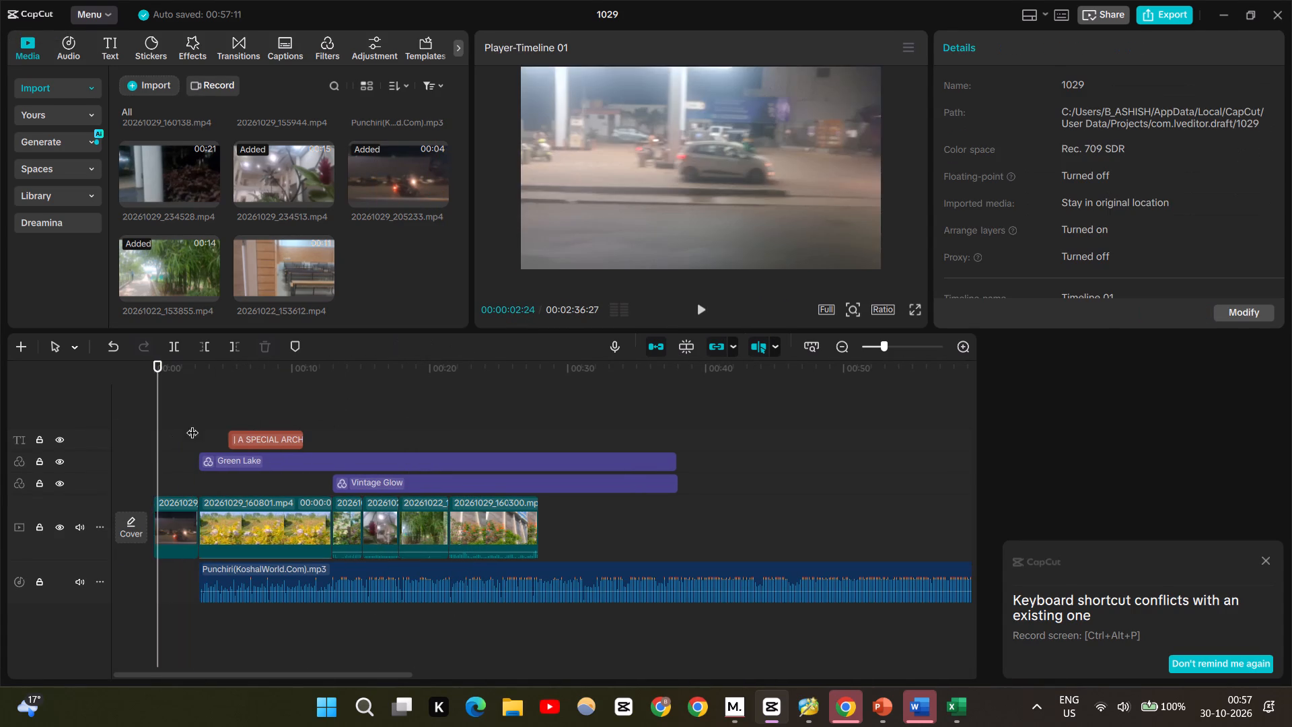
drag(192, 424, 116, 434)
key(space)
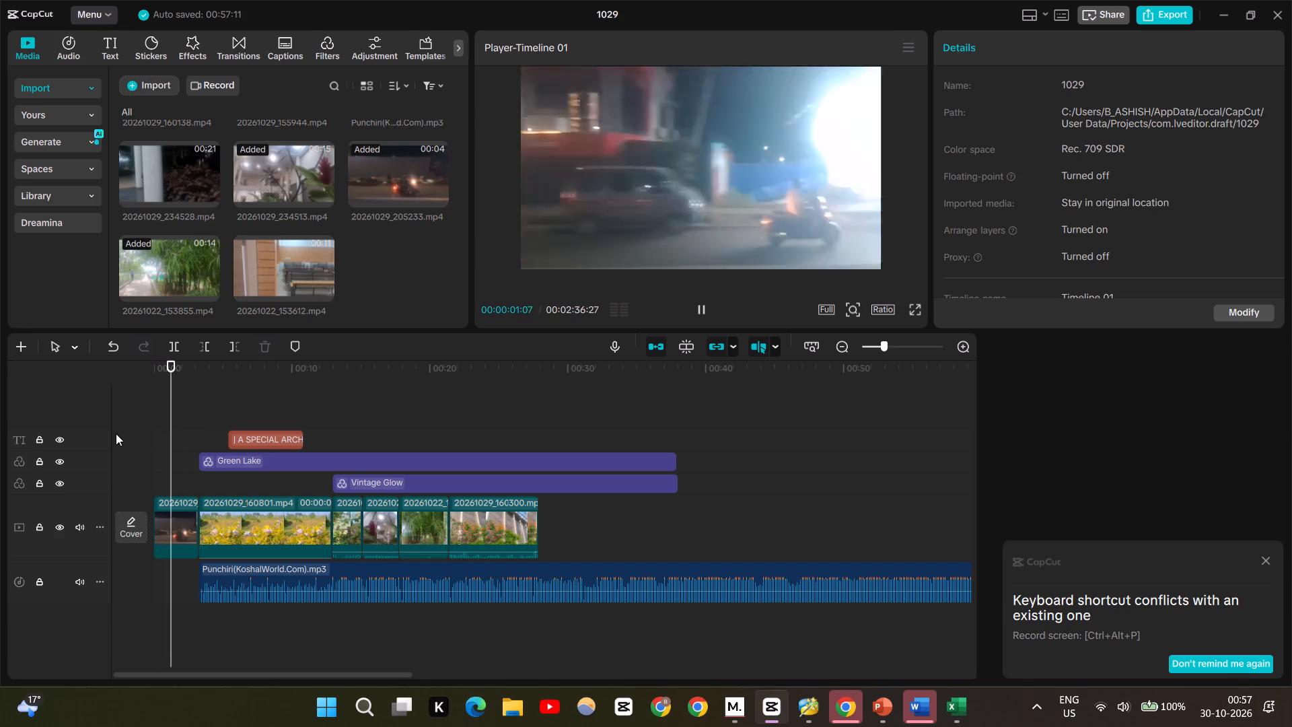
key(space)
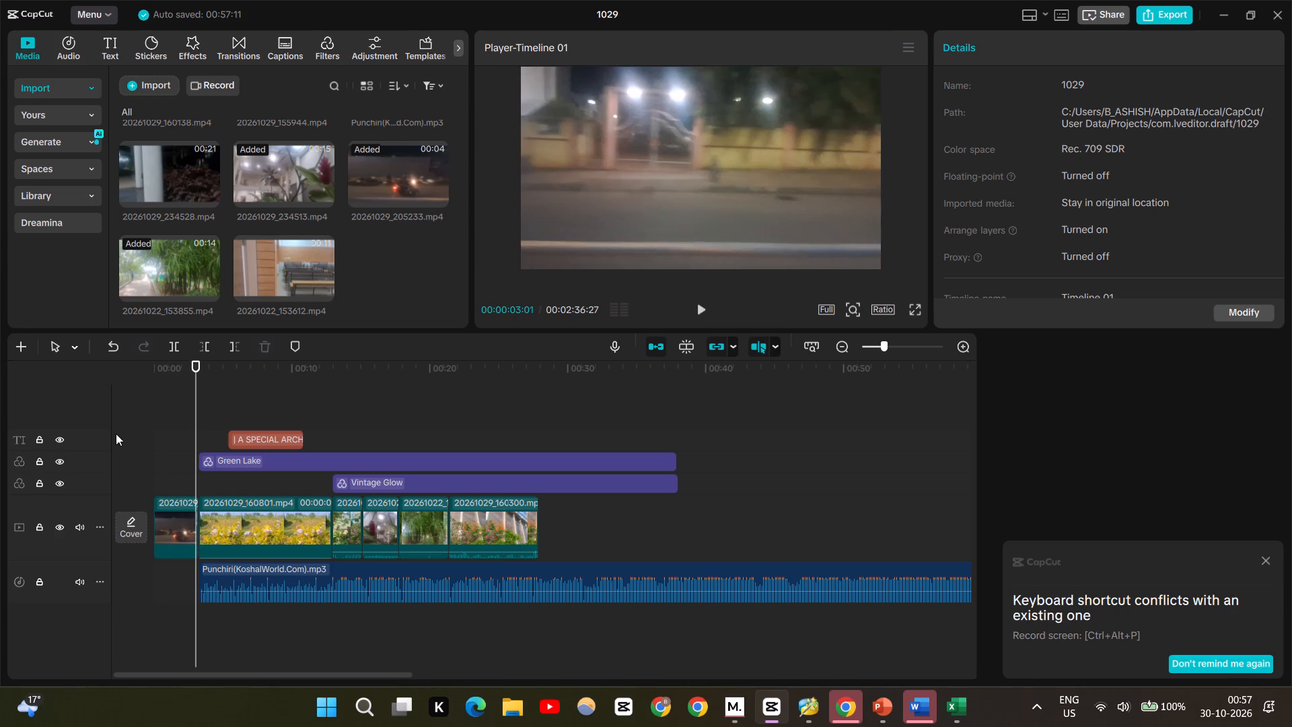
Search the video effects for "WOBBLE" and add the Wobble effect at 00:00:00:00 over the opening night road clip.
click(170, 536)
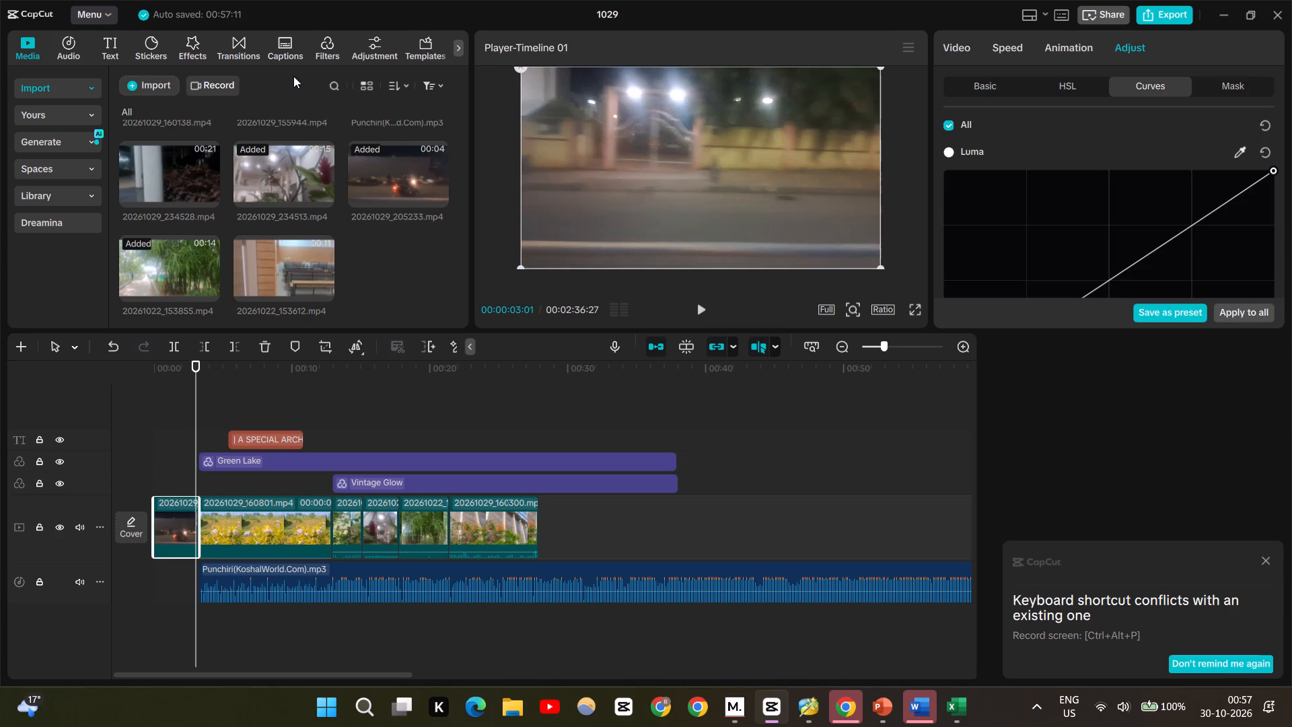
click(180, 52)
click(186, 88)
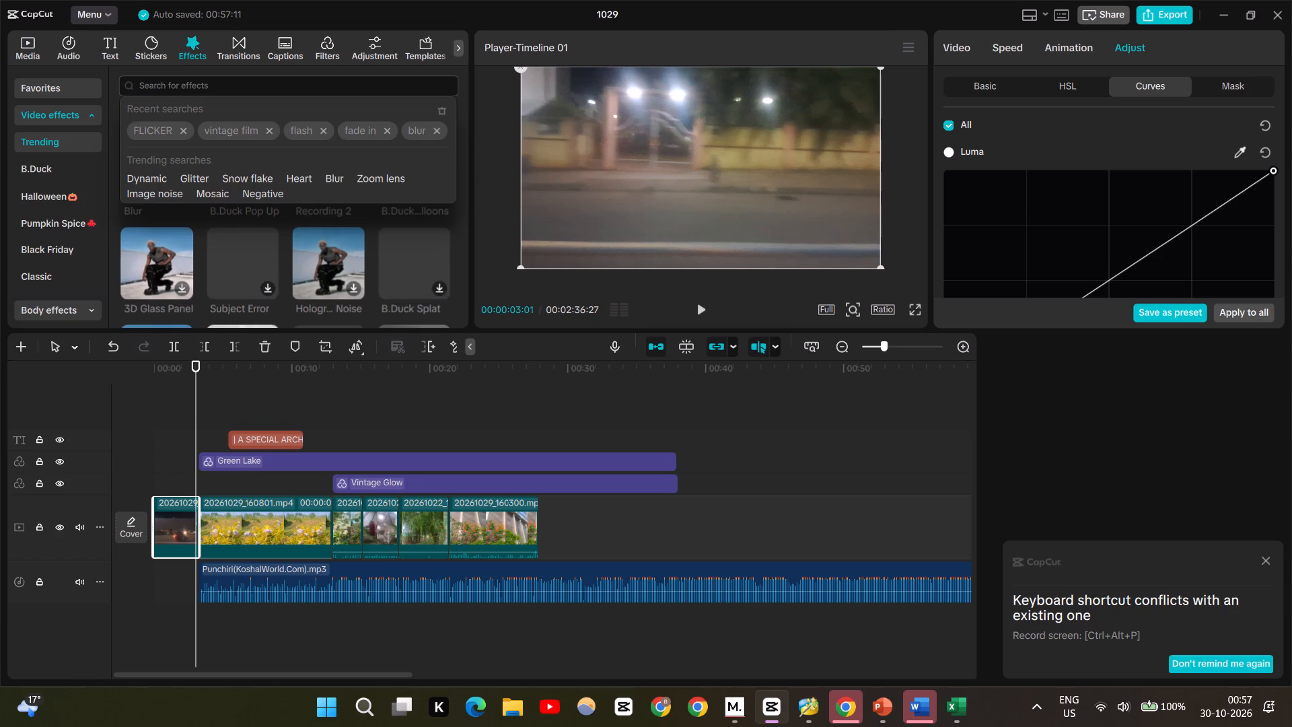
text(WOBBLE)
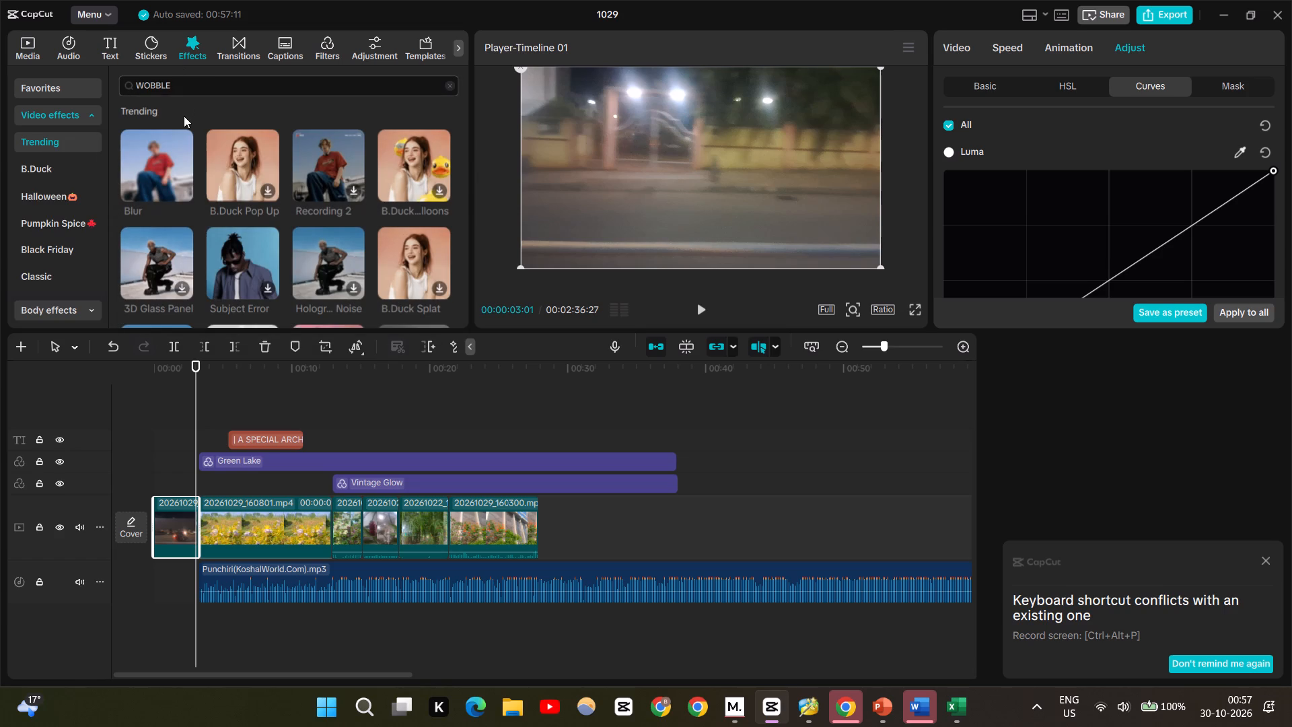
key(Return)
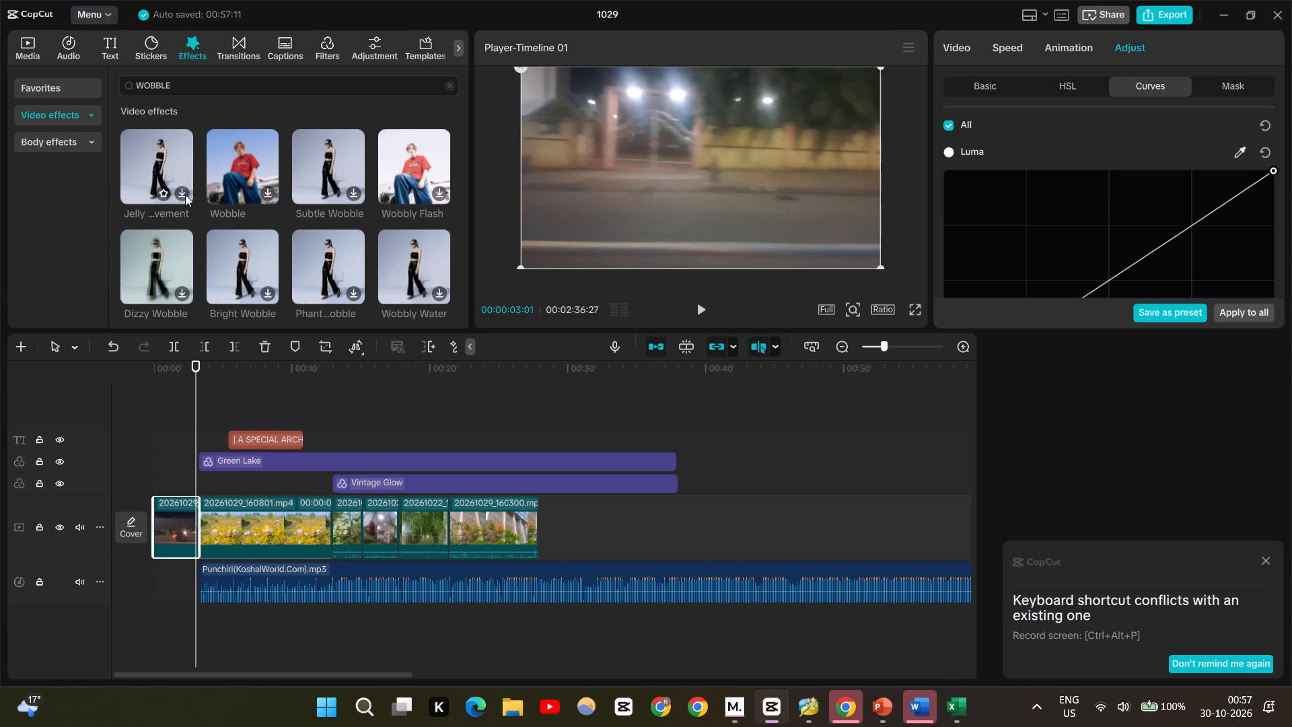
click(185, 195)
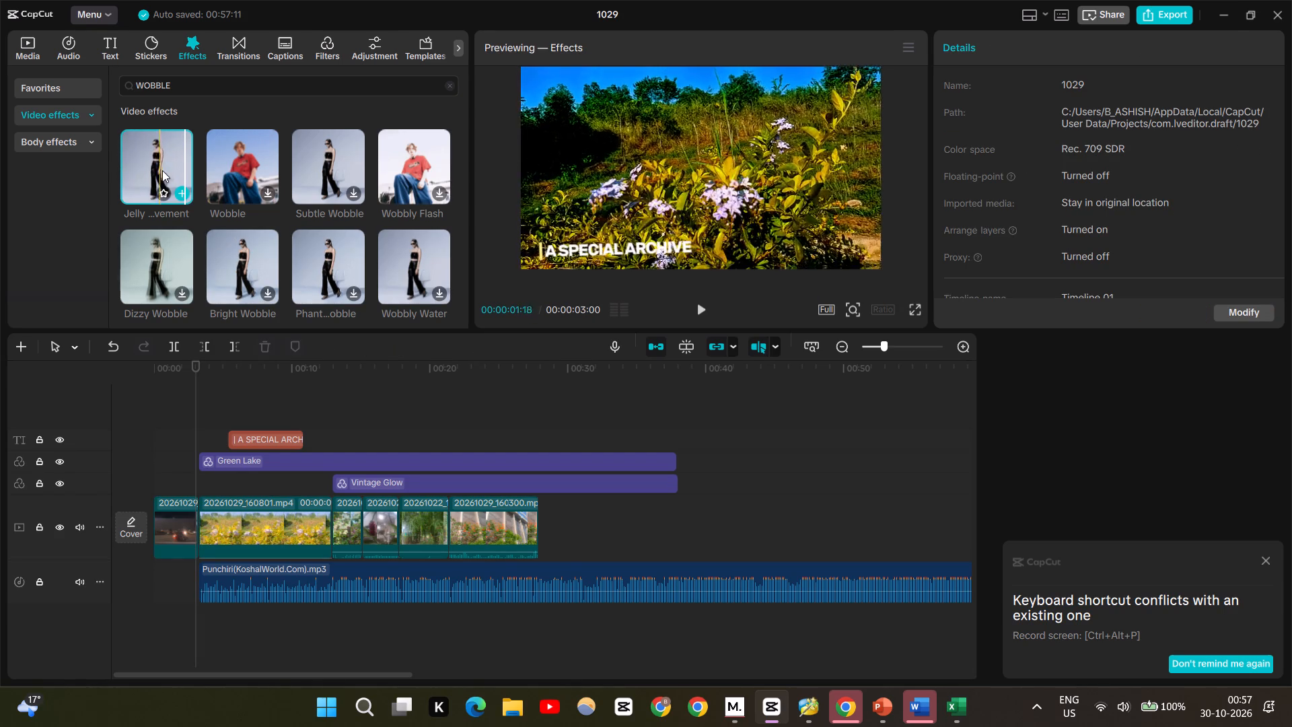
drag(199, 382, 108, 390)
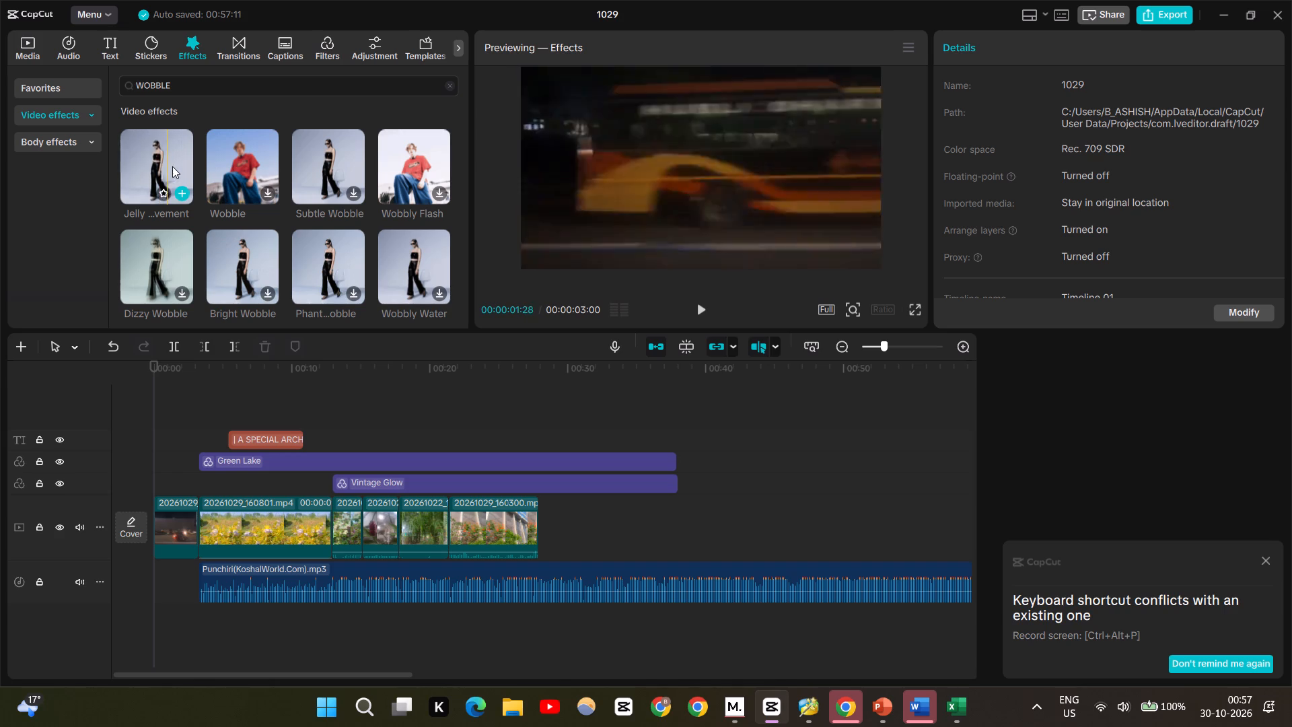
click(265, 190)
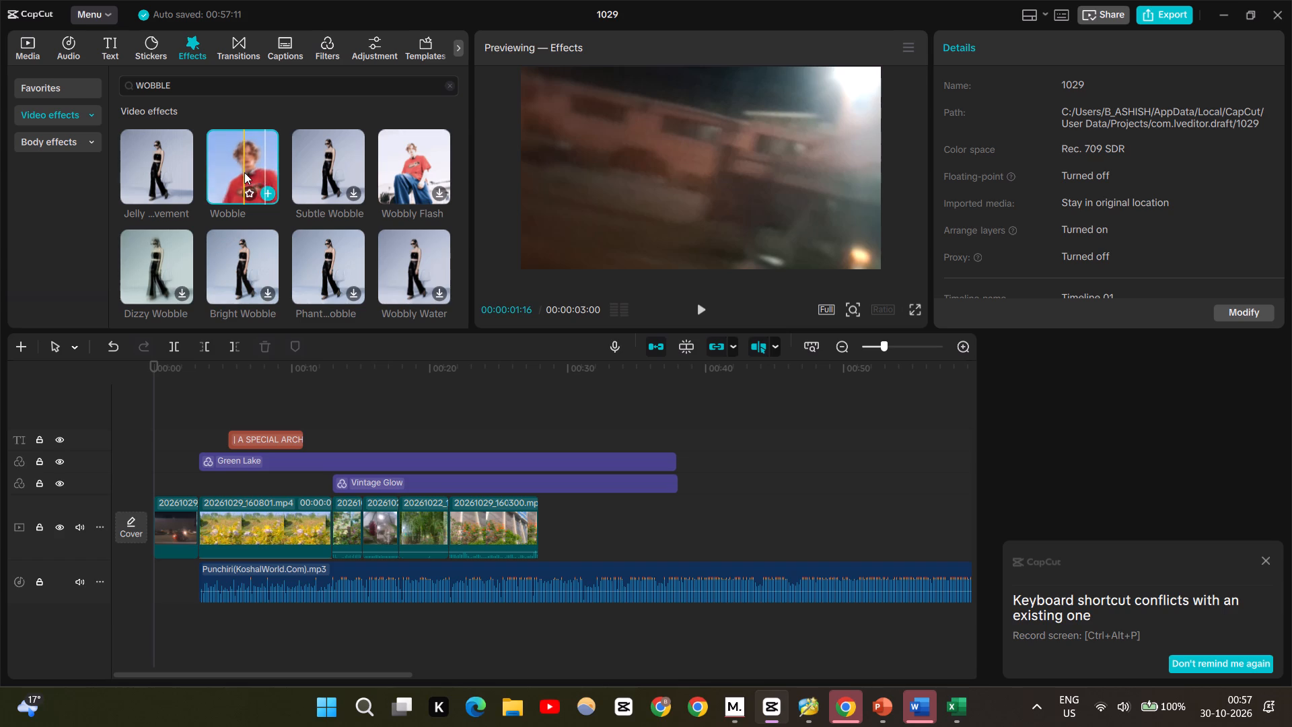
click(267, 189)
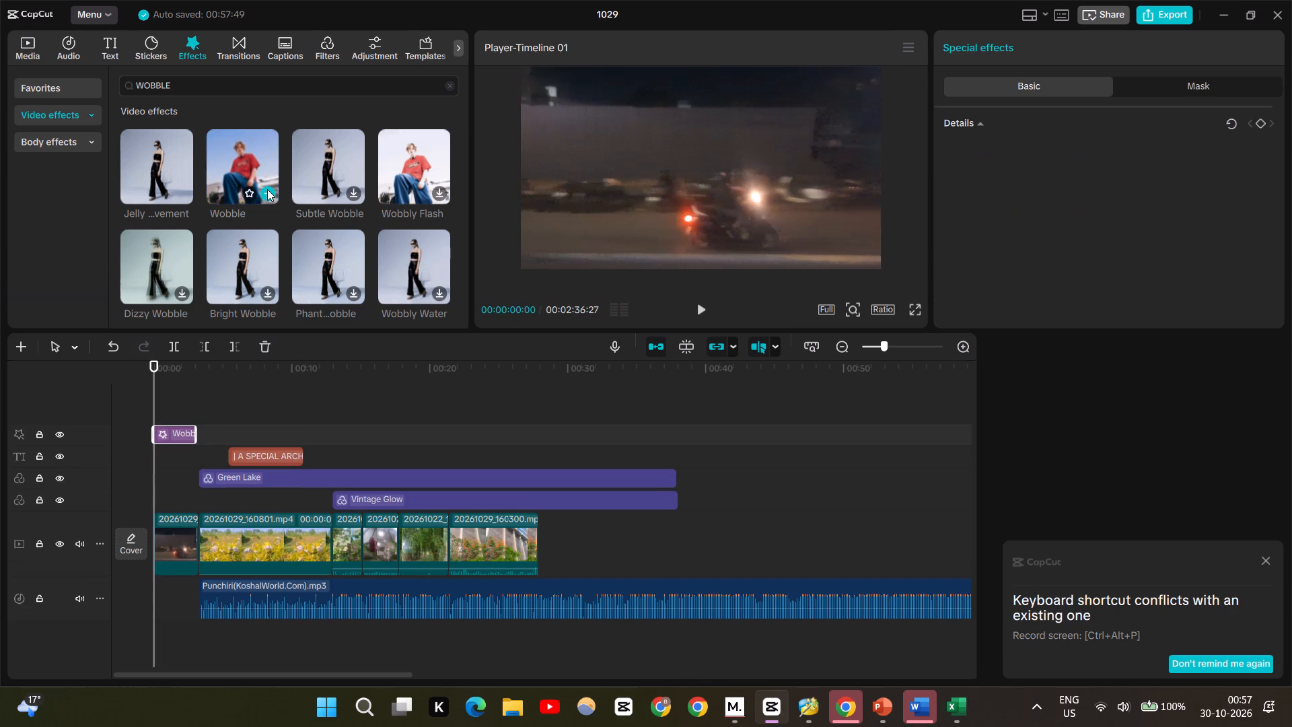
Play the opening clip to check the Wobble effect and return to the start of the timeline.
key(space)
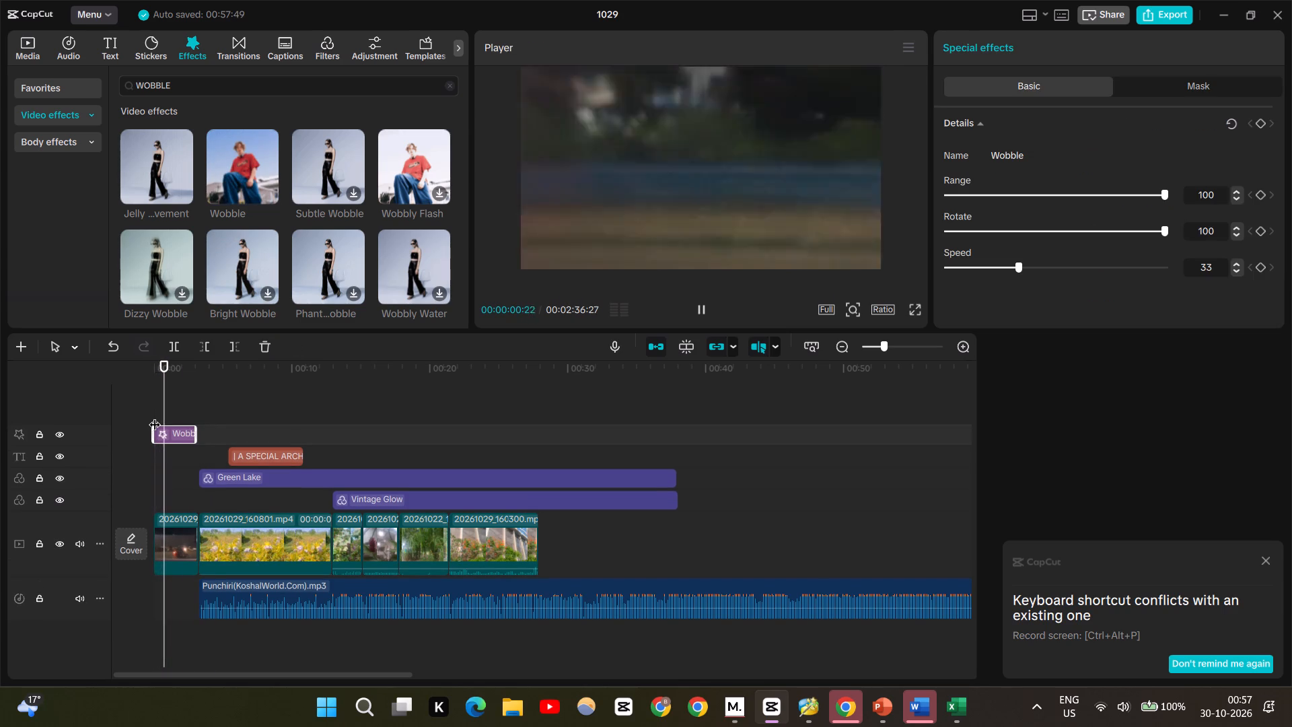
key(space)
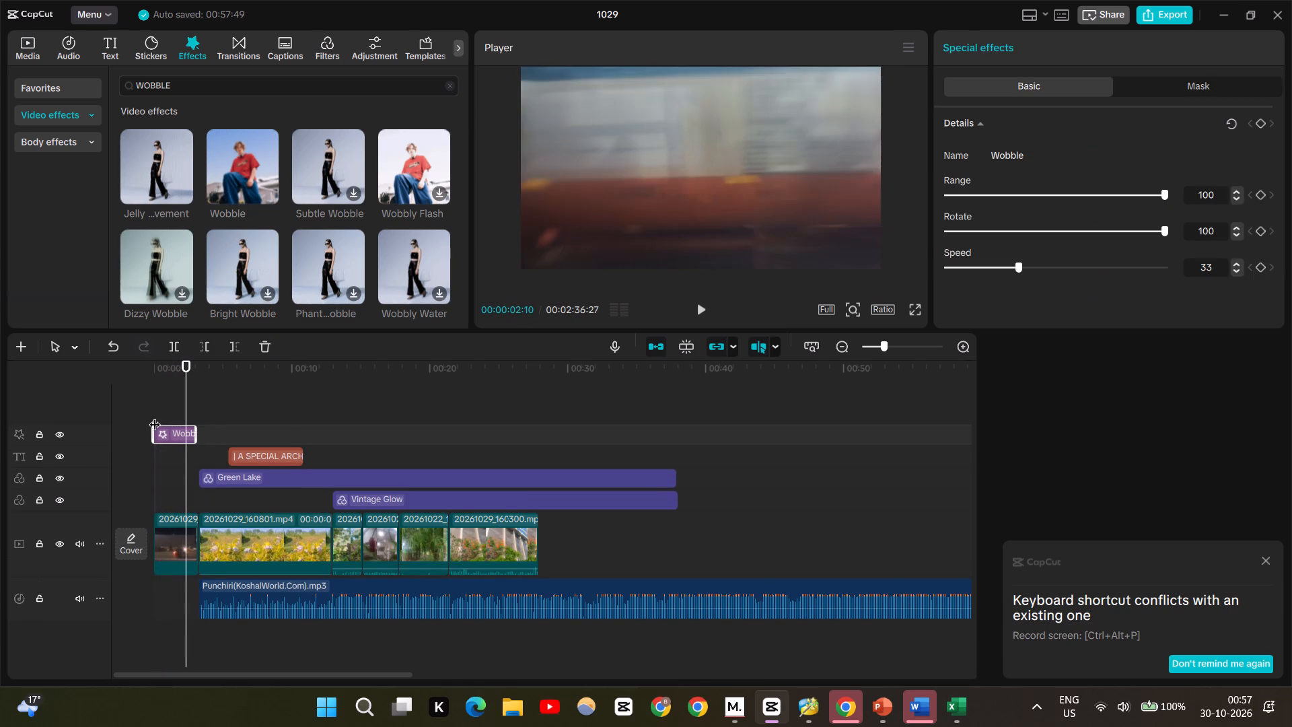
drag(188, 385, 140, 380)
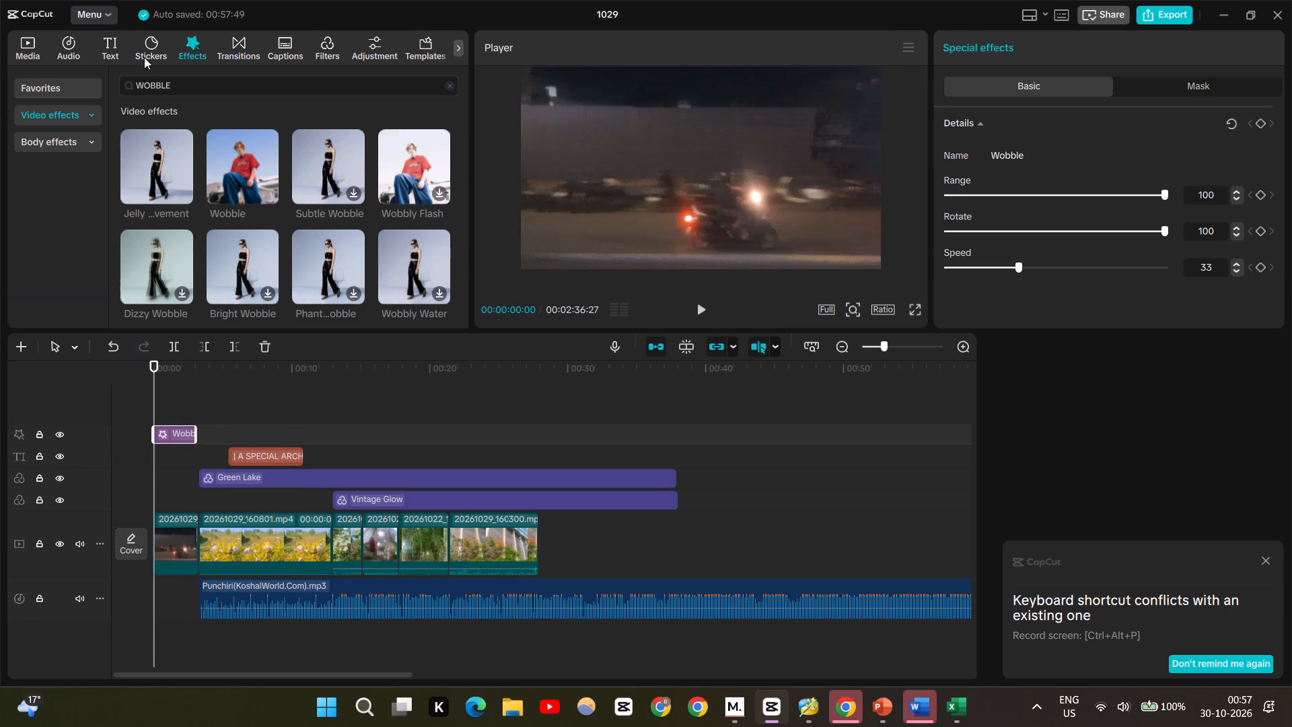
Search the sound effects library for "RISER".
click(74, 53)
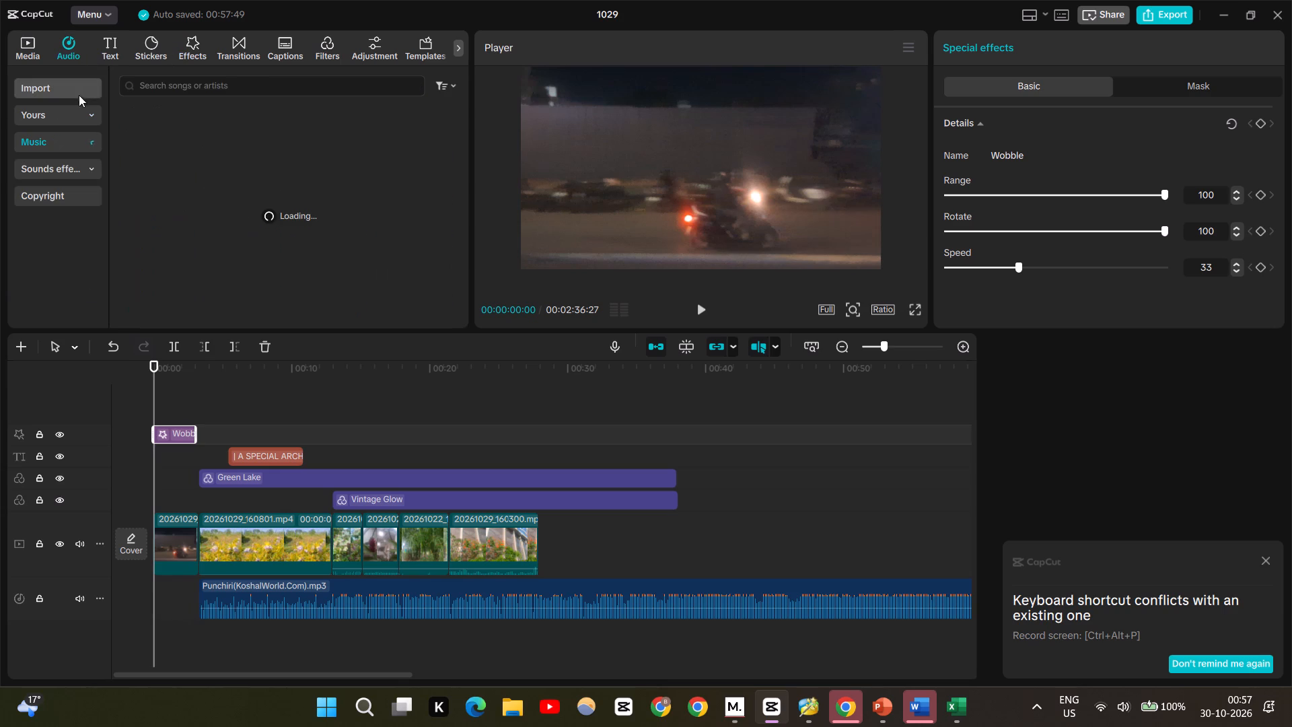
scroll(72, 293, down, 4)
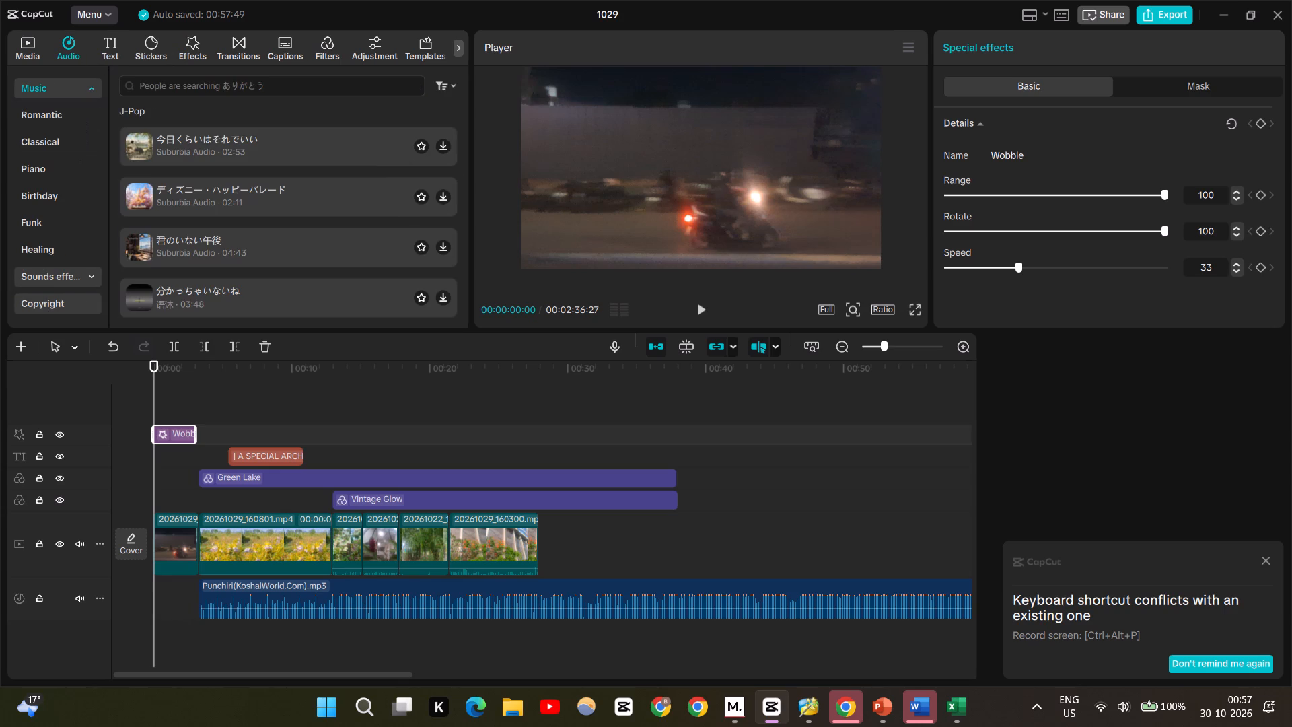
click(179, 90)
scroll(71, 248, down, 3)
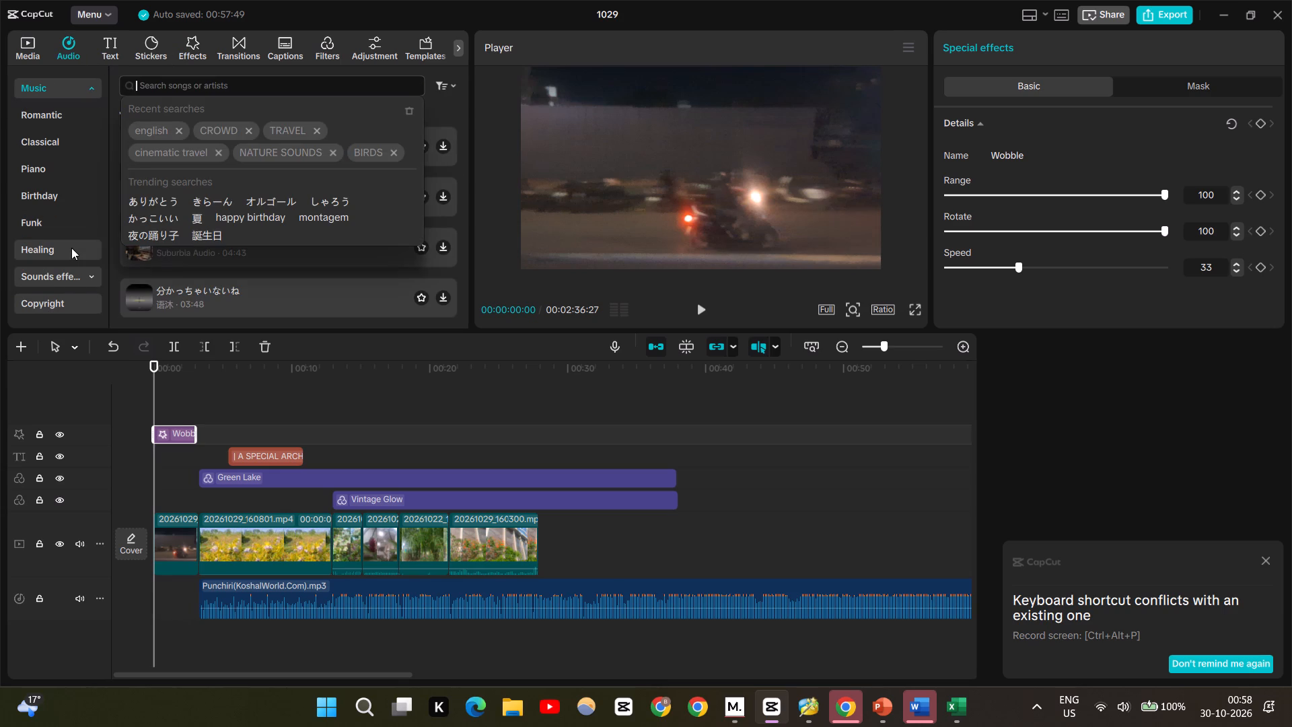
scroll(71, 248, down, 1)
click(59, 271)
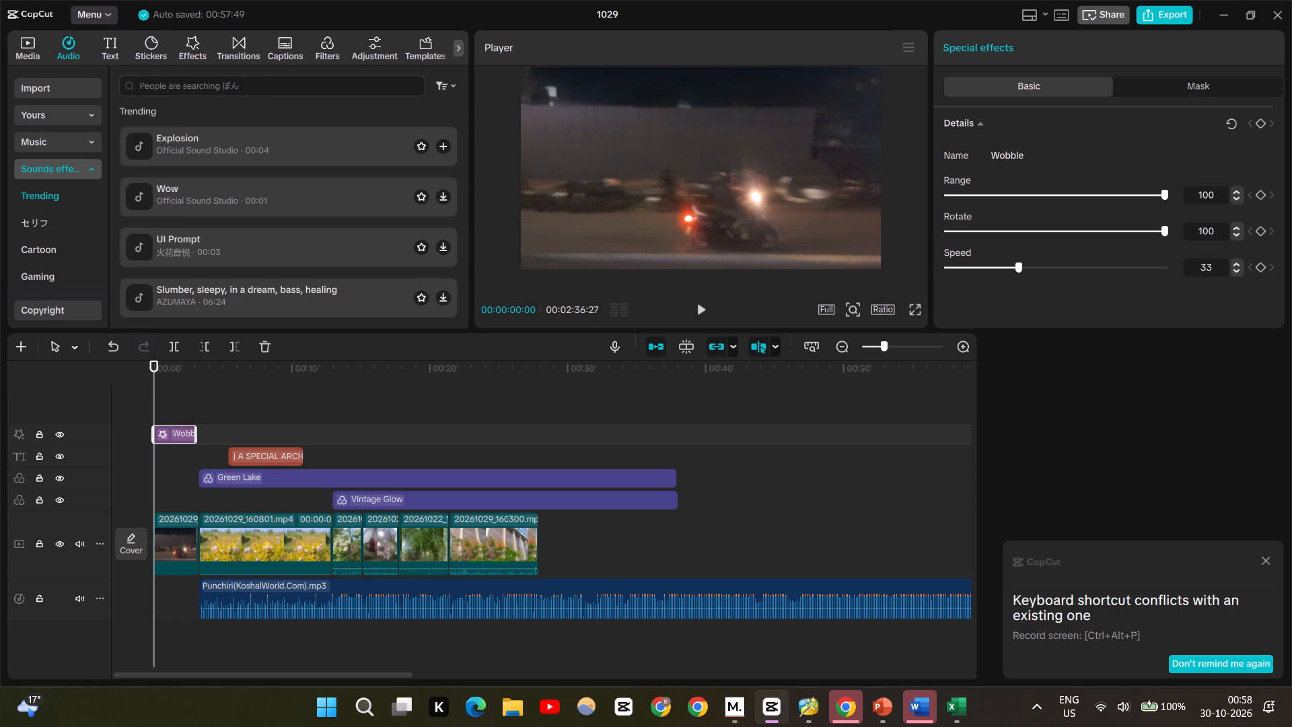
click(161, 88)
text(RISER)
key(Return)
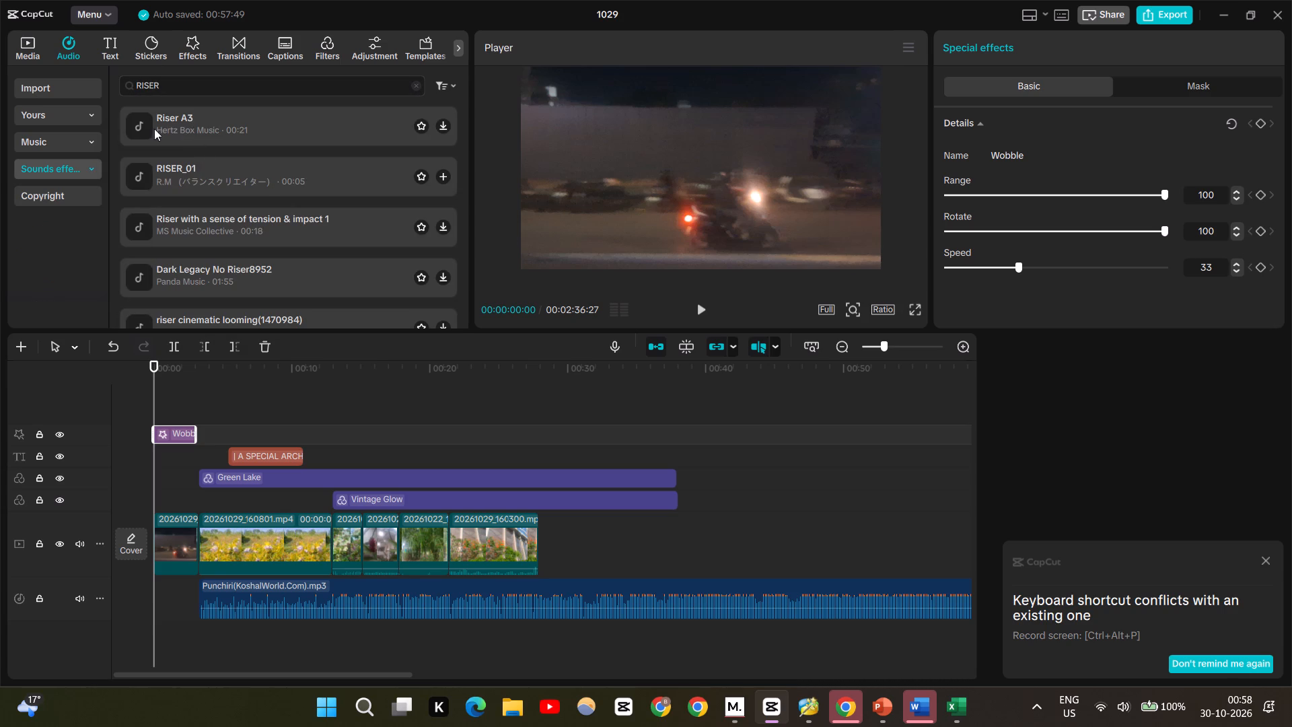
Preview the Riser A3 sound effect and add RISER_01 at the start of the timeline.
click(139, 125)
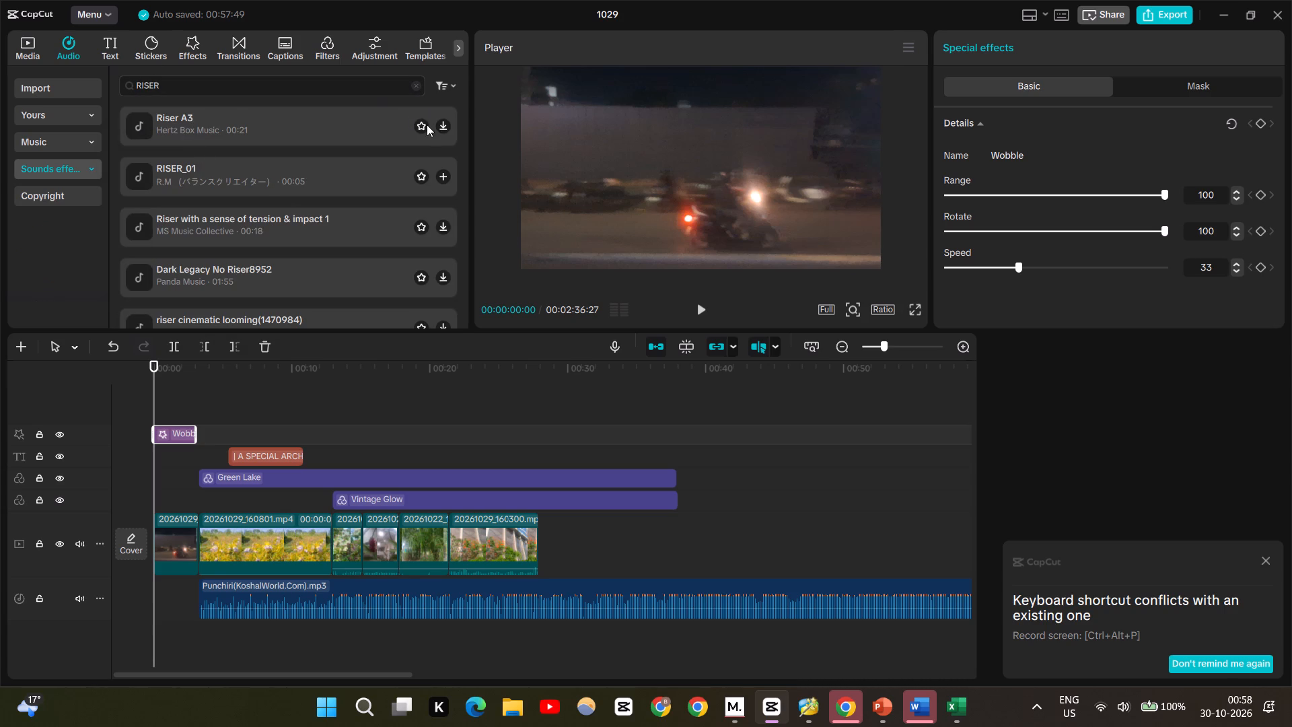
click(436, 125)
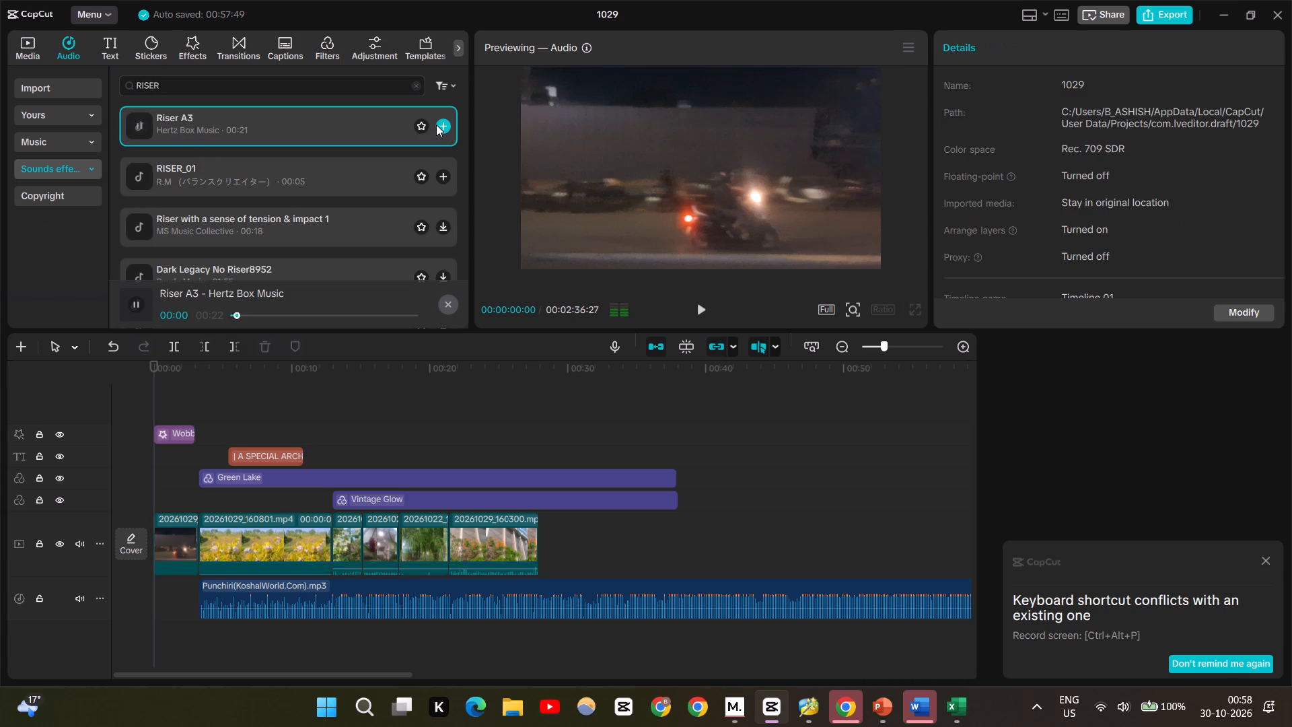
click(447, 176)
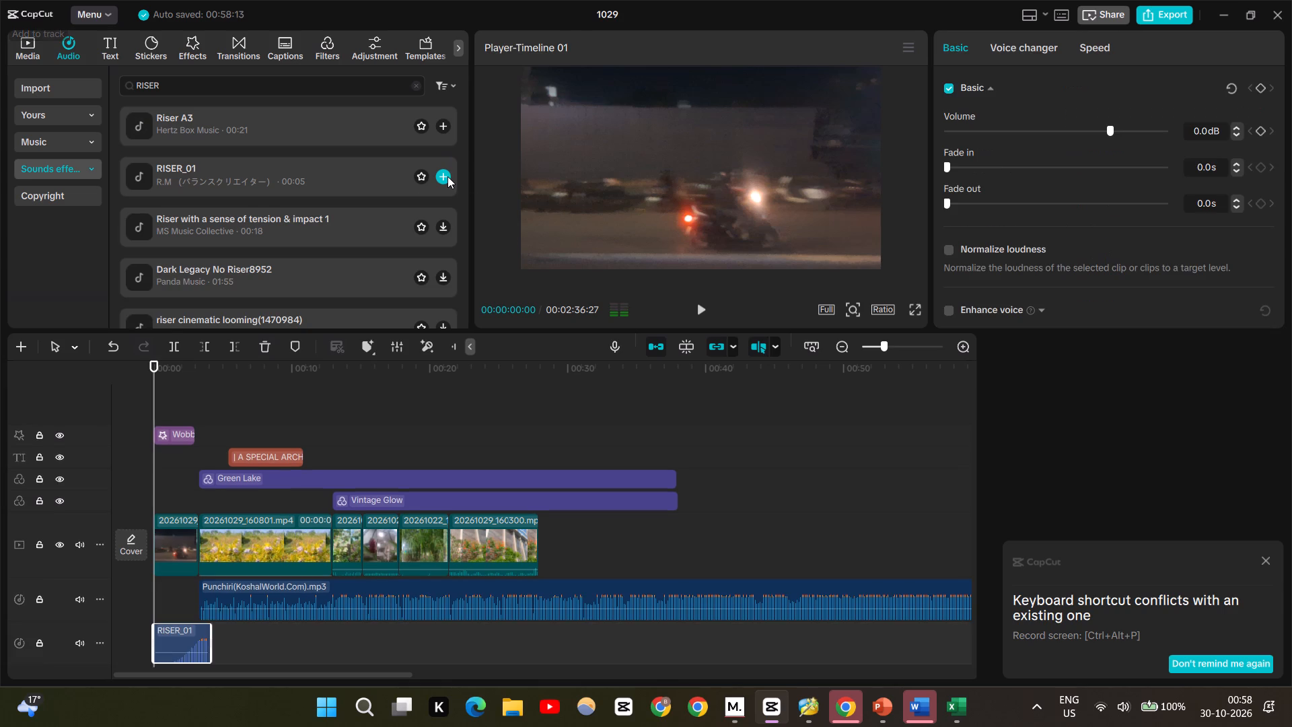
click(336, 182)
Preview other riser sounds: "Riser with a sense of tension & impact 1", "Dark Legacy No Riser8952" and "riser cinematic looming(1470984)".
click(317, 234)
click(440, 226)
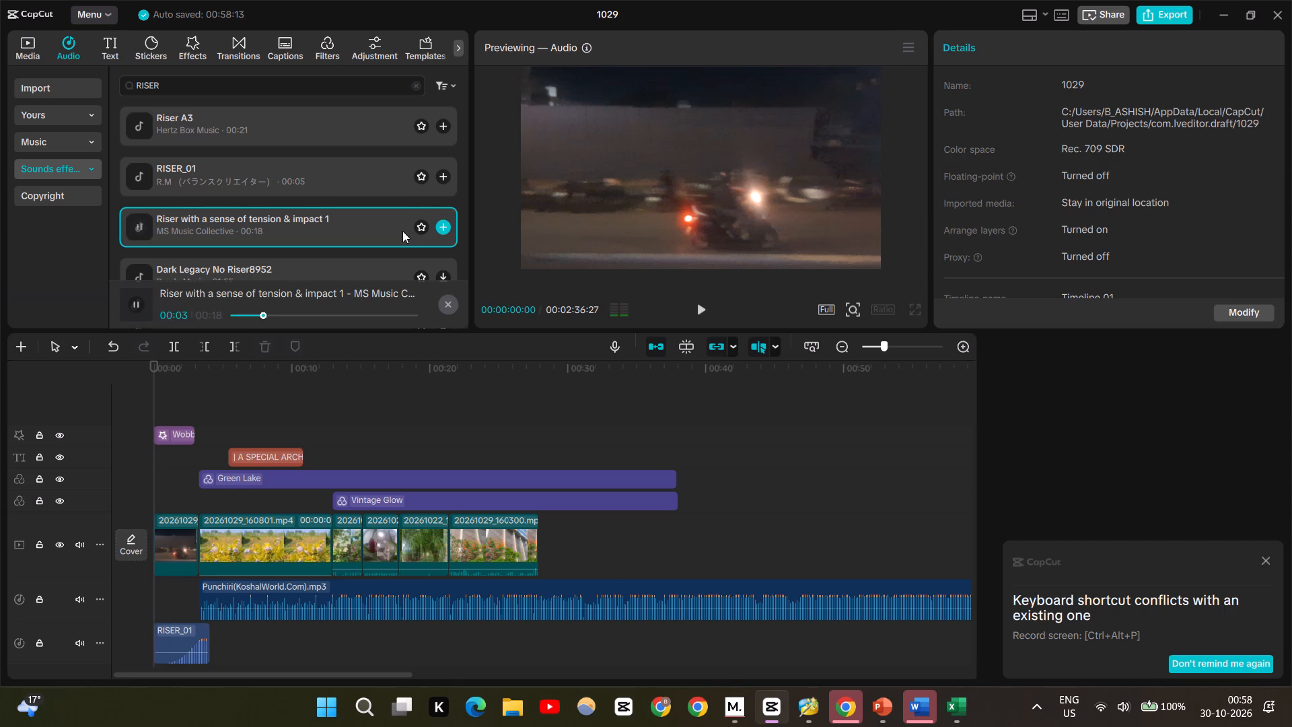
scroll(371, 246, down, 1)
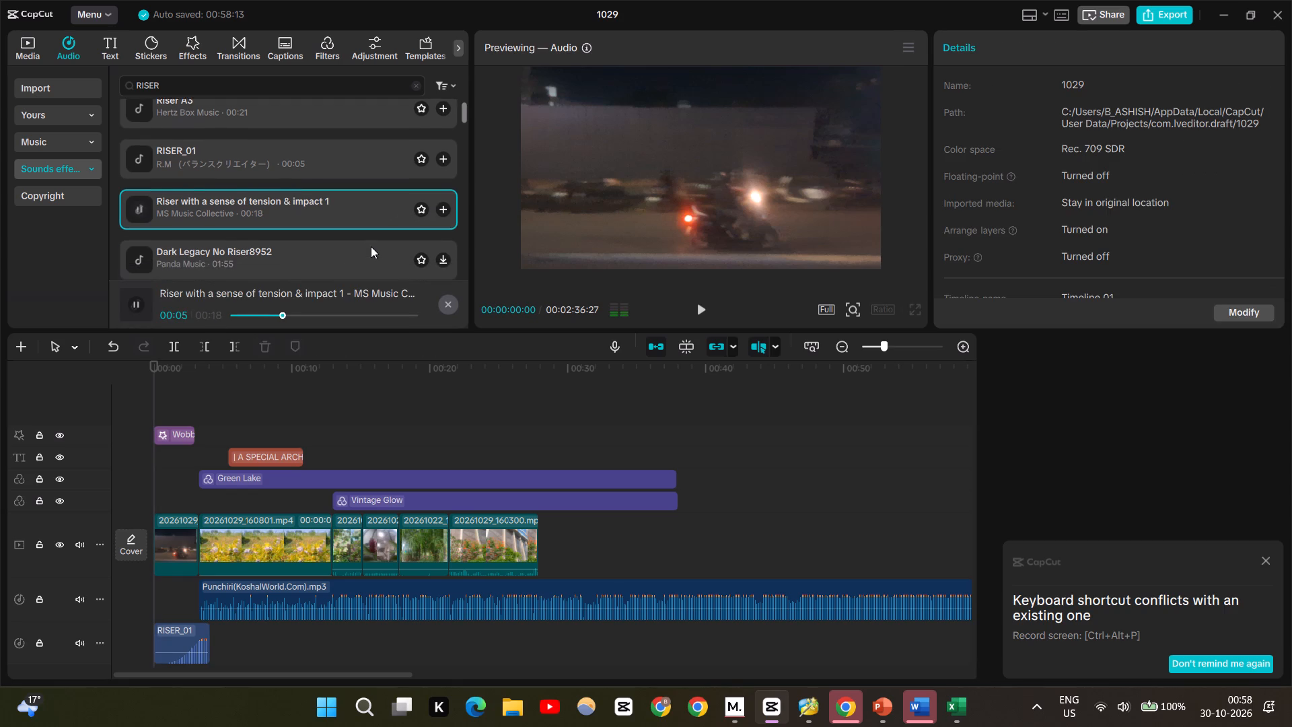
scroll(371, 246, down, 1)
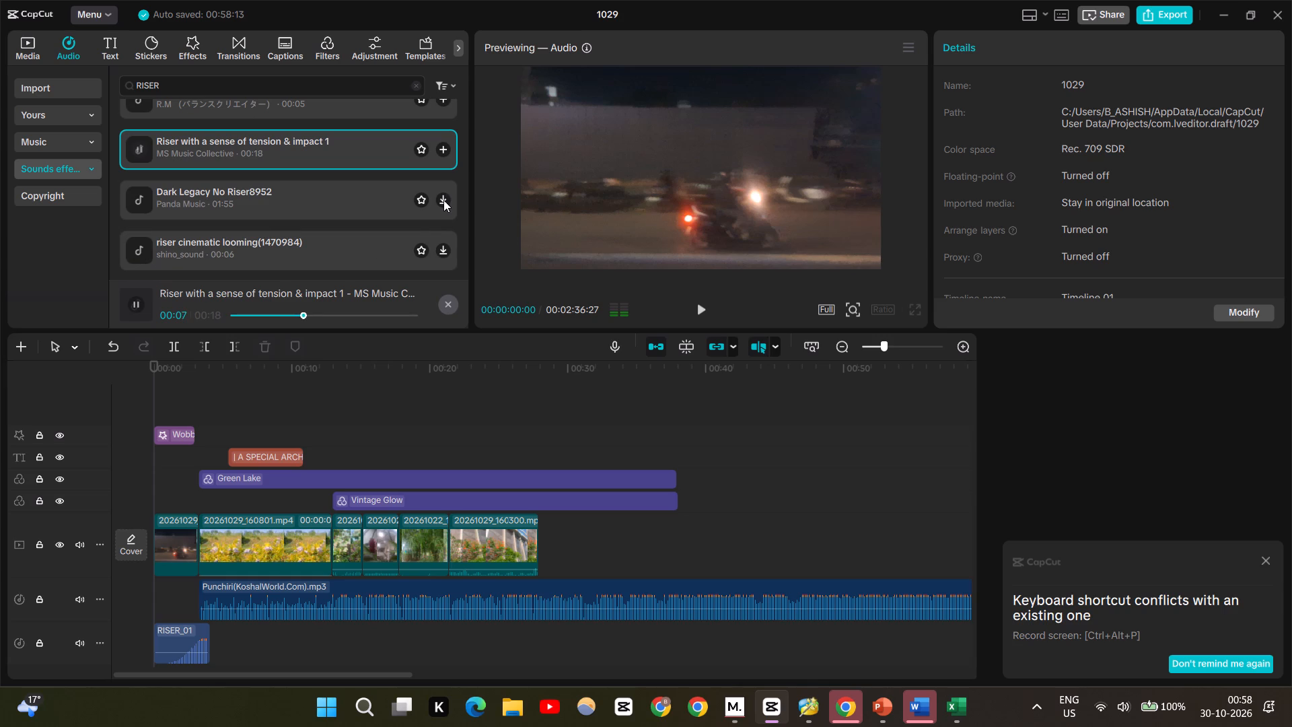
click(443, 200)
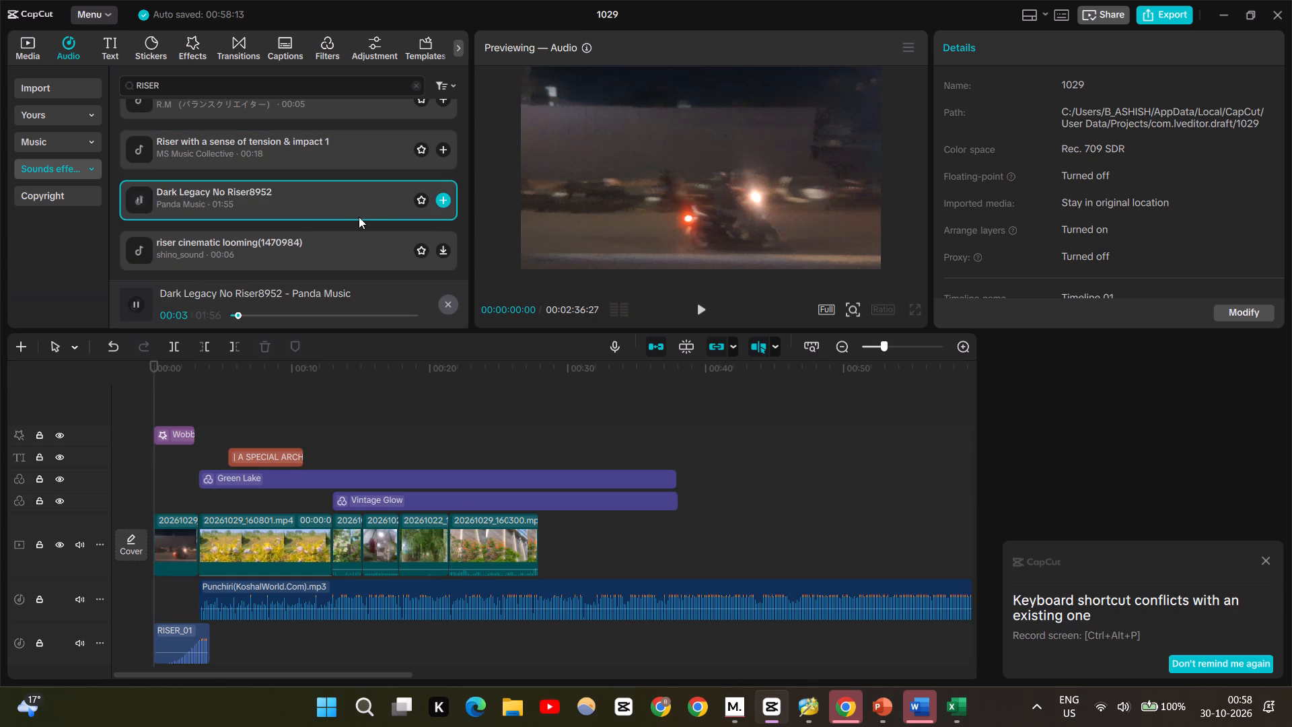
click(441, 248)
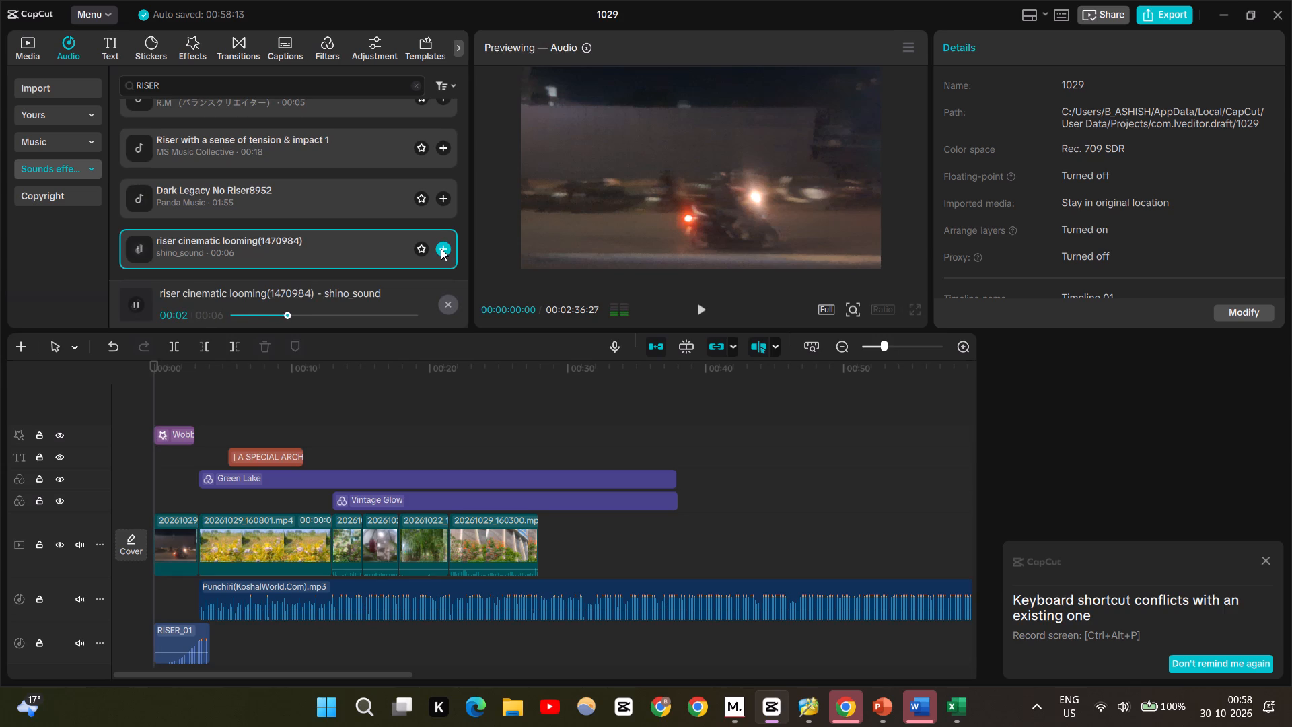
scroll(389, 249, down, 1)
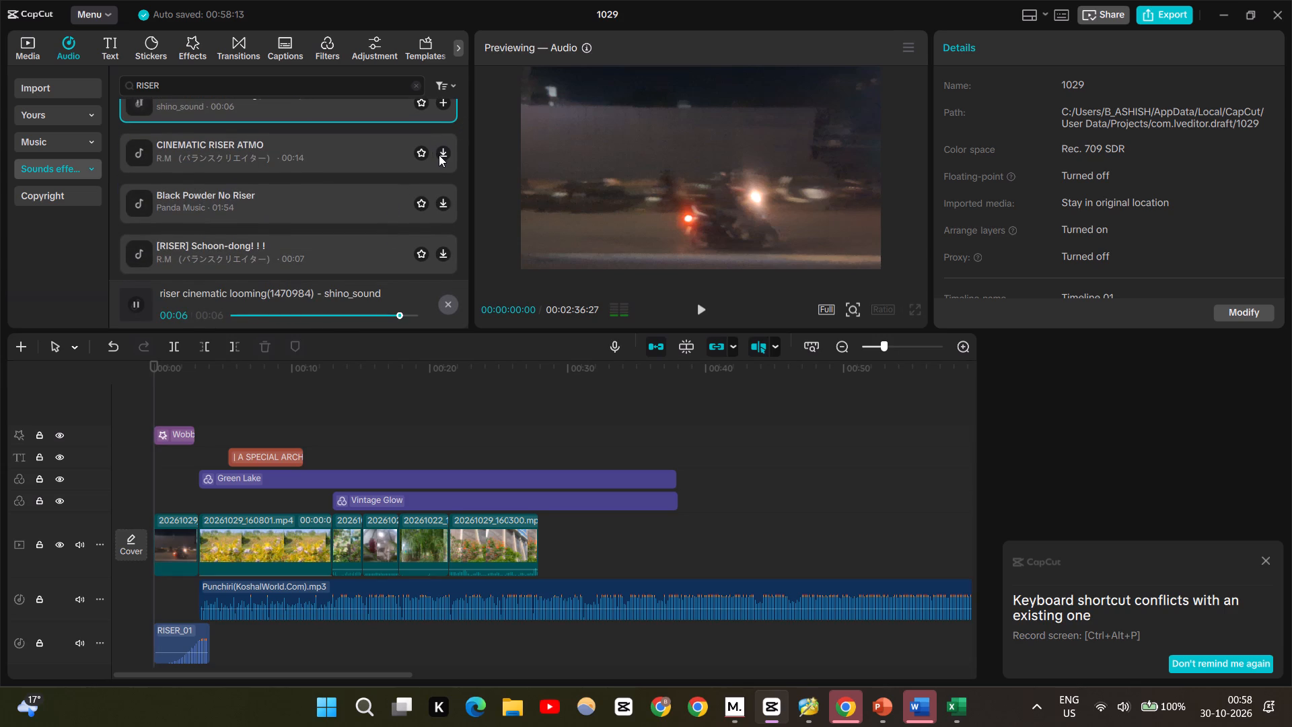
scroll(433, 223, down, 1)
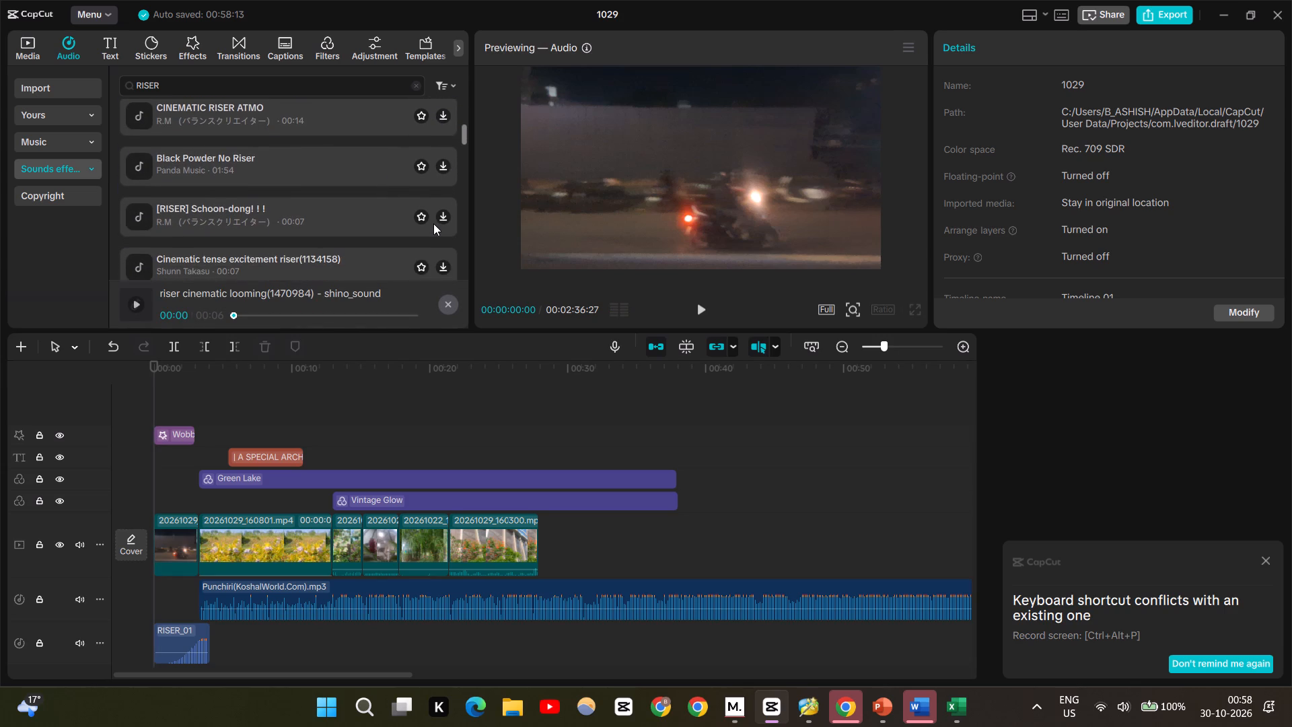
Preview the "[RISER] Schoon-dong! ! !" sound effect and add it at the start of the timeline.
click(445, 221)
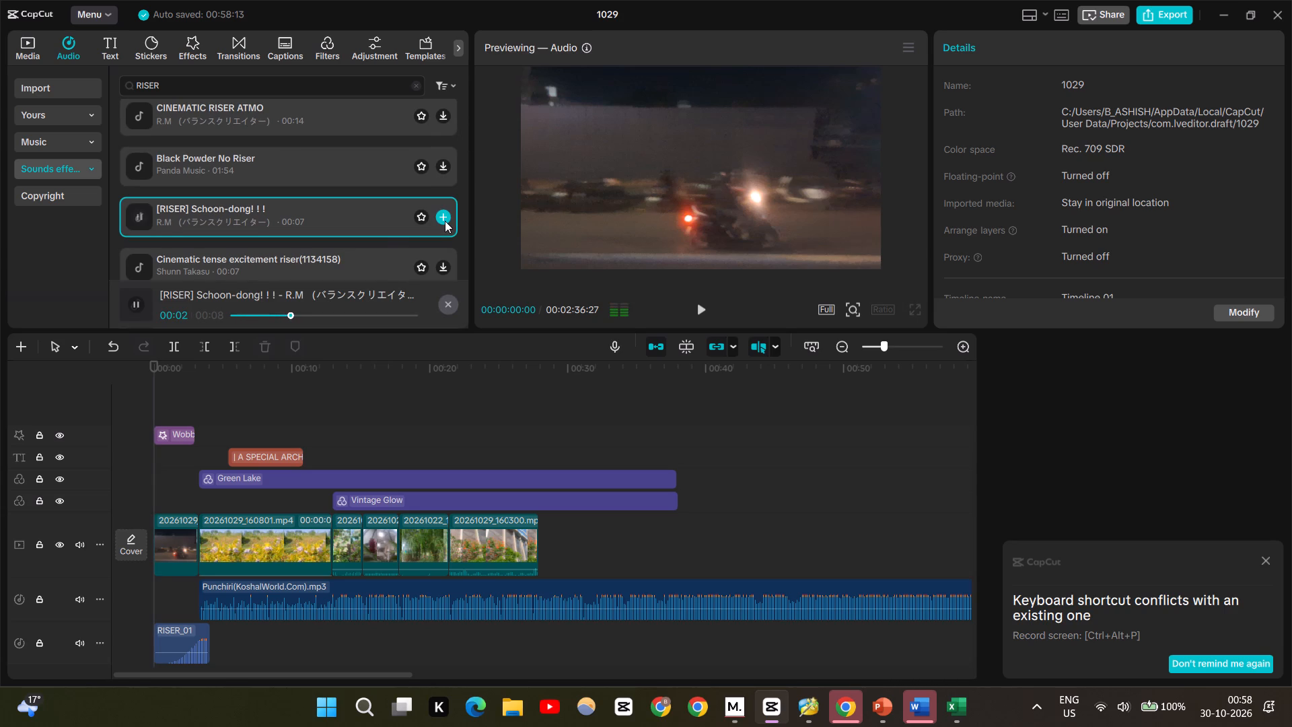
click(369, 226)
click(444, 217)
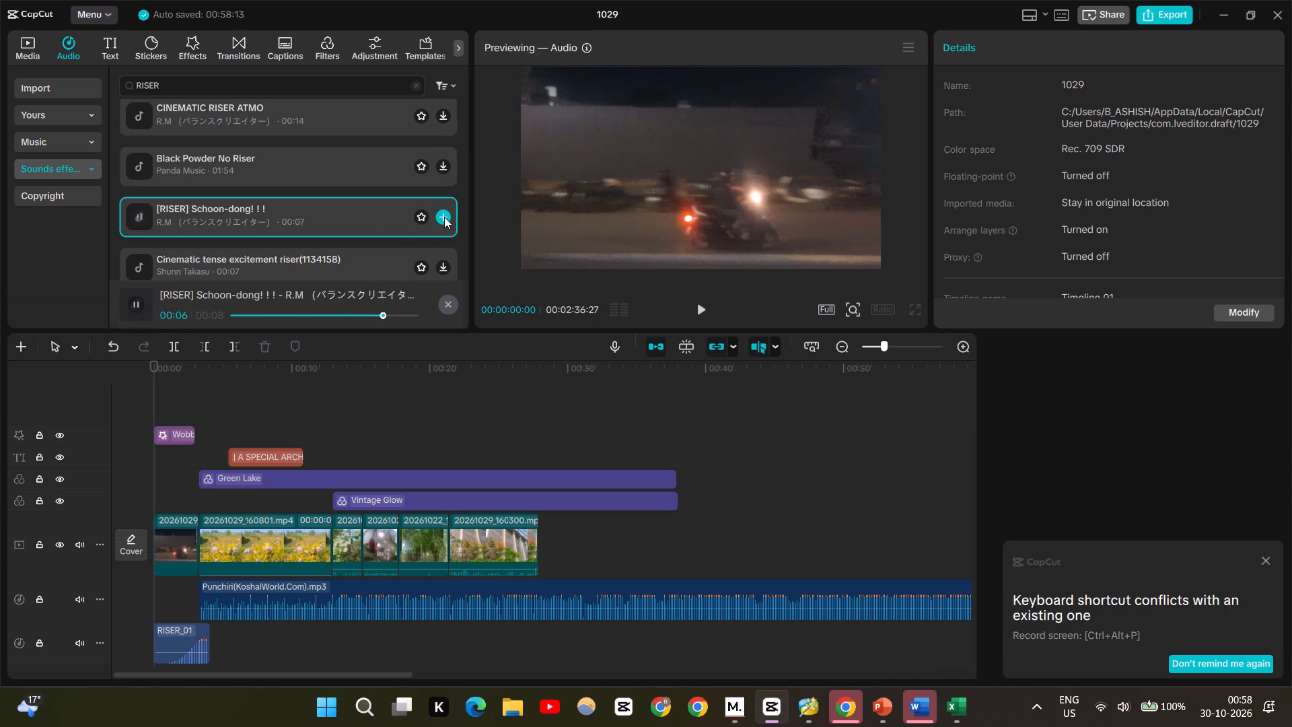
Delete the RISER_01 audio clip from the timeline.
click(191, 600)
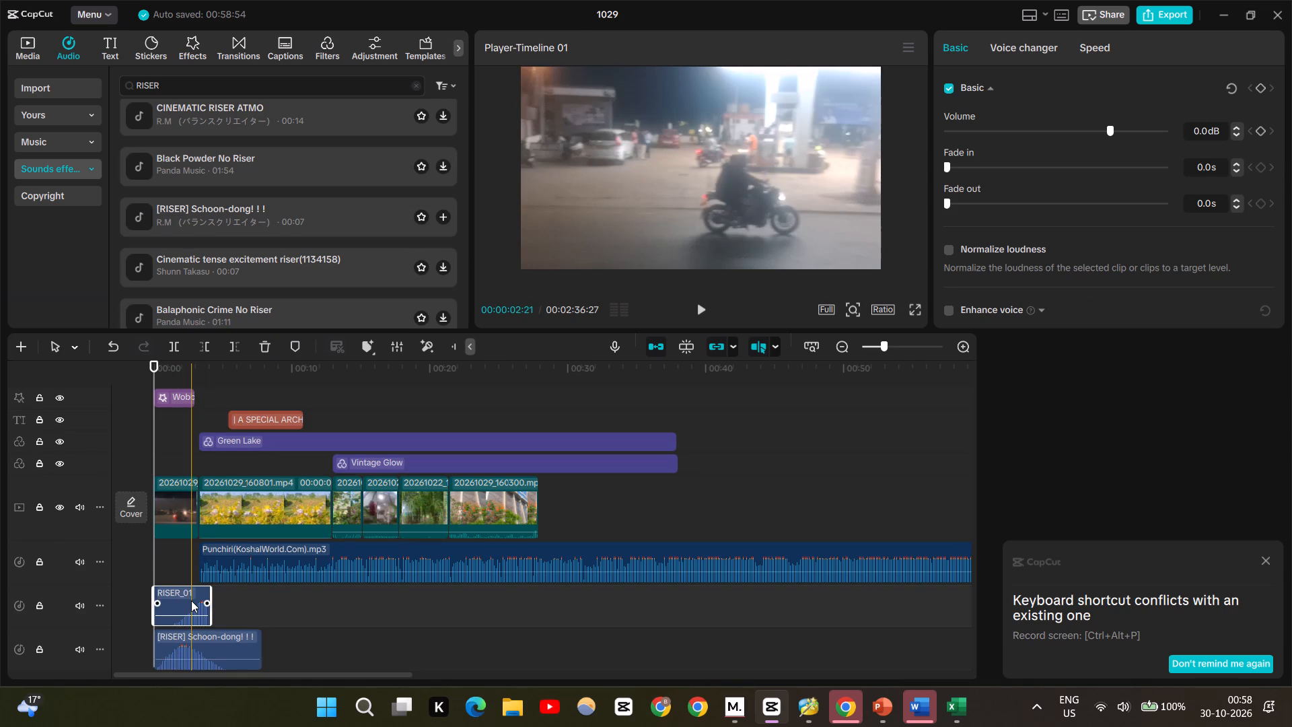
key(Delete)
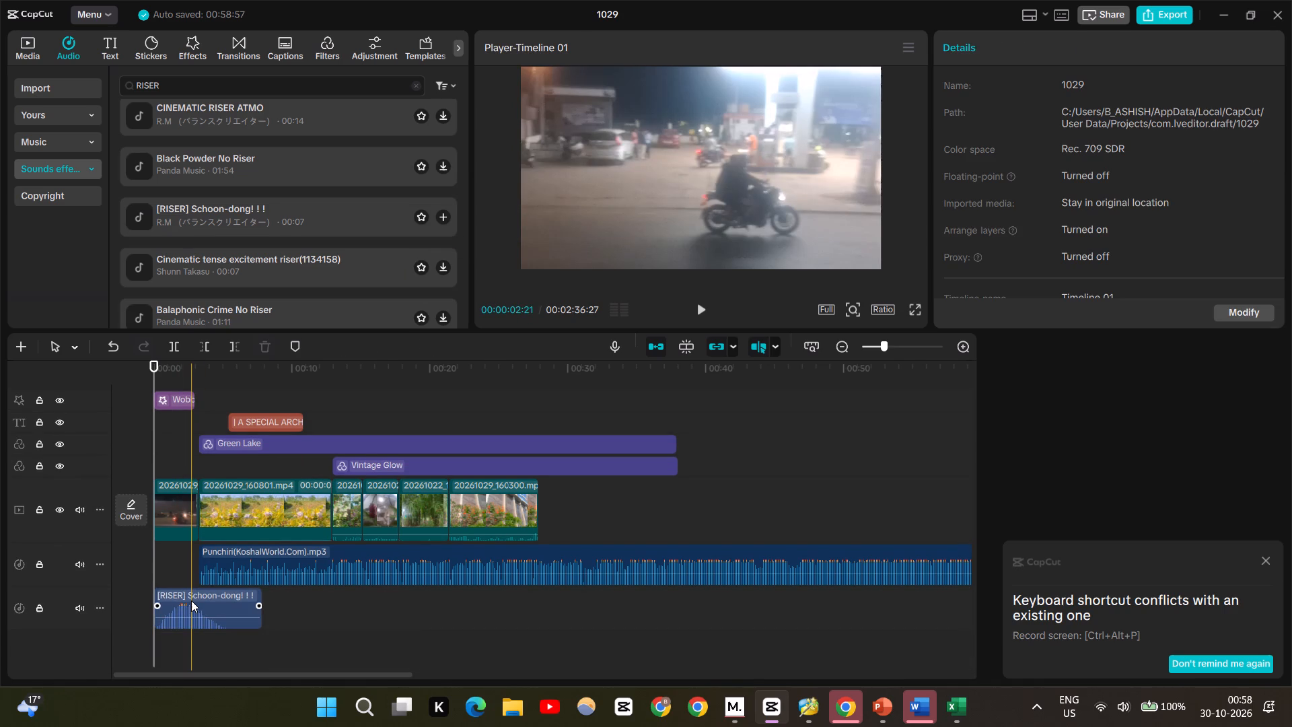
Play the opening clip several times from the start to check how the Schoon-dong riser sounds with it.
key(space)
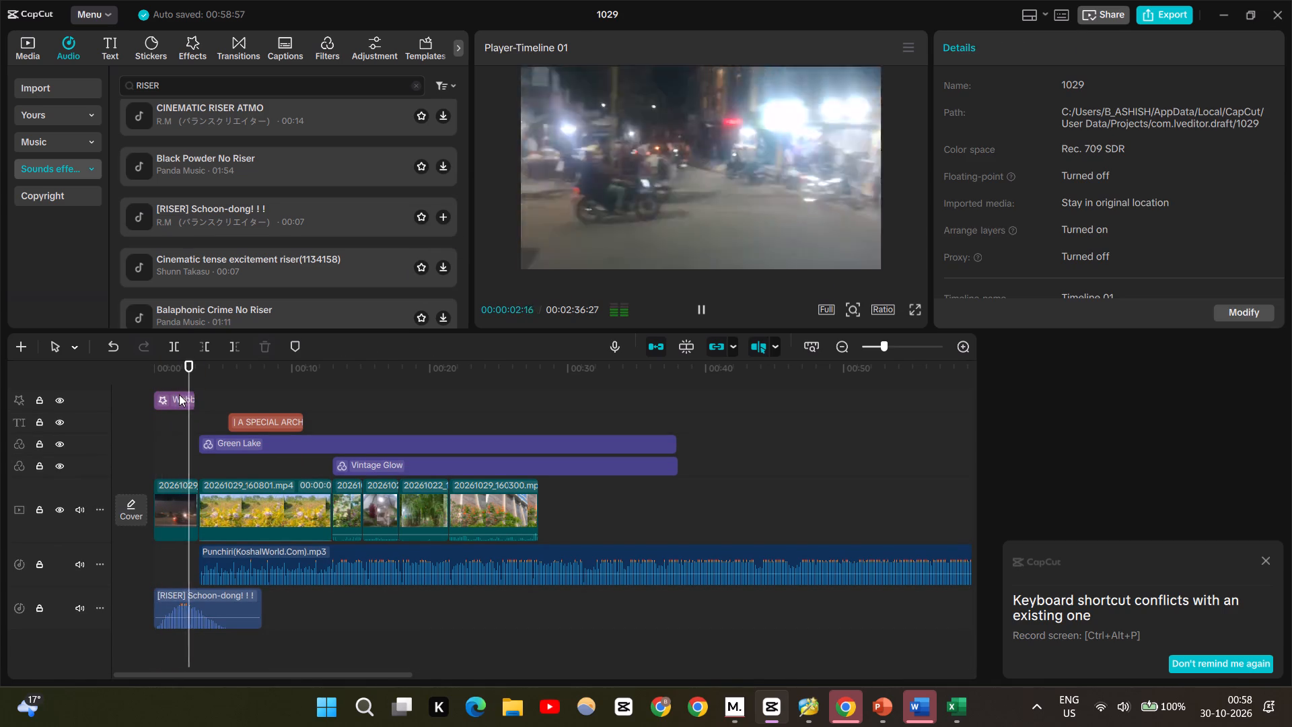
drag(202, 379, 92, 388)
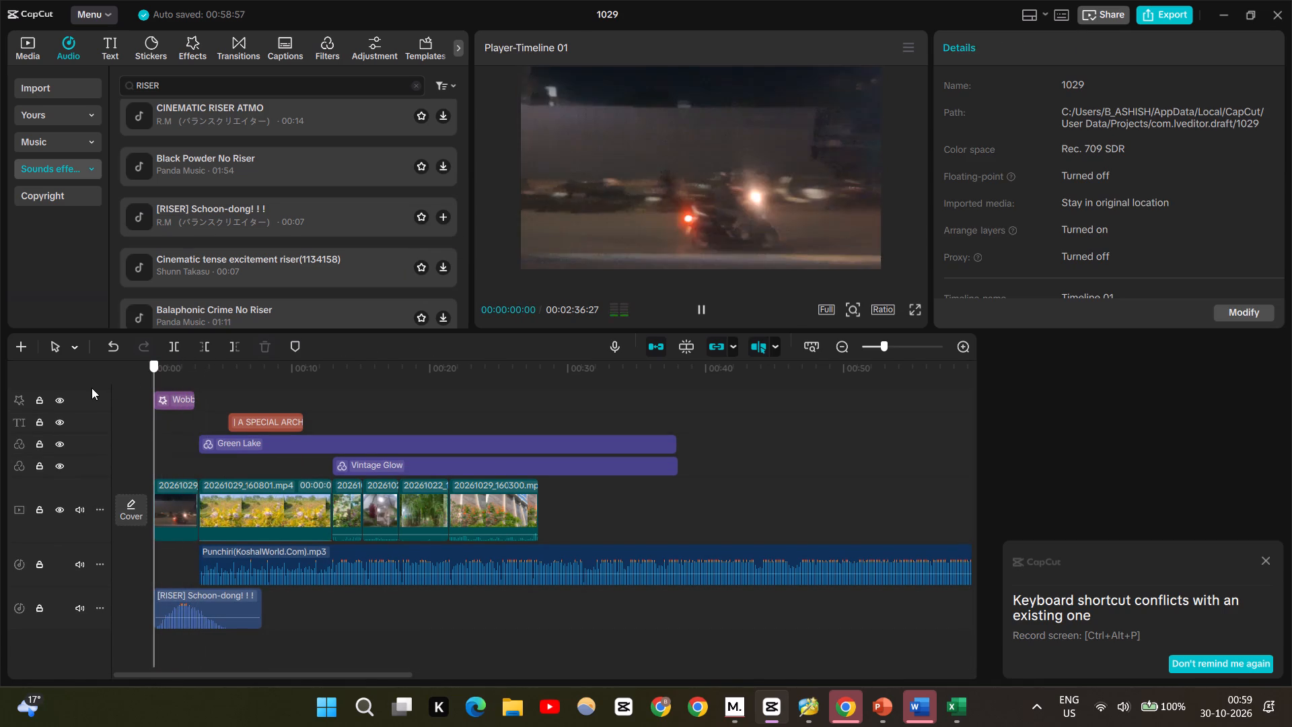
key(space)
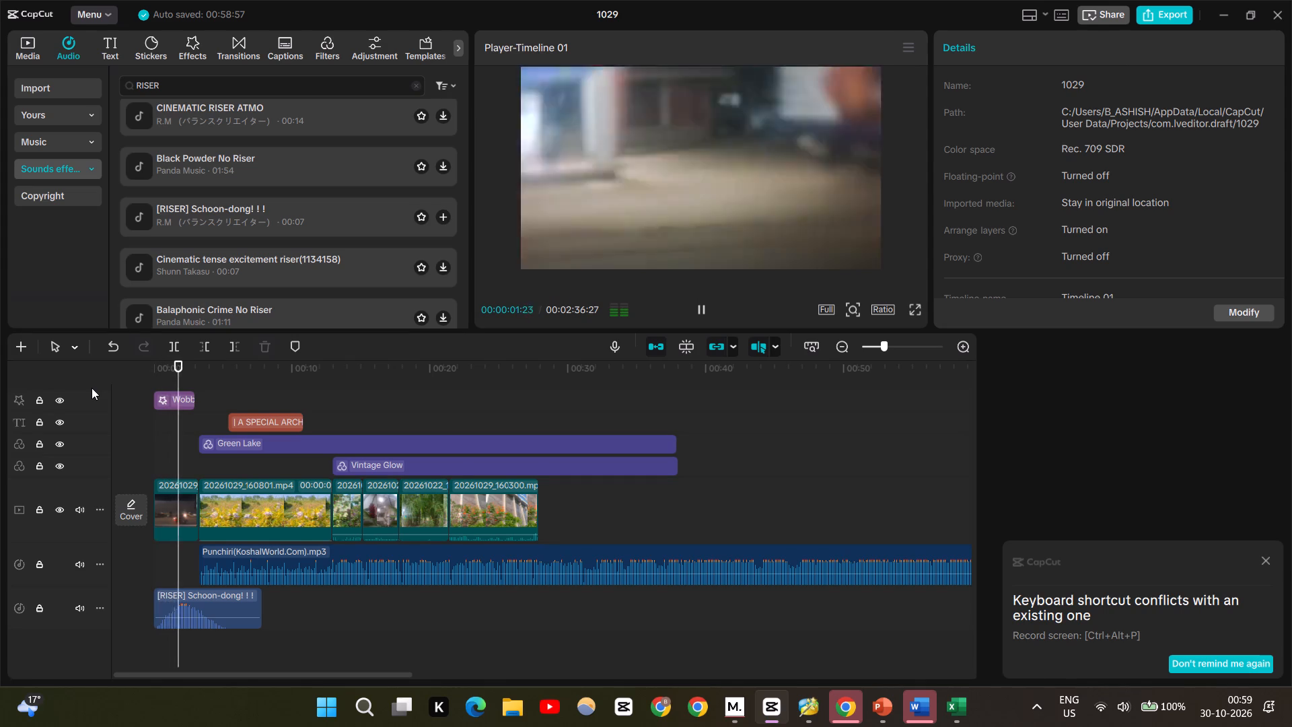
key(space)
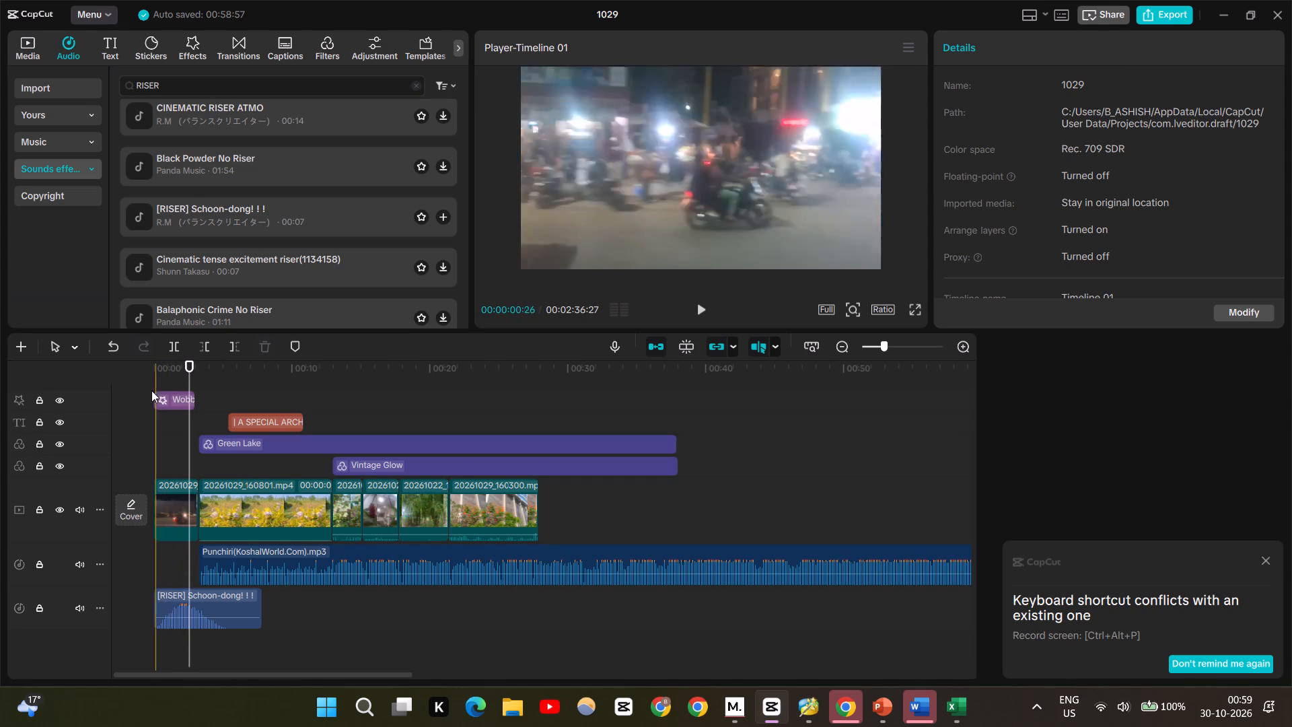
drag(188, 368, 97, 341)
key(space)
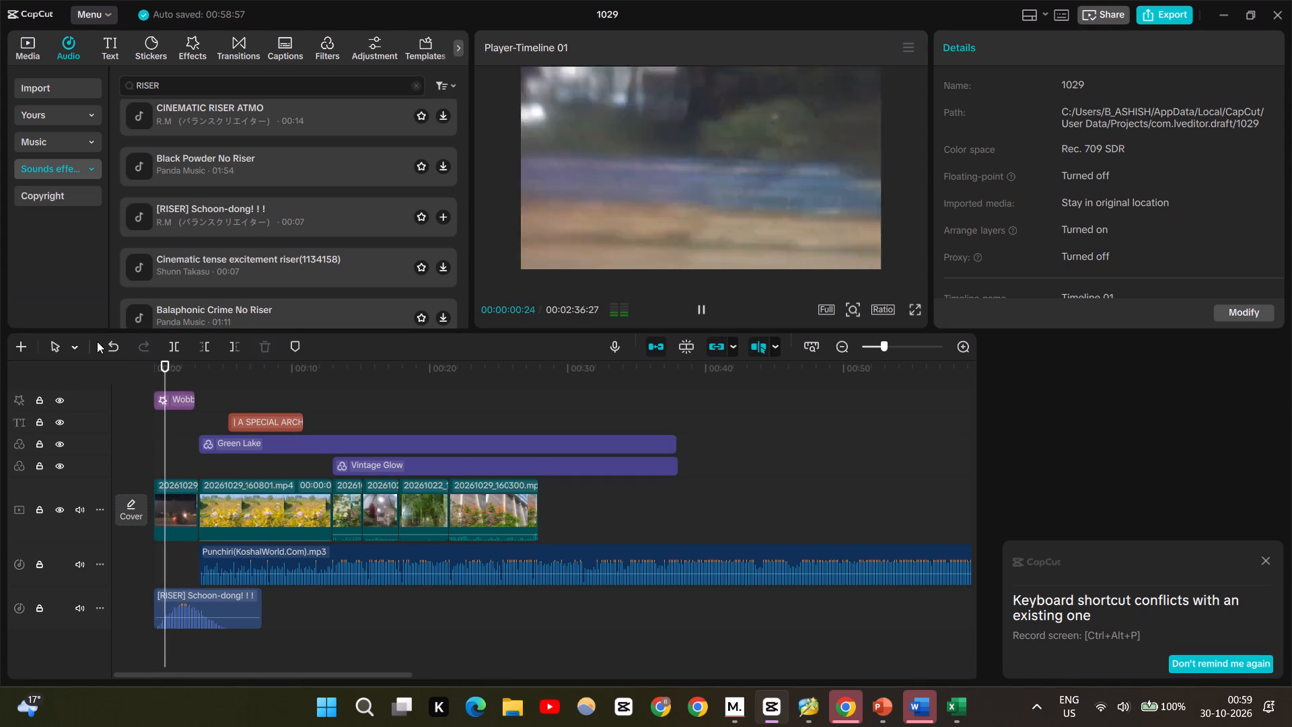
key(space)
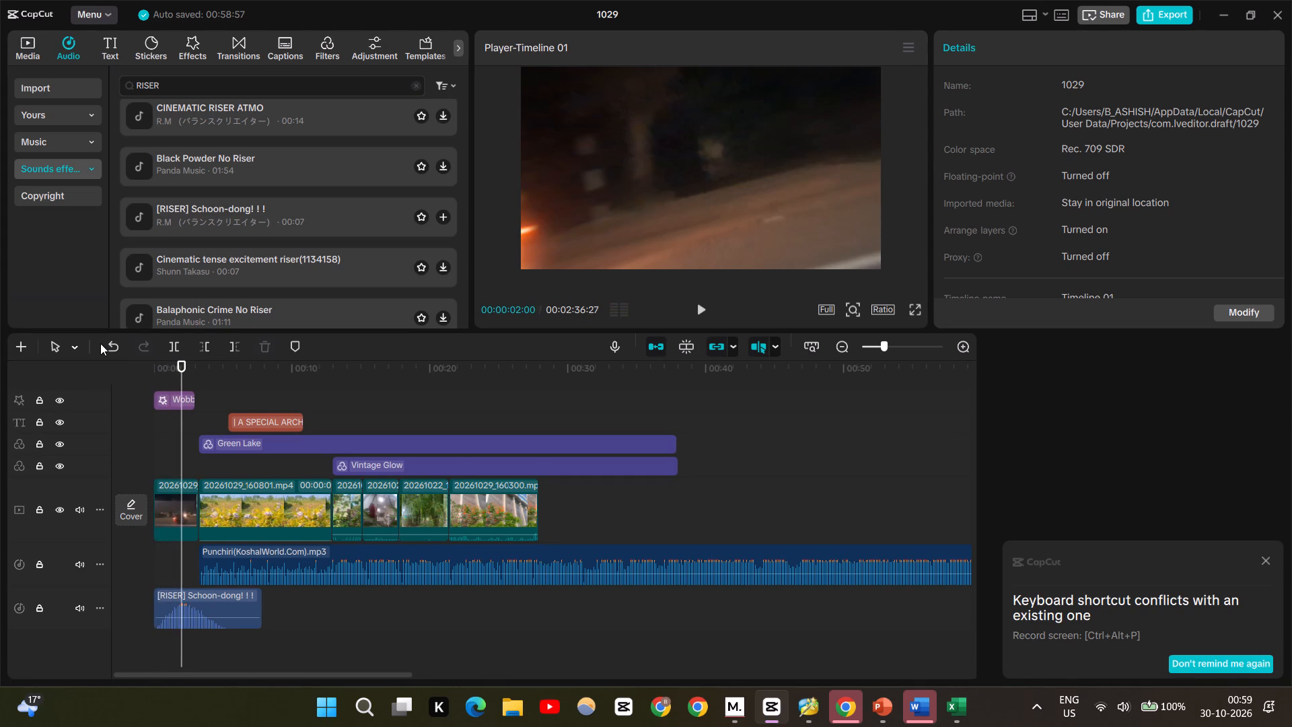
key(space)
key(space)
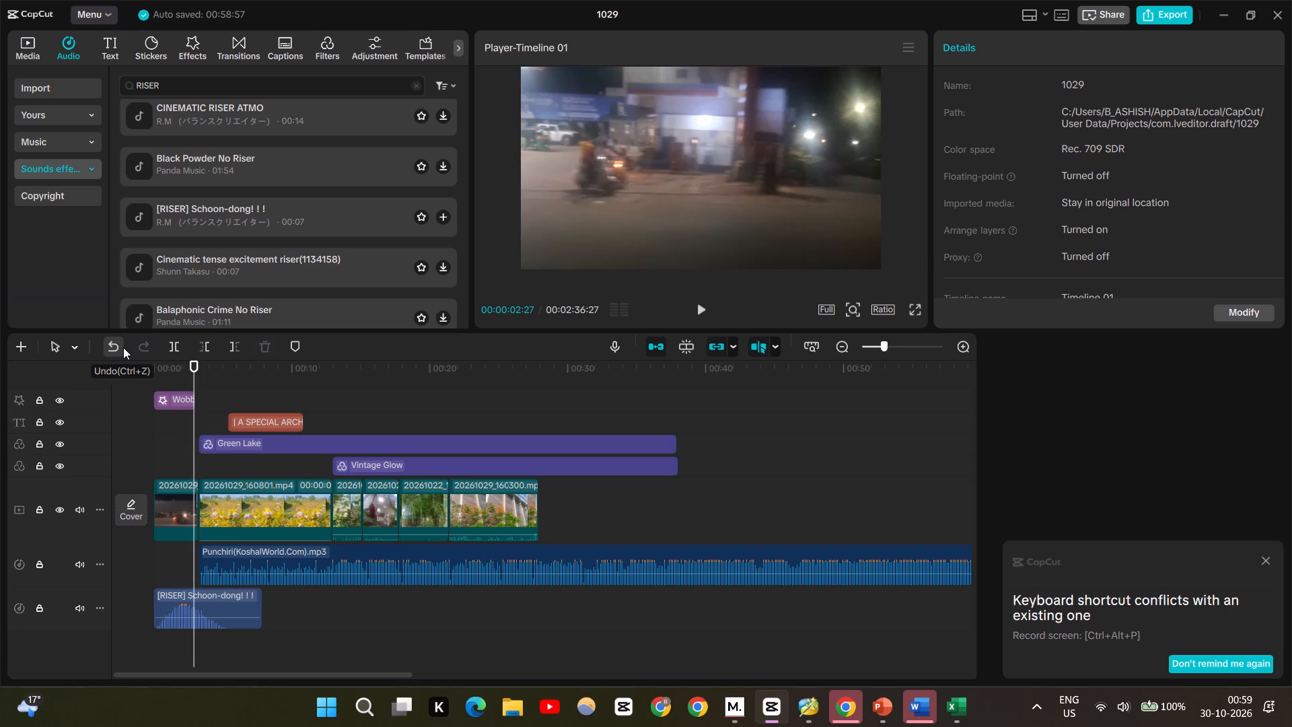
Split the "[RISER] Schoon-dong! ! !" audio at its peak, at 00:00:02:04, and delete the part after the cut.
click(213, 613)
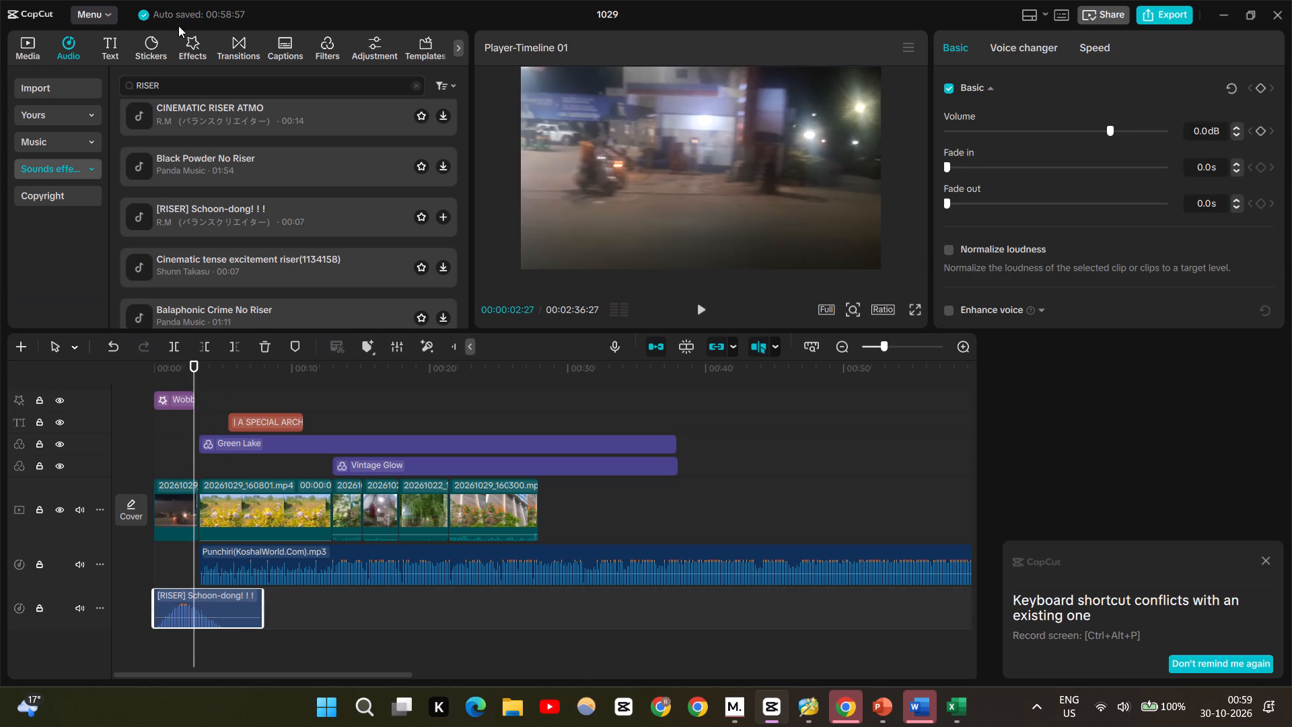
drag(192, 367, 114, 353)
key(space)
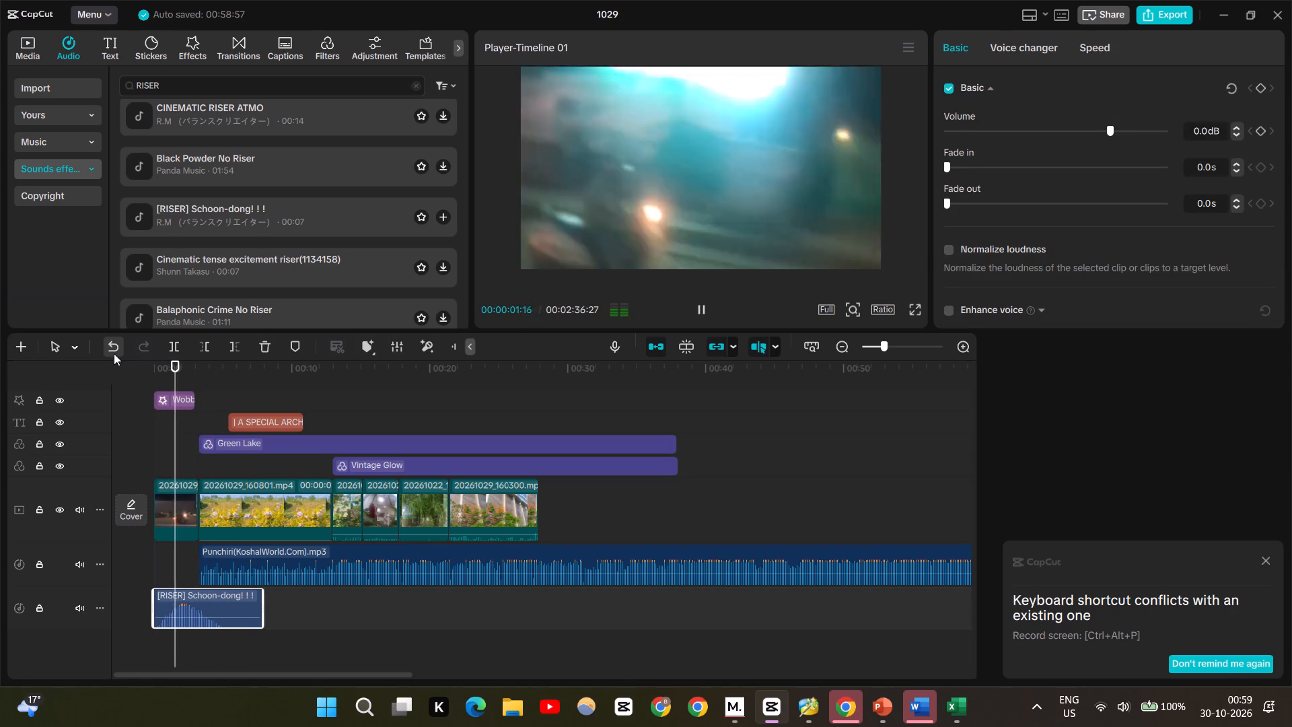
key(space)
key(space)
key(space)
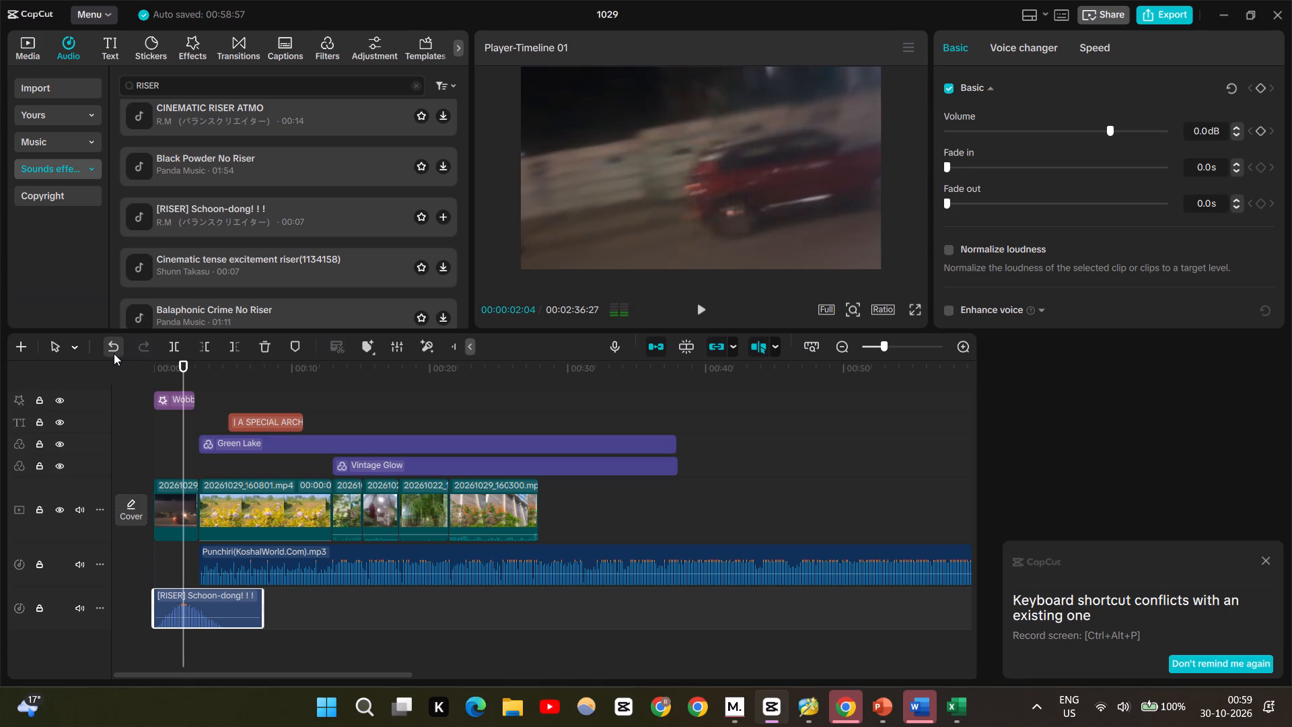
click(211, 609)
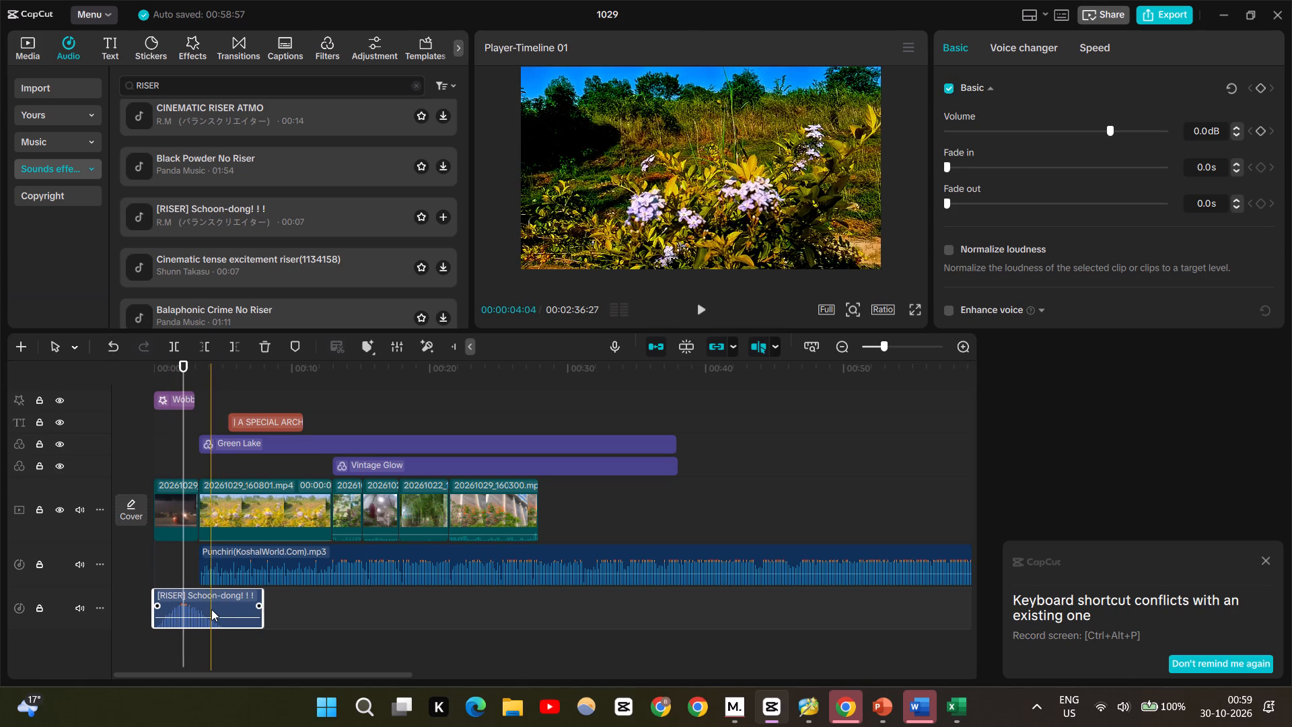
click(178, 346)
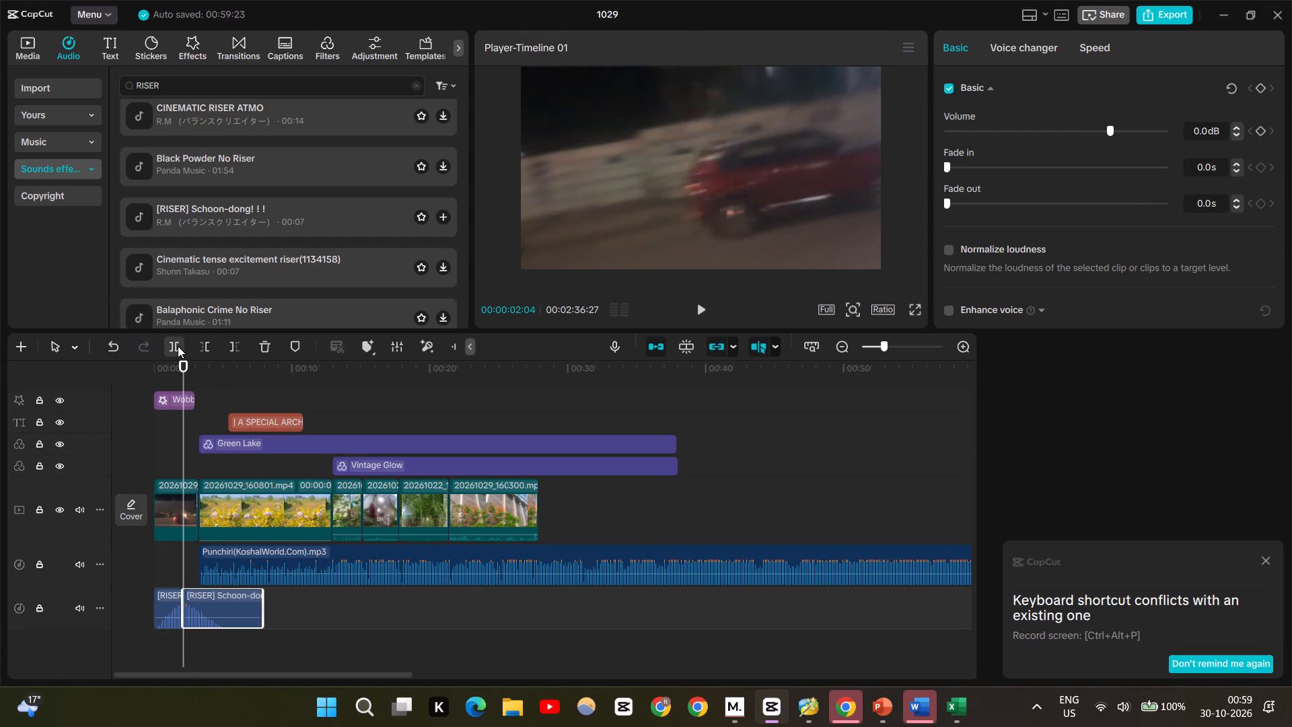
key(Delete)
Play the opening, and shorten the Wobble effect so it ends with the "[RISER] Schoon-dong! ! !" audio, at about 00:00:02:05.
drag(186, 368, 119, 370)
key(space)
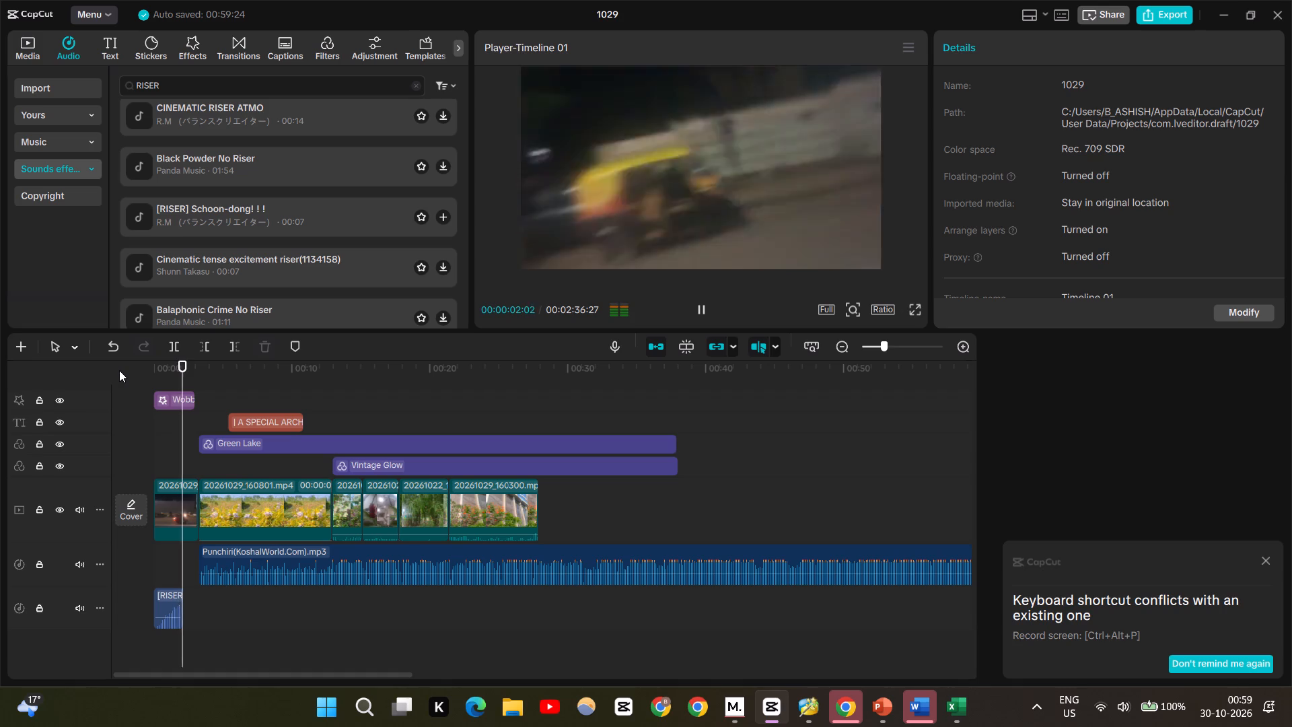
key(space)
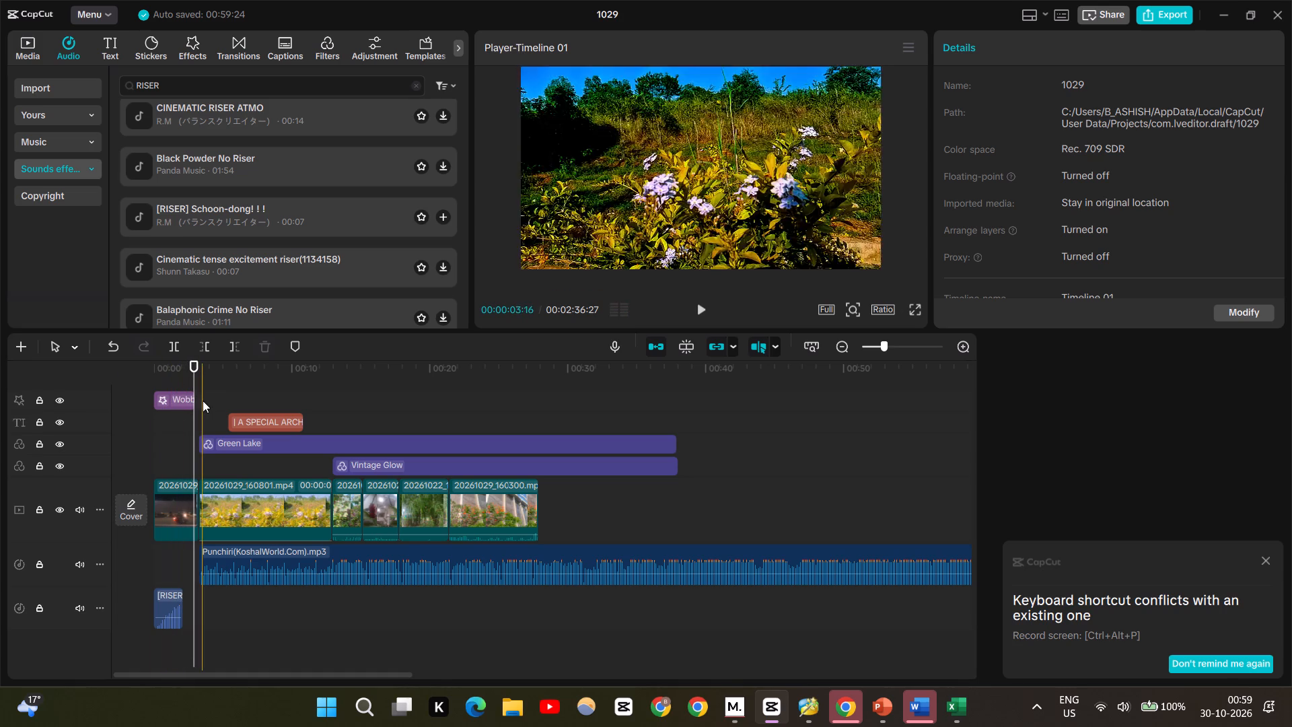
click(188, 399)
drag(196, 403, 192, 403)
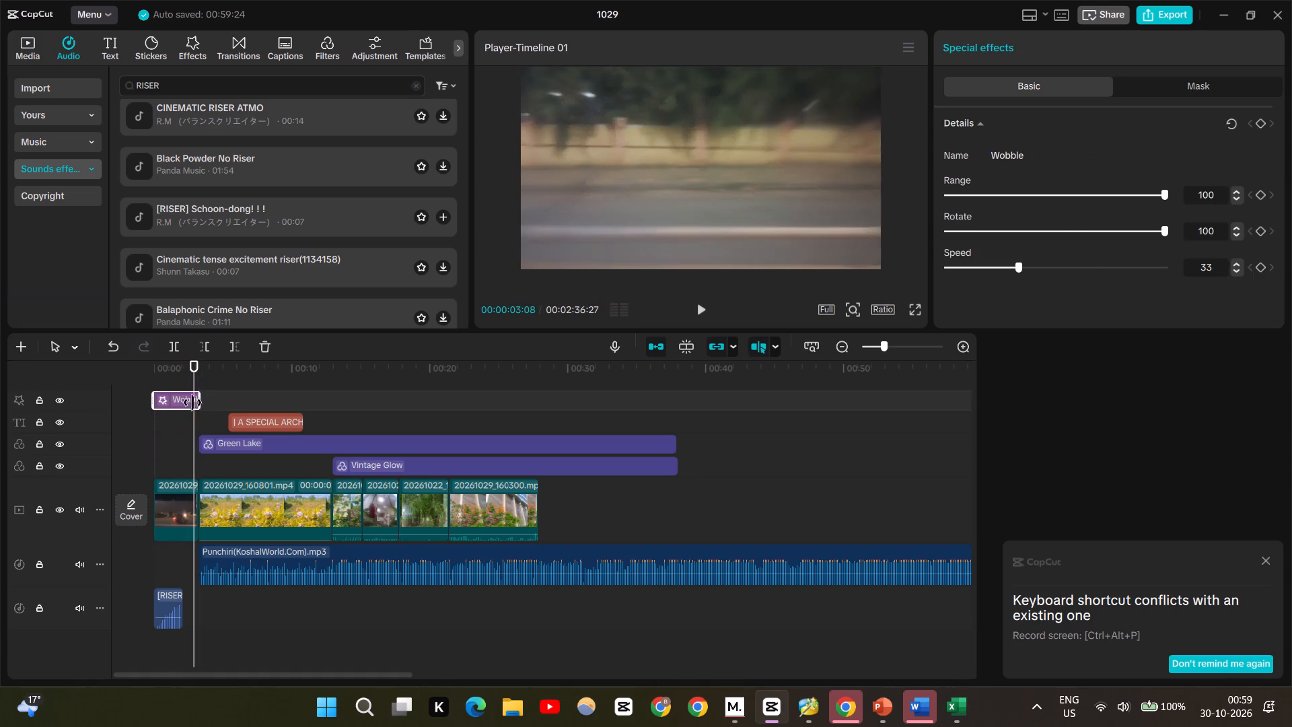
drag(192, 403, 184, 409)
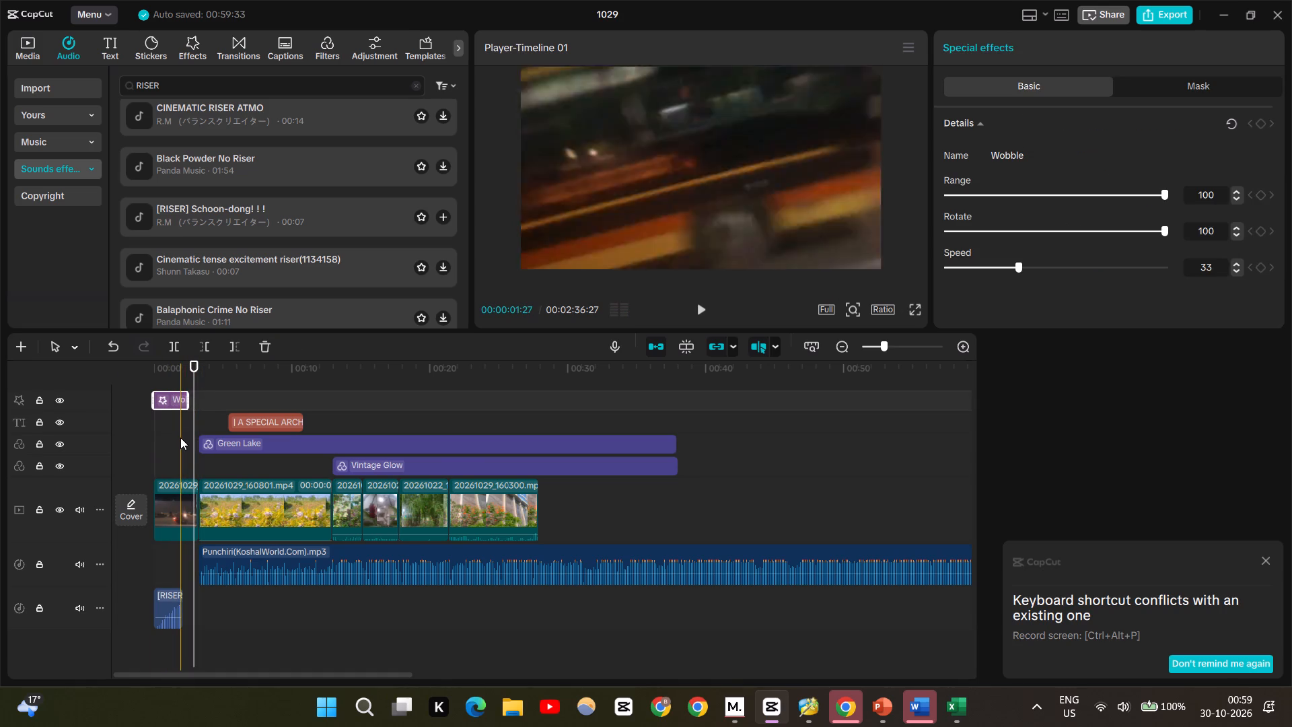
ctrl+scroll(180, 438, up, 14)
scroll(180, 438, right, 1)
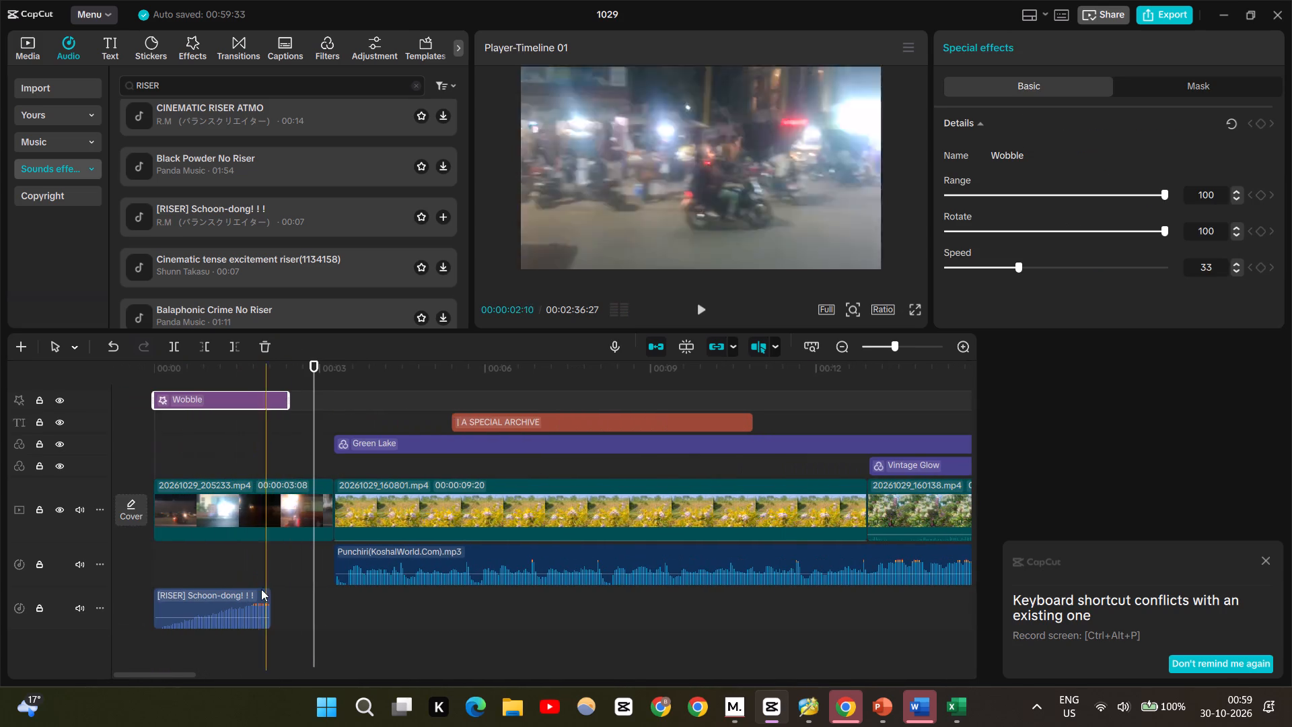
click(248, 600)
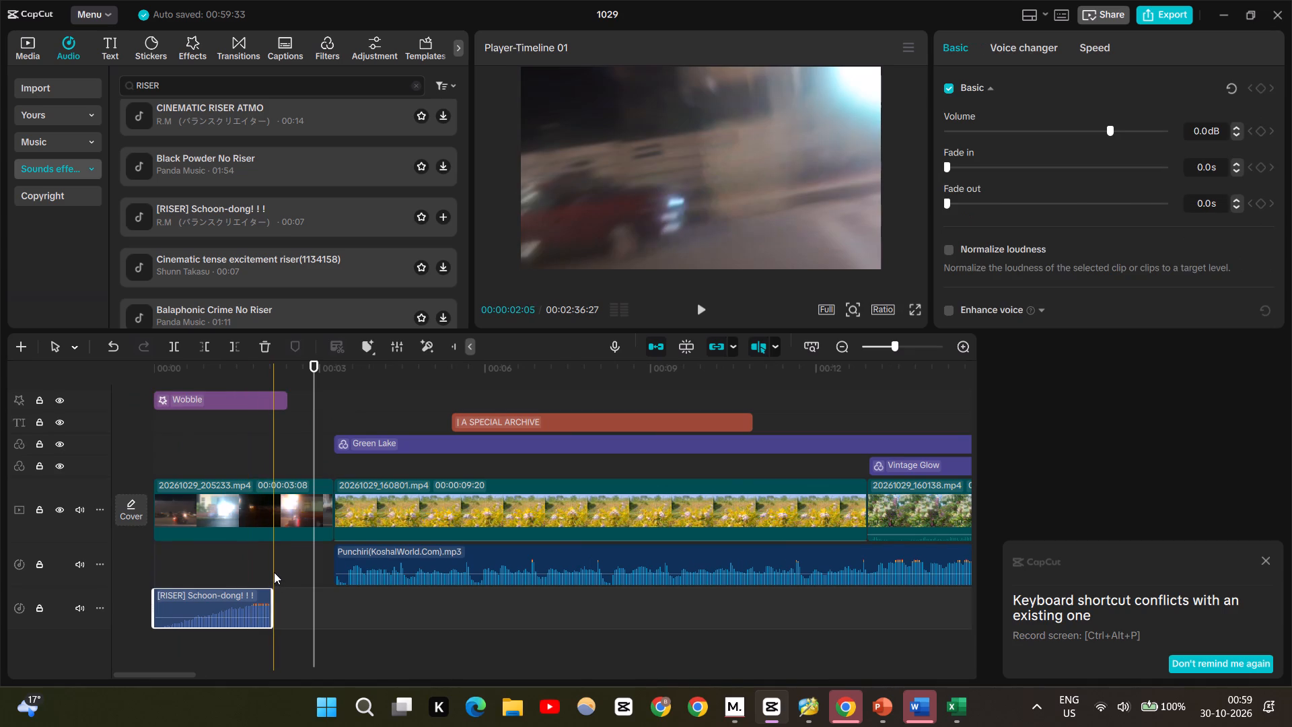
click(274, 572)
click(258, 606)
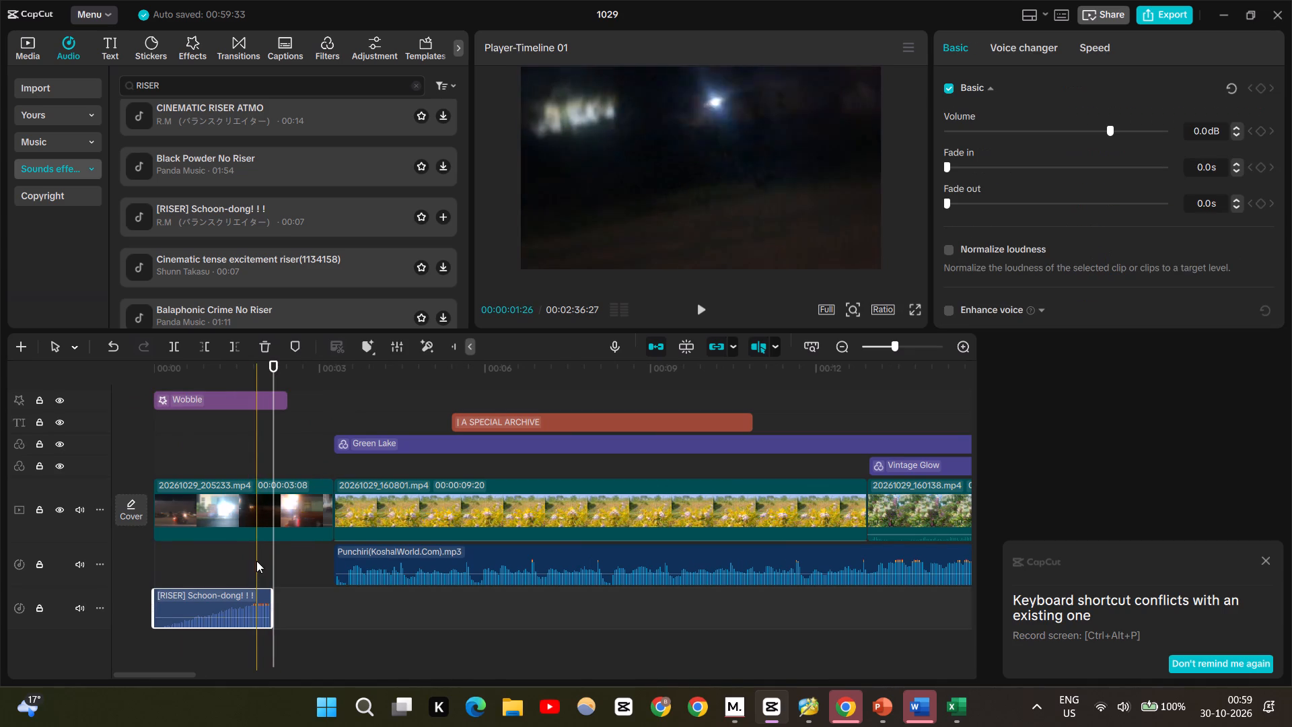
click(261, 392)
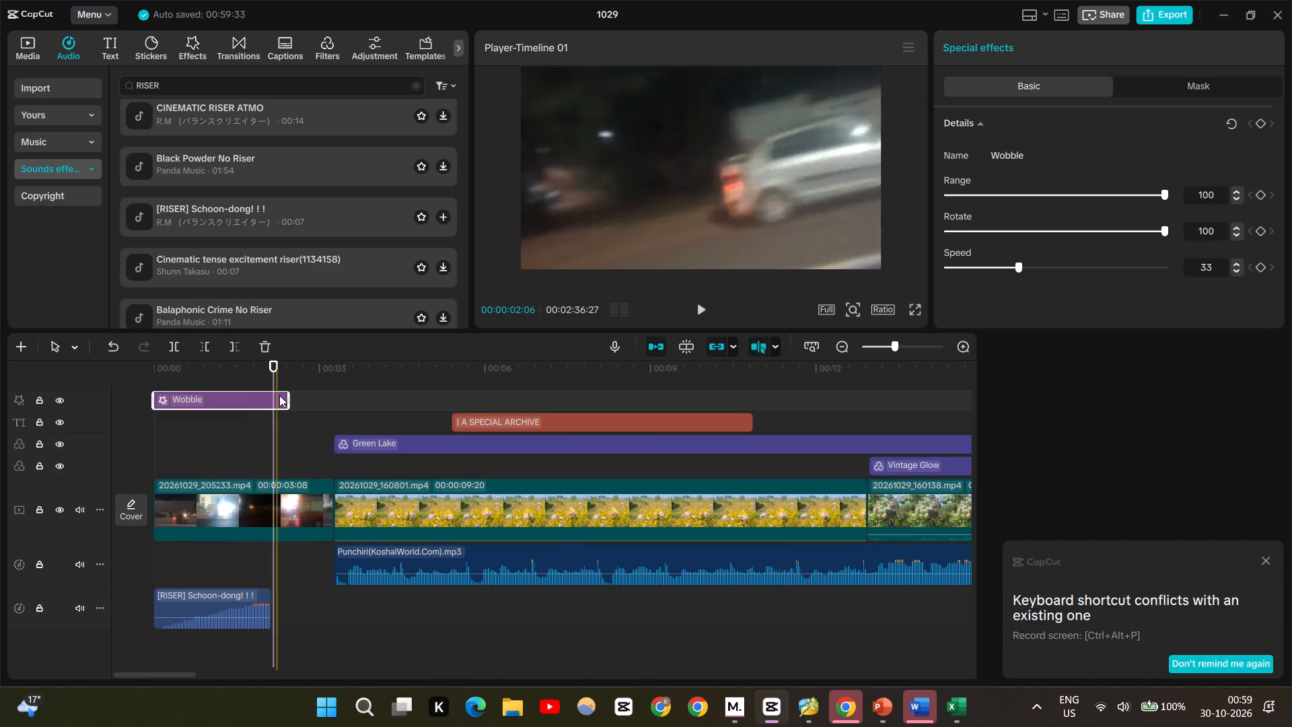
drag(288, 393, 270, 396)
Trim the end of the opening clip 20261029_205233.mp4 to the end of the Wobble effect, replaying the opening before and after.
click(272, 452)
drag(272, 452, 230, 454)
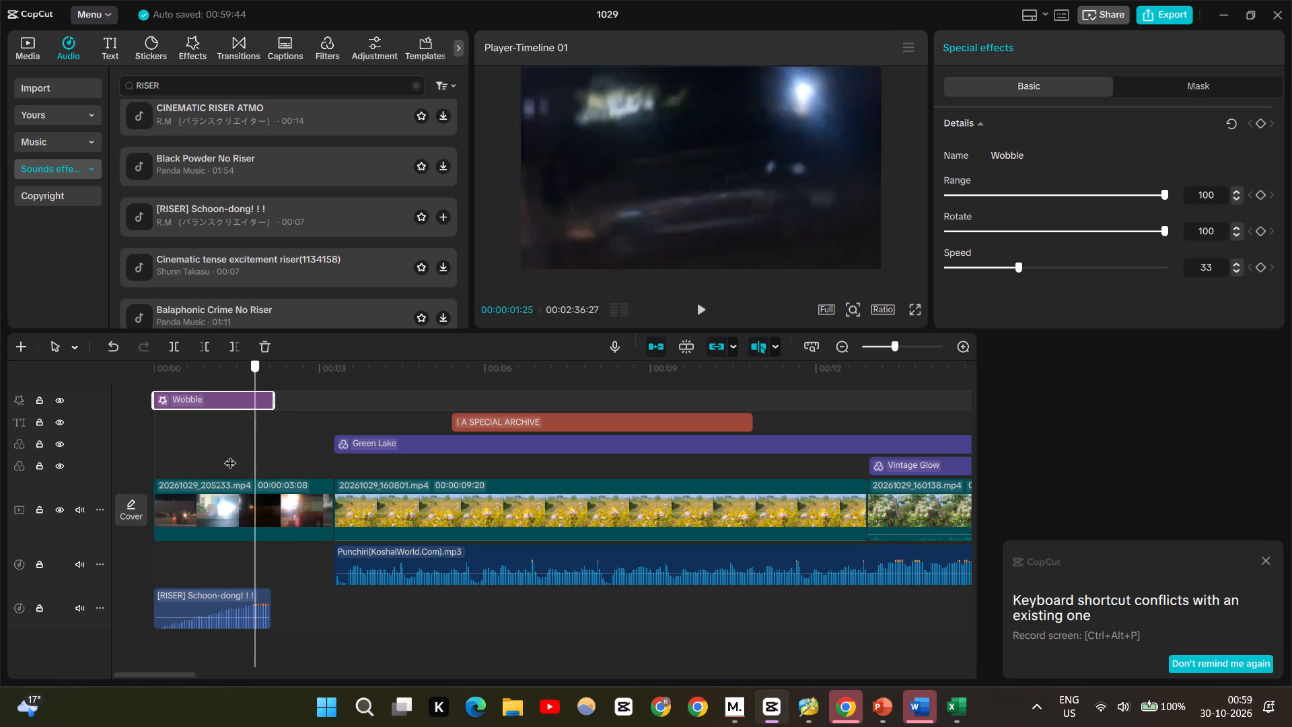
drag(230, 454, 106, 473)
key(space)
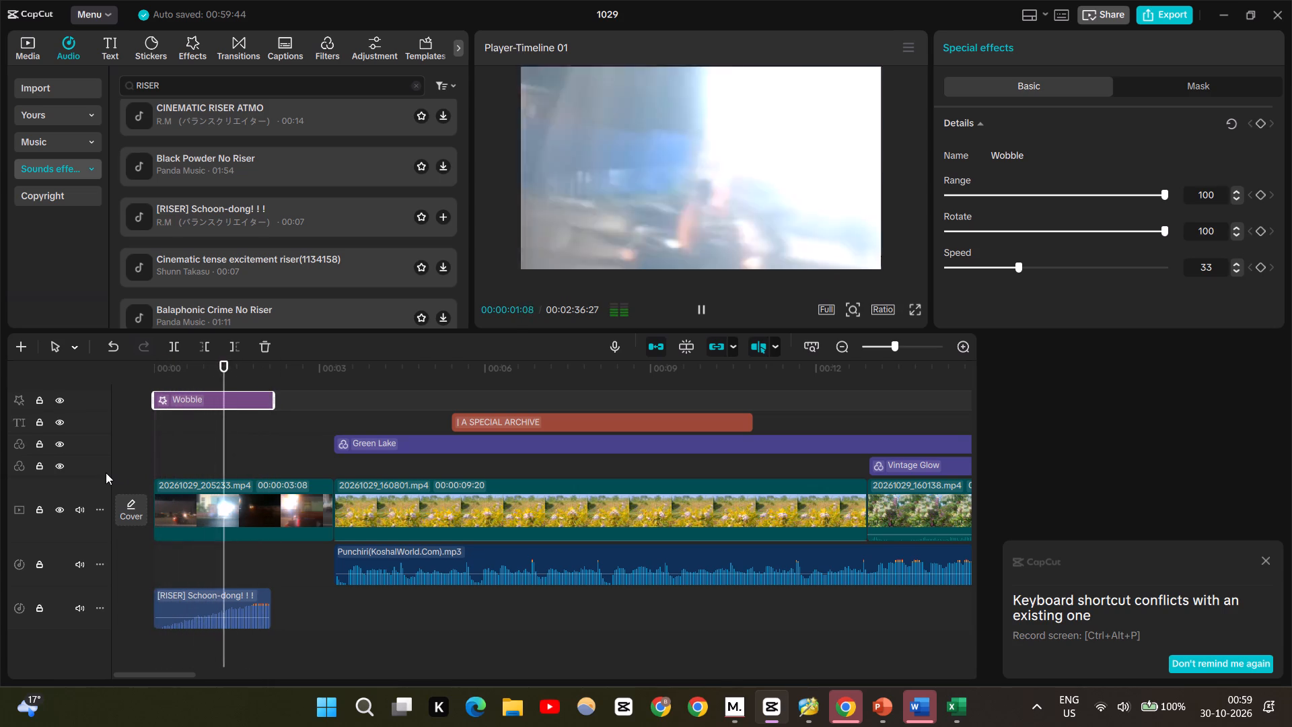
key(space)
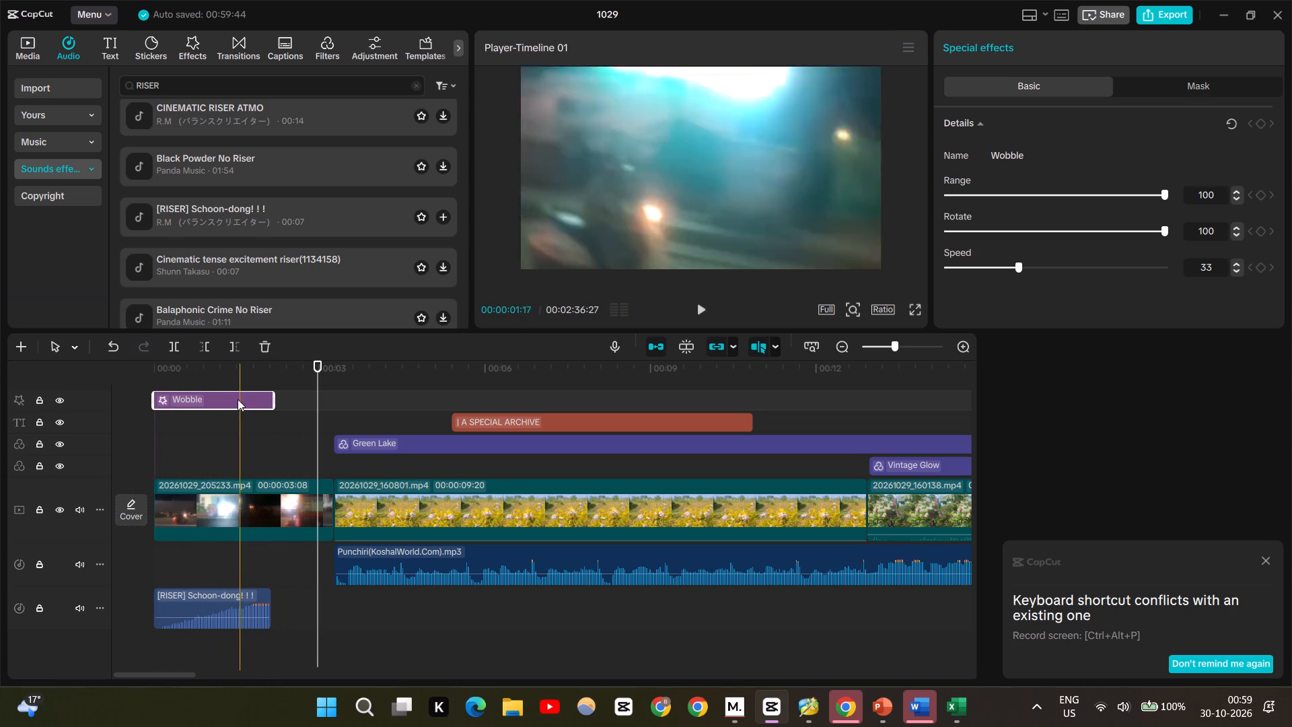
click(278, 499)
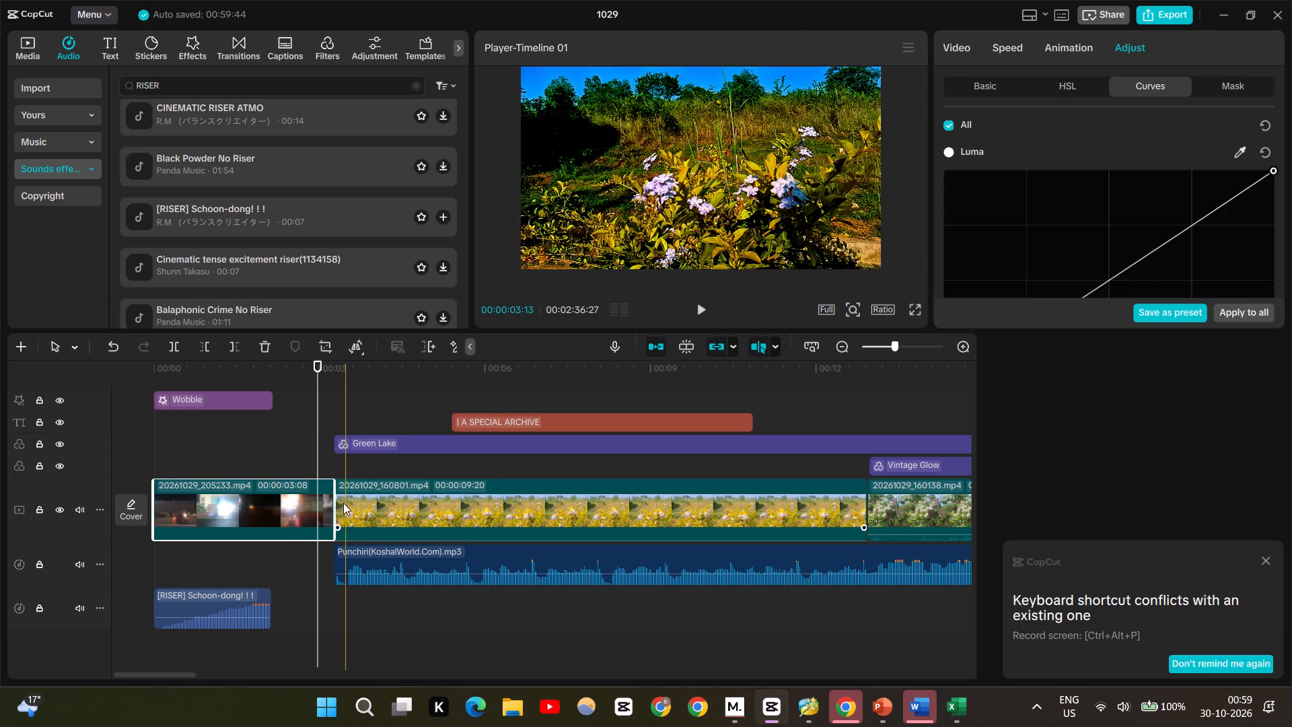
drag(336, 504, 271, 504)
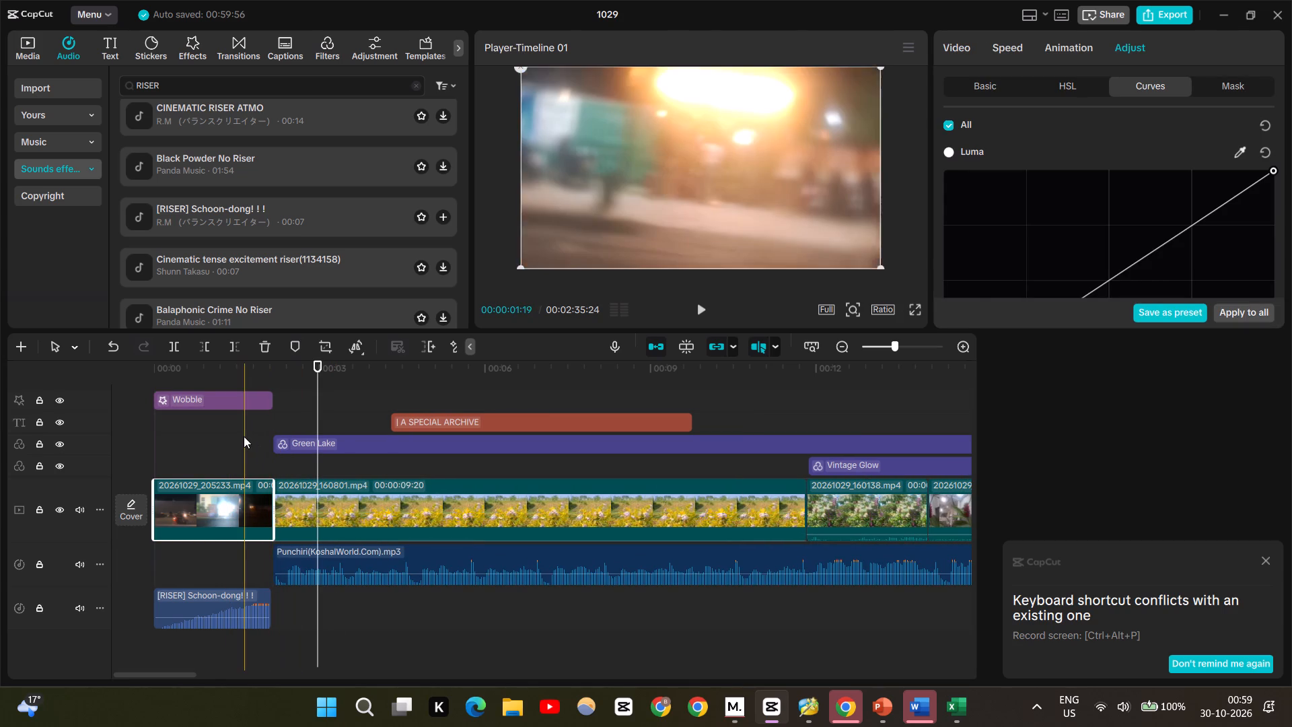
click(244, 436)
drag(244, 436, 154, 442)
key(space)
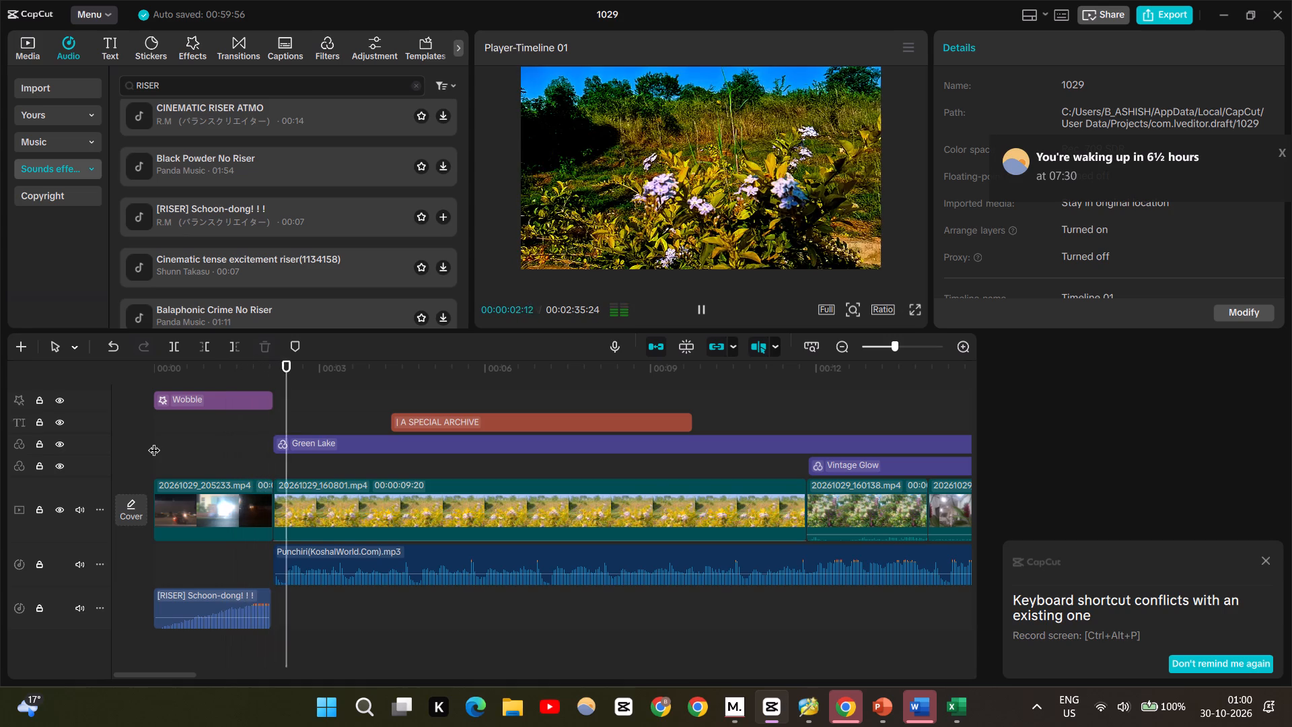
click(217, 460)
drag(217, 460, 99, 458)
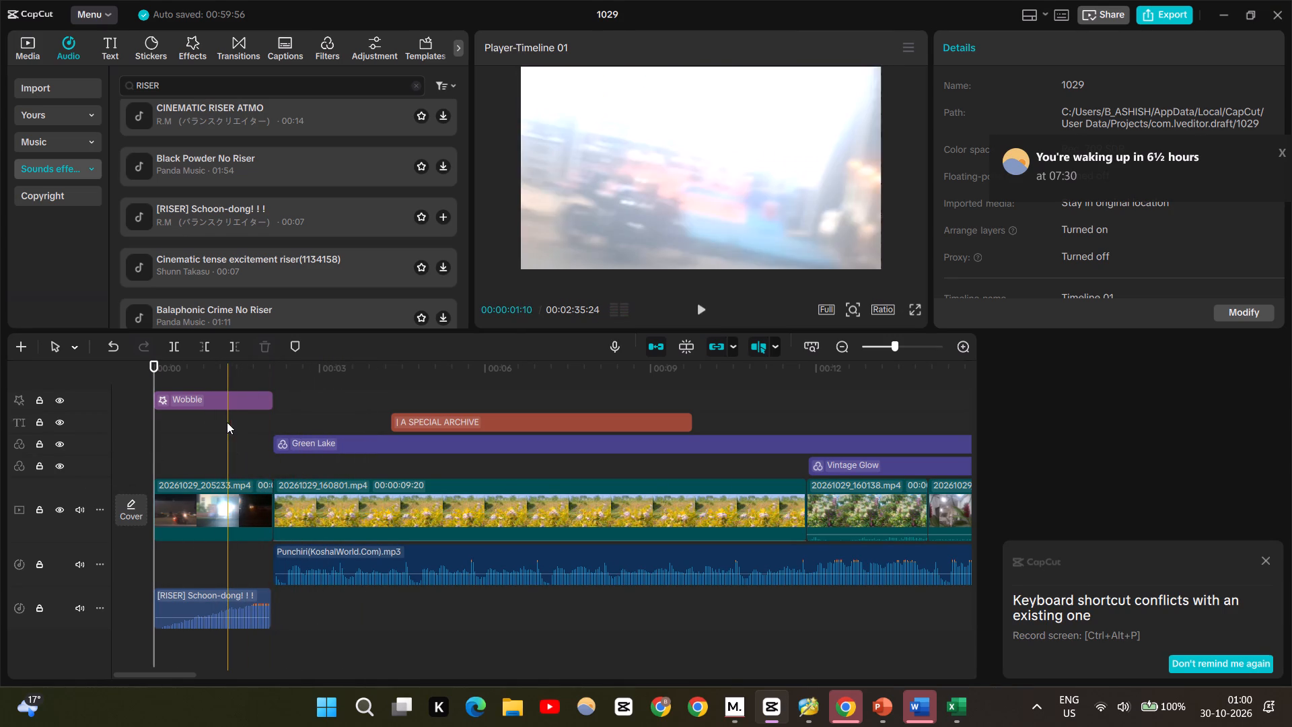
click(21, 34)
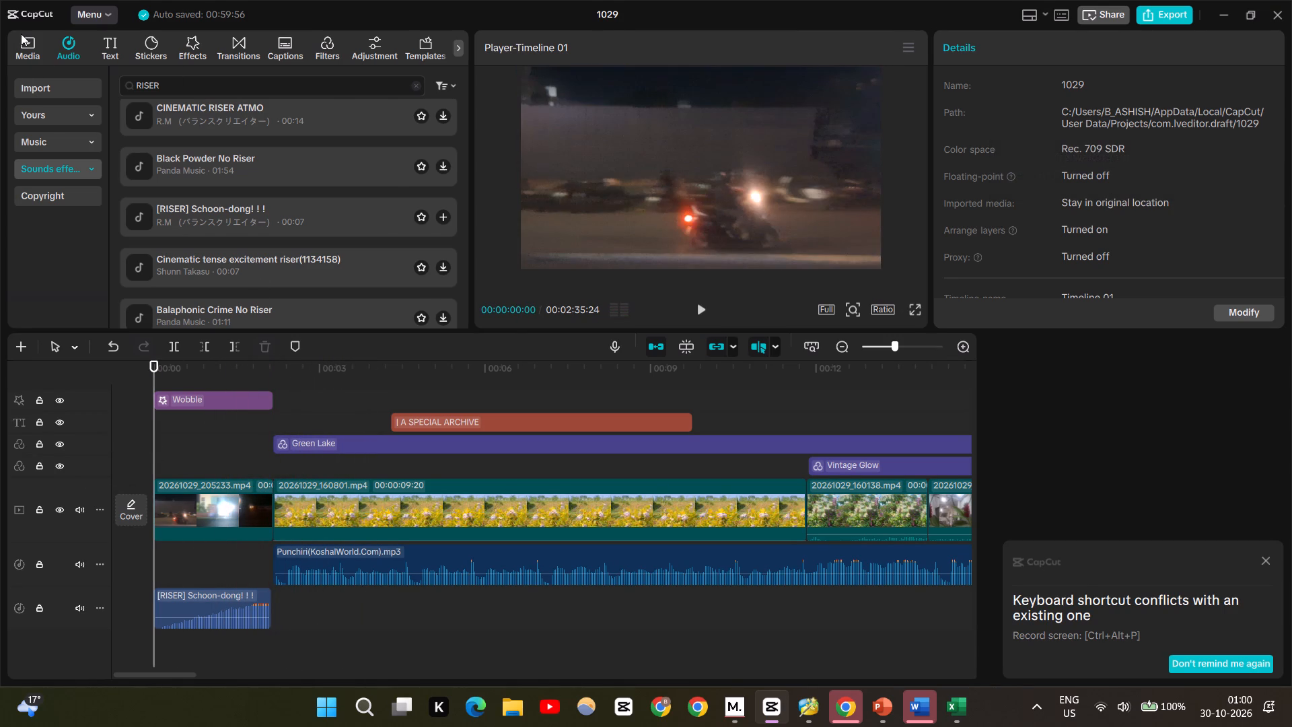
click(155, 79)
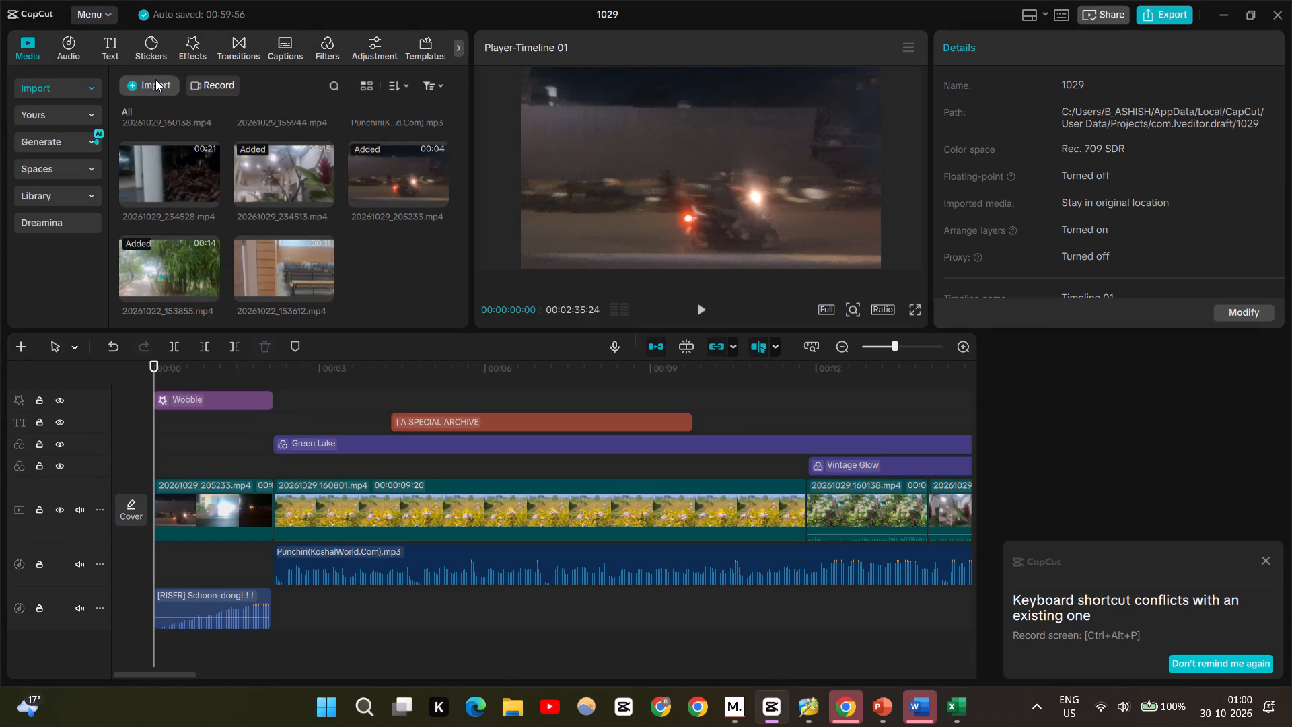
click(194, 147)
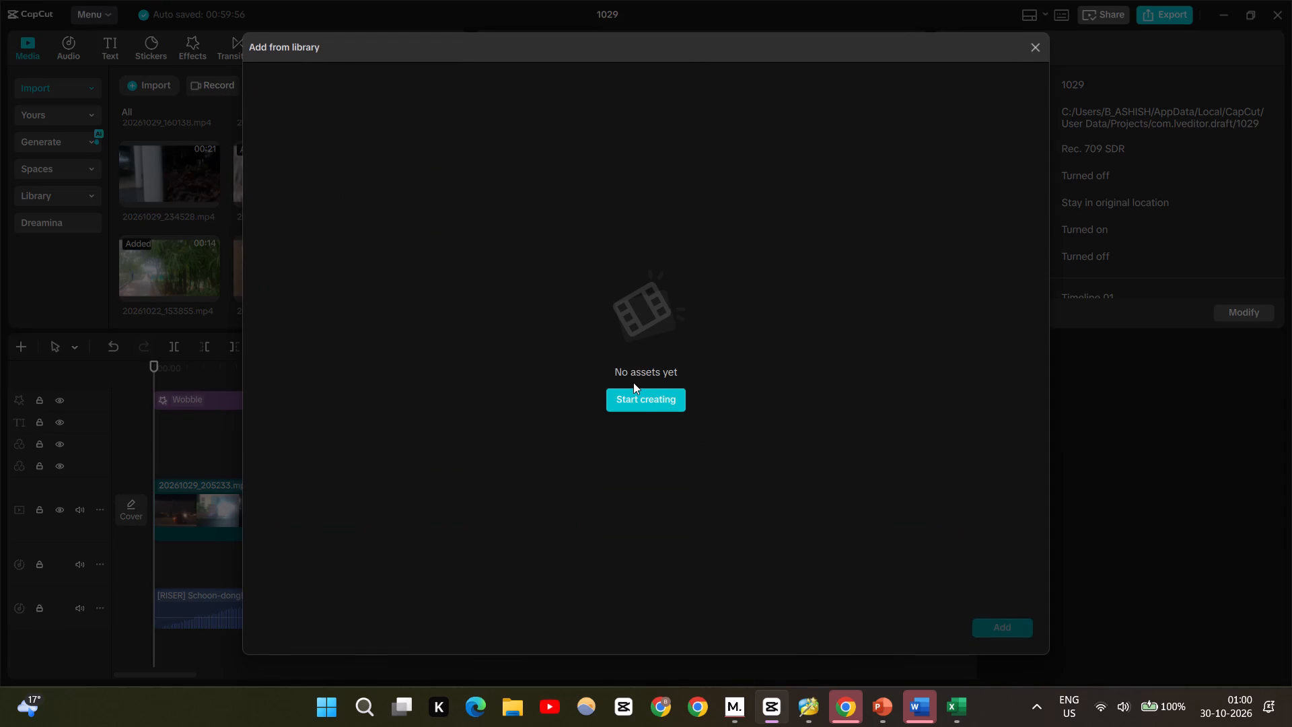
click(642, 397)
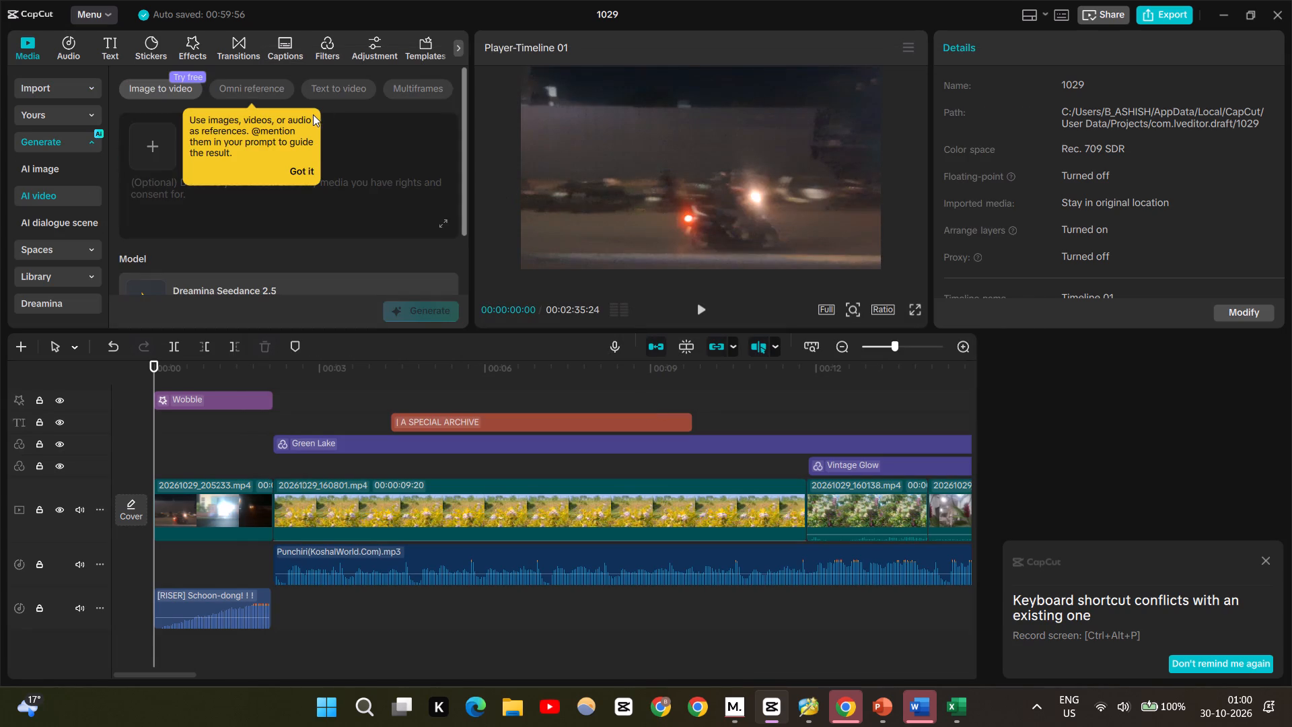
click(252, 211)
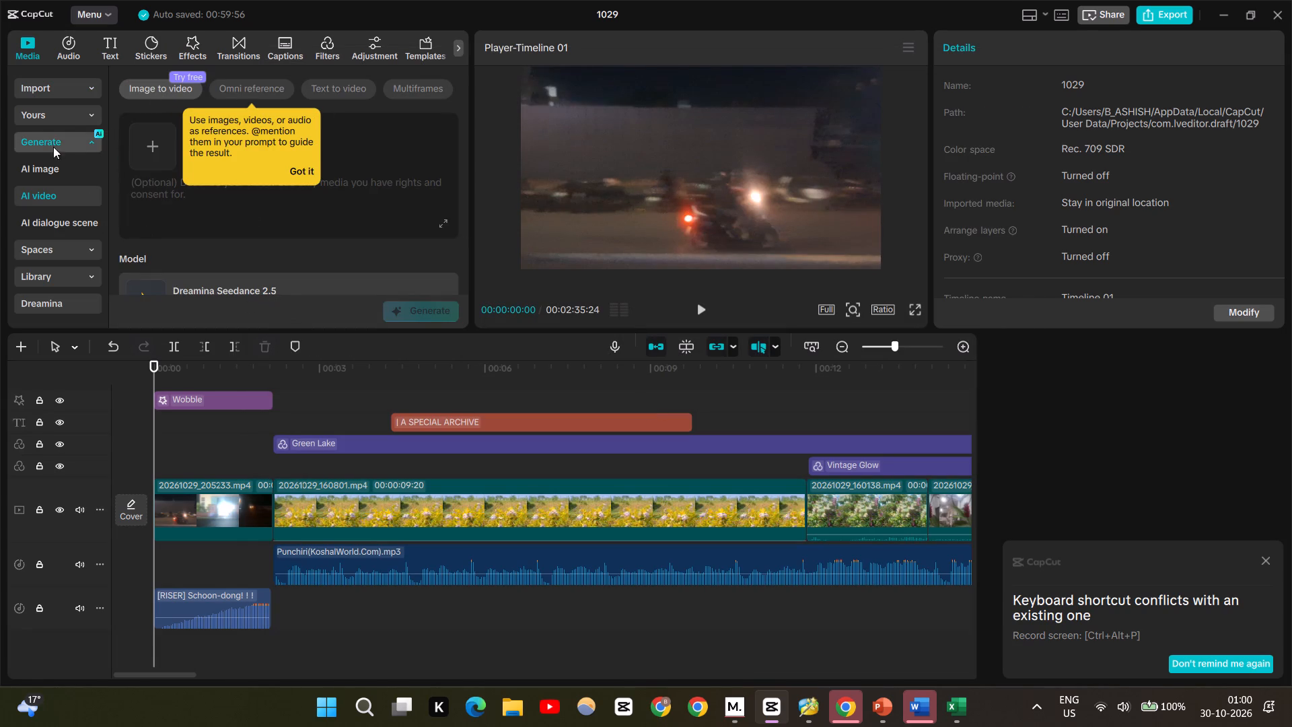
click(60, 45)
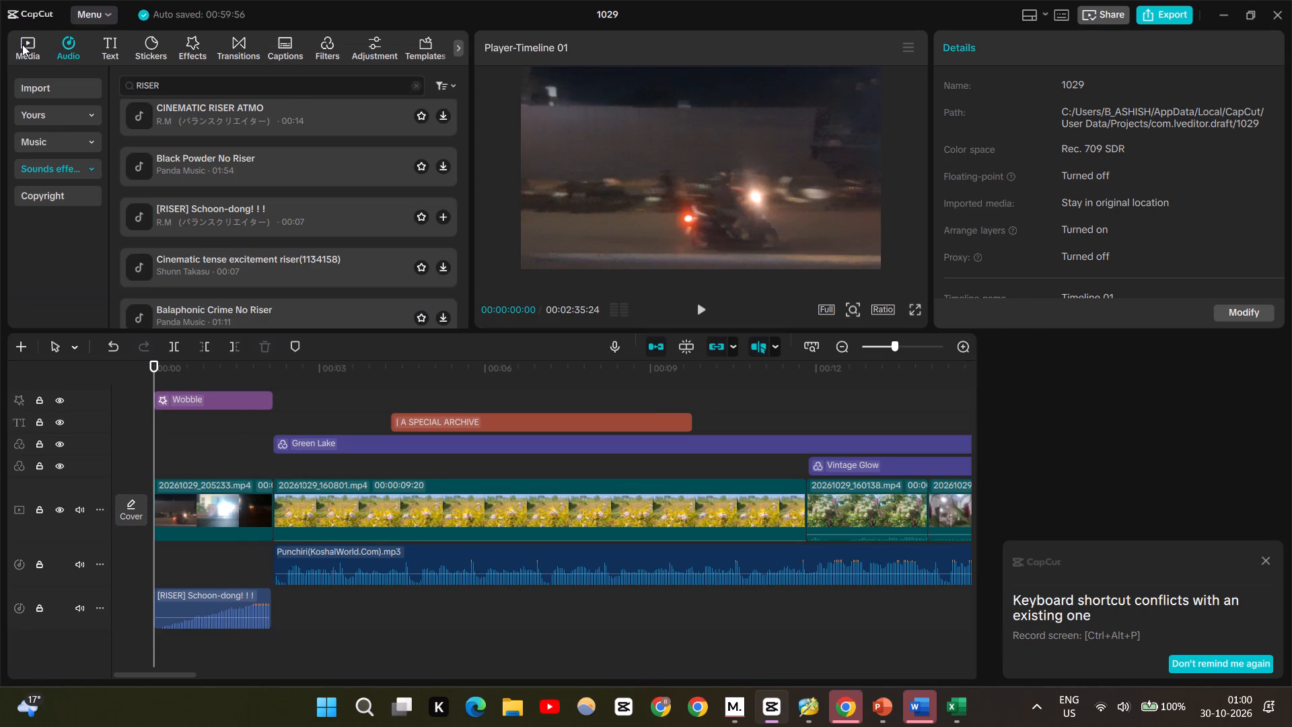
Insert the plain black image from the library's Trending stock media between the opening night clip and 20261029_160801.mp4.
click(22, 44)
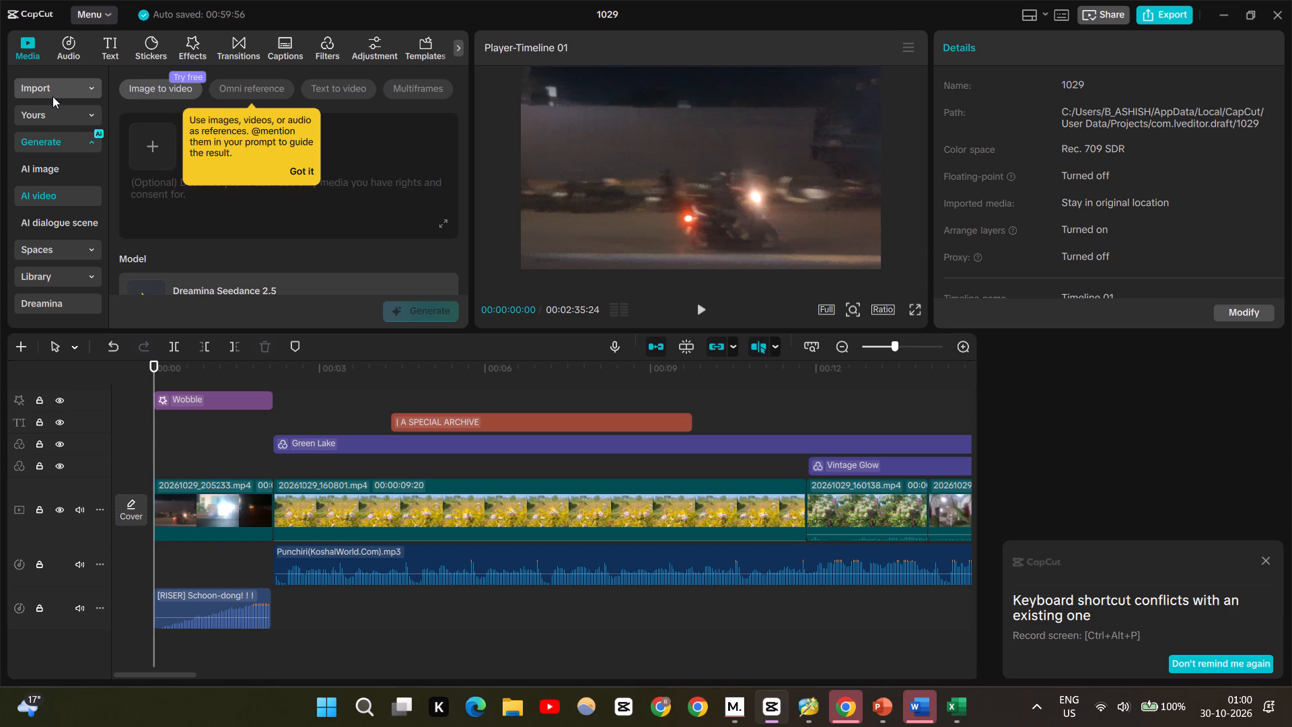
scroll(50, 168, down, 1)
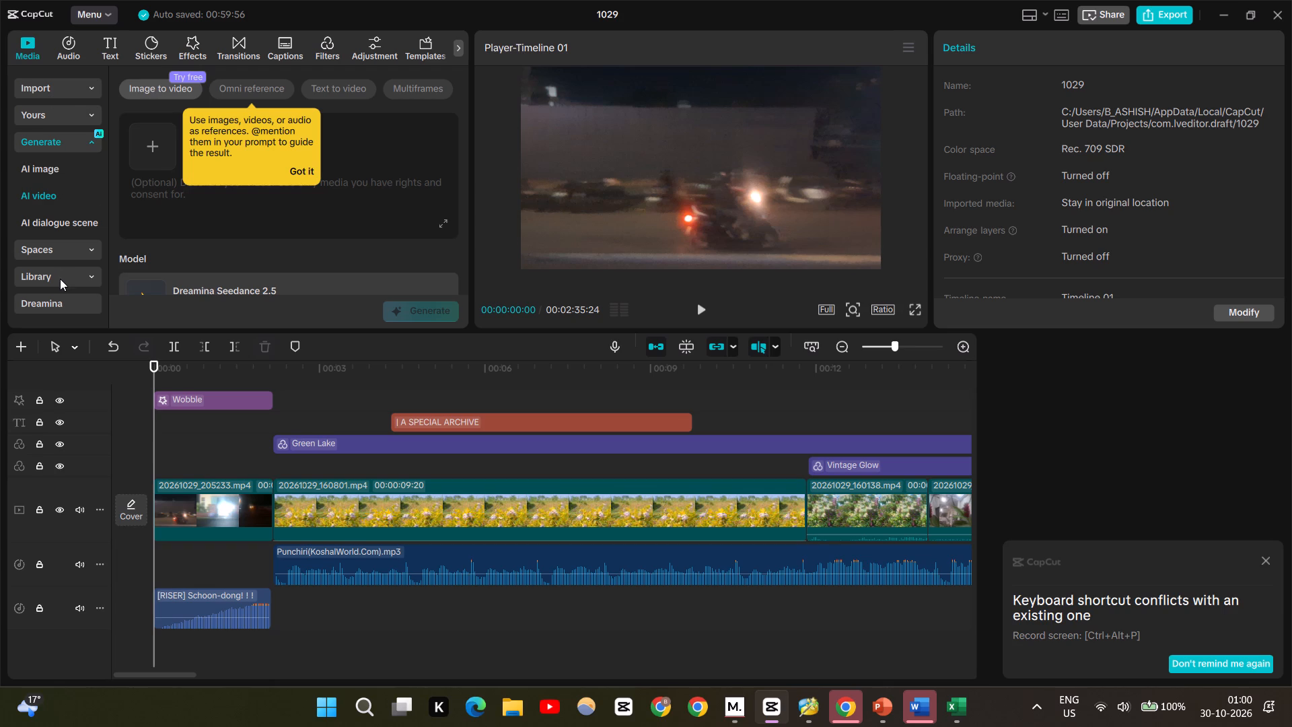
click(60, 279)
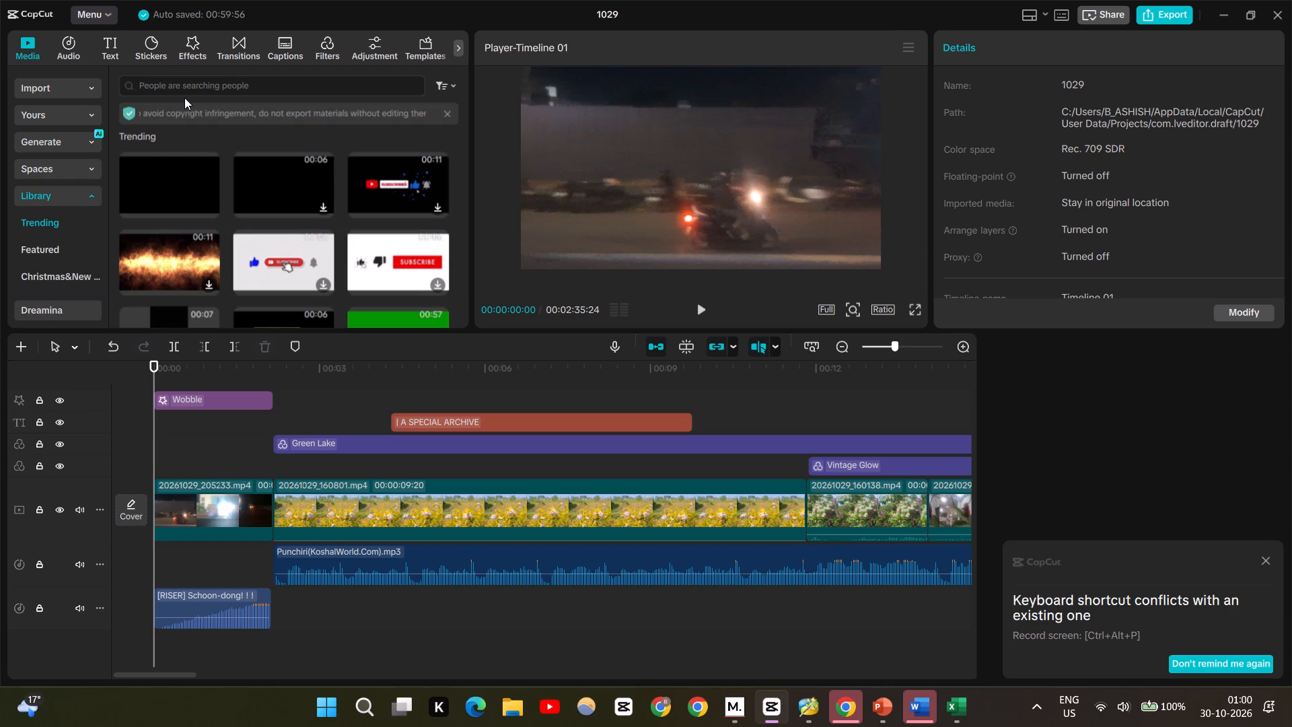
click(182, 85)
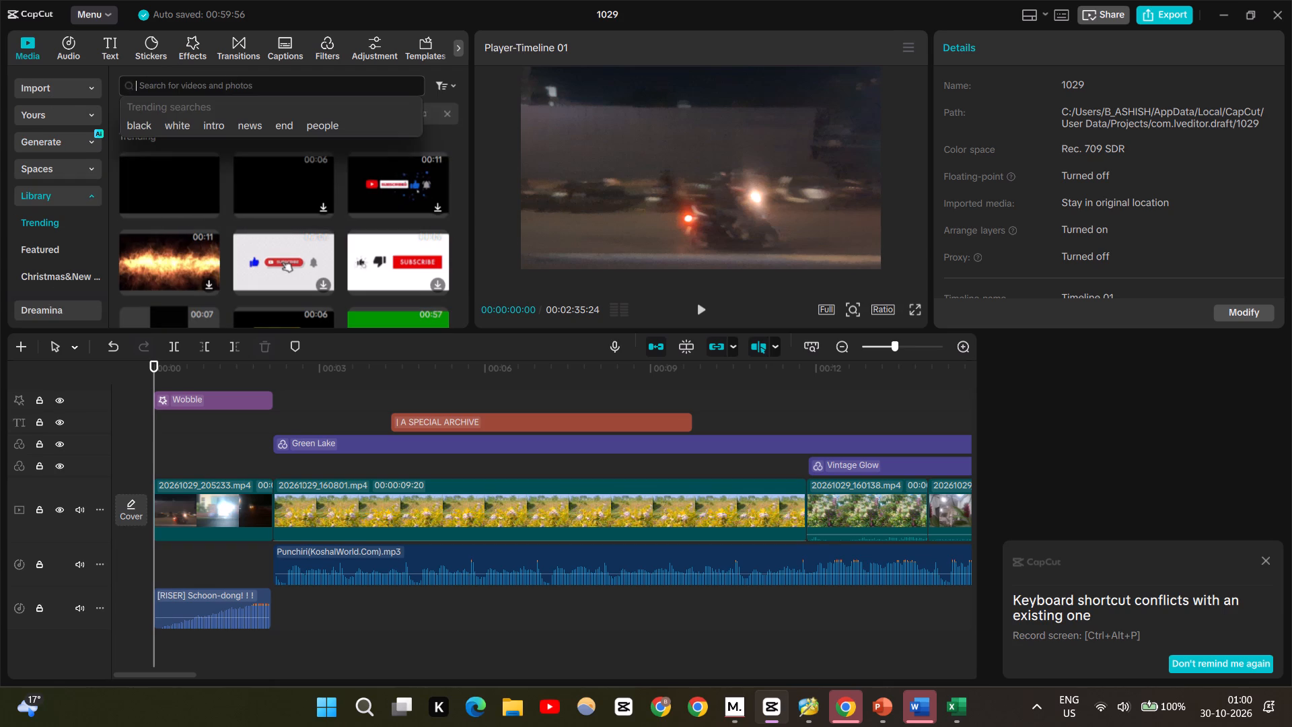
click(194, 176)
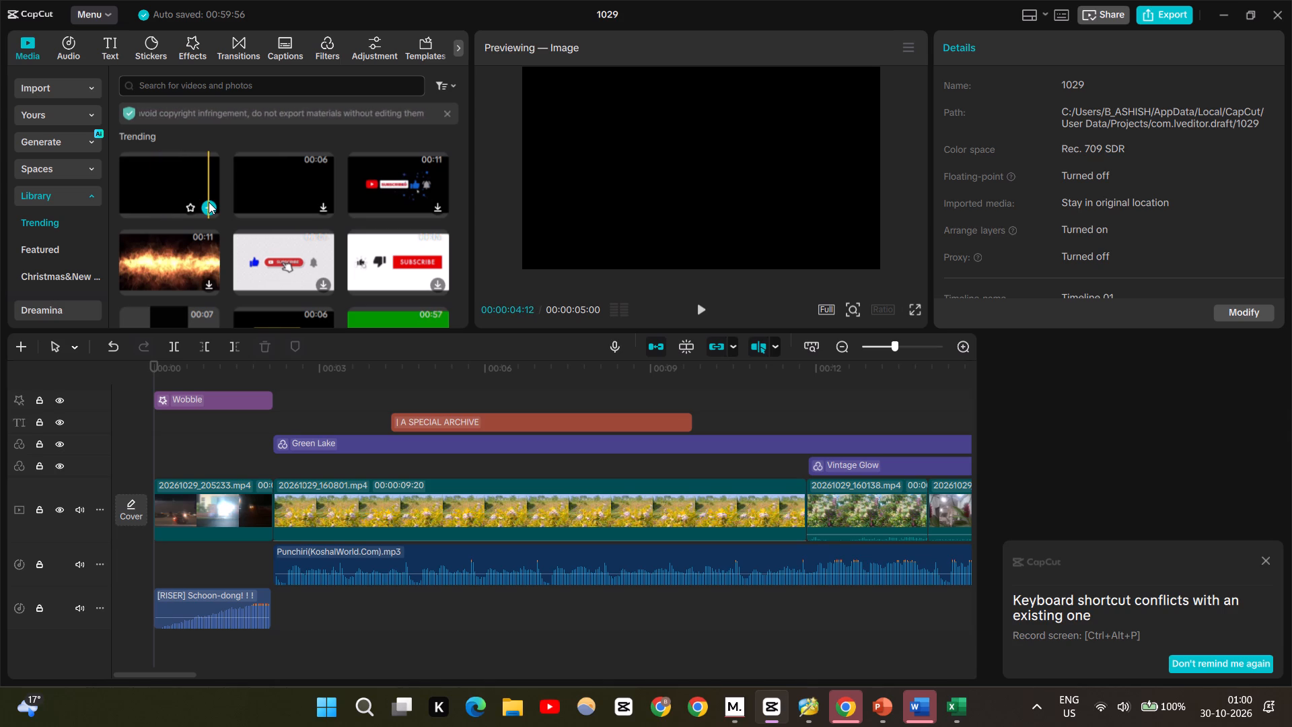
drag(160, 186, 237, 369)
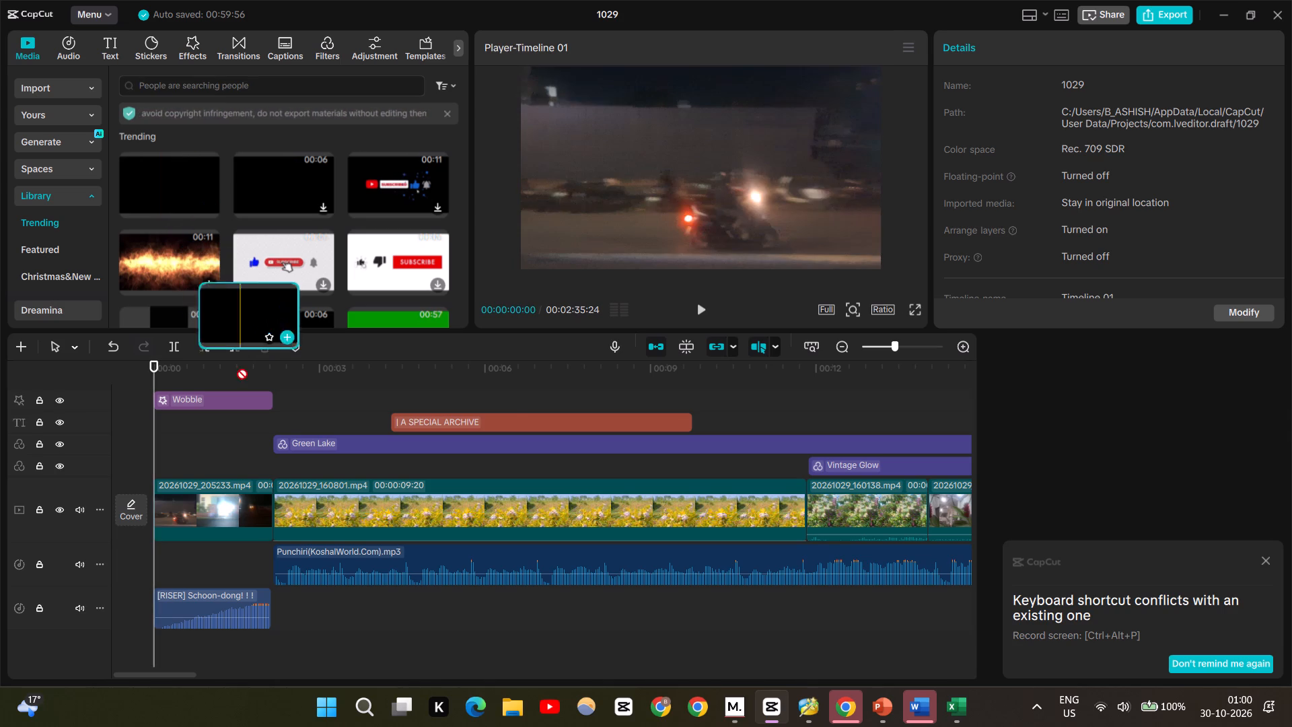
drag(237, 369, 260, 502)
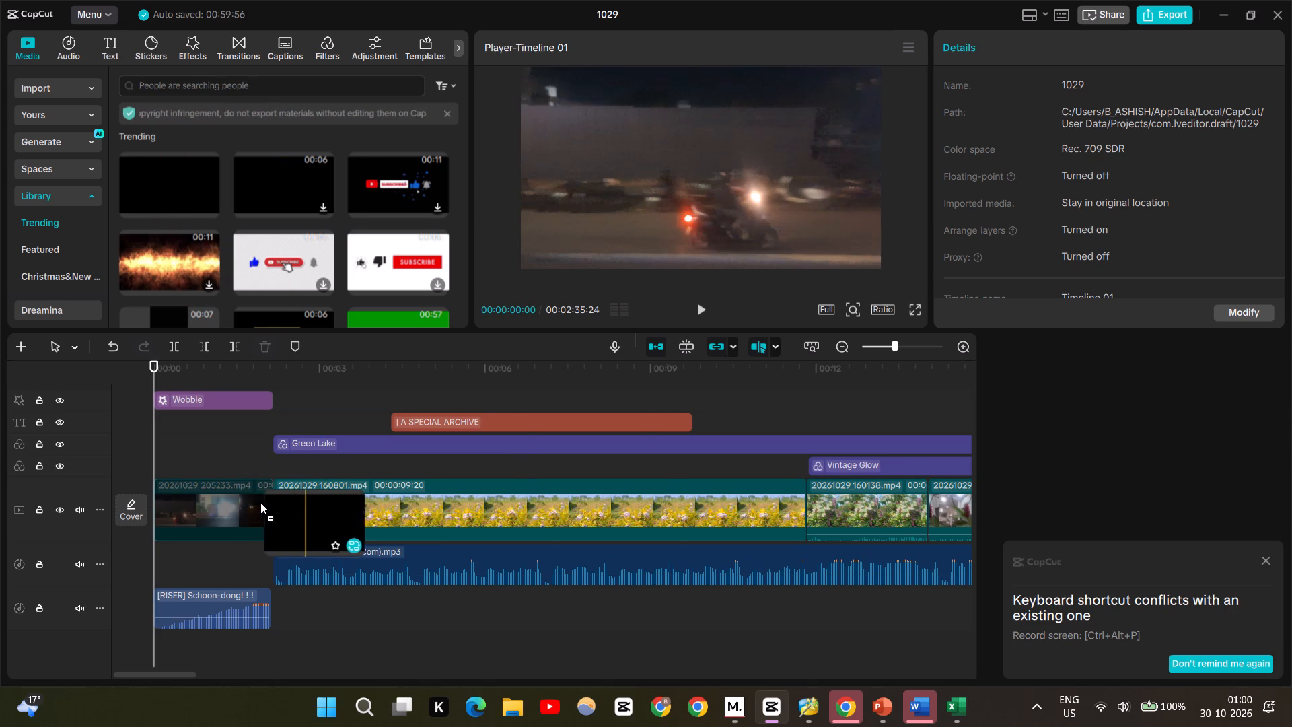
drag(260, 502, 275, 495)
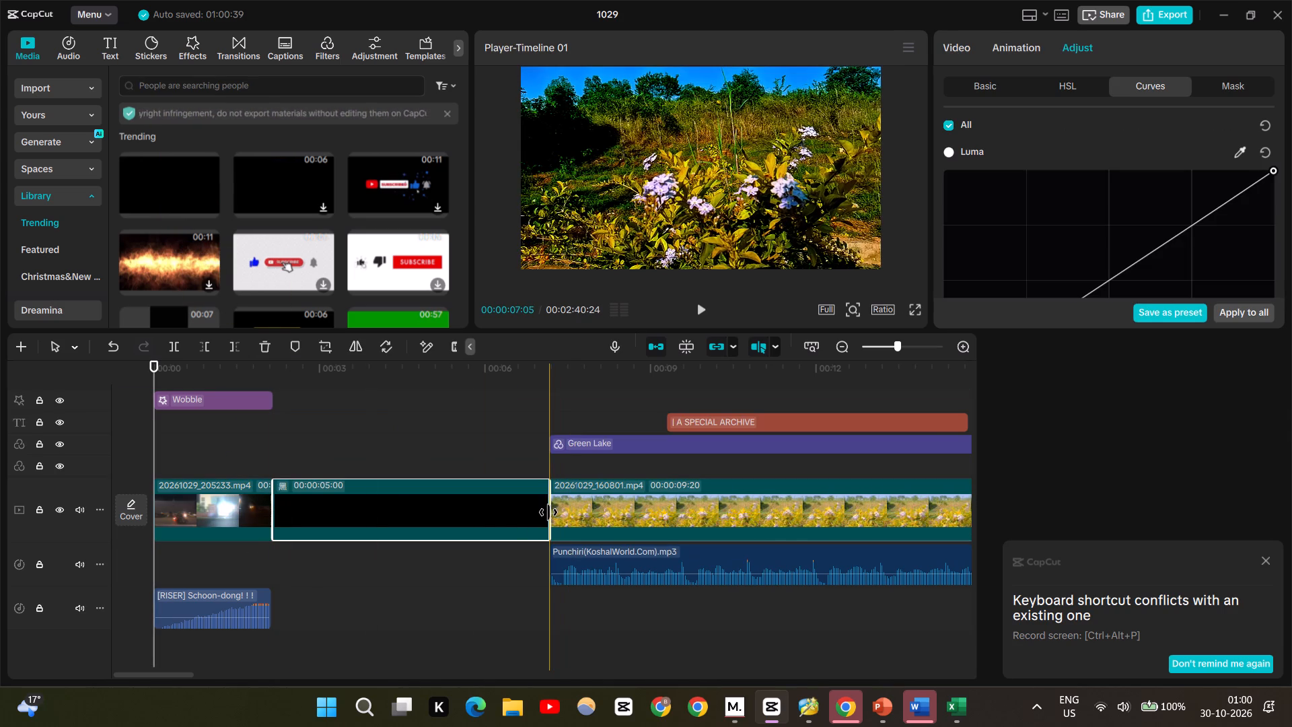
Shorten the black image to about half a second and play the opening from the start to check it.
drag(548, 512, 302, 509)
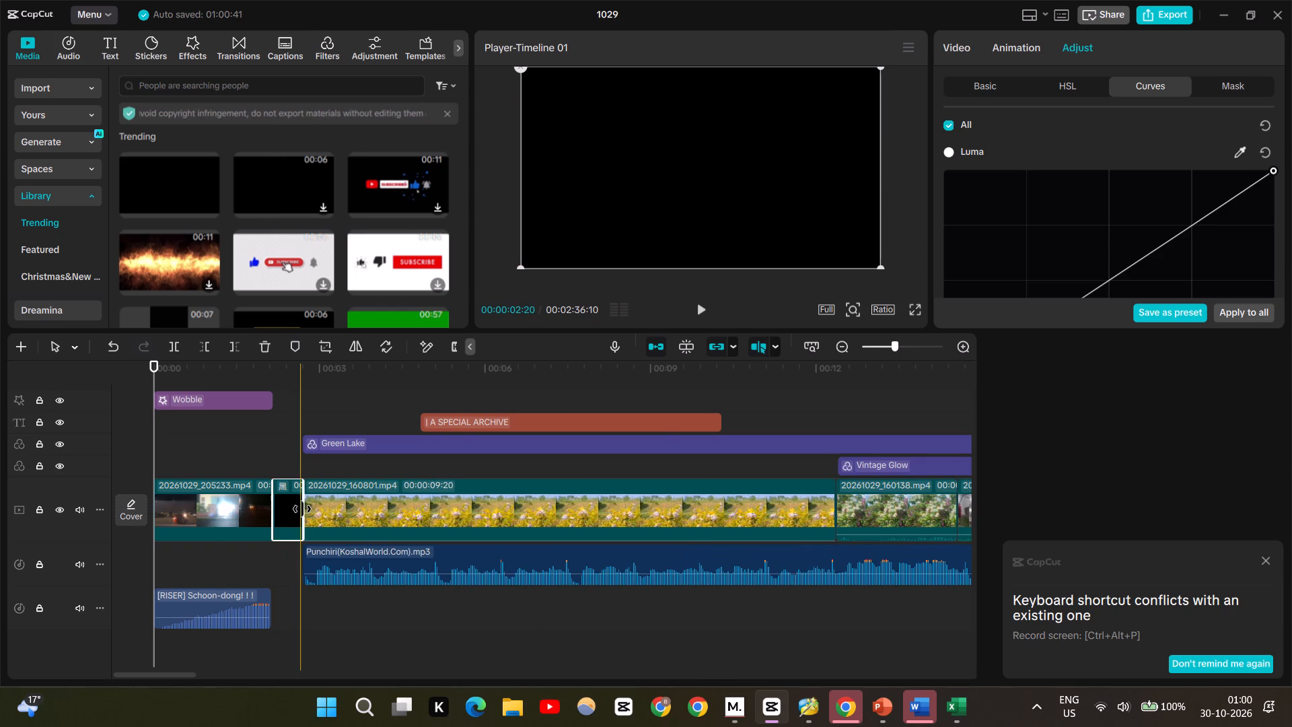
click(212, 449)
drag(212, 449, 119, 458)
key(space)
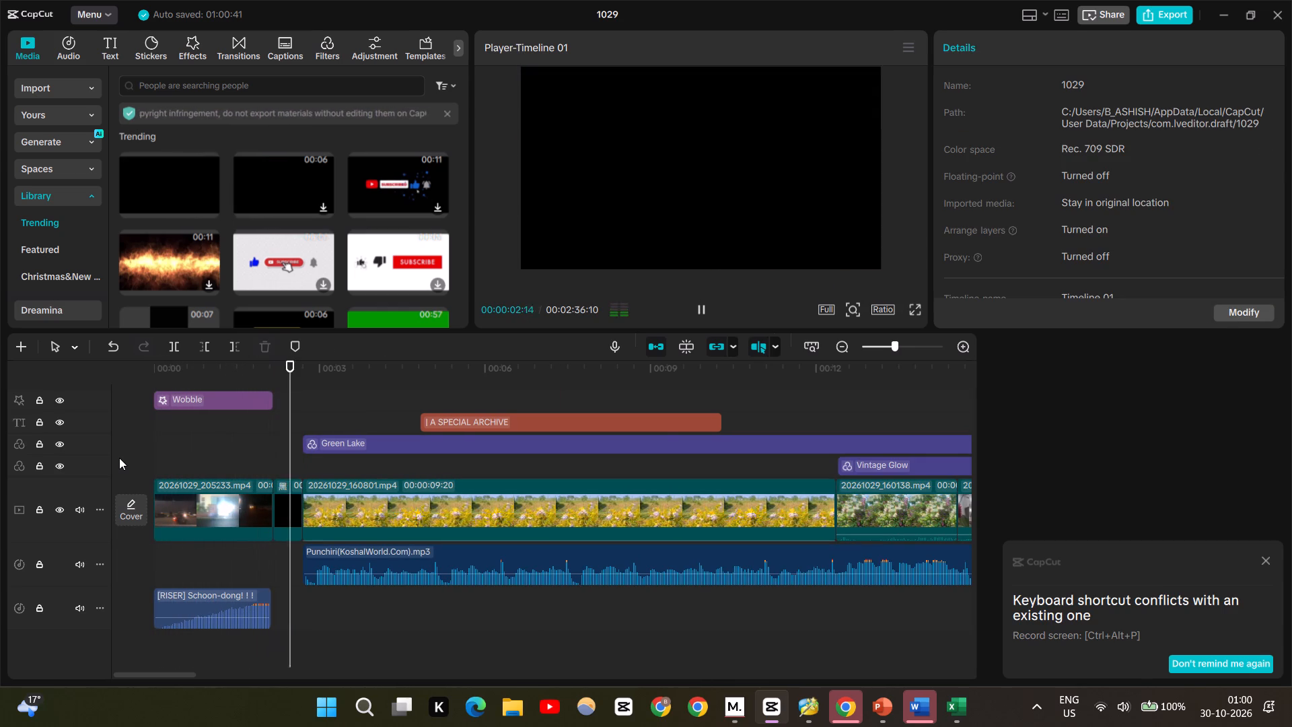
key(space)
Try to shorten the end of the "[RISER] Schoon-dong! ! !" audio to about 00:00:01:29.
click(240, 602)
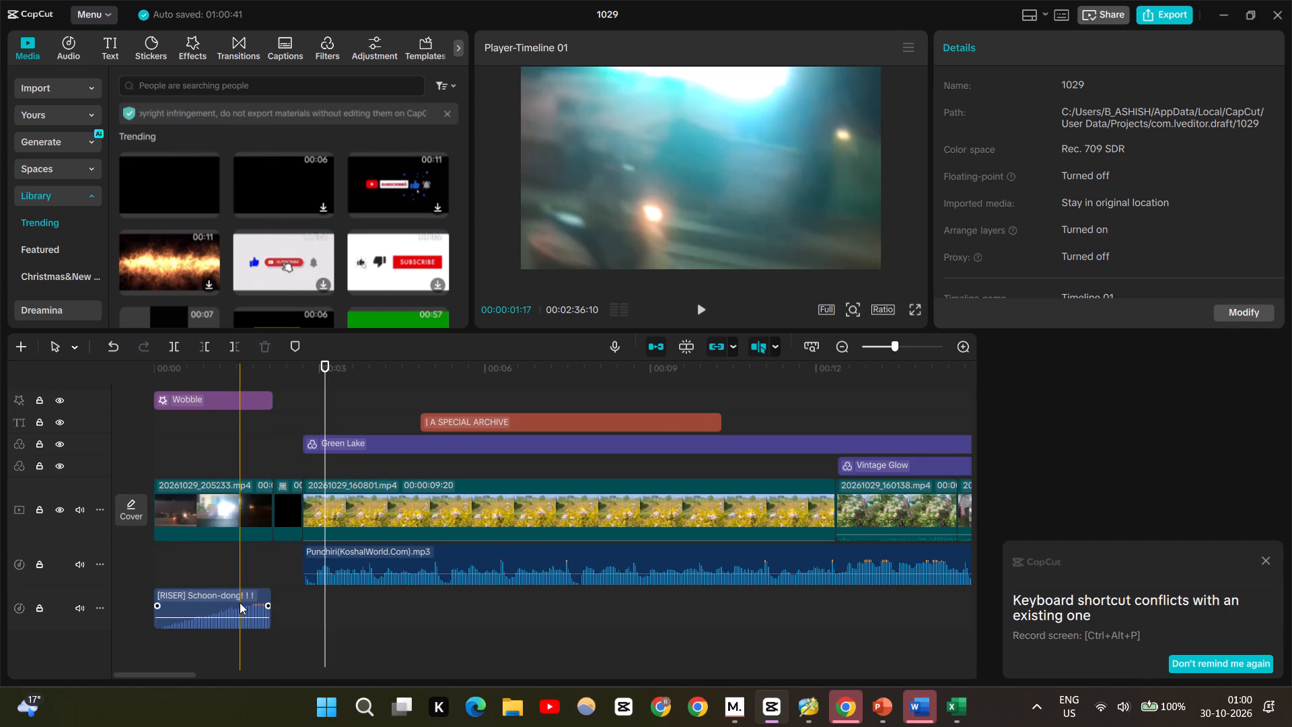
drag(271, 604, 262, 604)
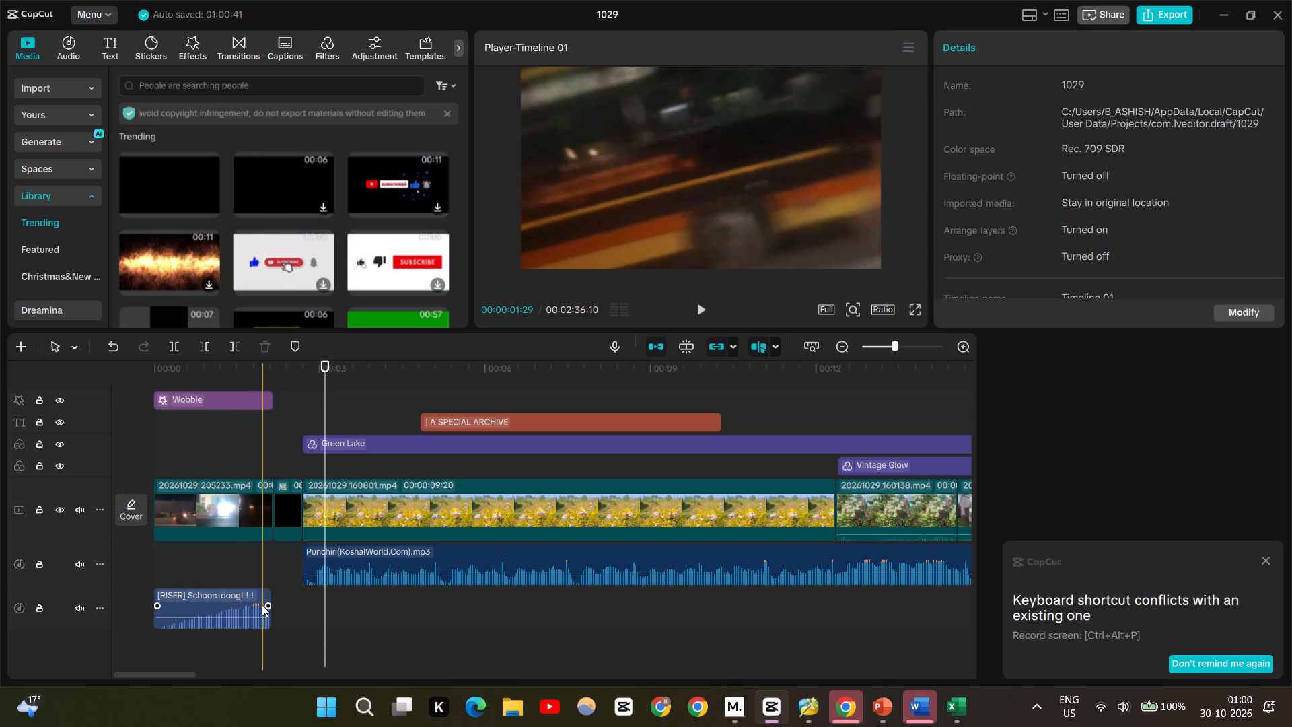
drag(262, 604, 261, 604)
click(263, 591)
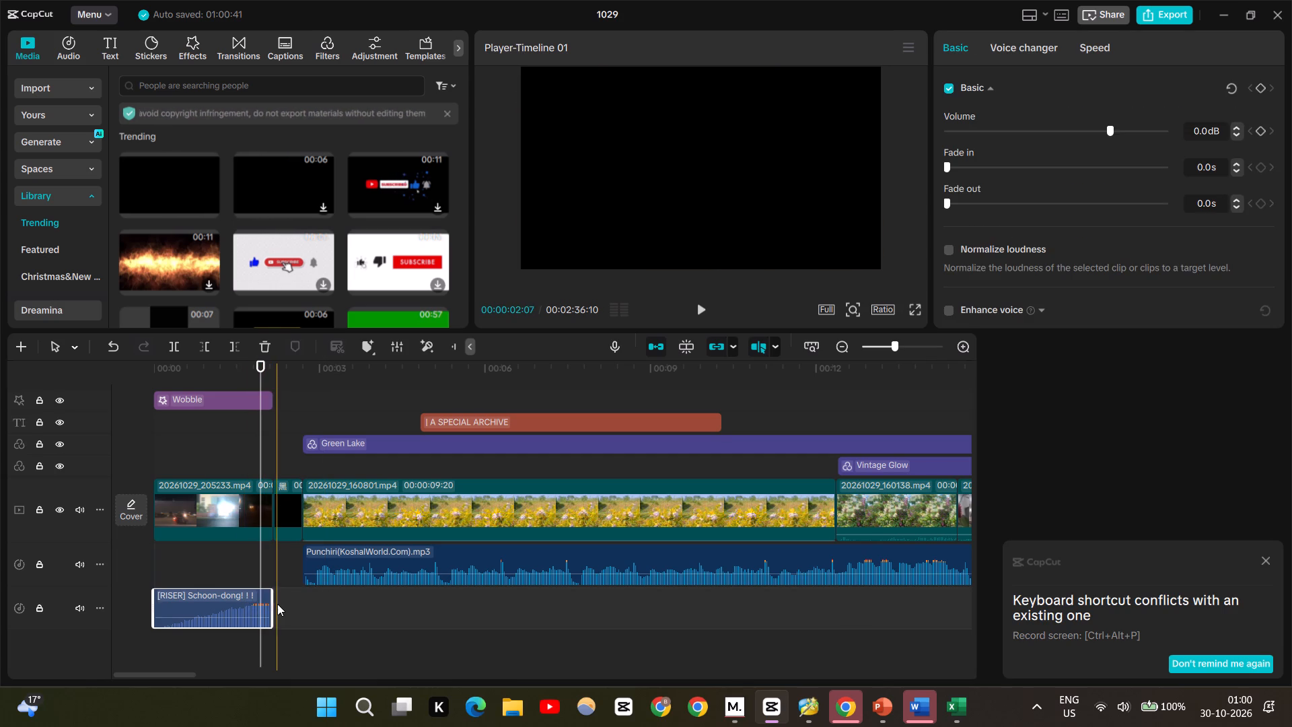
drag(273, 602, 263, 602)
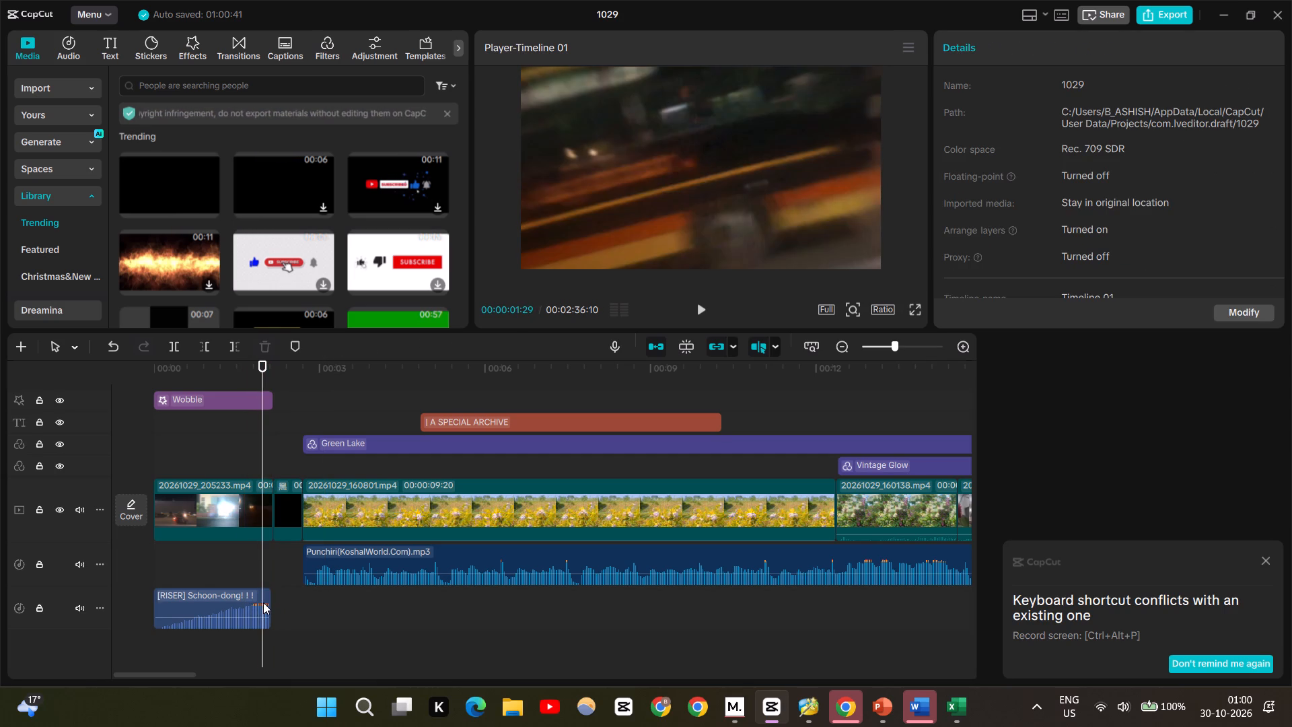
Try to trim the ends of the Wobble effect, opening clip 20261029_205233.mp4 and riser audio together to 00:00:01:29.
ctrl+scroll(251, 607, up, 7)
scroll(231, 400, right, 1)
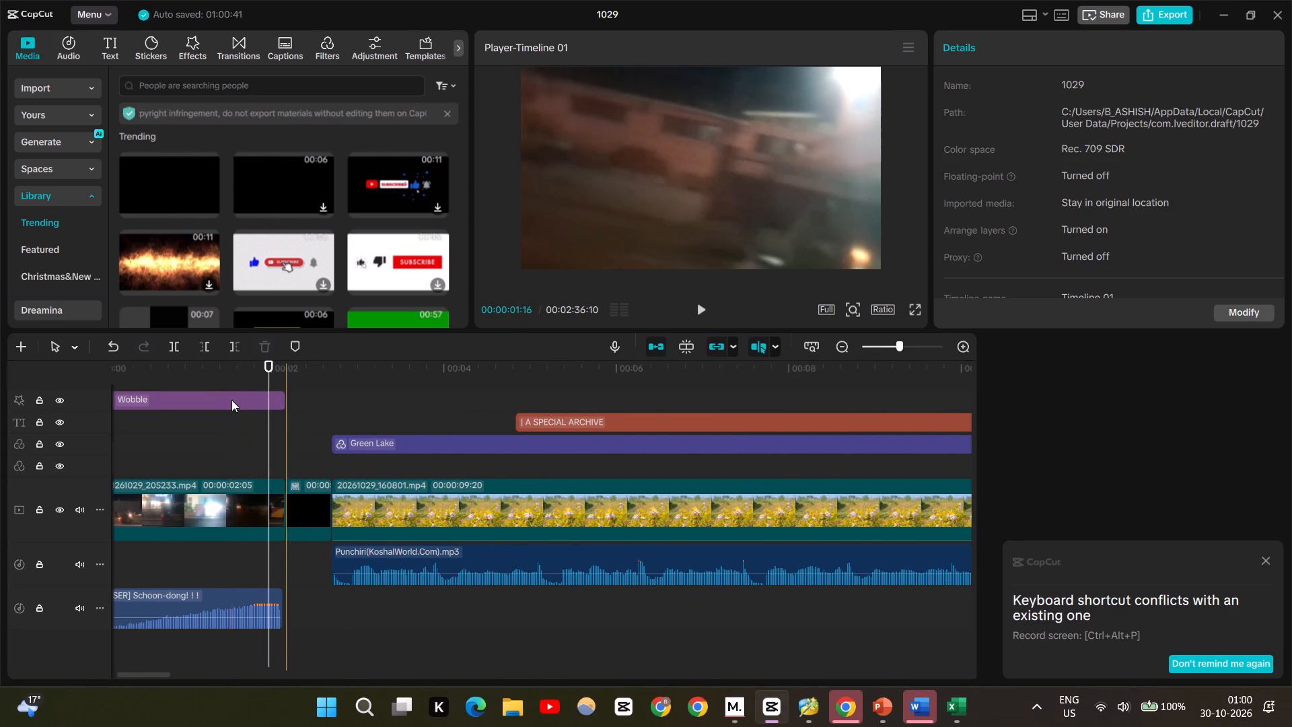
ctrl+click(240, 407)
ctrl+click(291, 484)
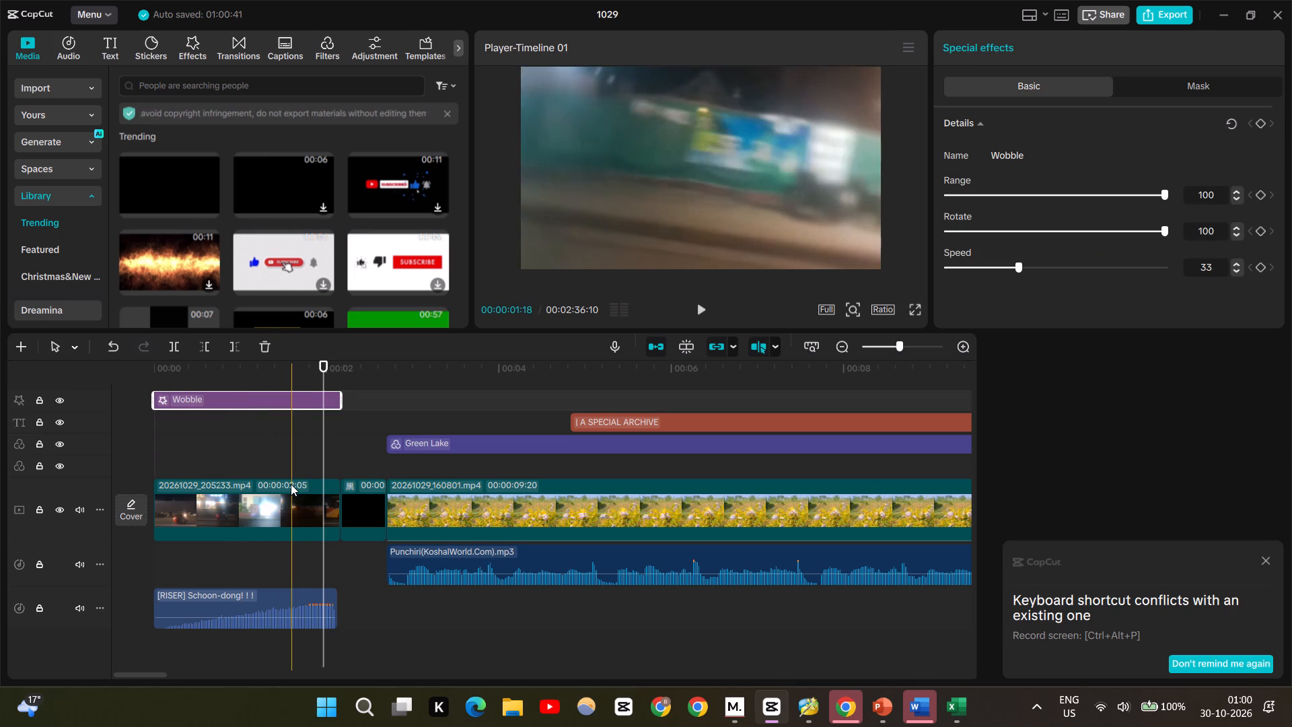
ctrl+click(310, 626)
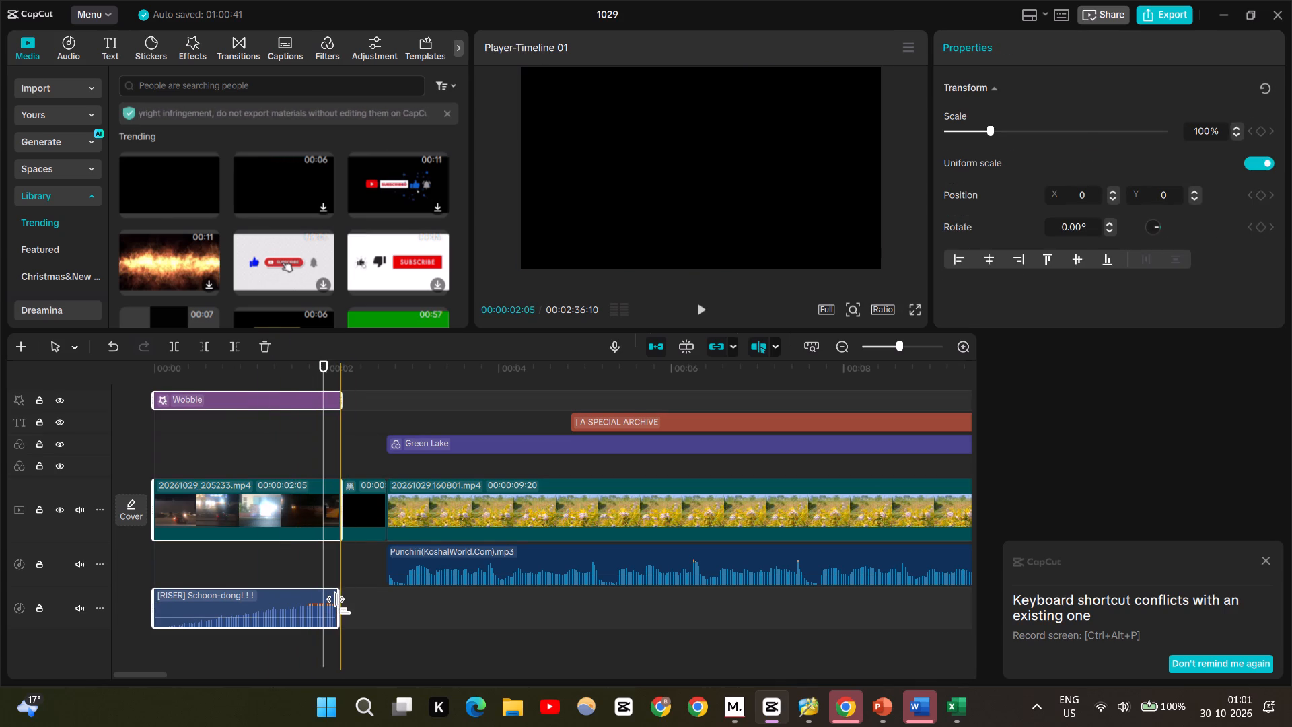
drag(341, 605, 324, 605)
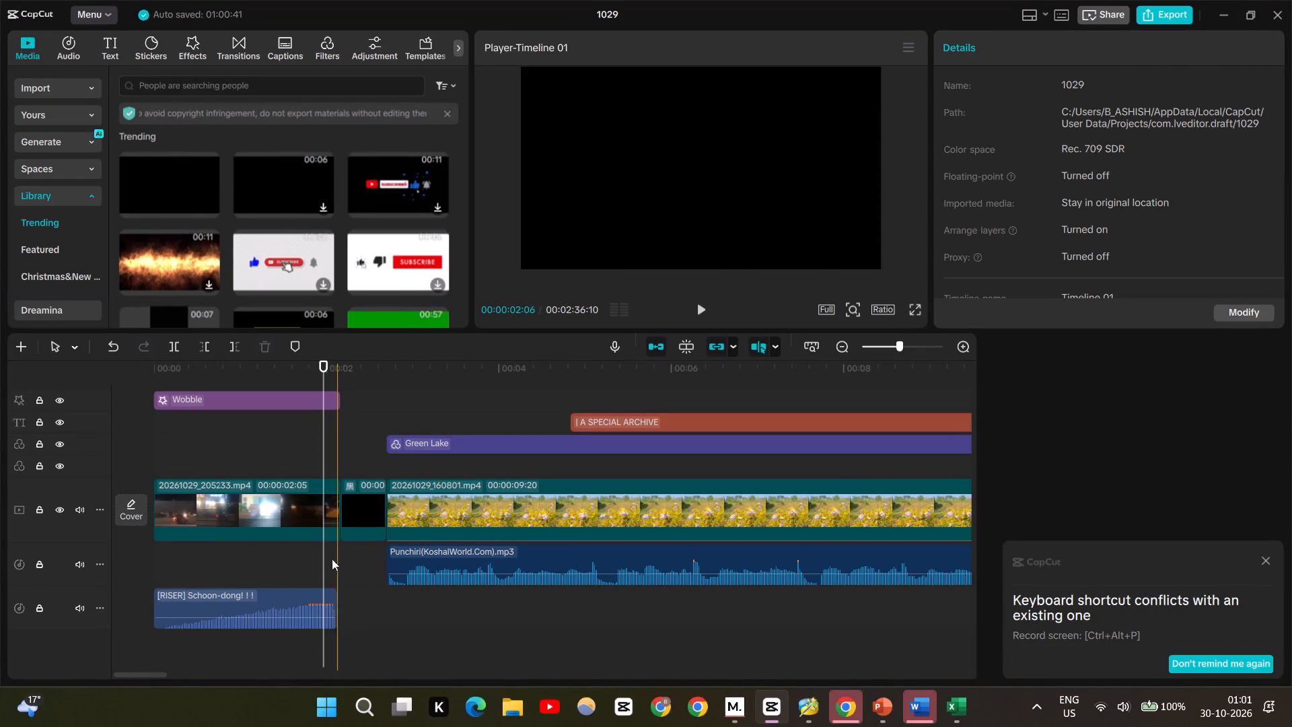
Split the opening clip, the Wobble effect and the riser audio at 00:00:01:29 and delete the leftover end pieces.
click(176, 345)
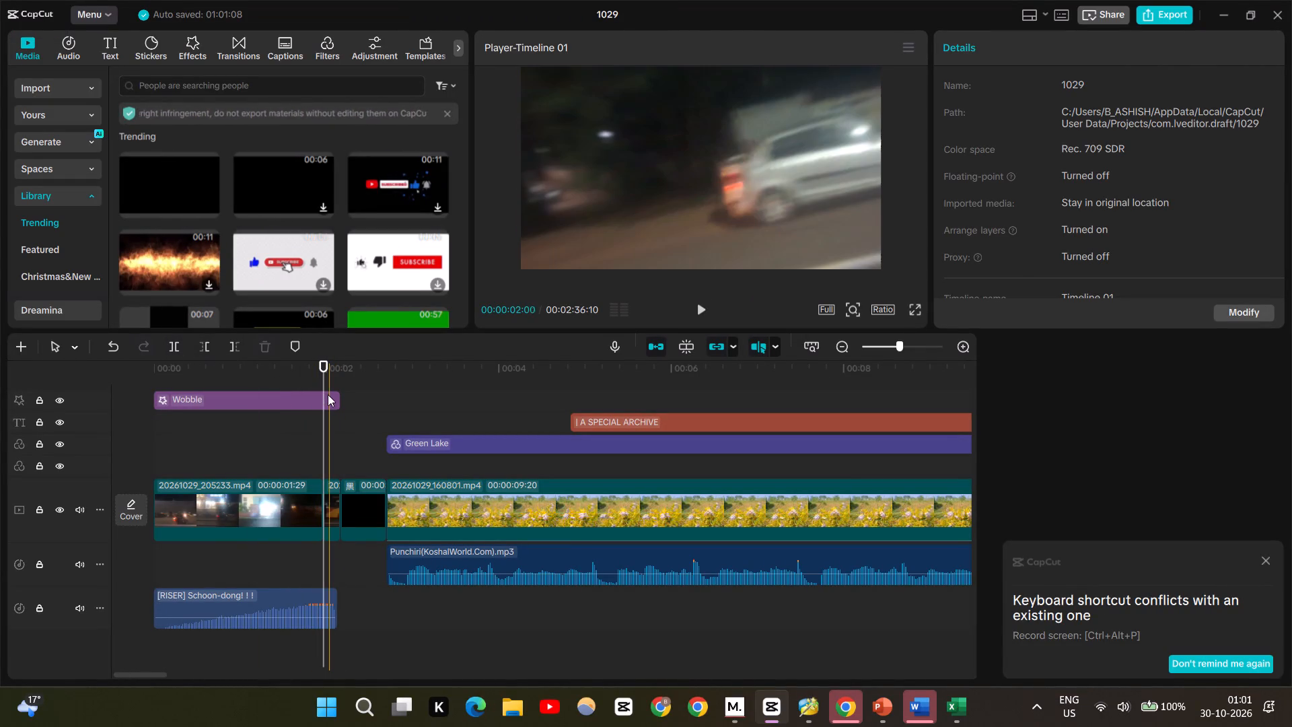
click(328, 396)
click(172, 347)
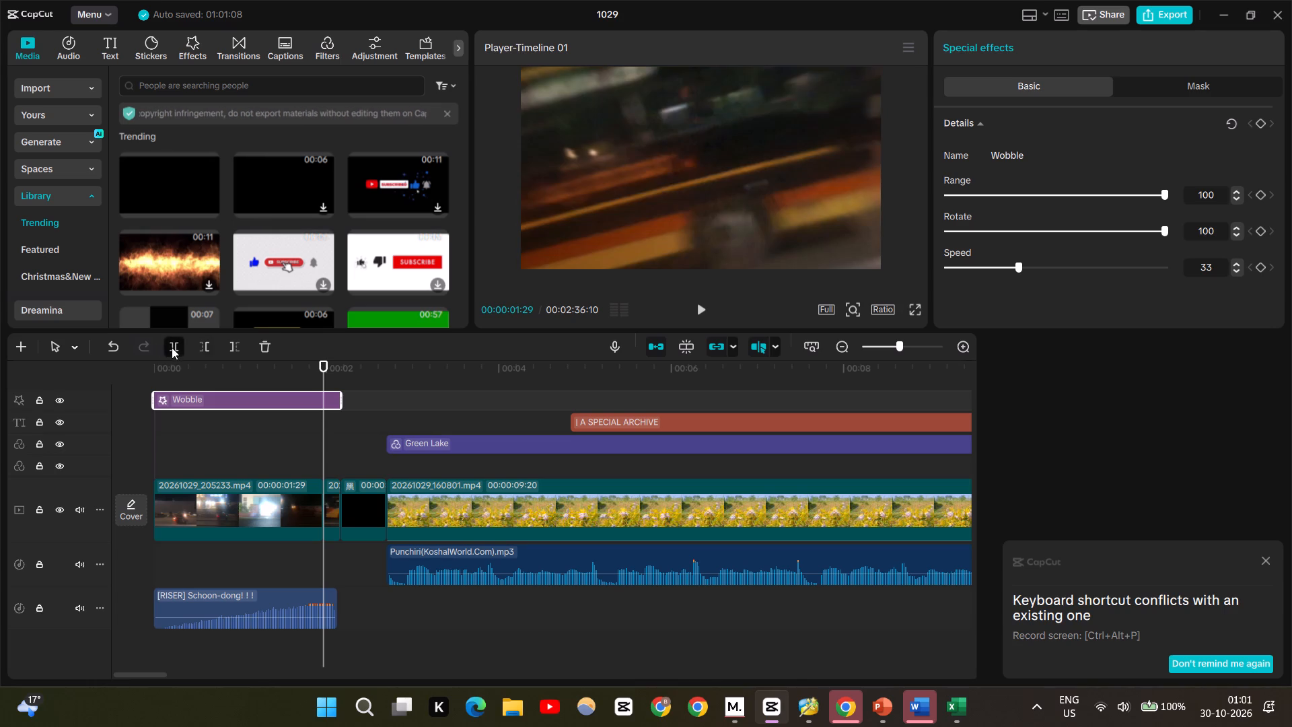
click(312, 617)
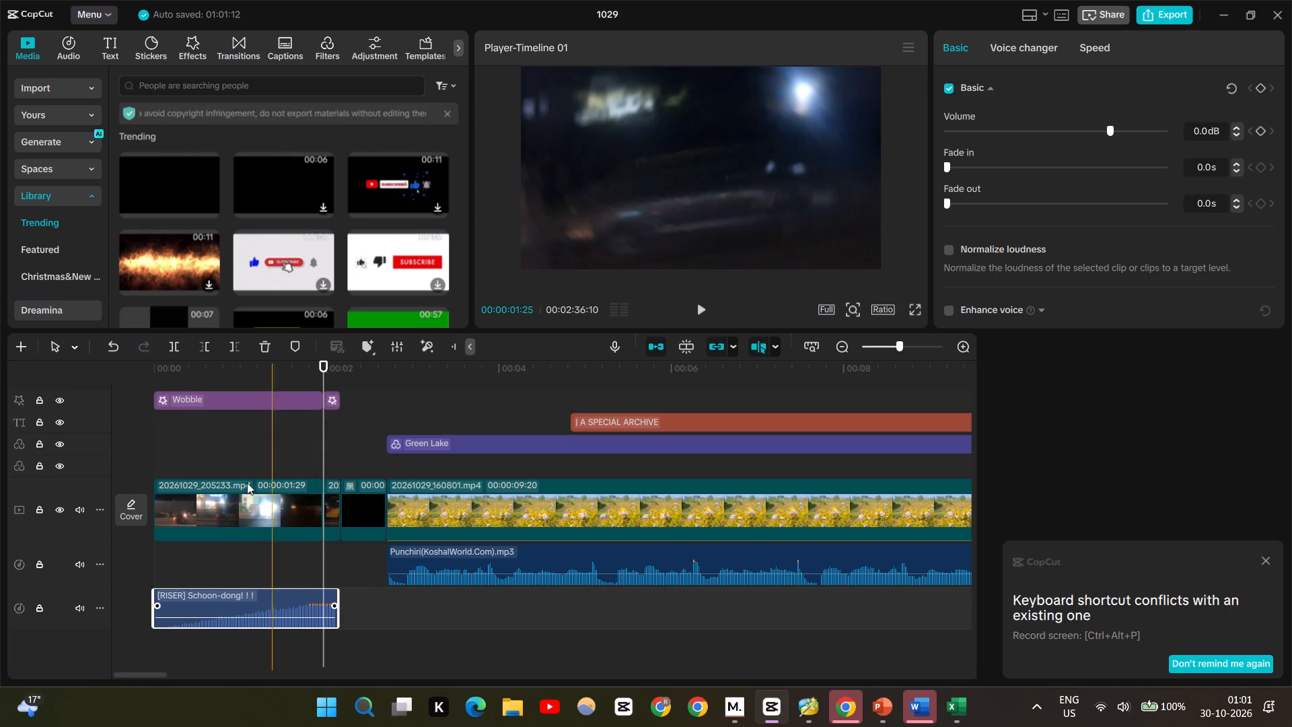
click(168, 355)
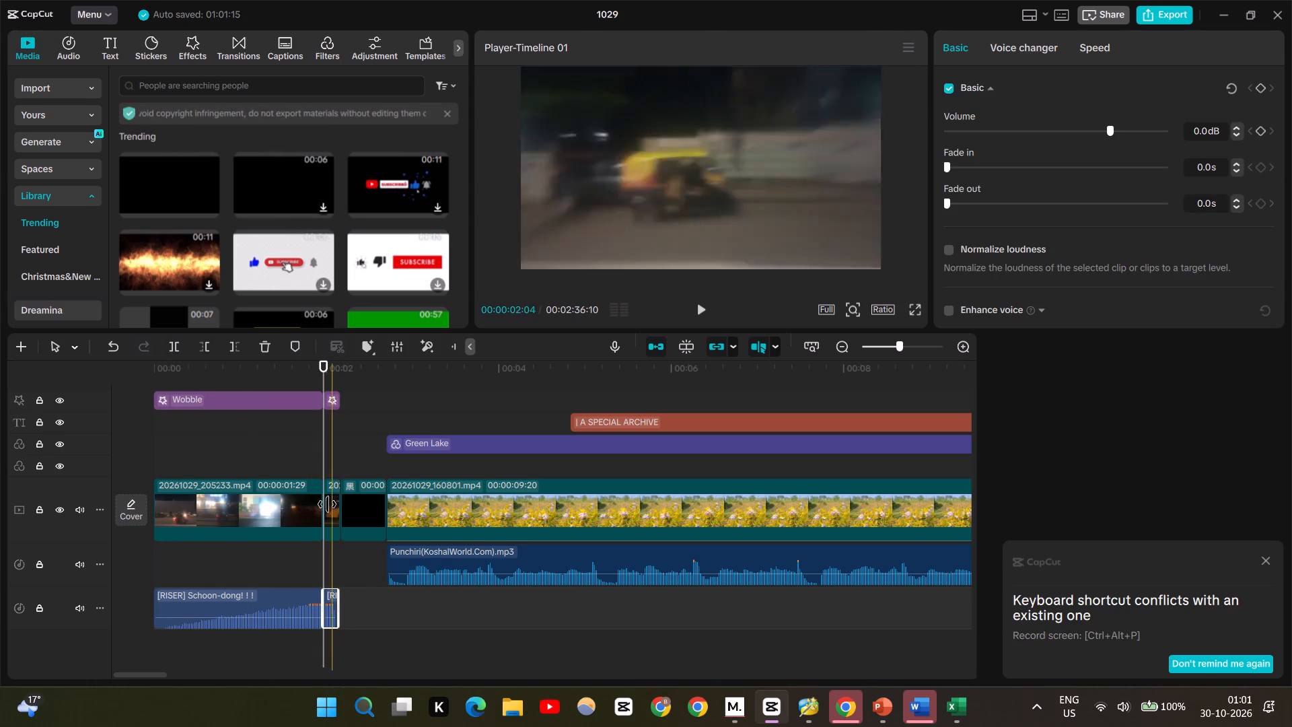
click(332, 504)
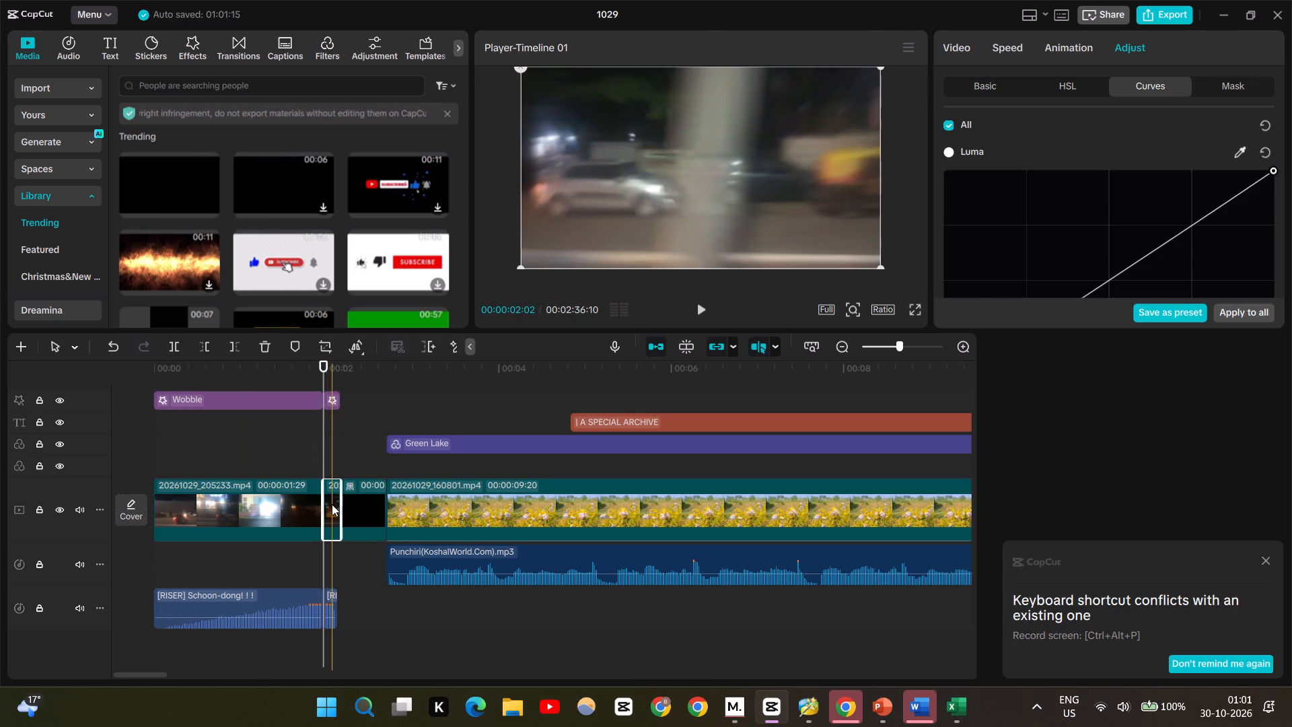
key(Delete)
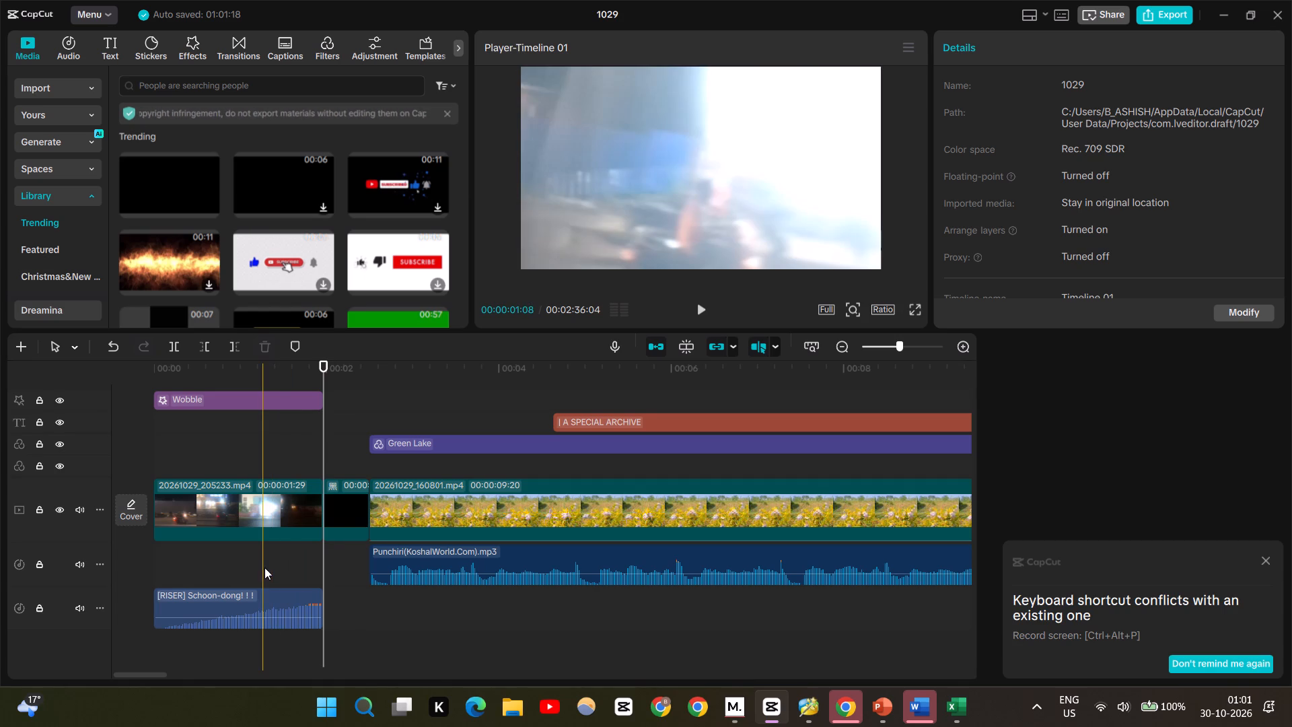
Play the opening from the start twice to check the cut from the night clip through black to the flower clip.
click(264, 567)
drag(264, 567, 118, 561)
key(space)
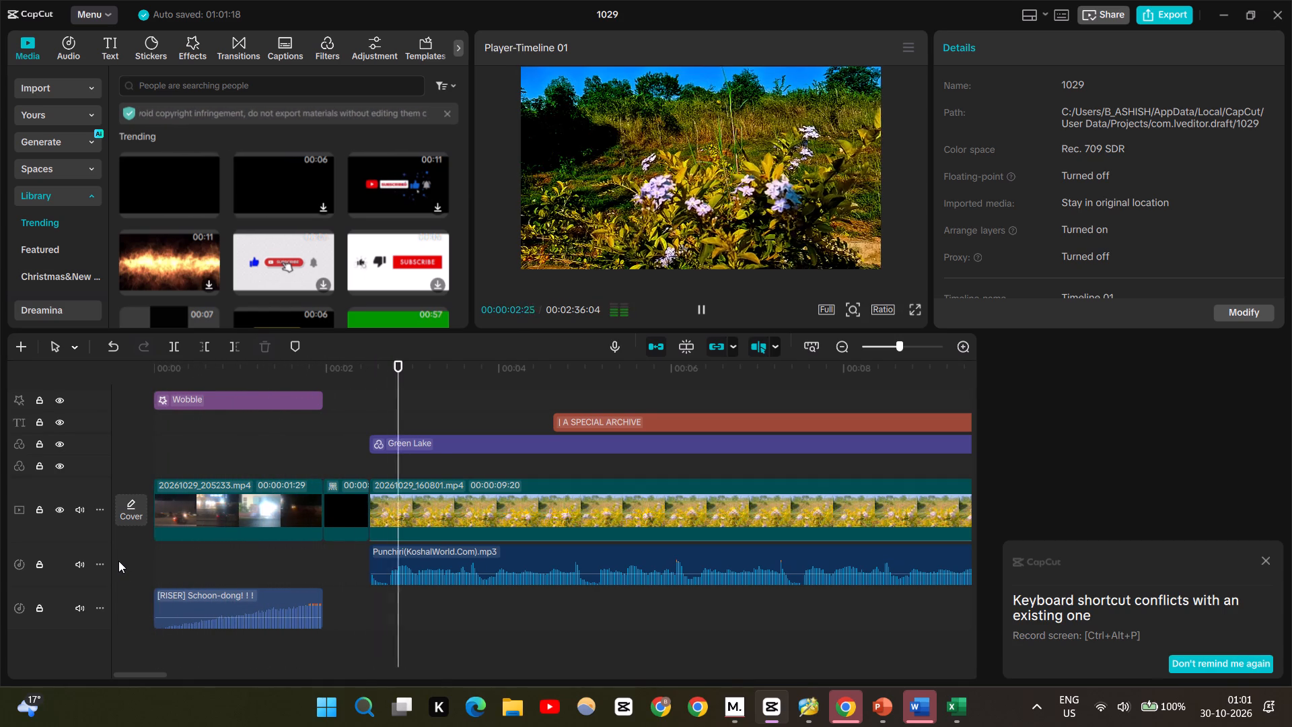
key(space)
double_click(227, 438)
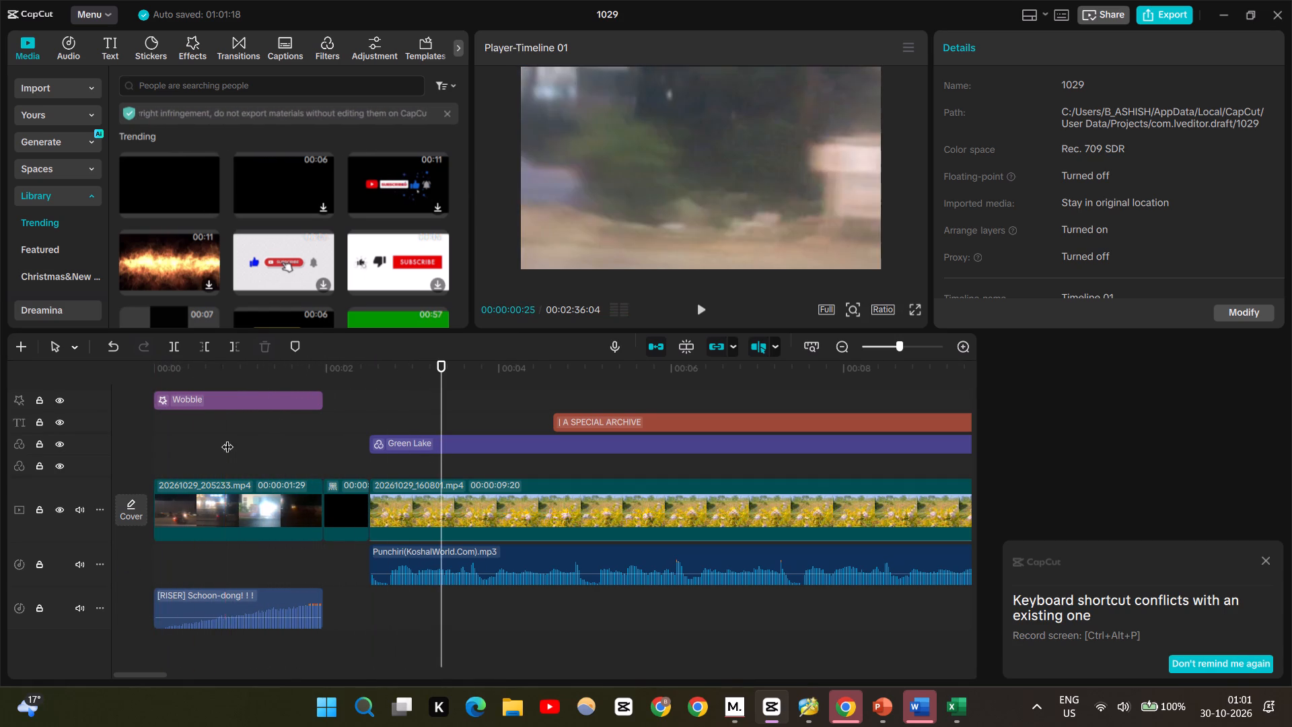
drag(227, 438, 102, 453)
key(space)
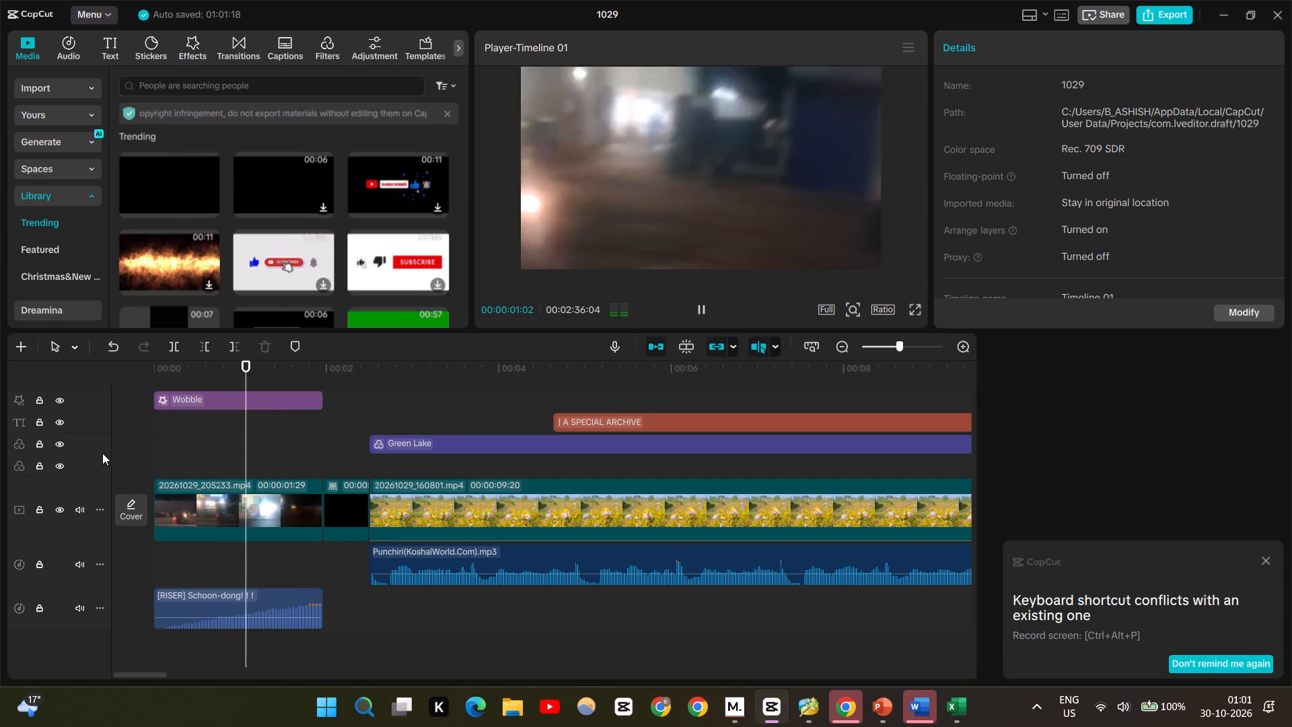
key(space)
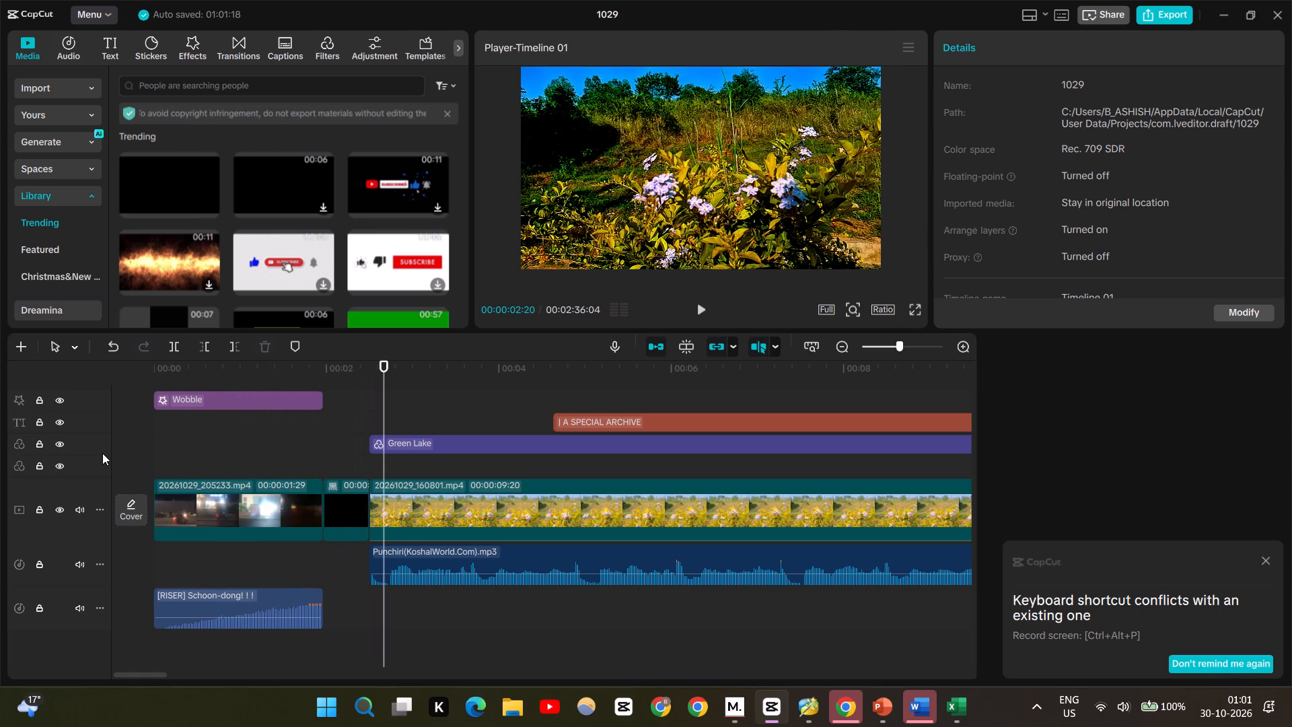
Lengthen the black image between the night clip and 20261029_160801.mp4 to 00:00:02:23.
click(347, 506)
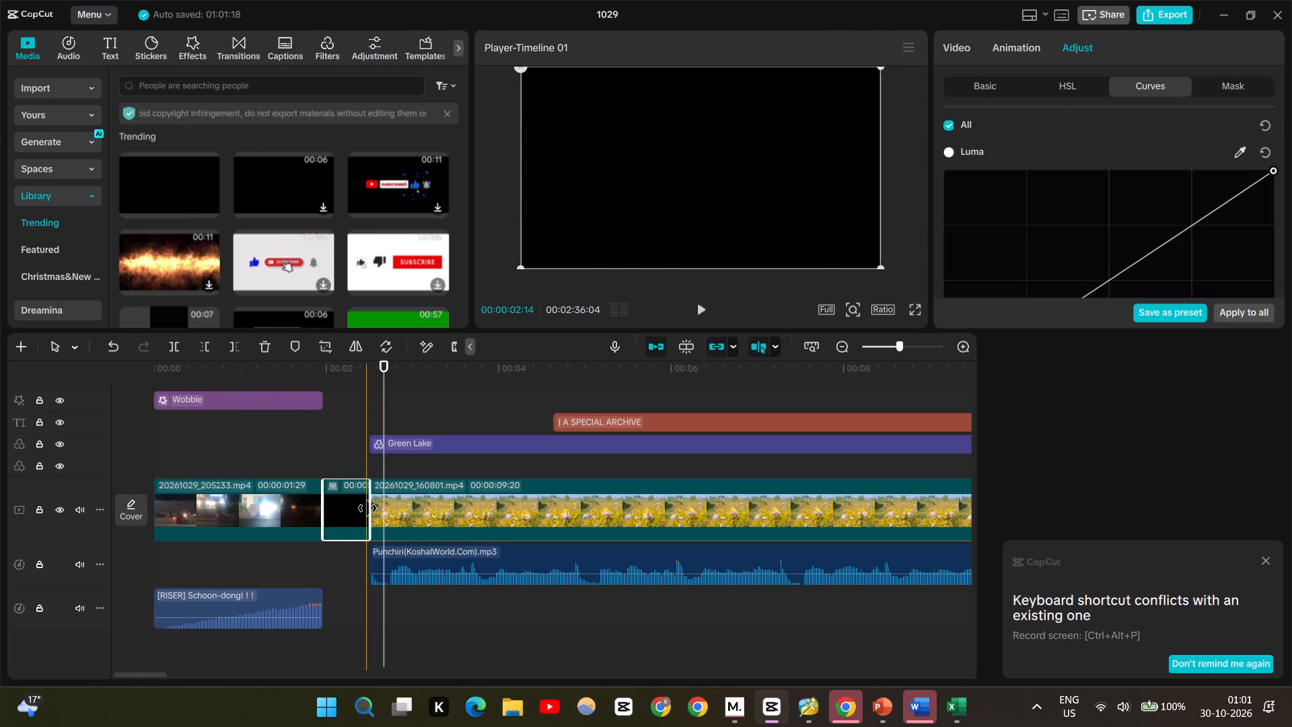
drag(371, 508, 559, 498)
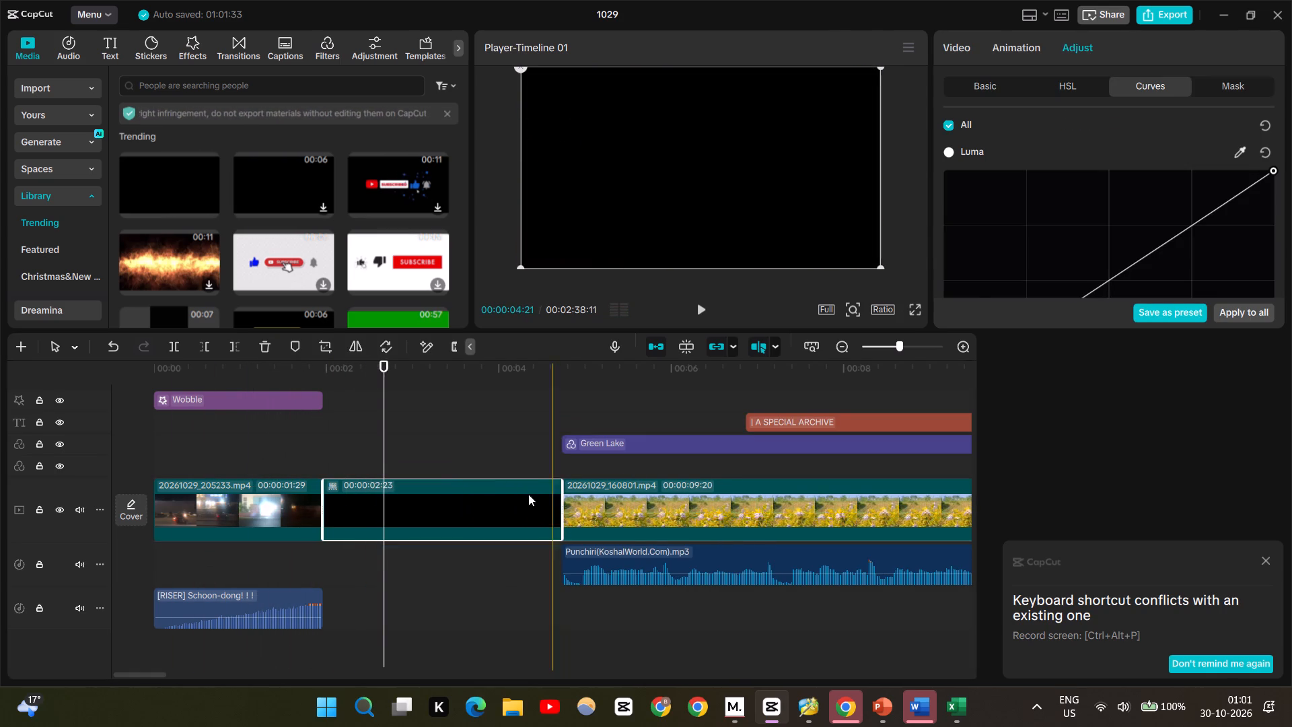
Play the opening from the start through the black gap into 20261029_160801.mp4 to check the timing.
click(390, 413)
drag(390, 413, 80, 472)
key(space)
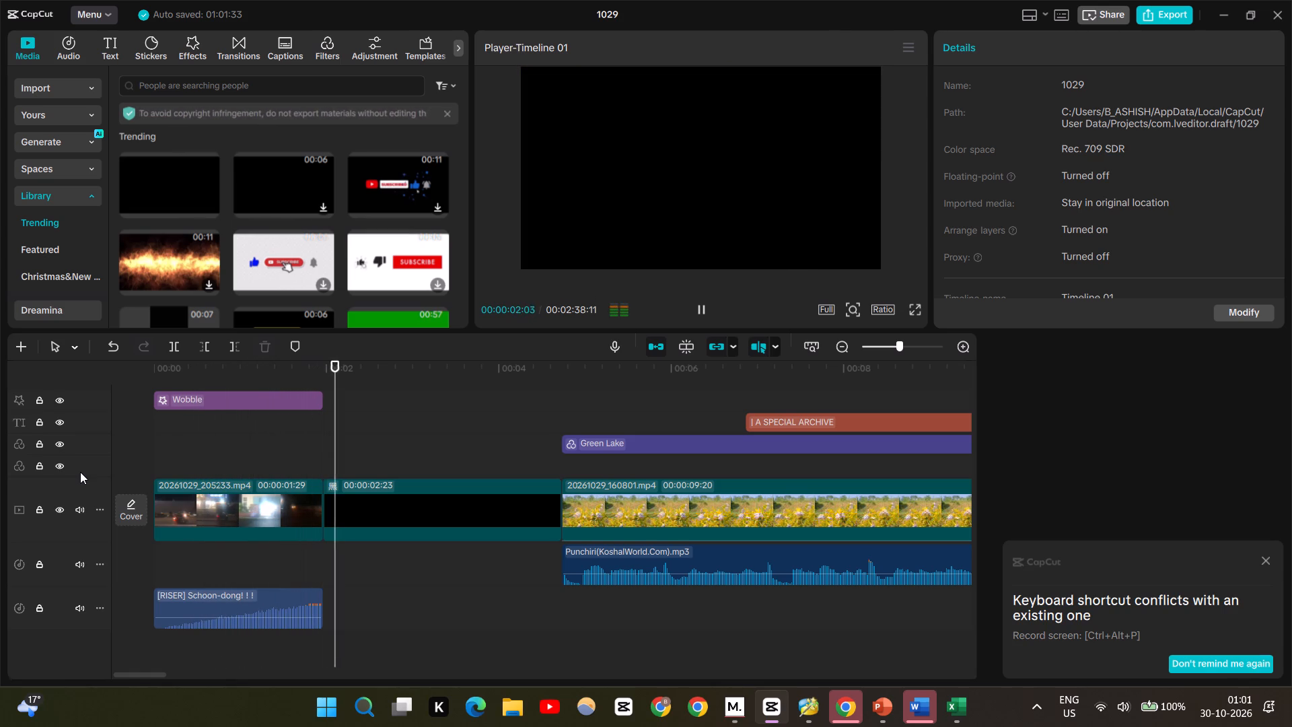
key(space)
drag(225, 442, 215, 443)
drag(215, 443, 102, 462)
key(space)
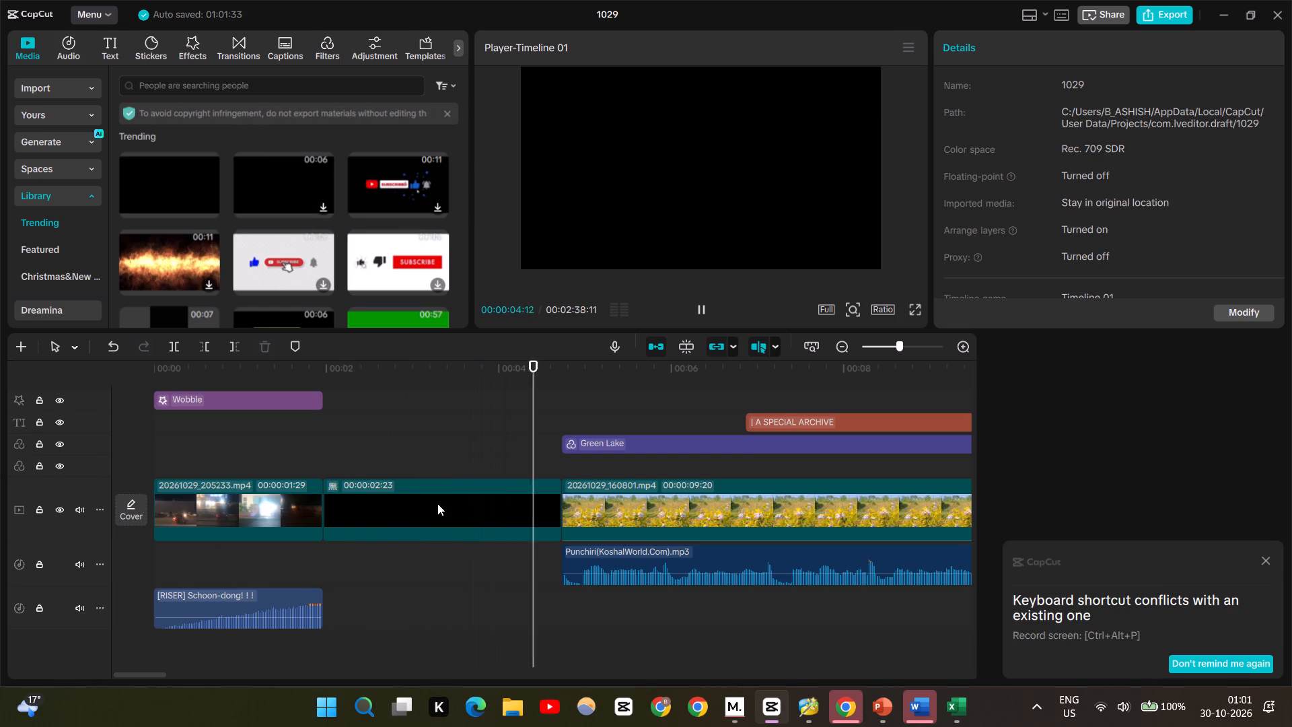
click(703, 304)
Search the transitions for "flash" and add Flash Transition between the black image and 20261029_160801.mp4, accepting duplicate frames.
click(562, 511)
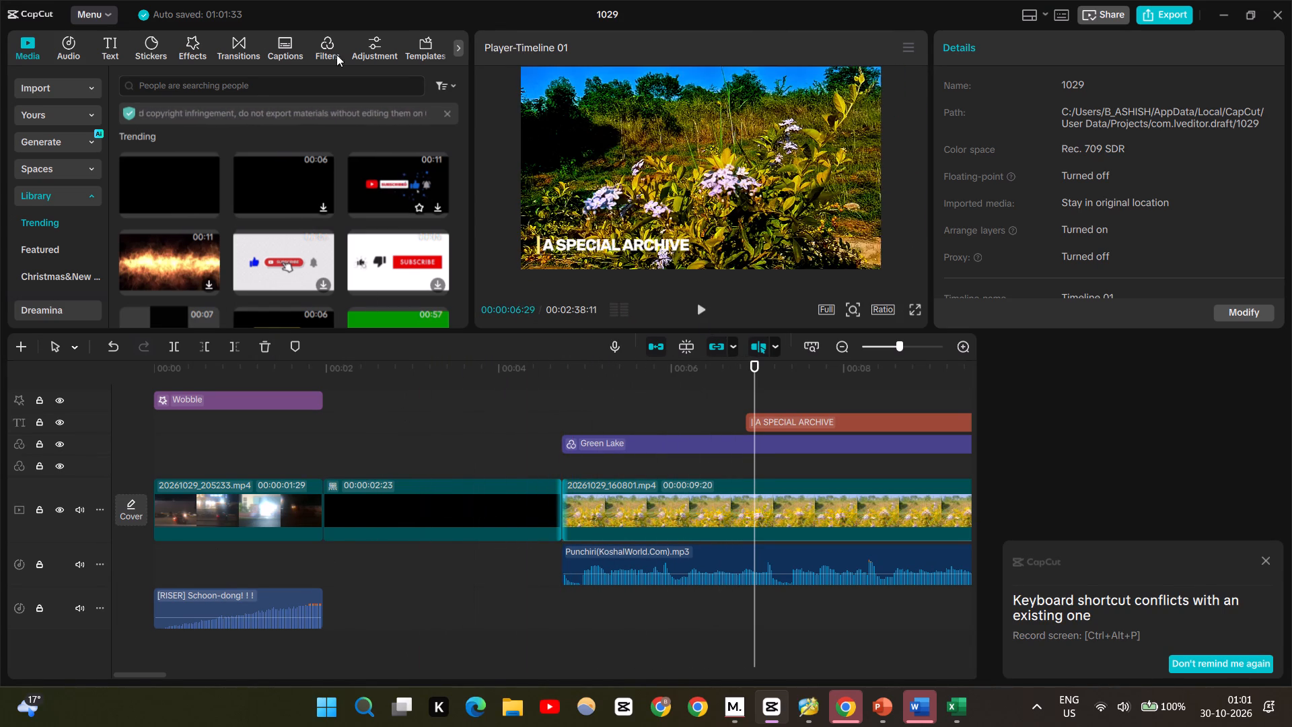
click(239, 50)
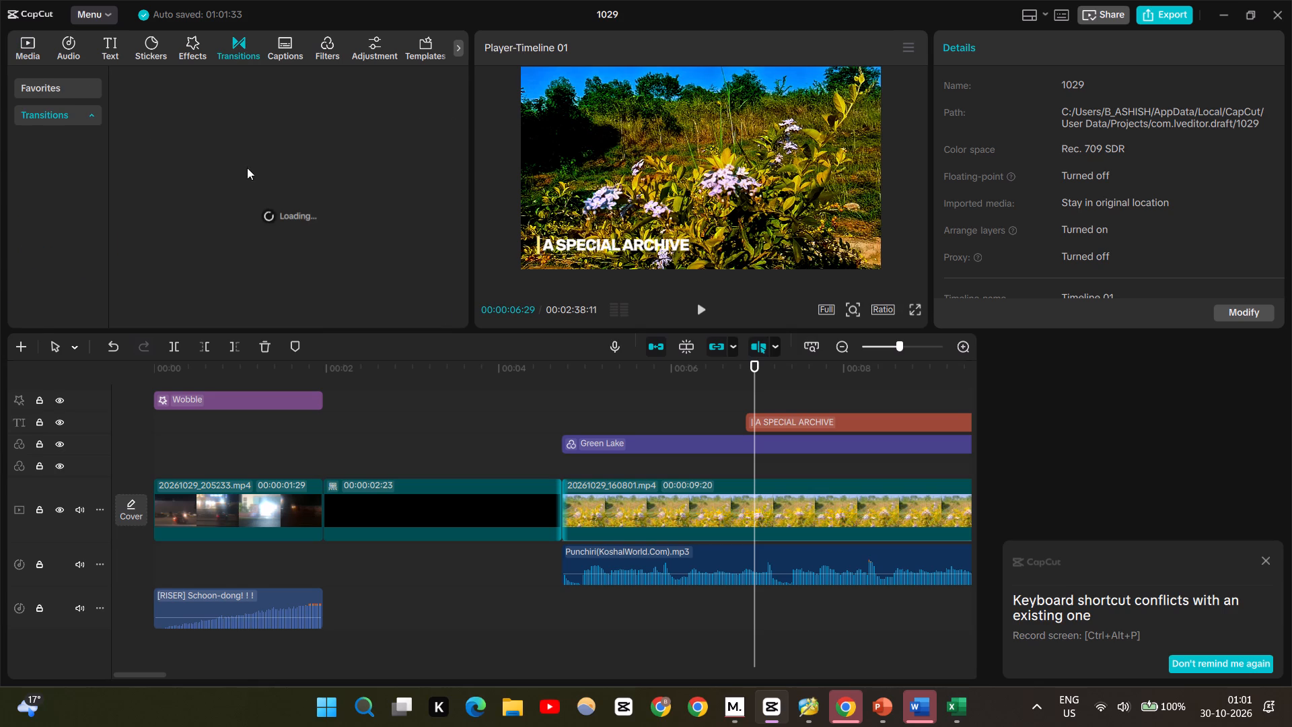
click(207, 81)
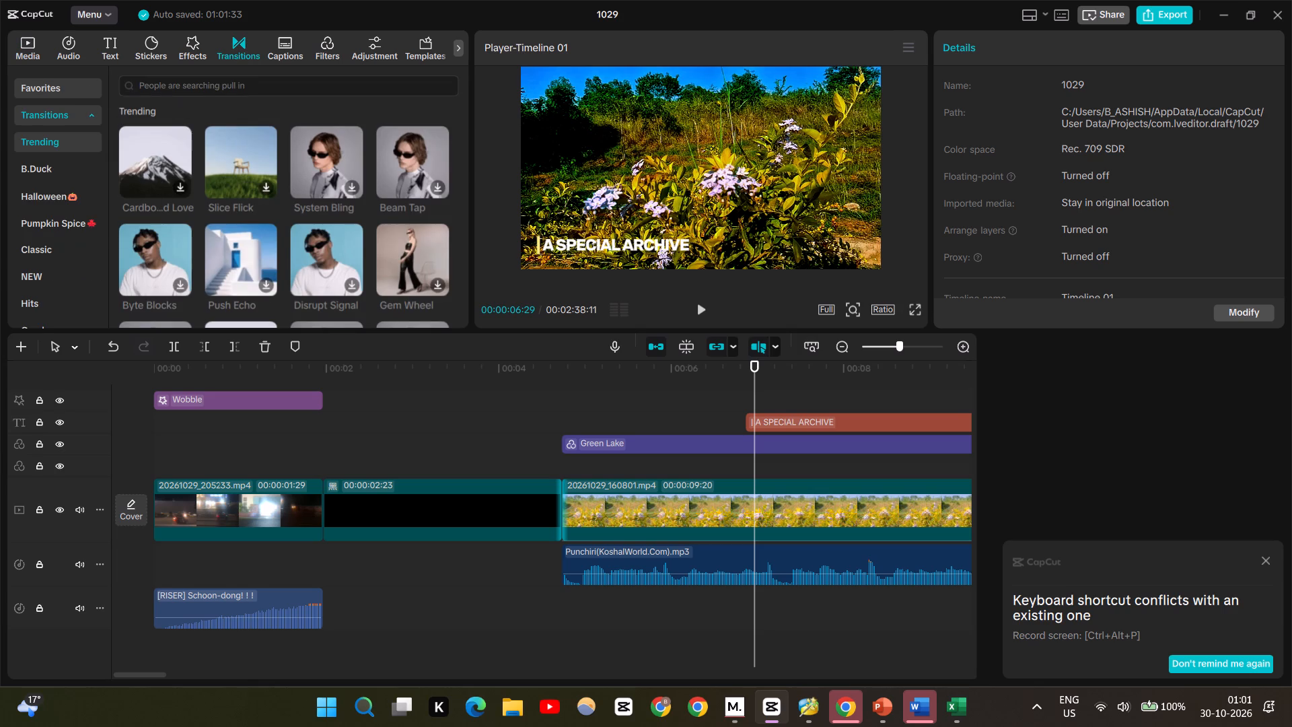
text(FL)
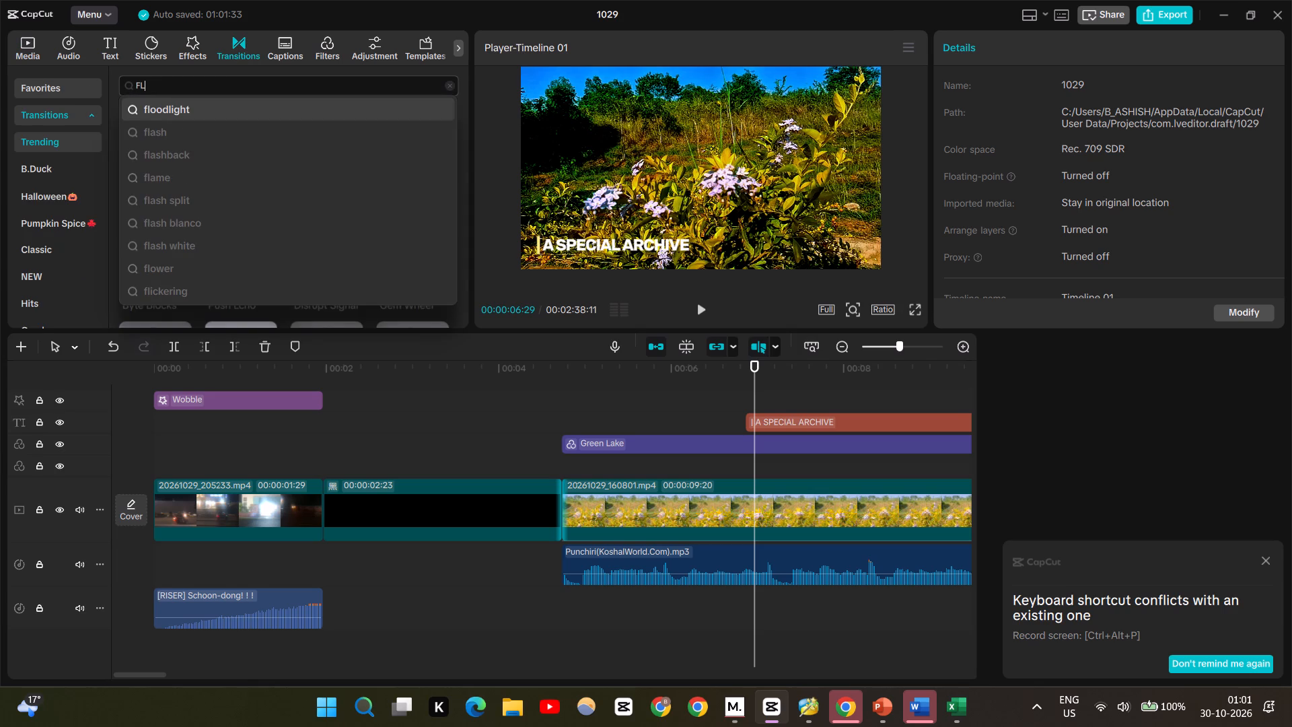
click(181, 133)
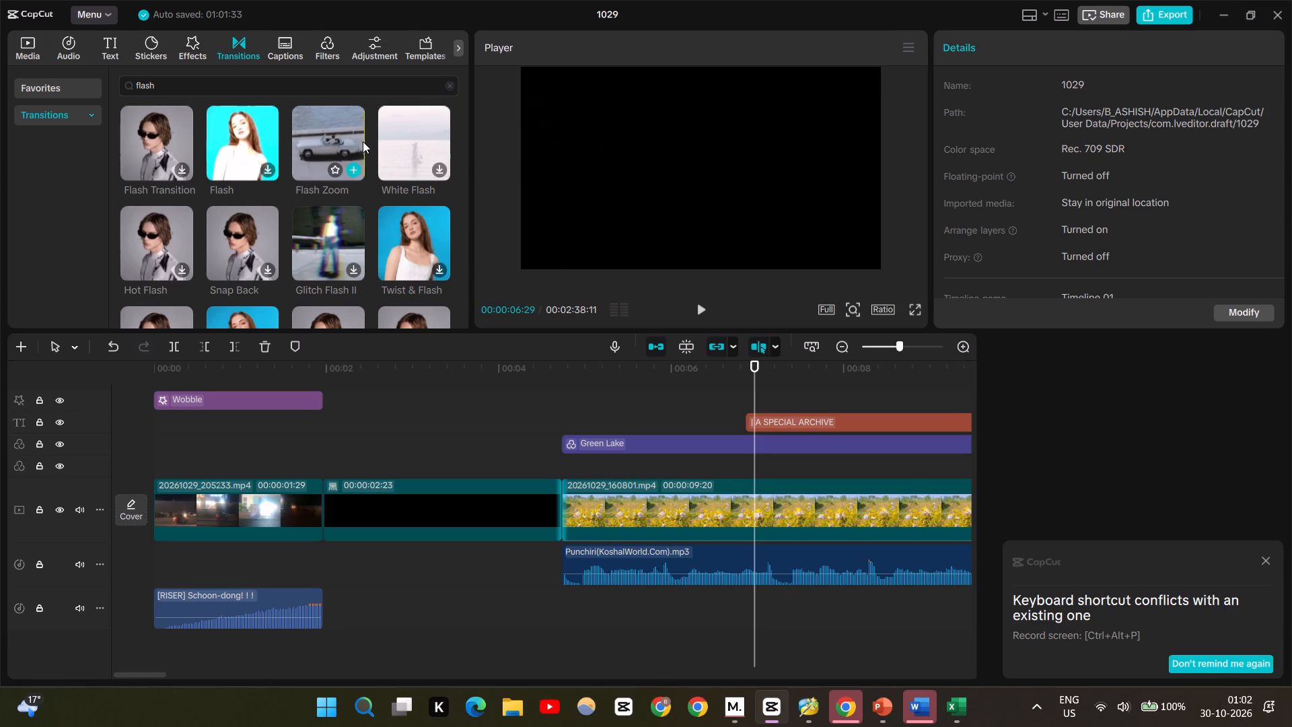
click(186, 172)
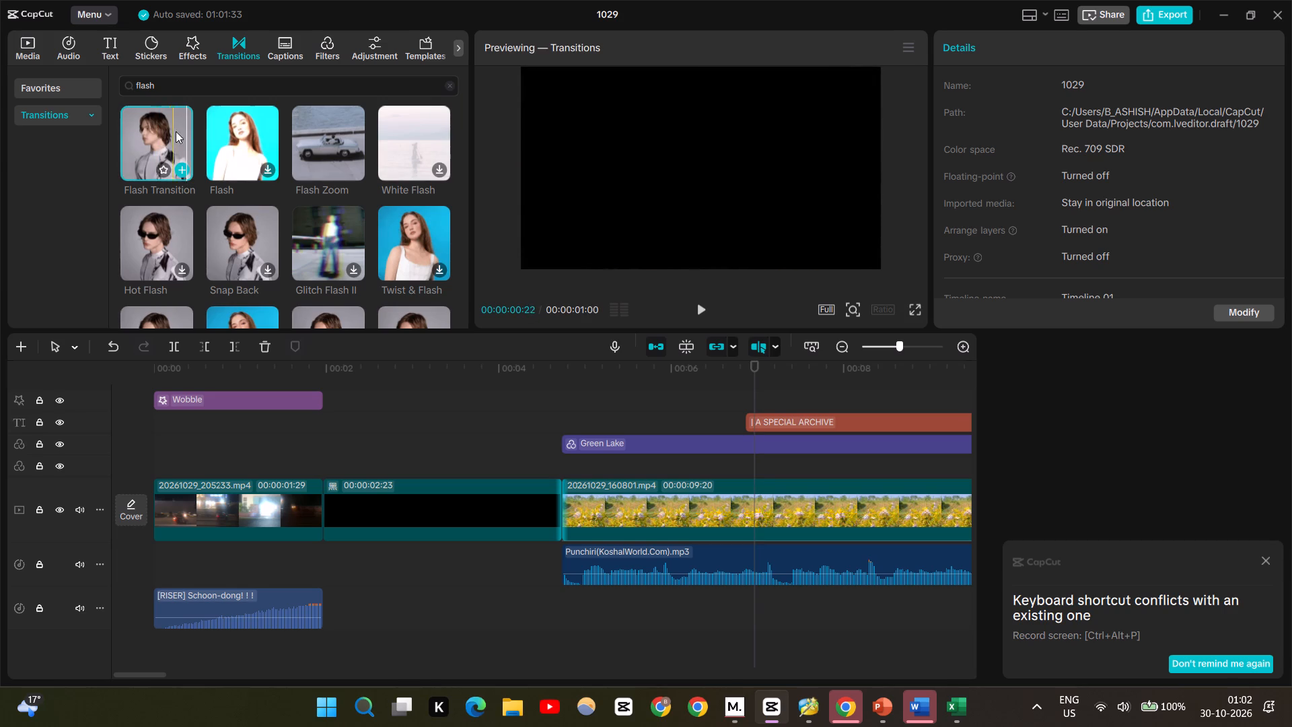
click(179, 167)
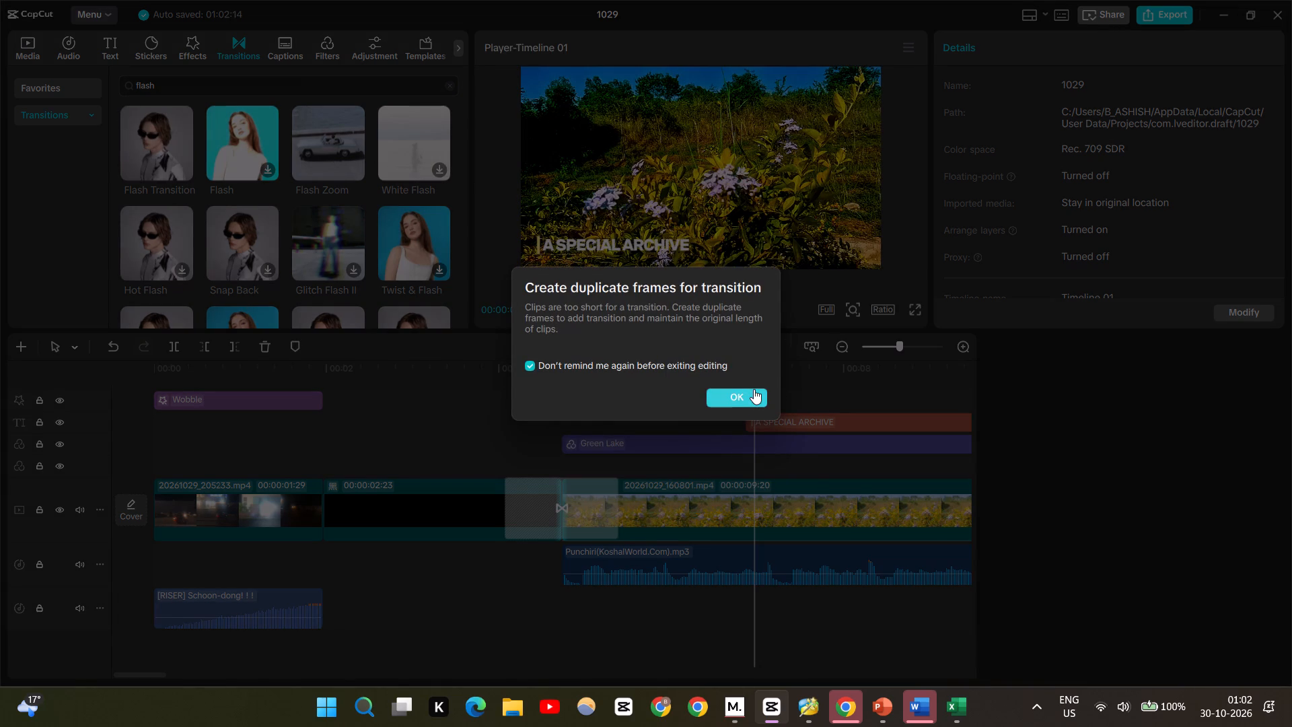
click(744, 396)
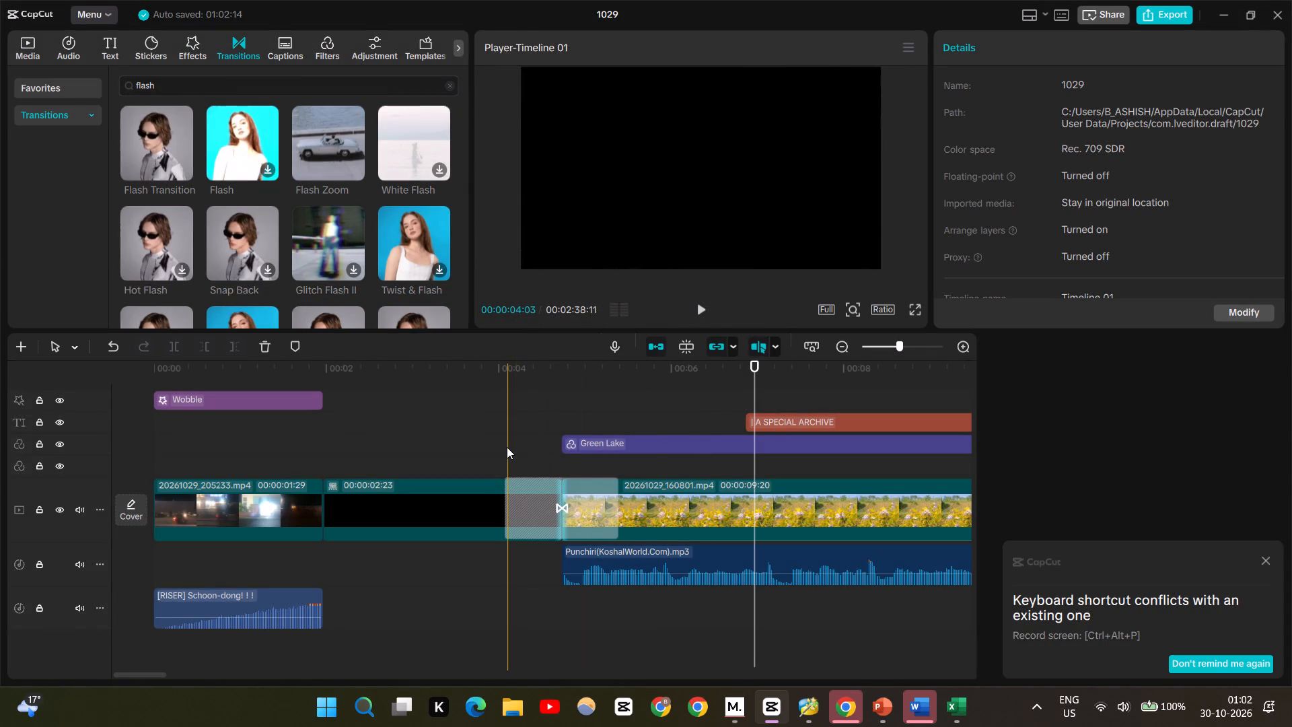
Play the Flash Transition between the black image and 20261029_160801.mp4, and replay the opening from the start.
click(507, 447)
key(space)
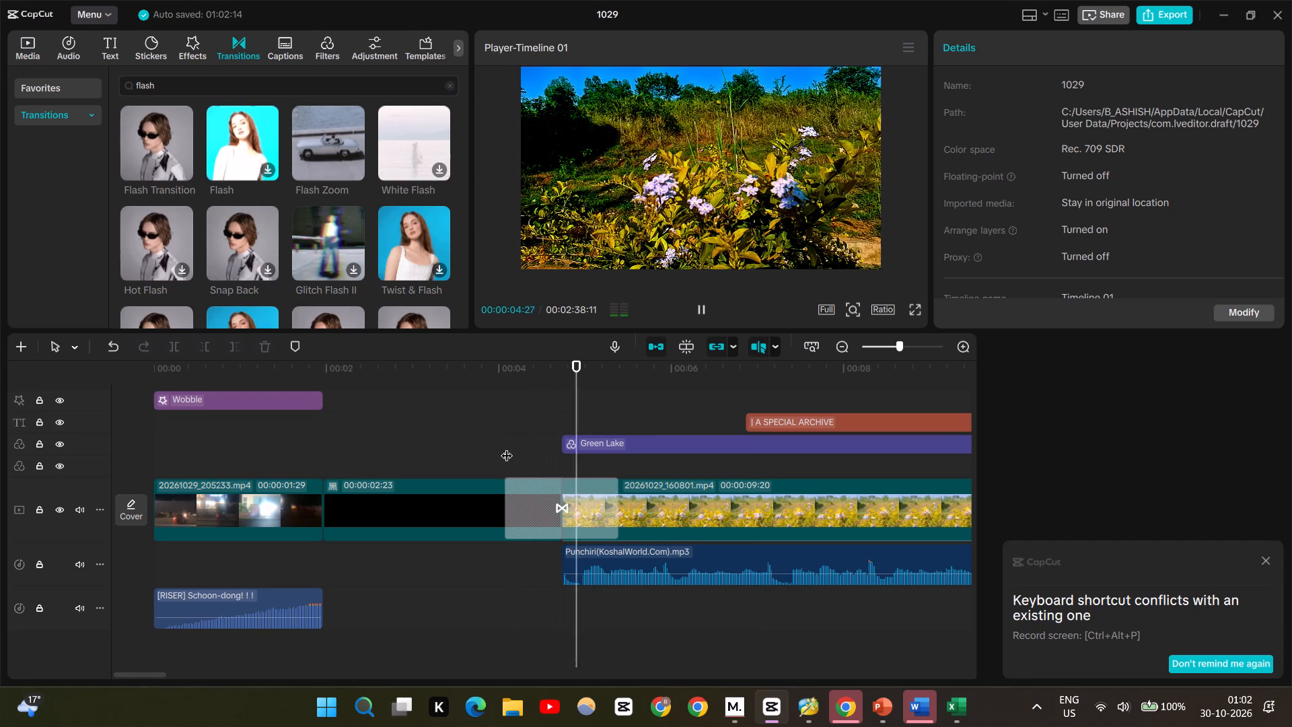
key(space)
click(409, 440)
drag(409, 440, 78, 410)
key(space)
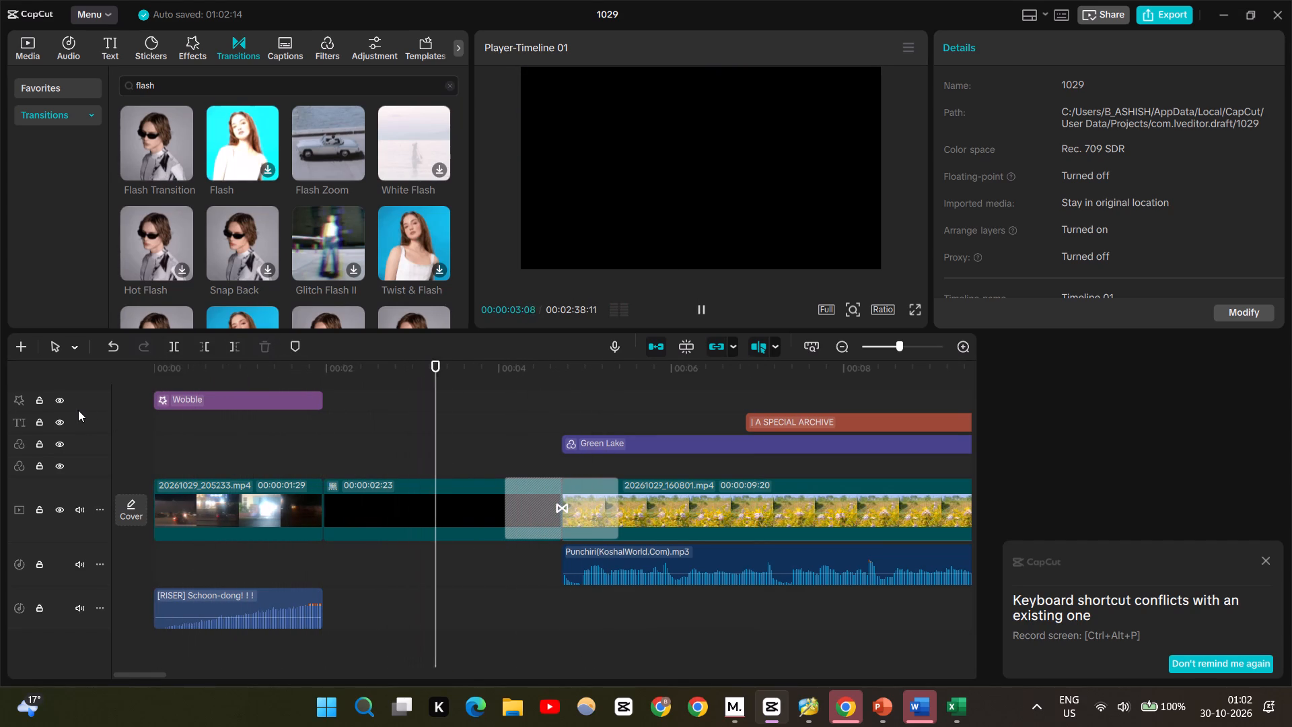
key(space)
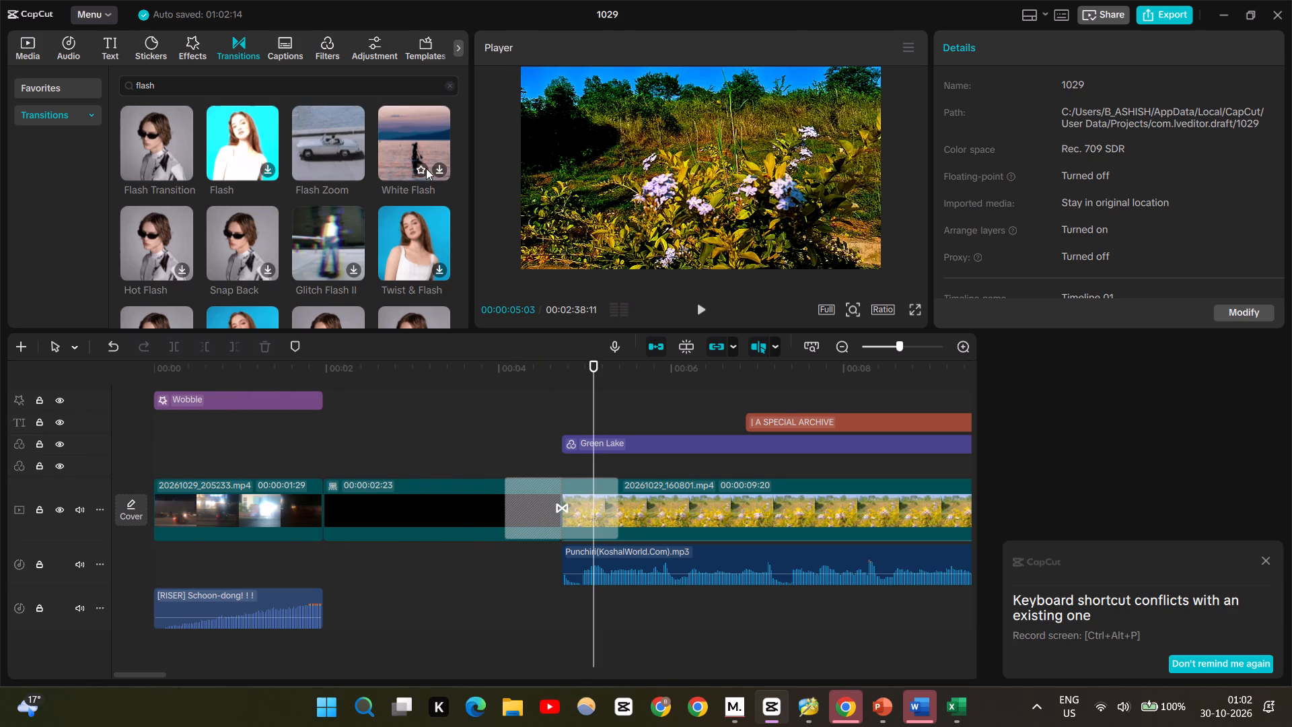
Browse the flash transition results for an alternative to Flash Transition.
scroll(417, 269, down, 1)
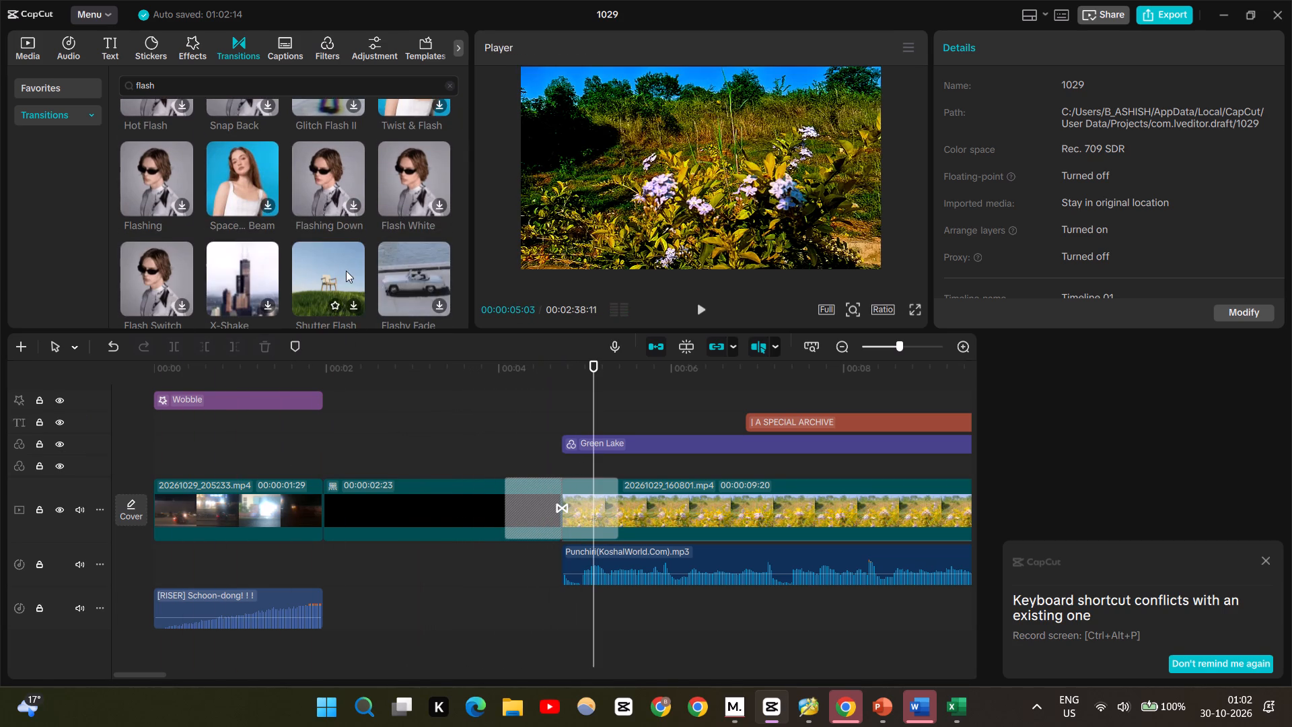
scroll(346, 271, down, 1)
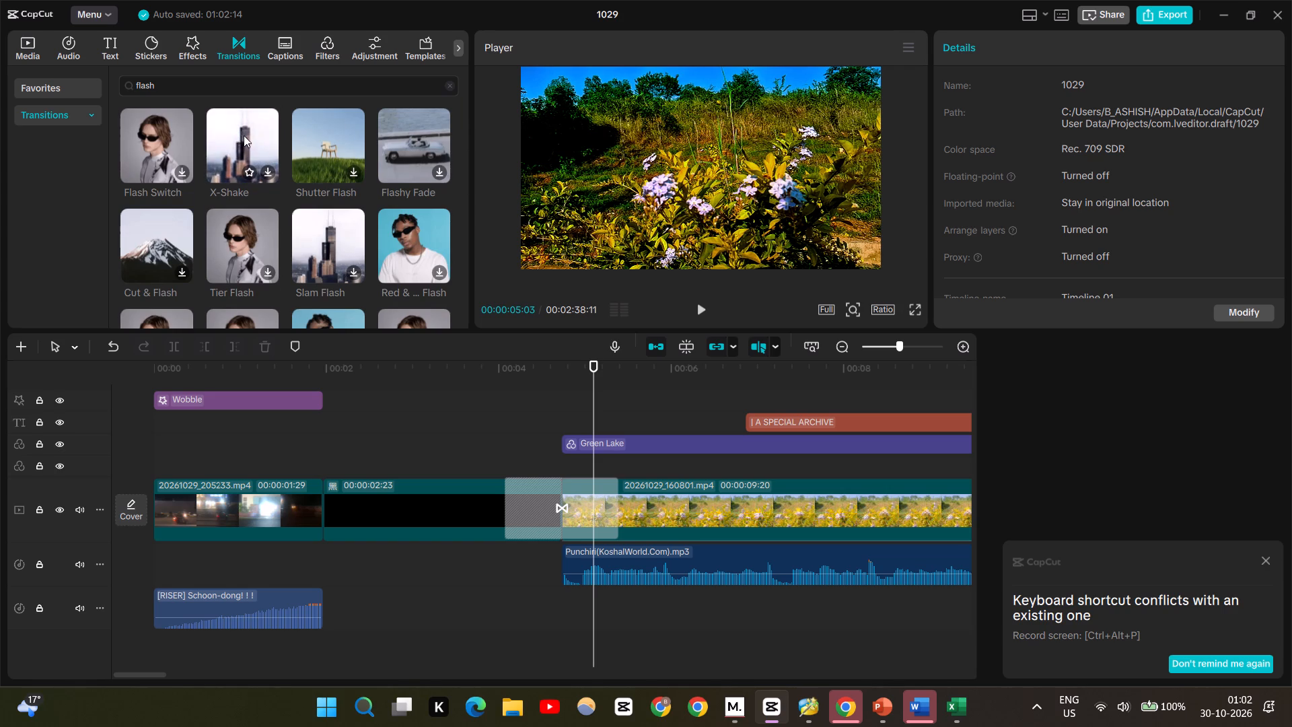
scroll(404, 246, down, 1)
scroll(404, 246, up, 1)
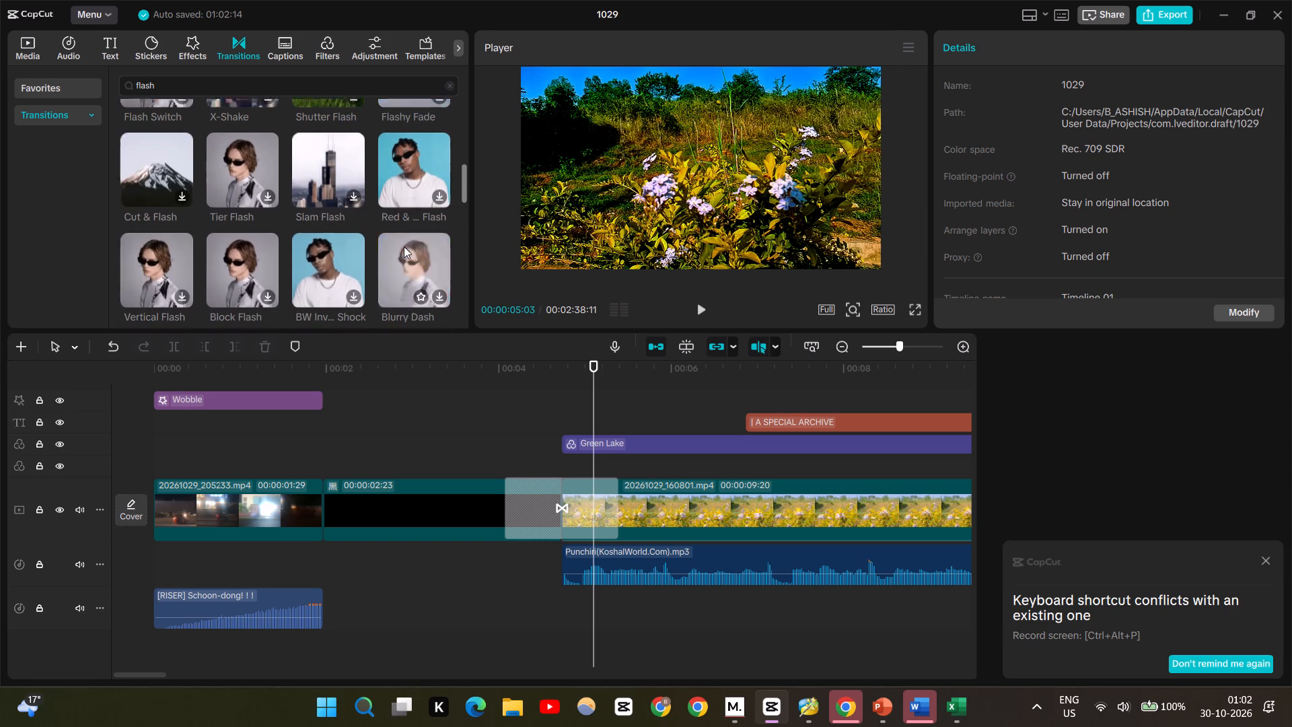
scroll(404, 246, up, 1)
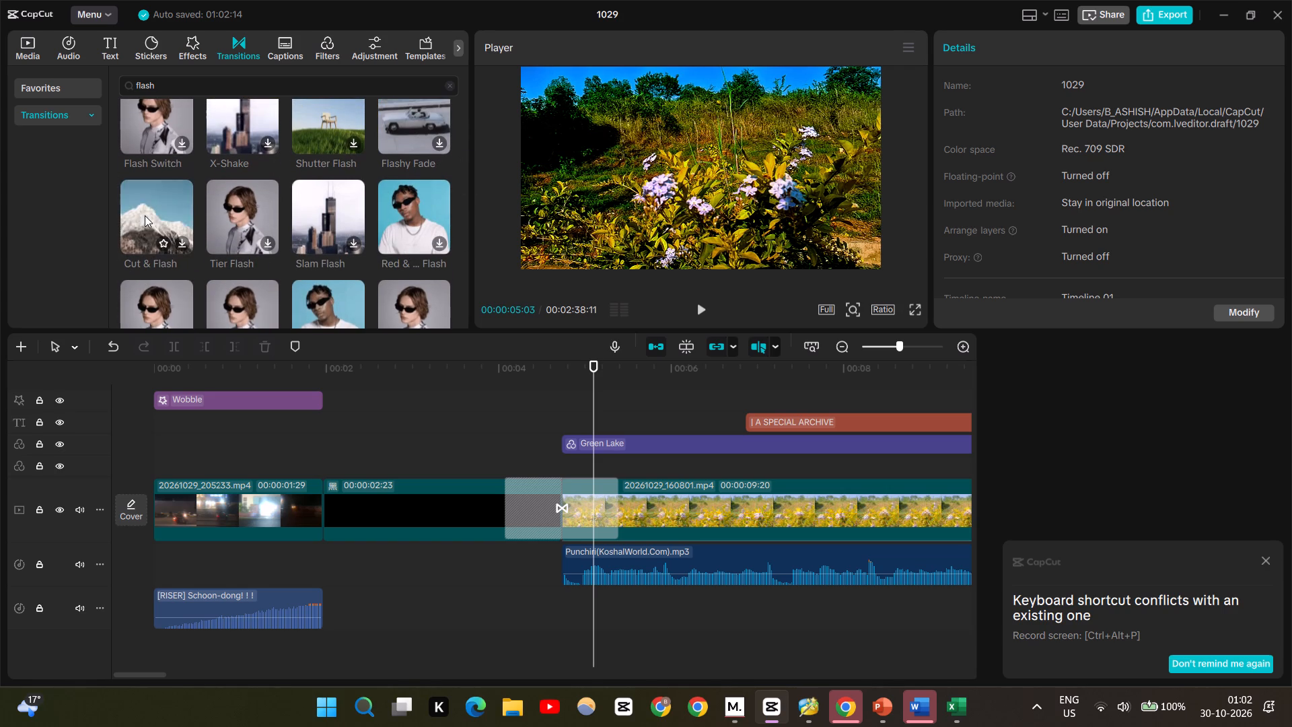
scroll(243, 227, up, 2)
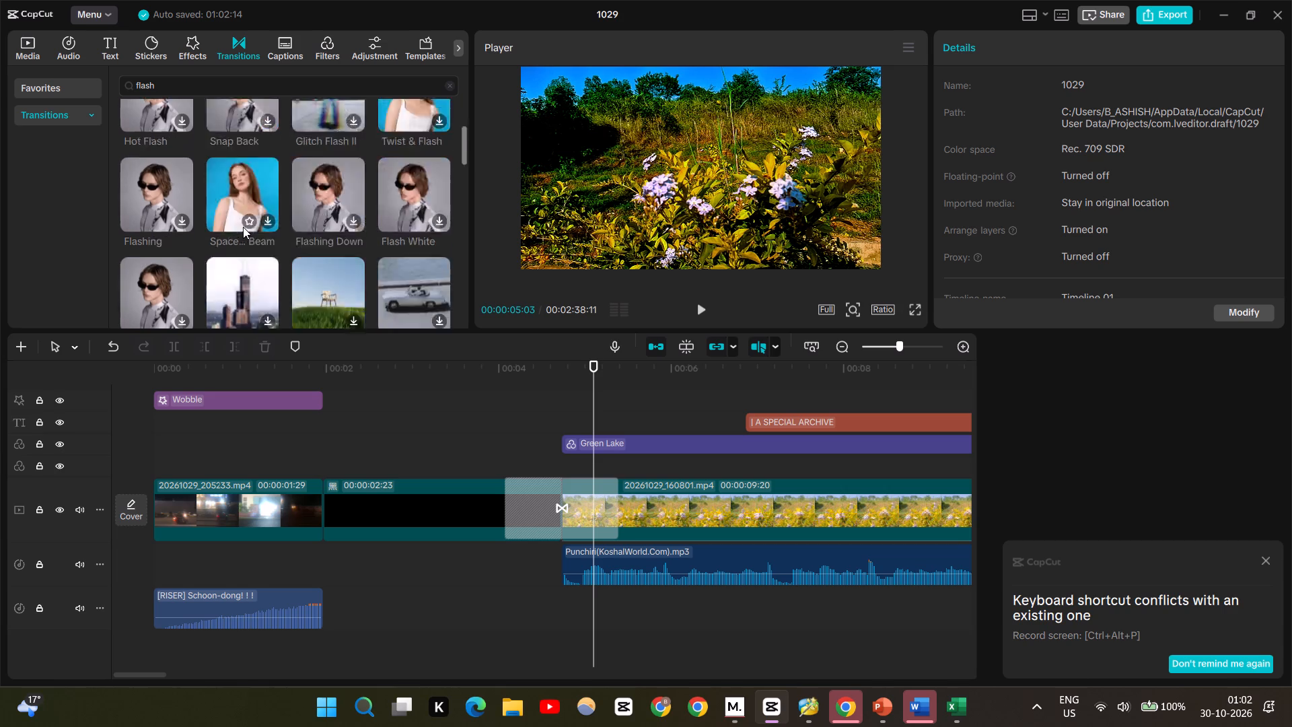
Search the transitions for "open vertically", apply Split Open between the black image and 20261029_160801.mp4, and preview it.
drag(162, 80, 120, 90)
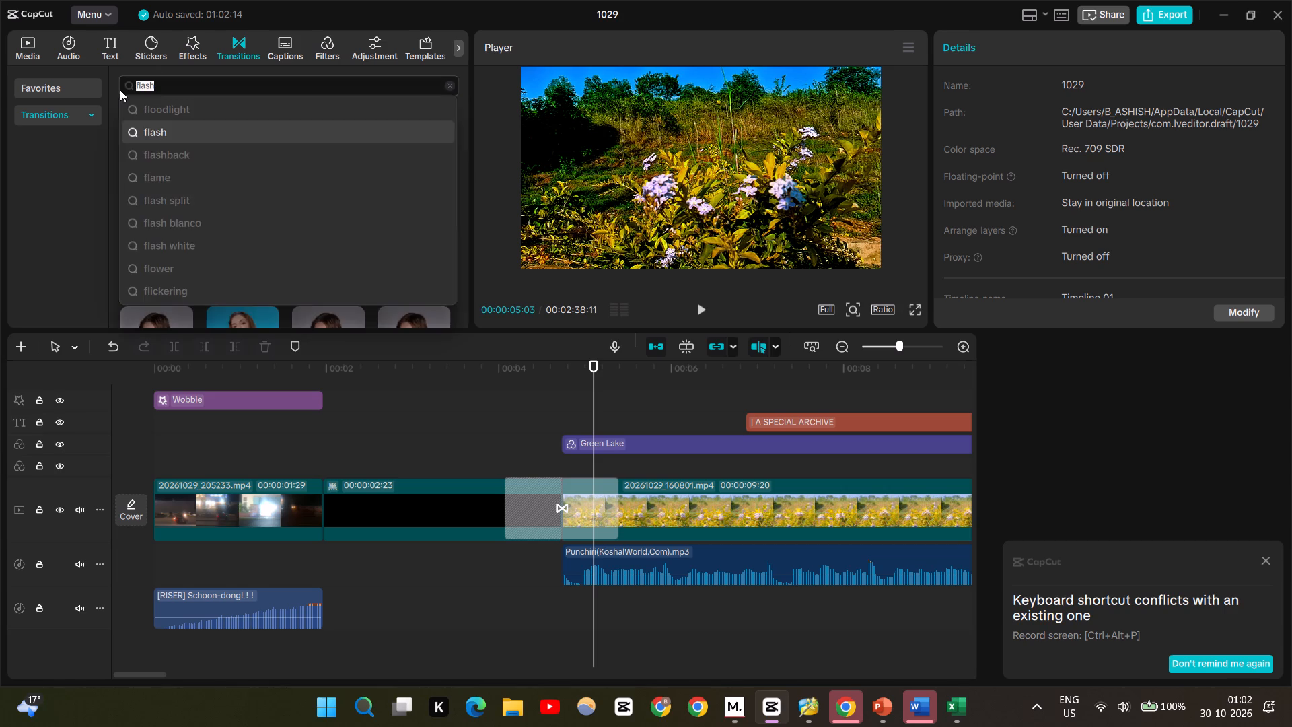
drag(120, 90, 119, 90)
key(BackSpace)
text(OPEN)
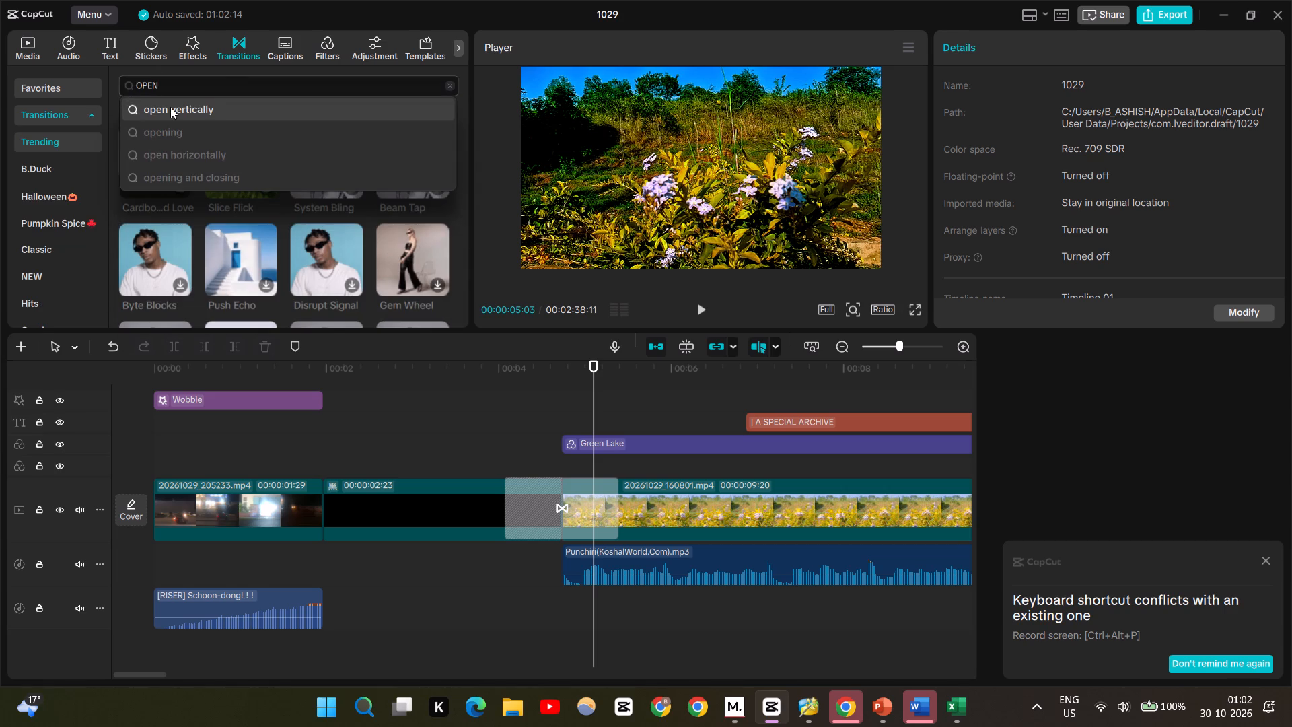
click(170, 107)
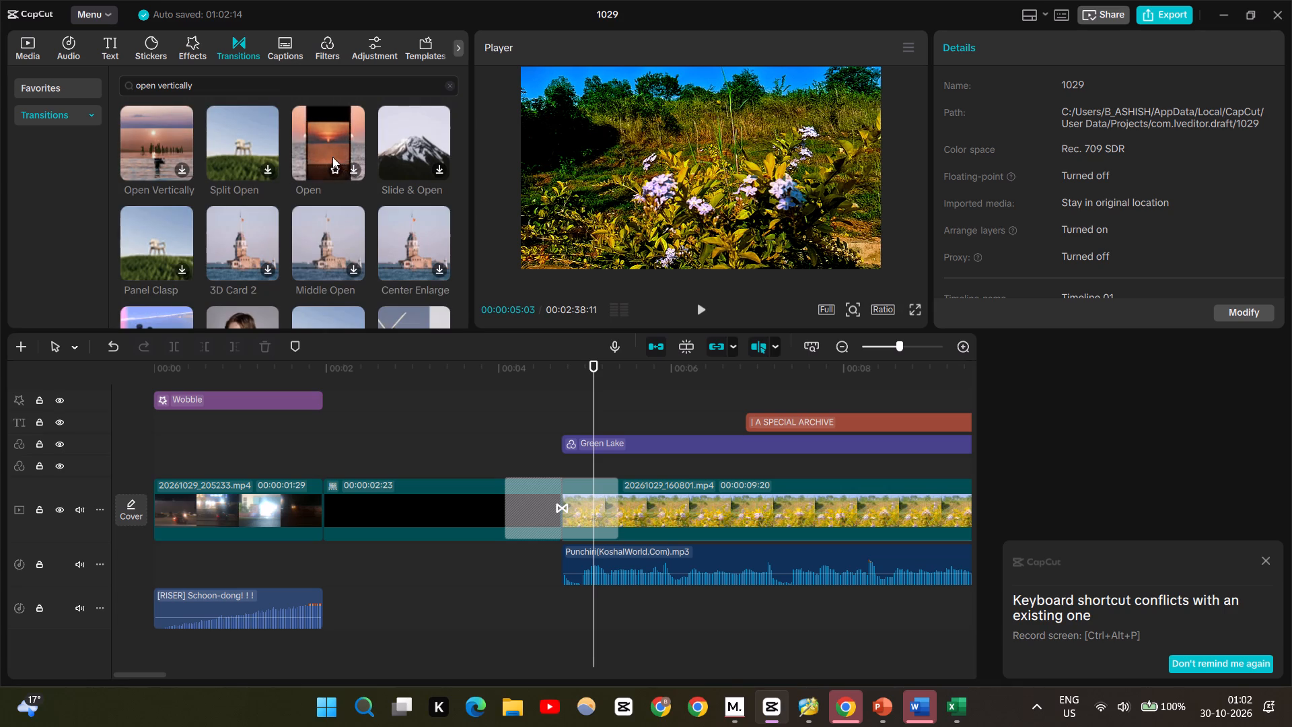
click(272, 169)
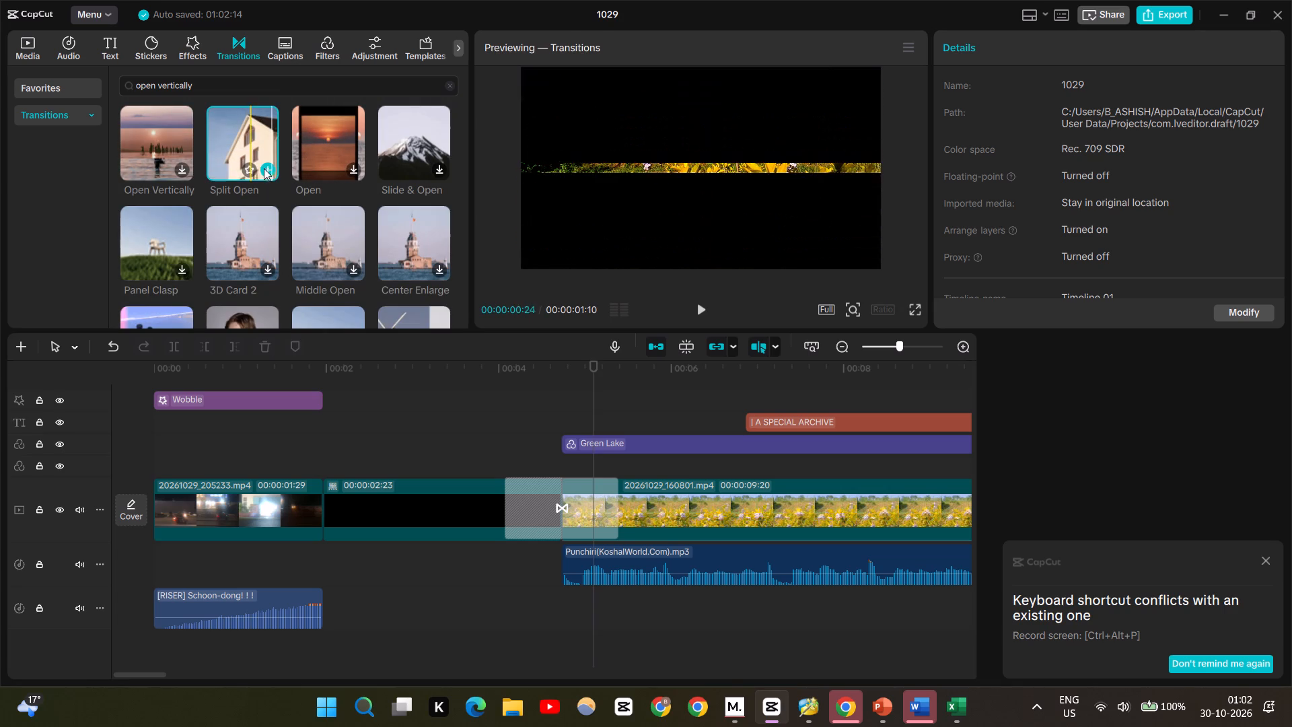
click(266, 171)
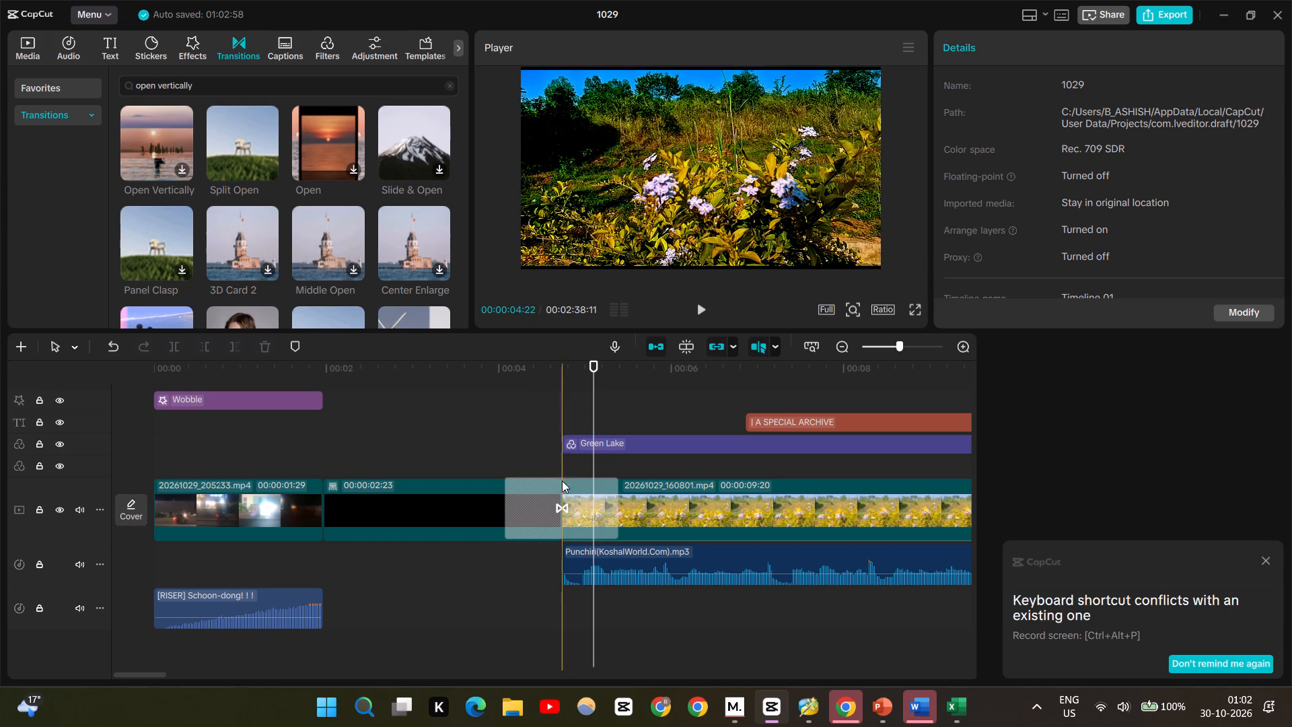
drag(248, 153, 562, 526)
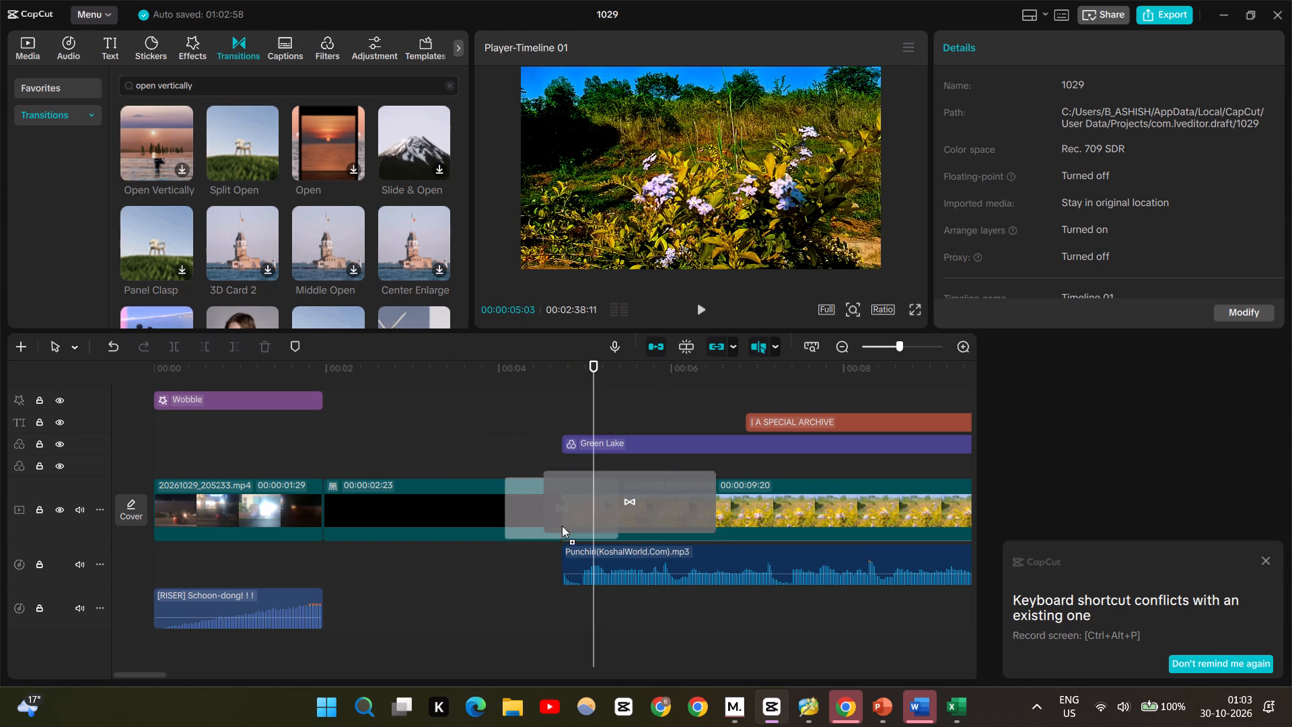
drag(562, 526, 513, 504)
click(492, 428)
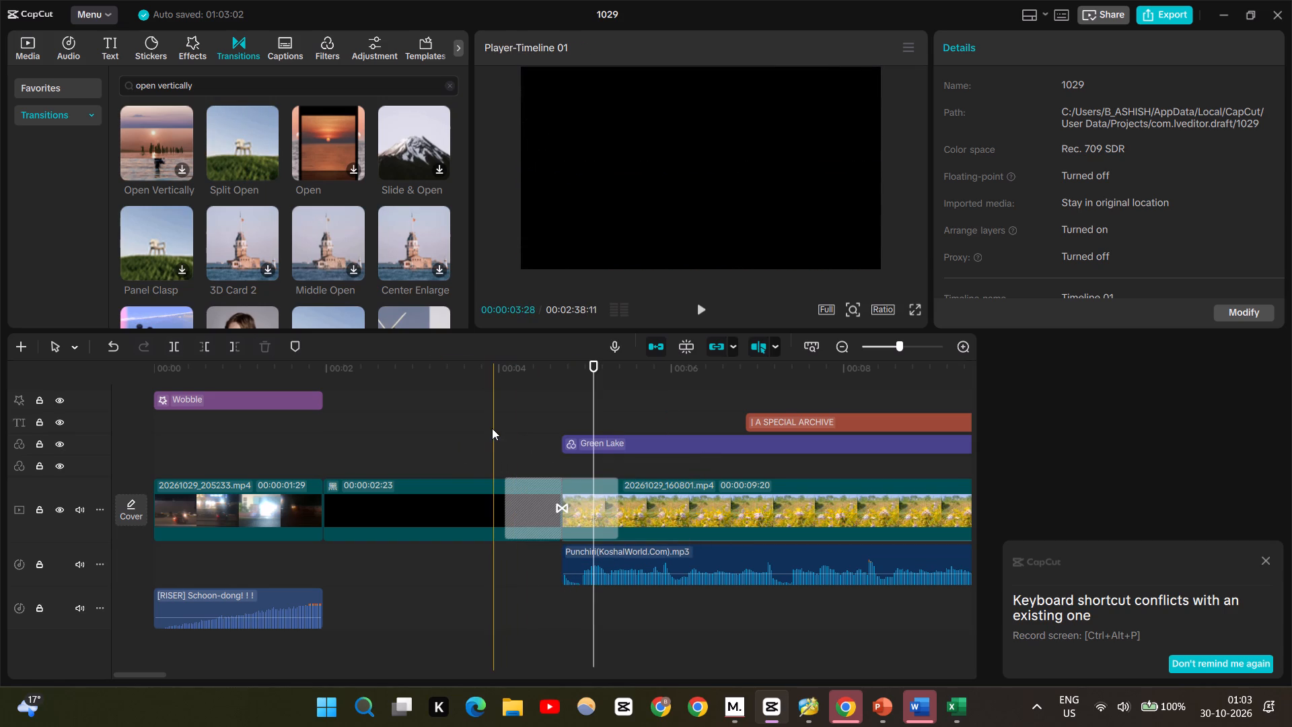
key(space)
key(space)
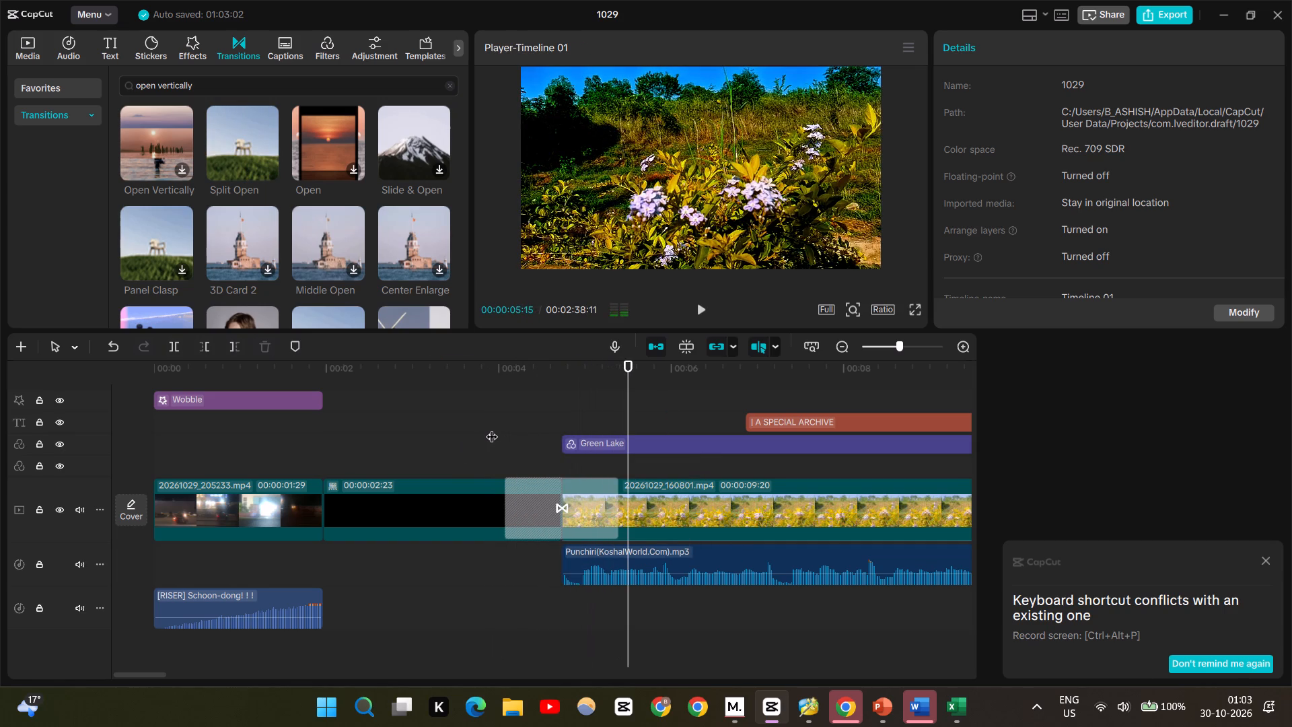
Shorten the black image between the night clip and 20261029_160801.mp4 to 00:00:01:00.
click(425, 518)
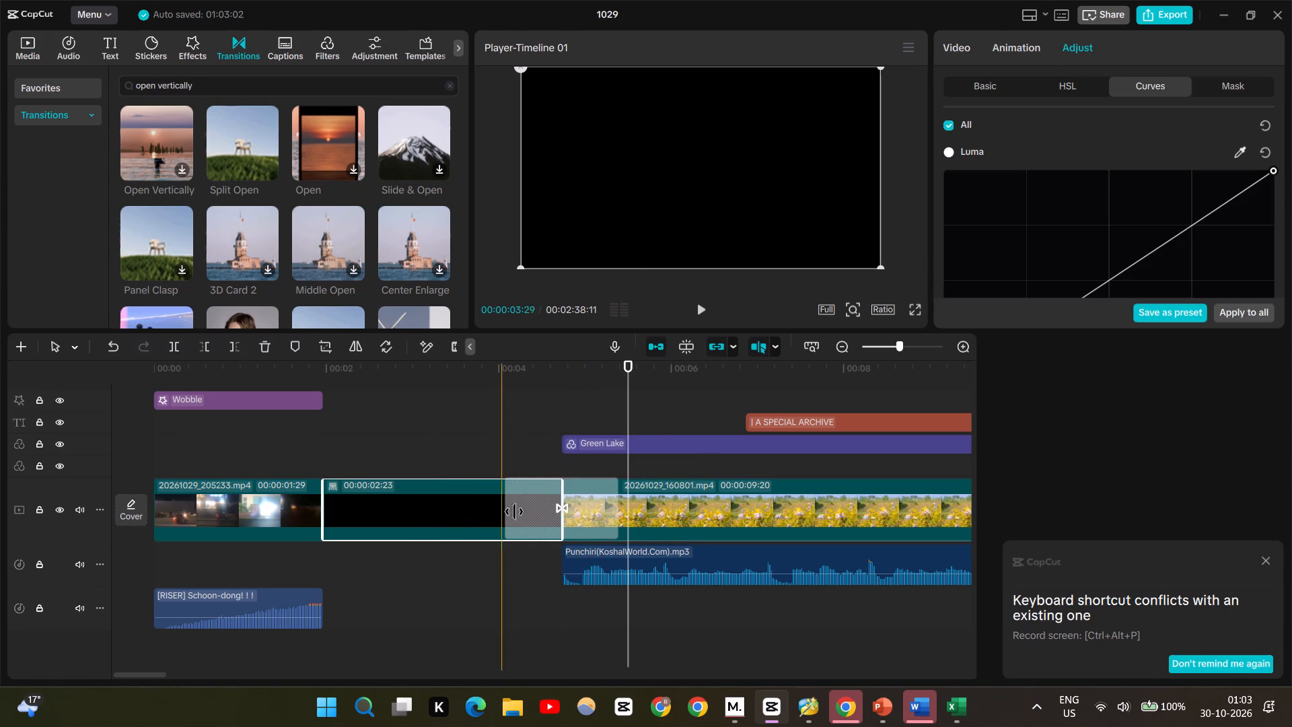
drag(565, 509, 468, 514)
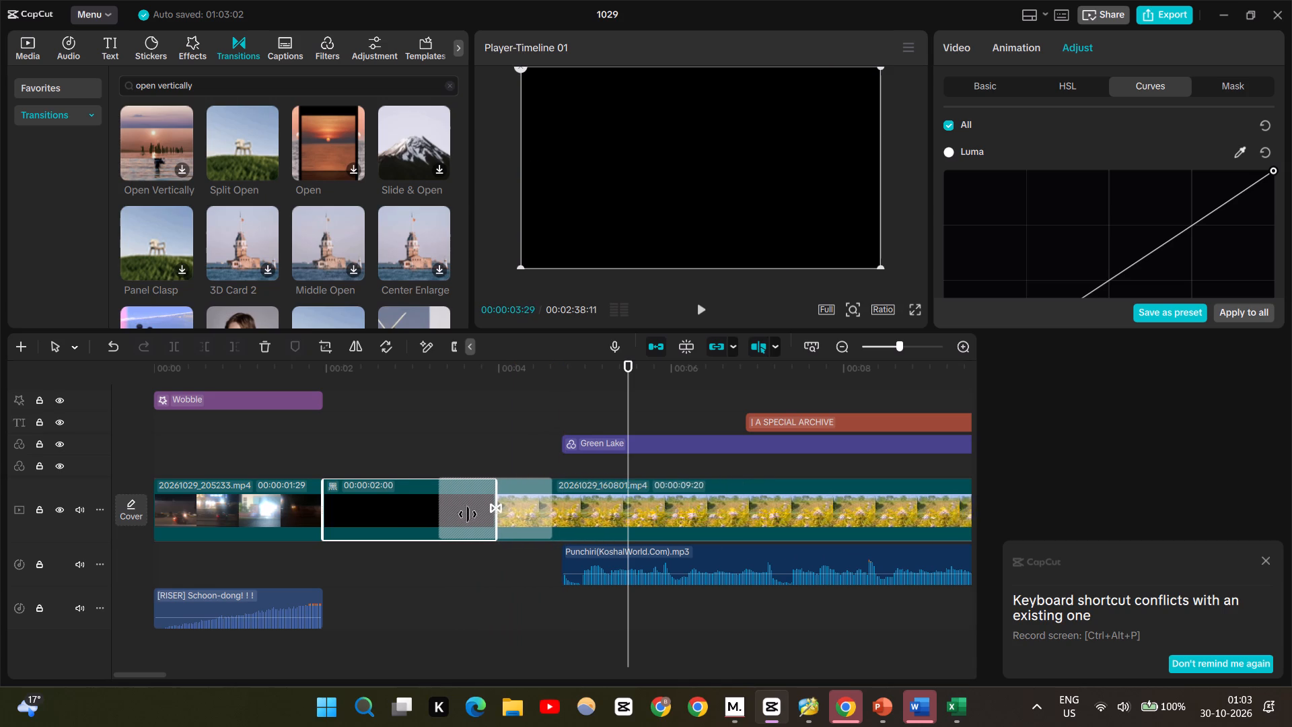
drag(468, 514, 452, 515)
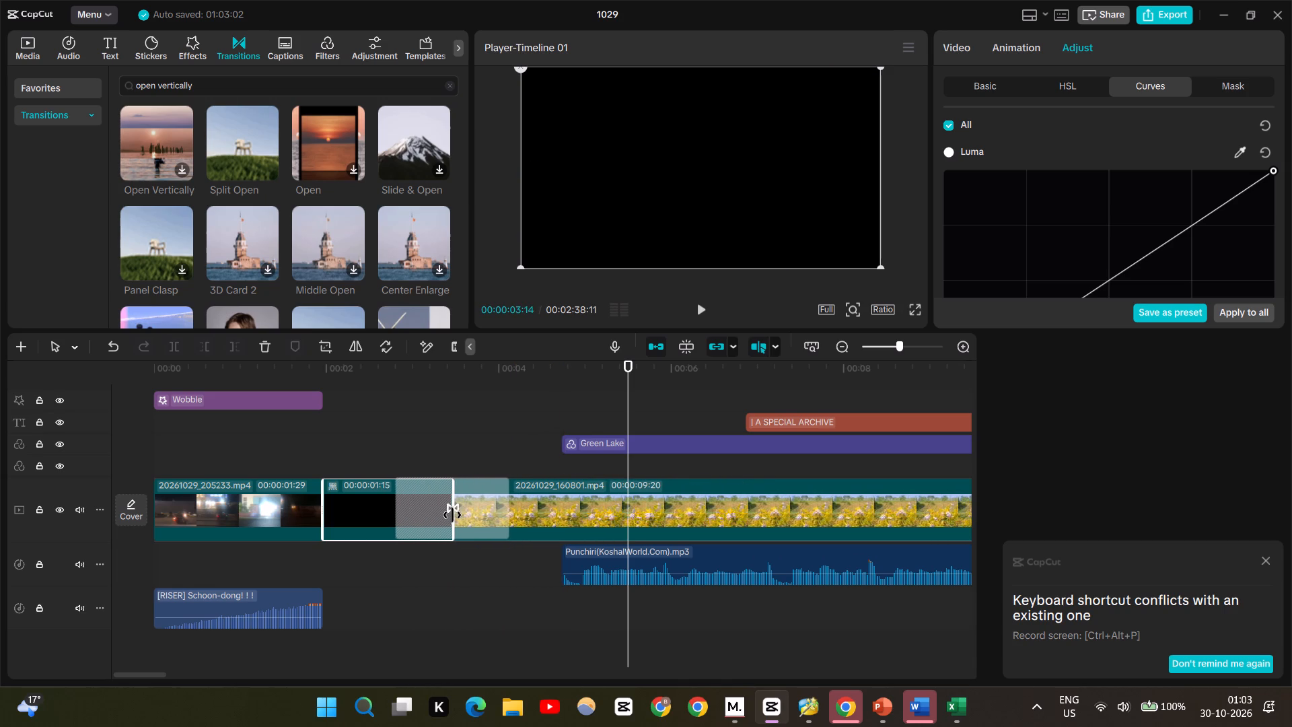
drag(452, 515, 438, 517)
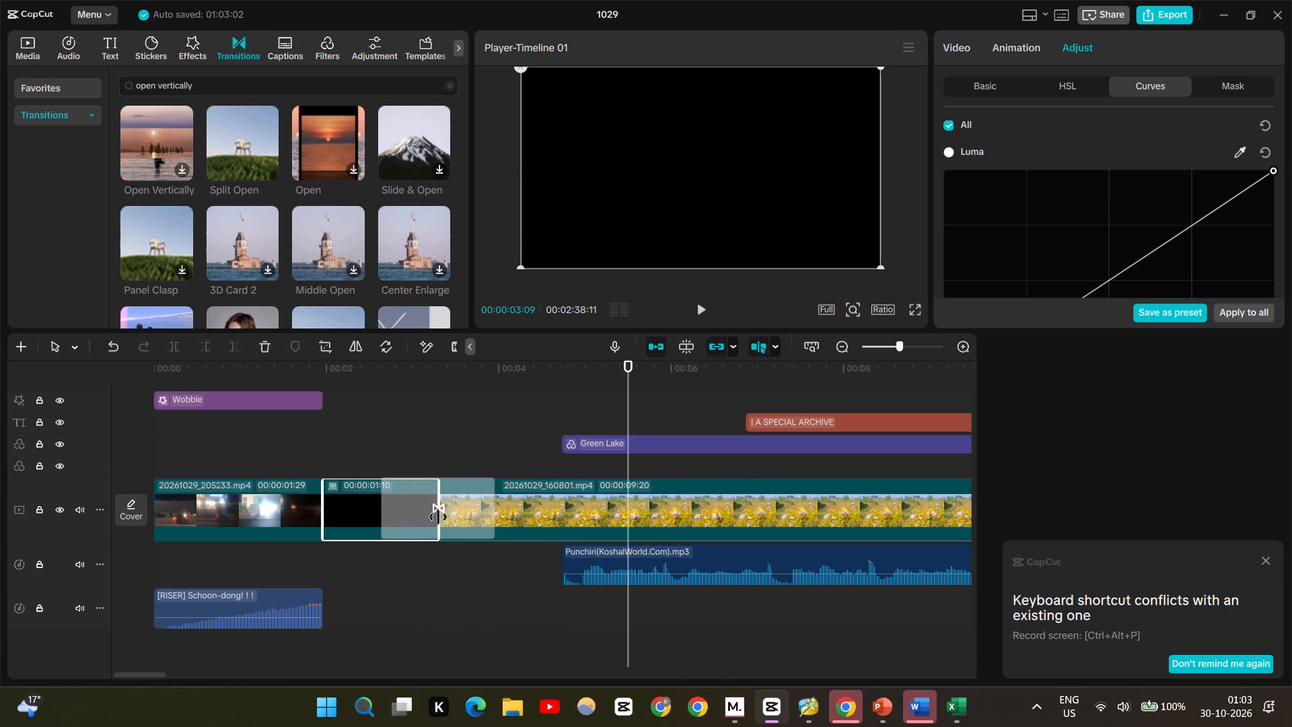
drag(438, 517, 422, 522)
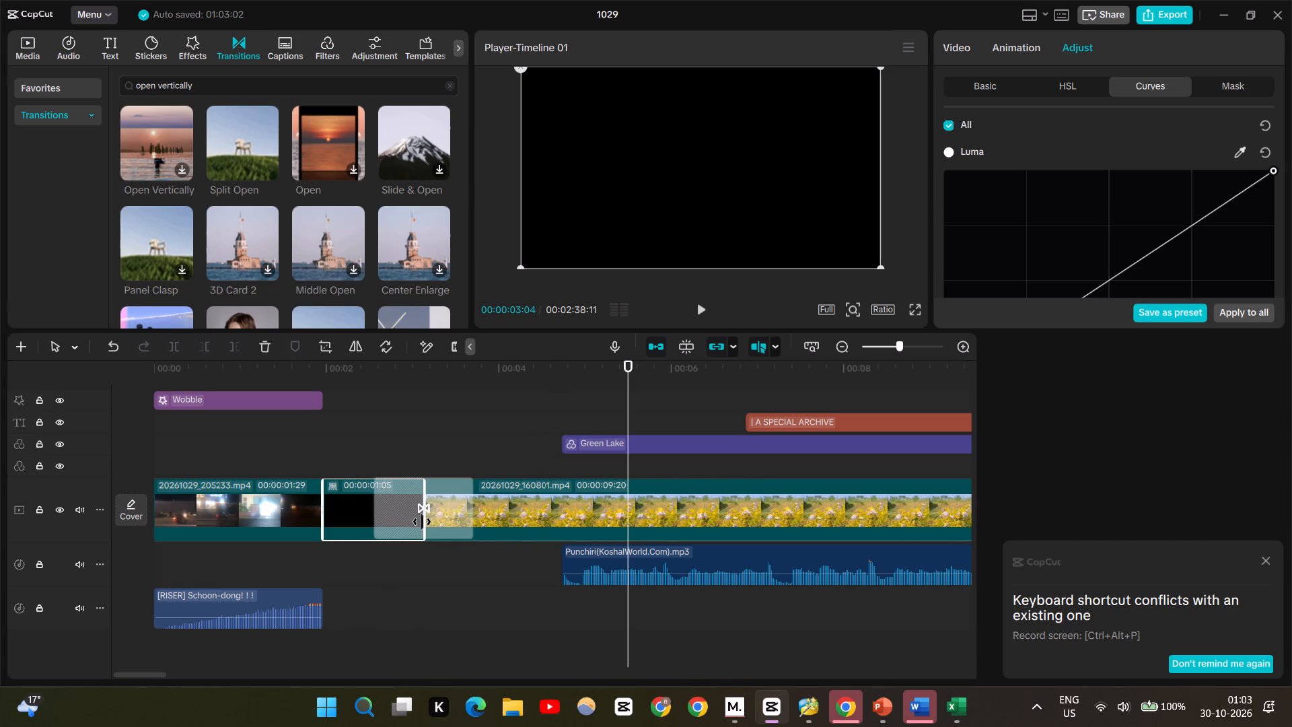
drag(422, 522, 415, 522)
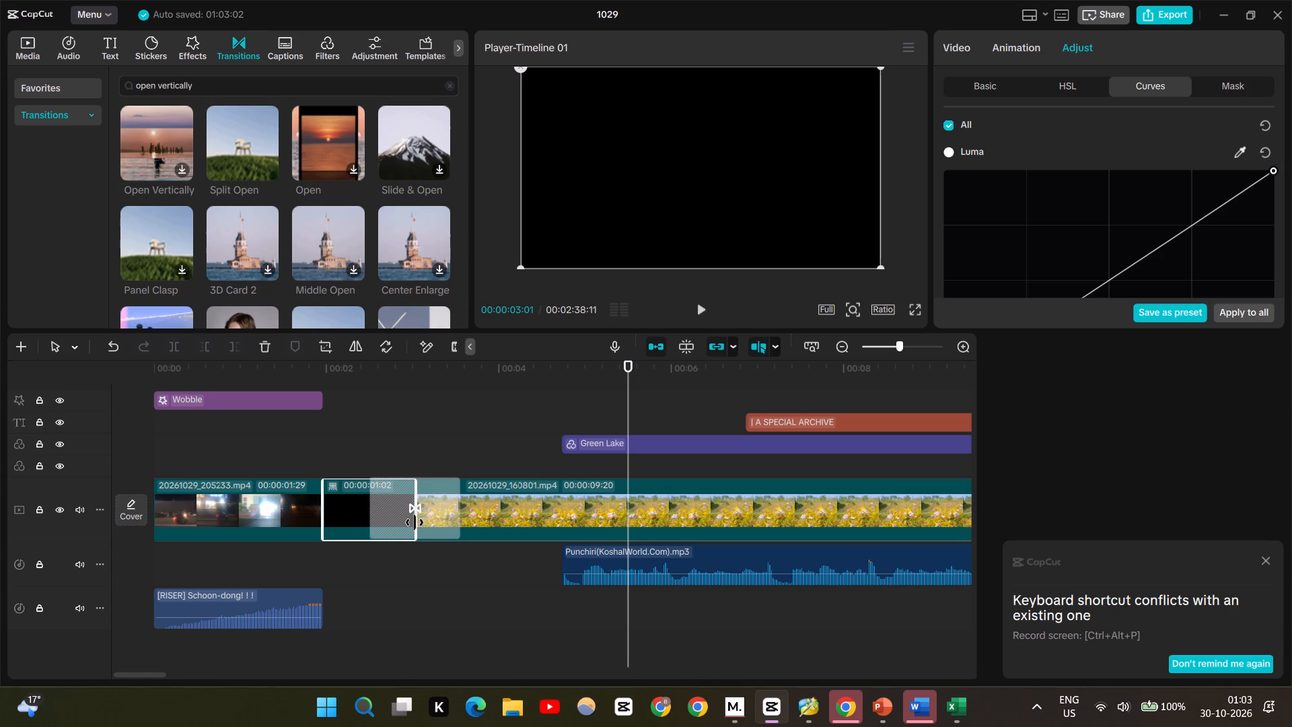
drag(415, 522, 409, 522)
Play the opening from the start through the shortened black gap into 20261029_160801.mp4.
click(291, 415)
drag(291, 415, 62, 456)
key(space)
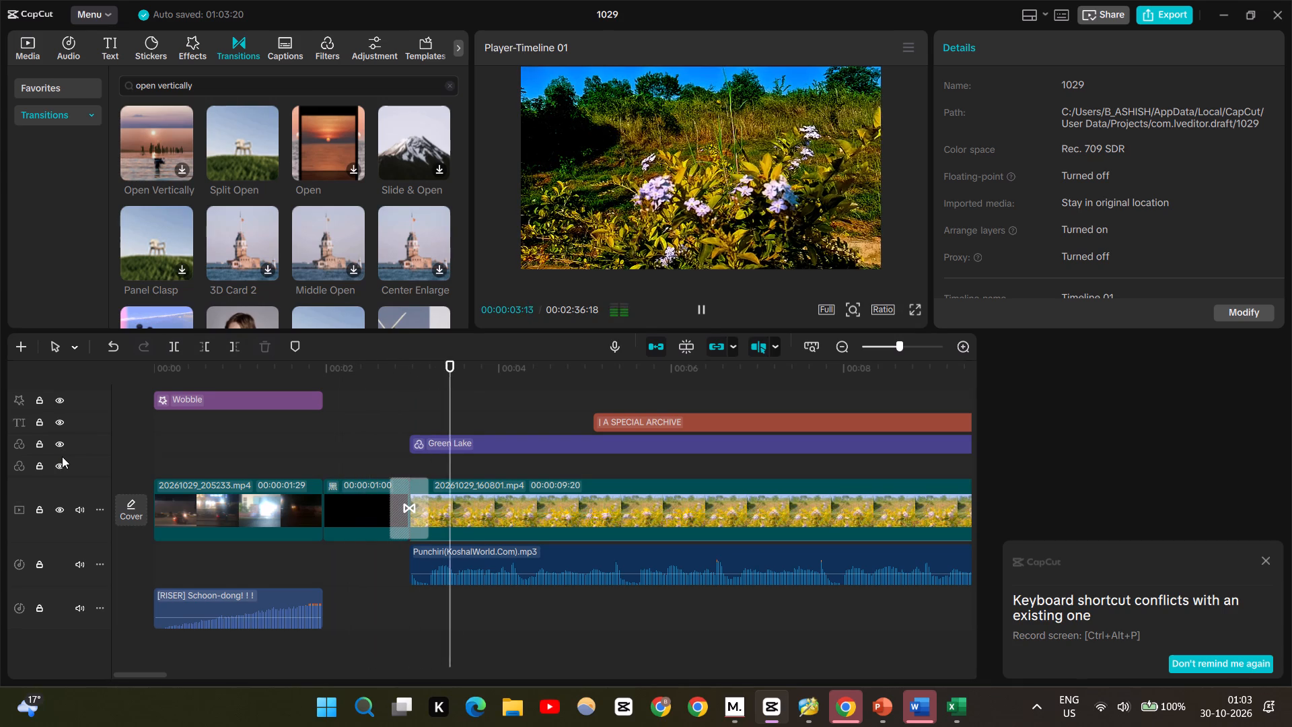
key(space)
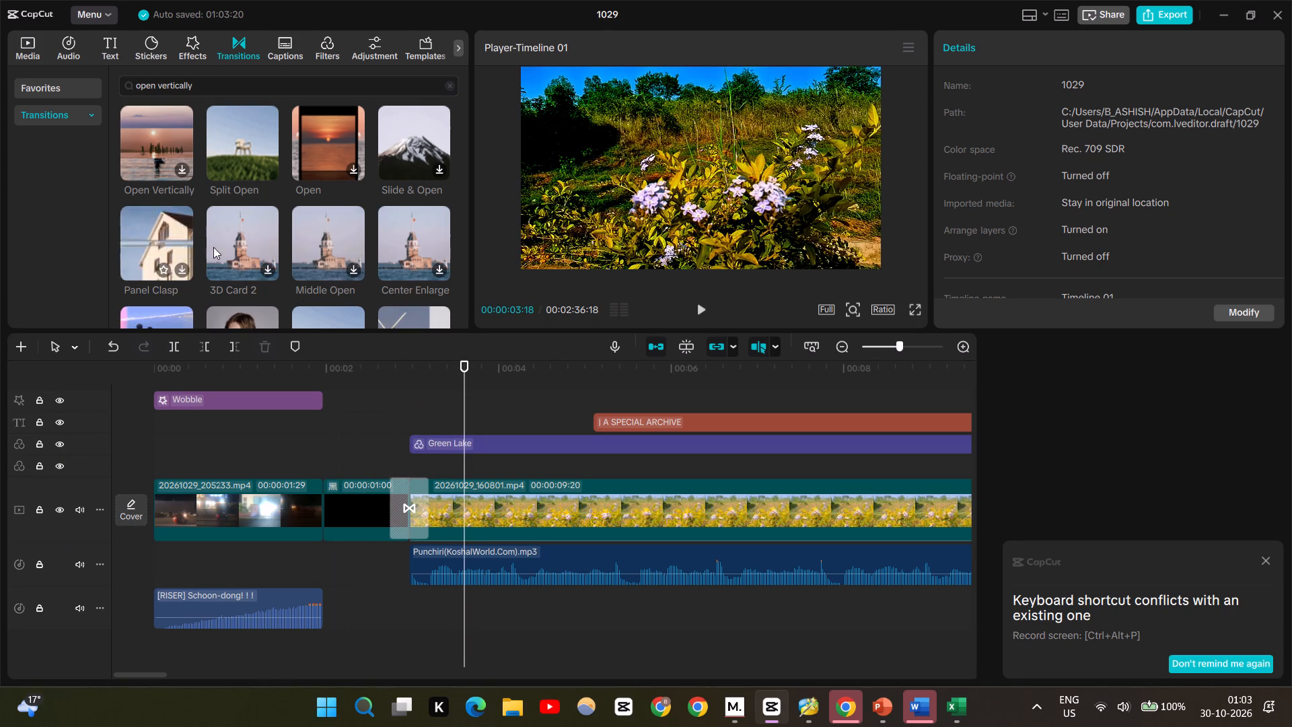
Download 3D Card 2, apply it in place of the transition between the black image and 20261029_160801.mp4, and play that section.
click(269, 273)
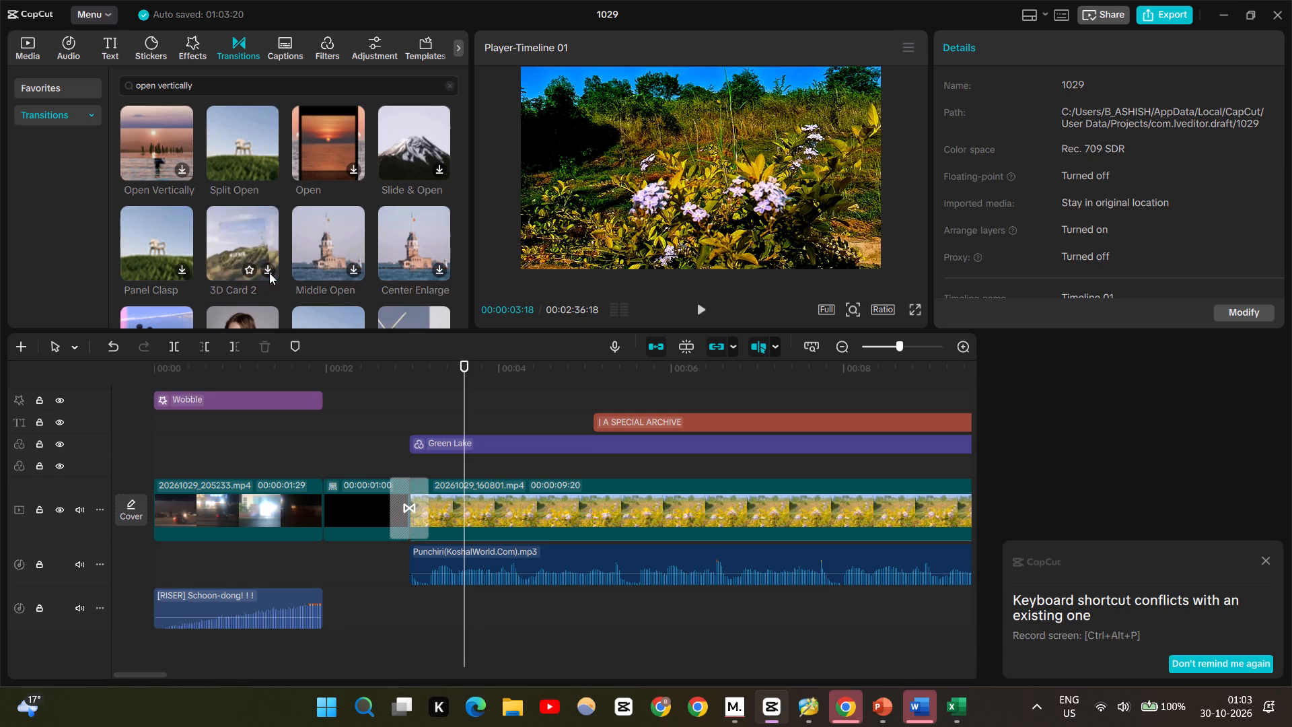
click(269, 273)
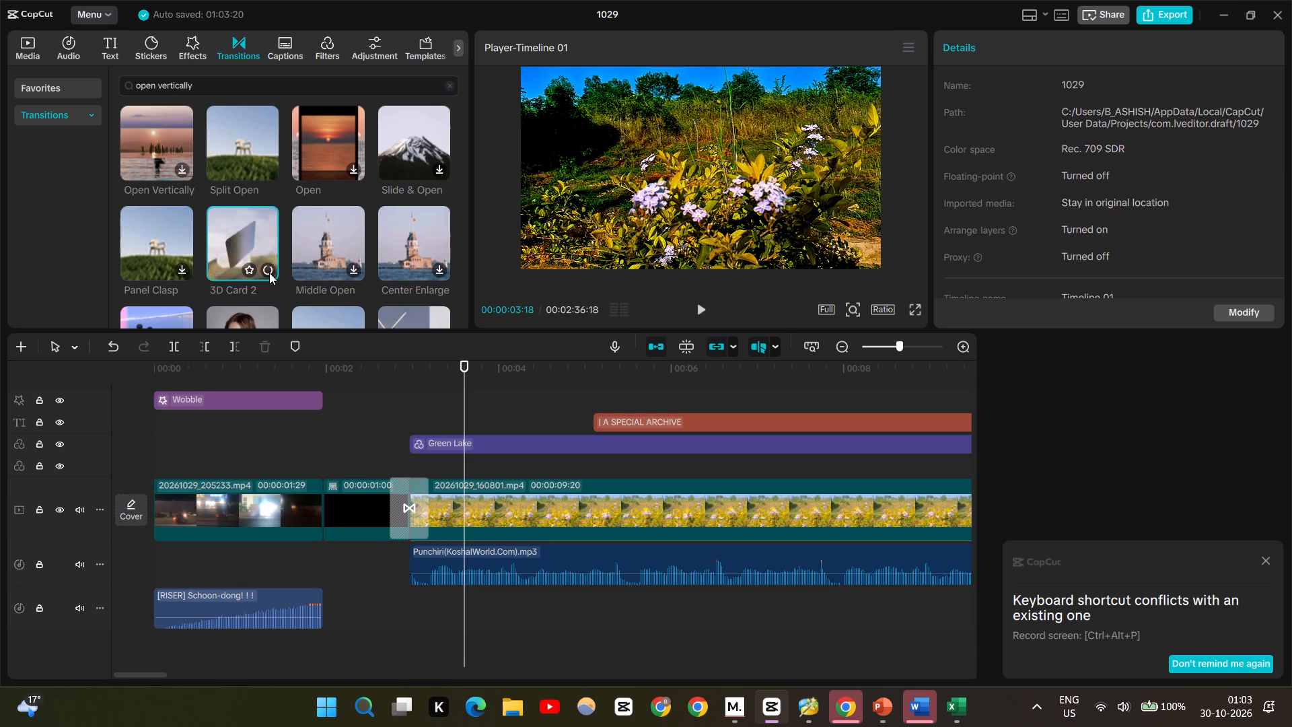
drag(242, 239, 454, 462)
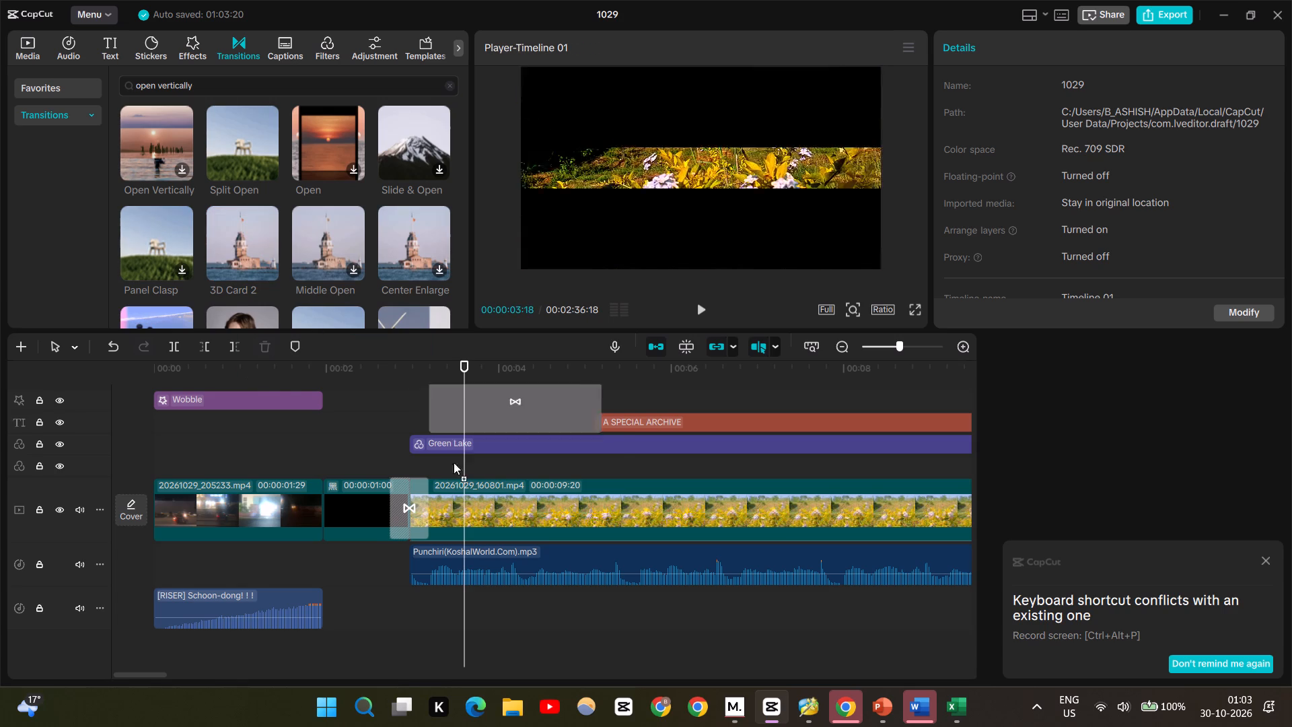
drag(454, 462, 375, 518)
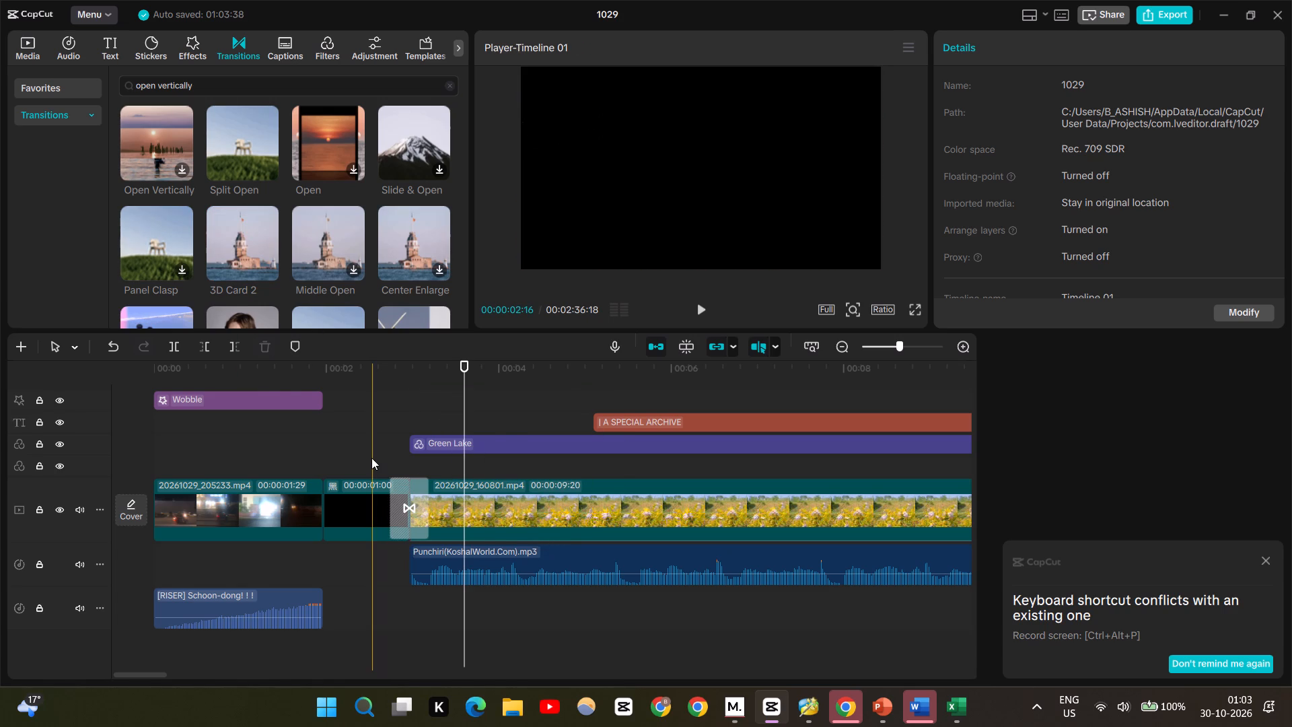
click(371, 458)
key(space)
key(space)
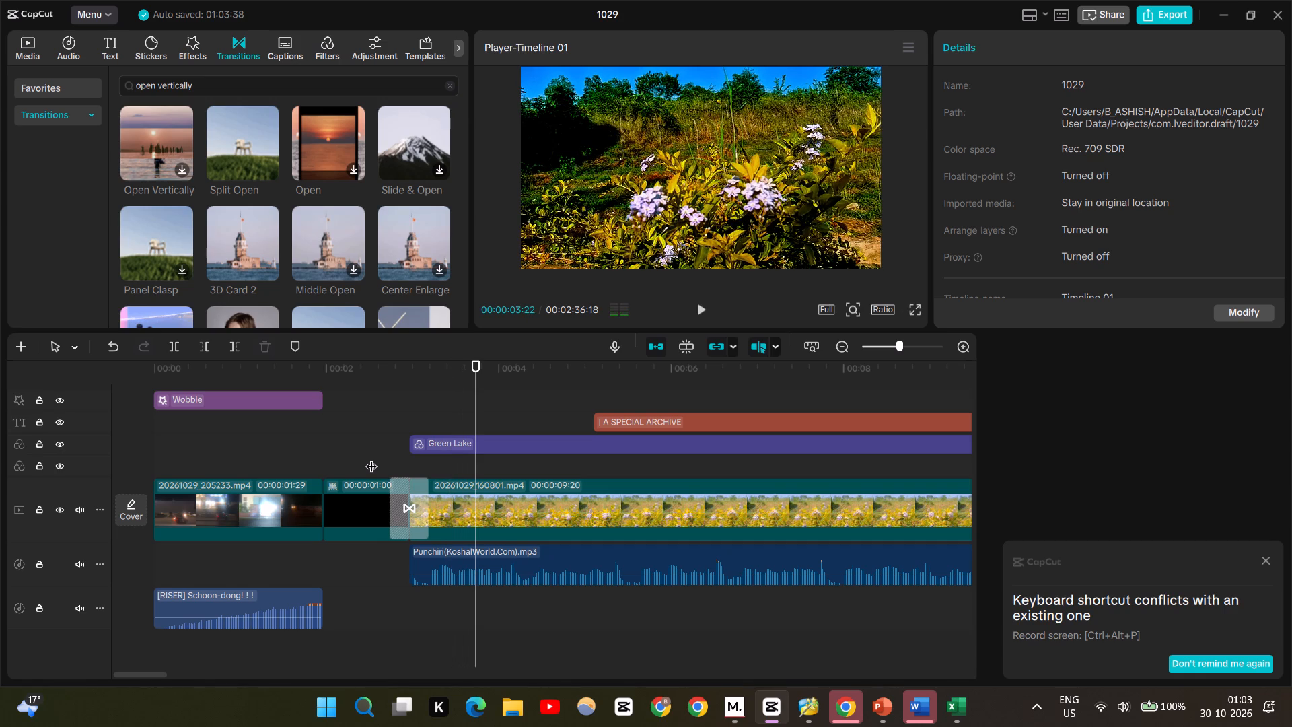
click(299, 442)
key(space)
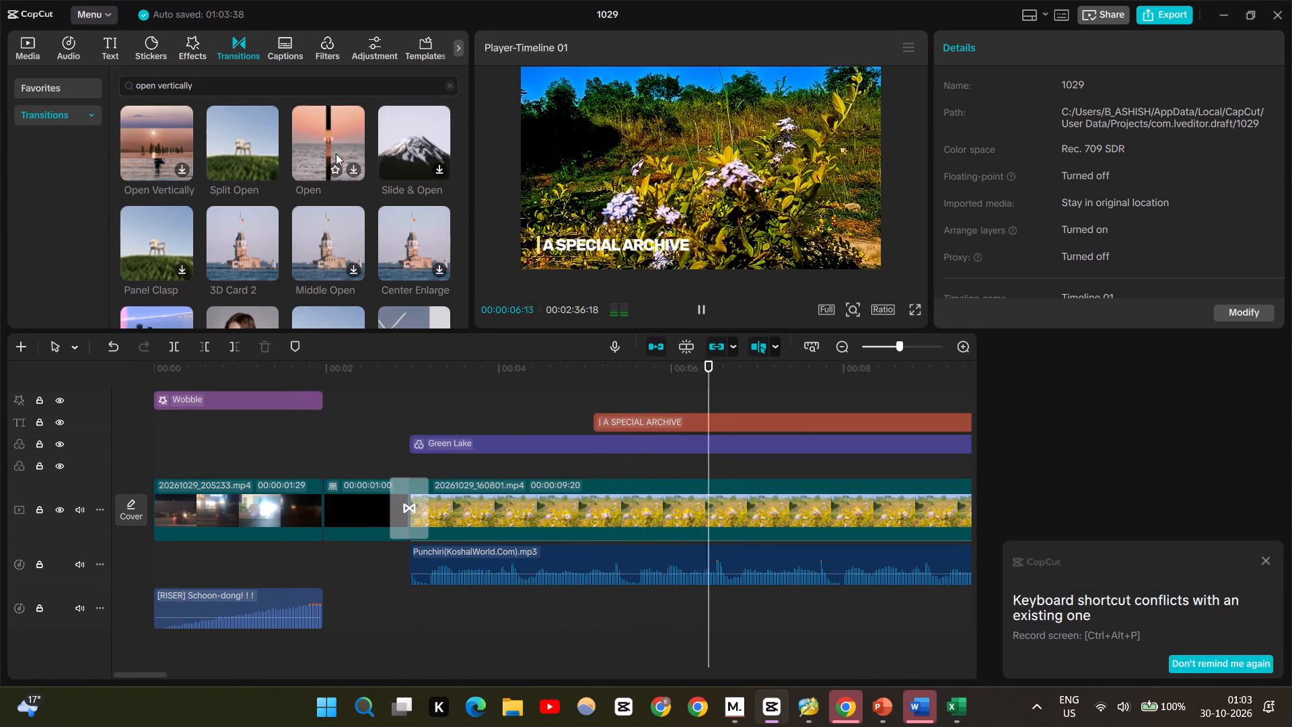
Download Film Erase and apply it in place of the transition between the black image and 20261029_160801.mp4.
scroll(144, 156, down, 1)
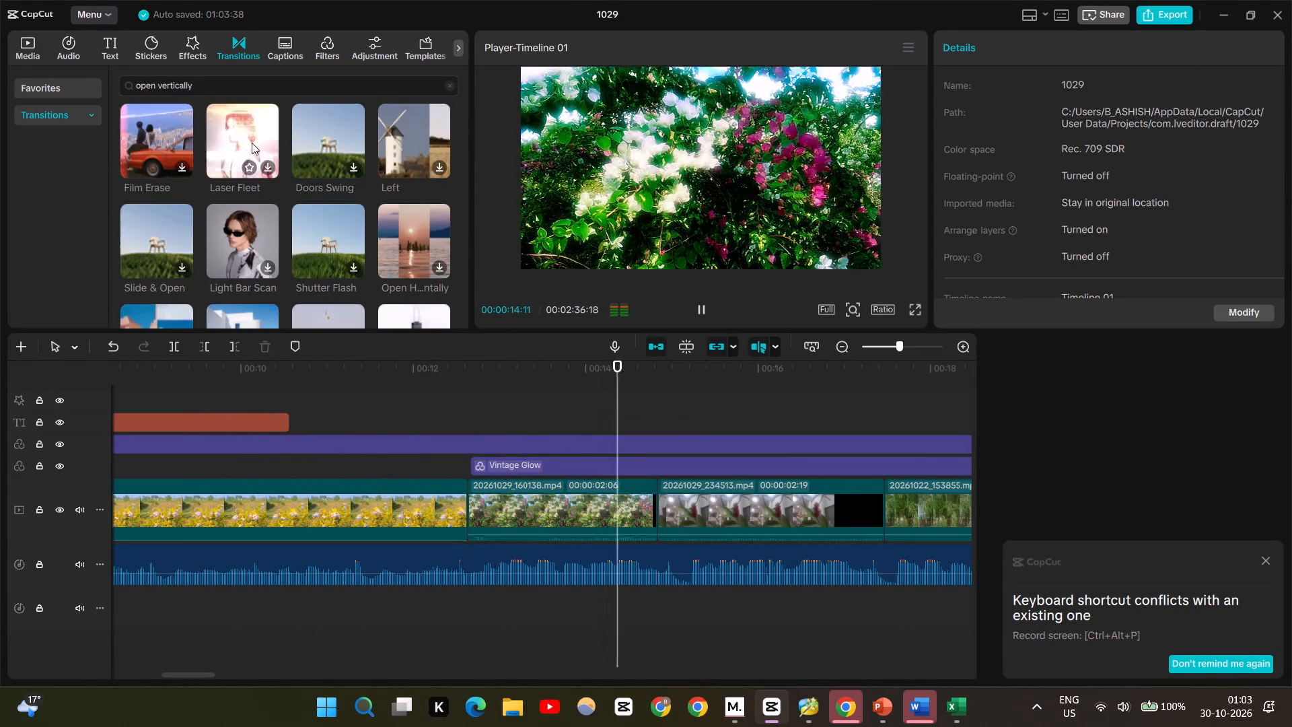
click(184, 170)
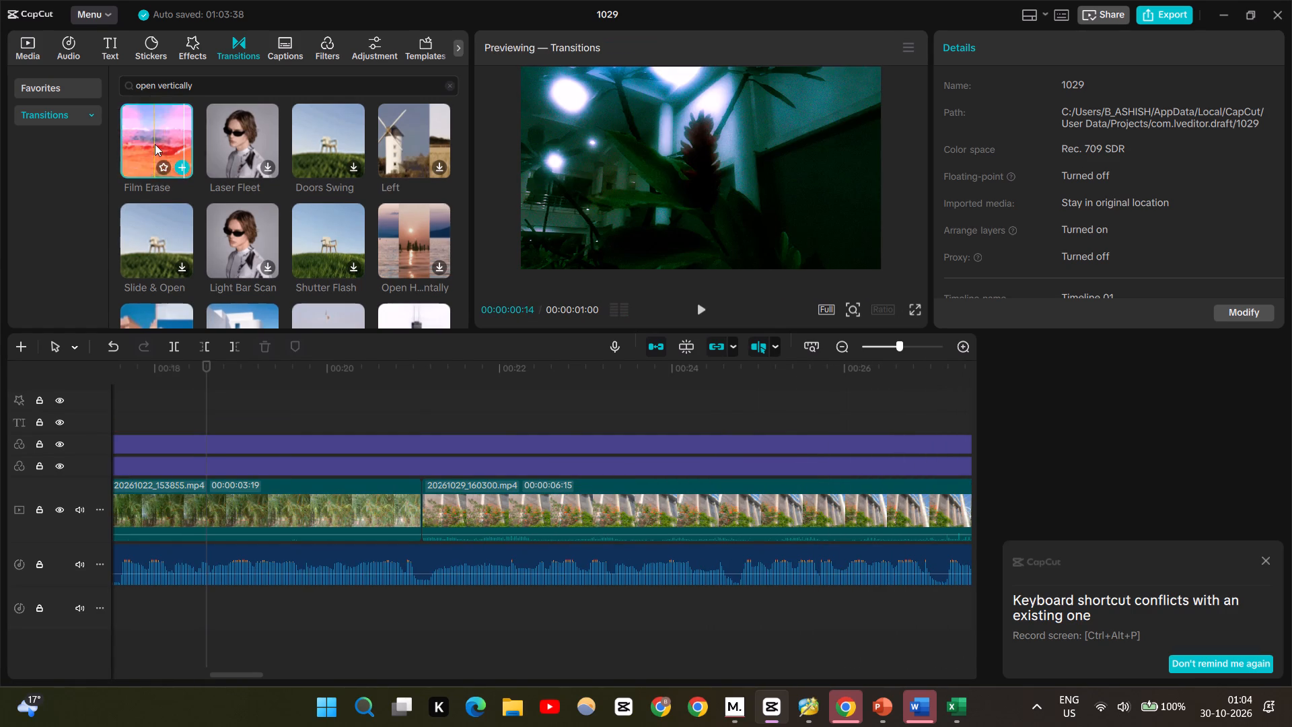
scroll(277, 439, right, 7)
drag(142, 141, 378, 508)
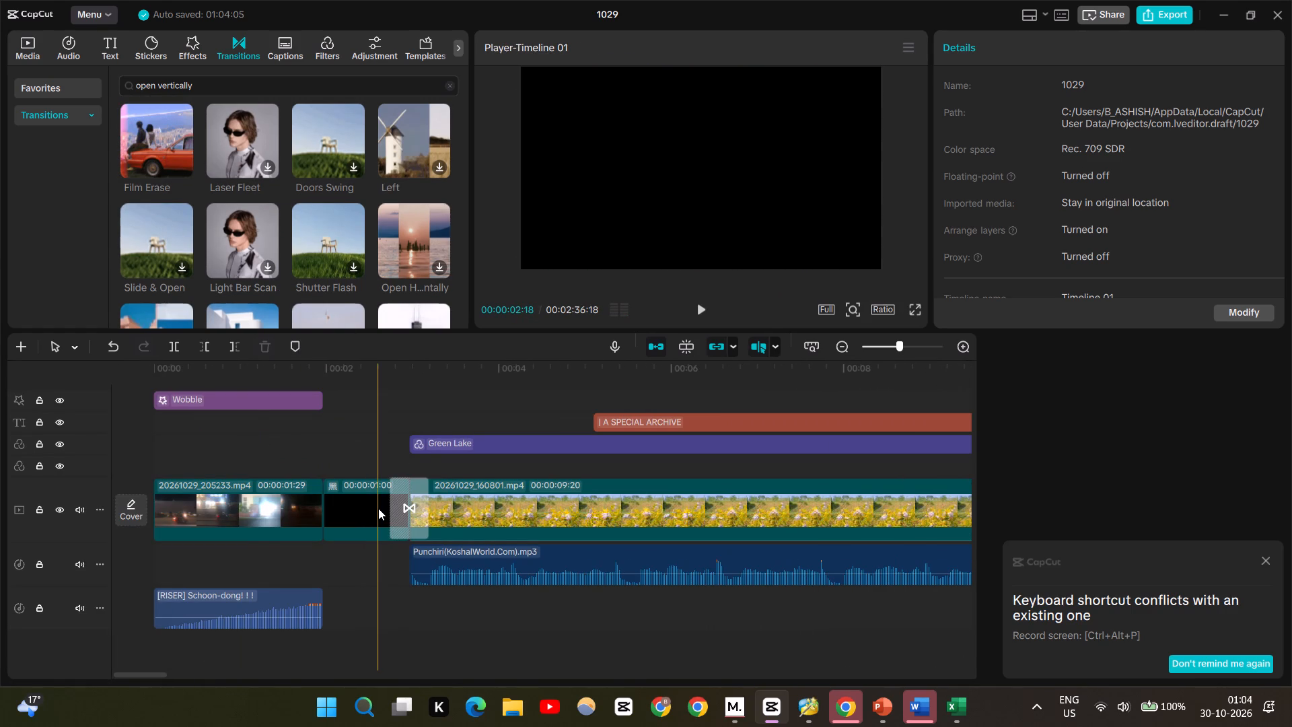
Play the Film Erase transition and replay the night opening from the start to check how it looks.
click(315, 449)
key(space)
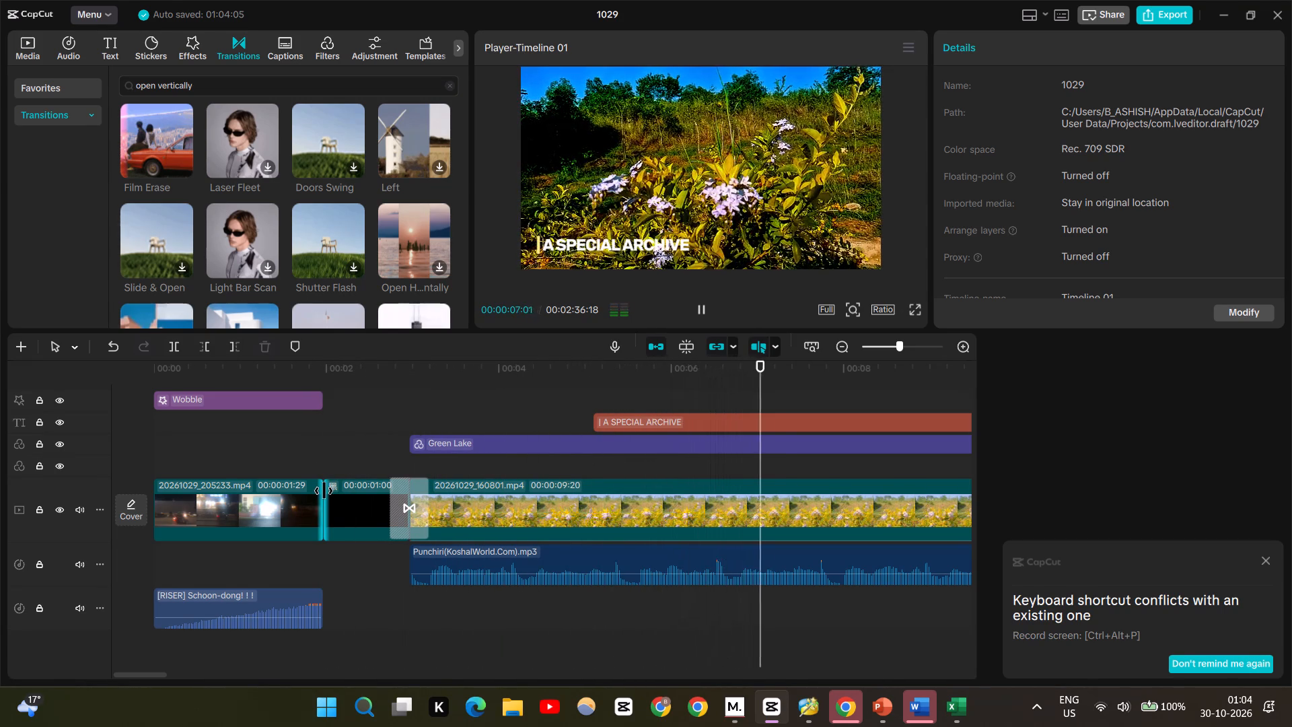
click(295, 465)
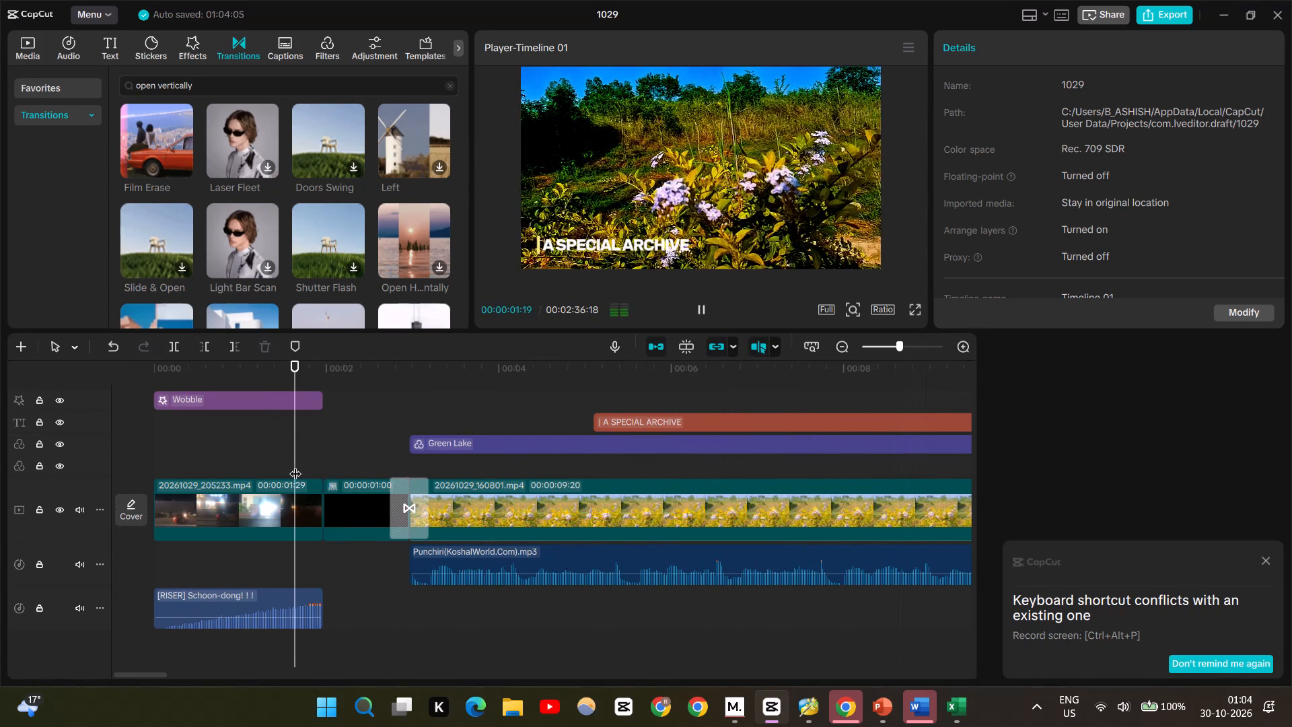
drag(295, 465, 71, 465)
key(space)
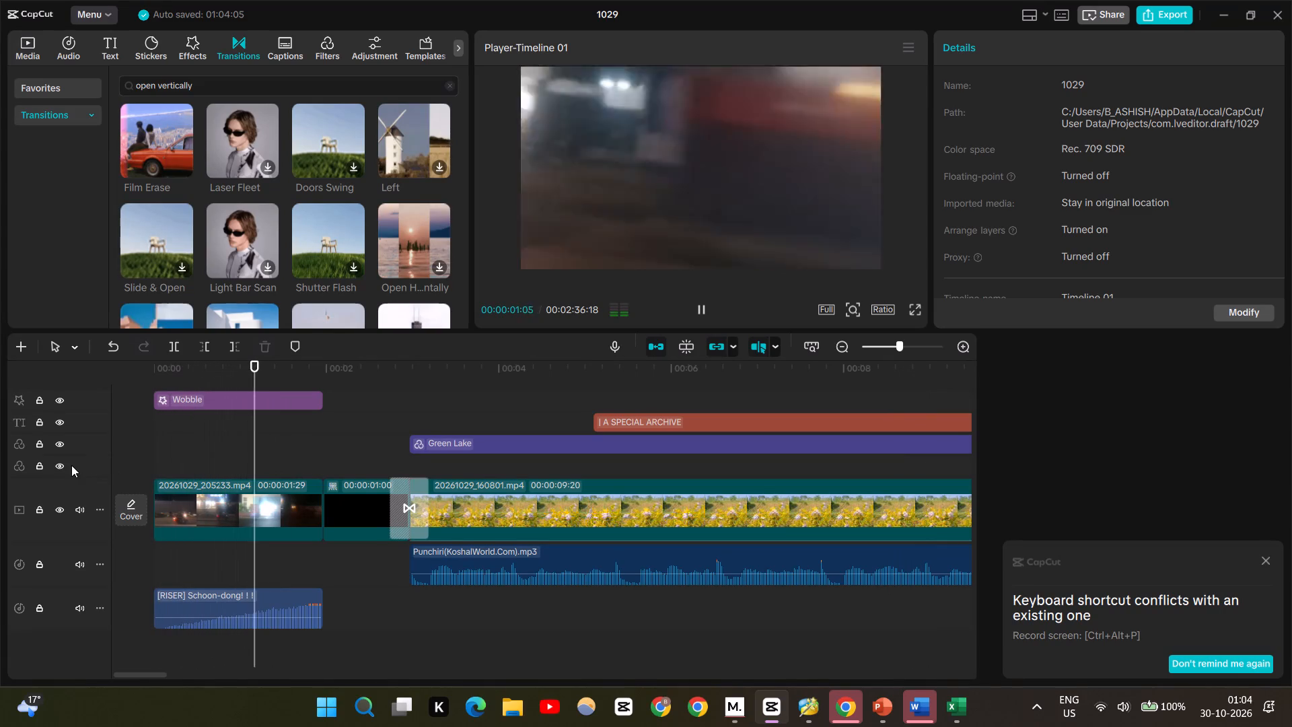
key(space)
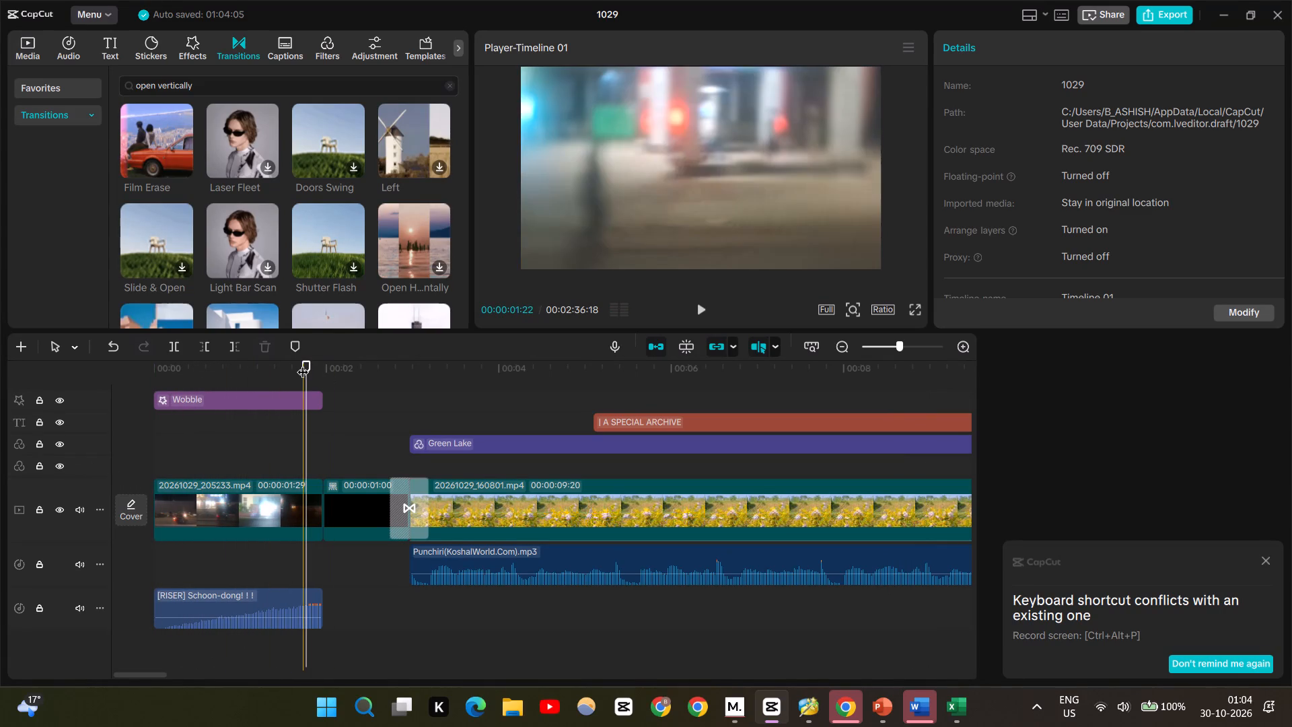
drag(303, 363, 60, 389)
key(space)
key(space)
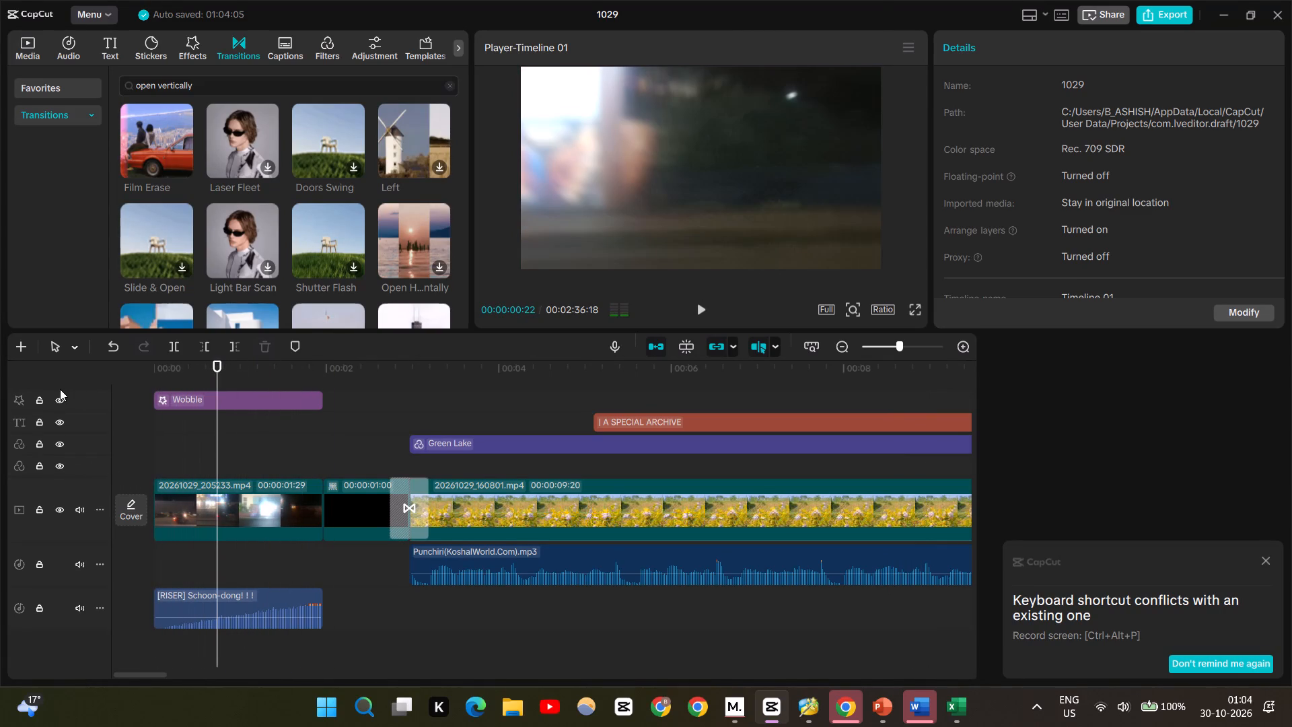
Add the Night-view Color filter, move it to the timeline start over 20261029_205233.mp4, and play the opening.
click(324, 38)
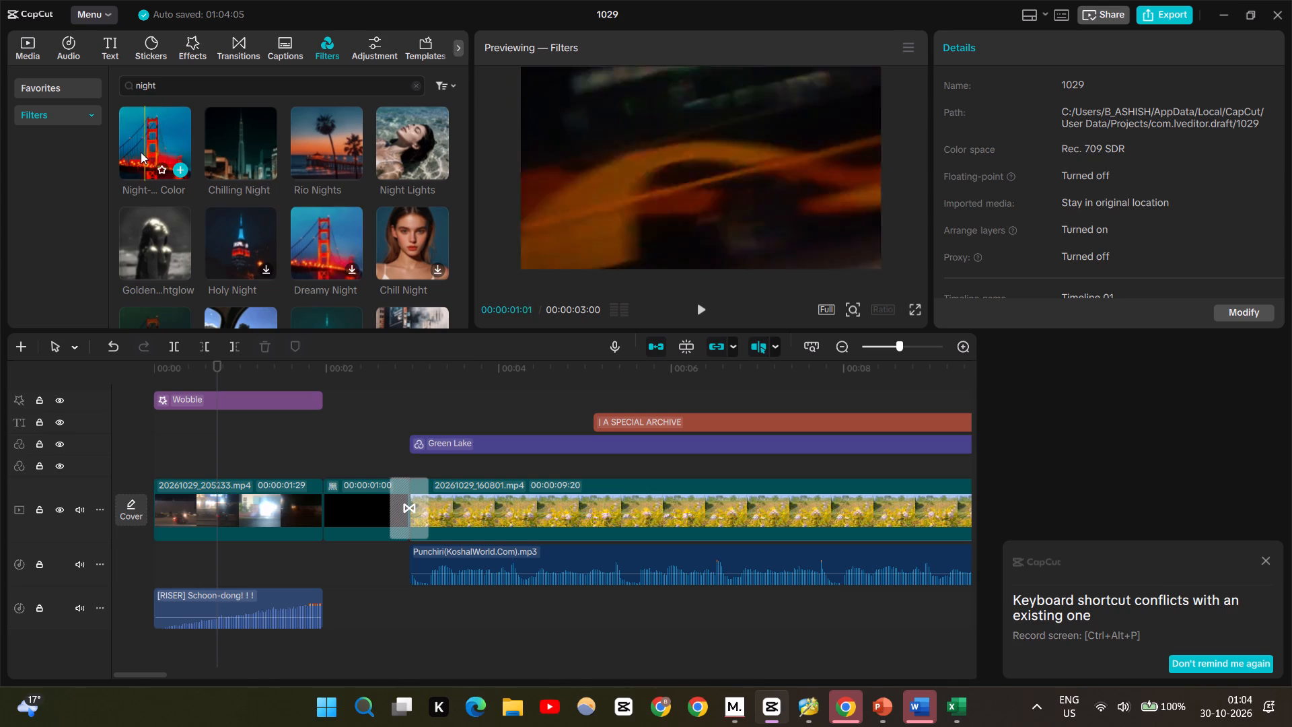
click(178, 171)
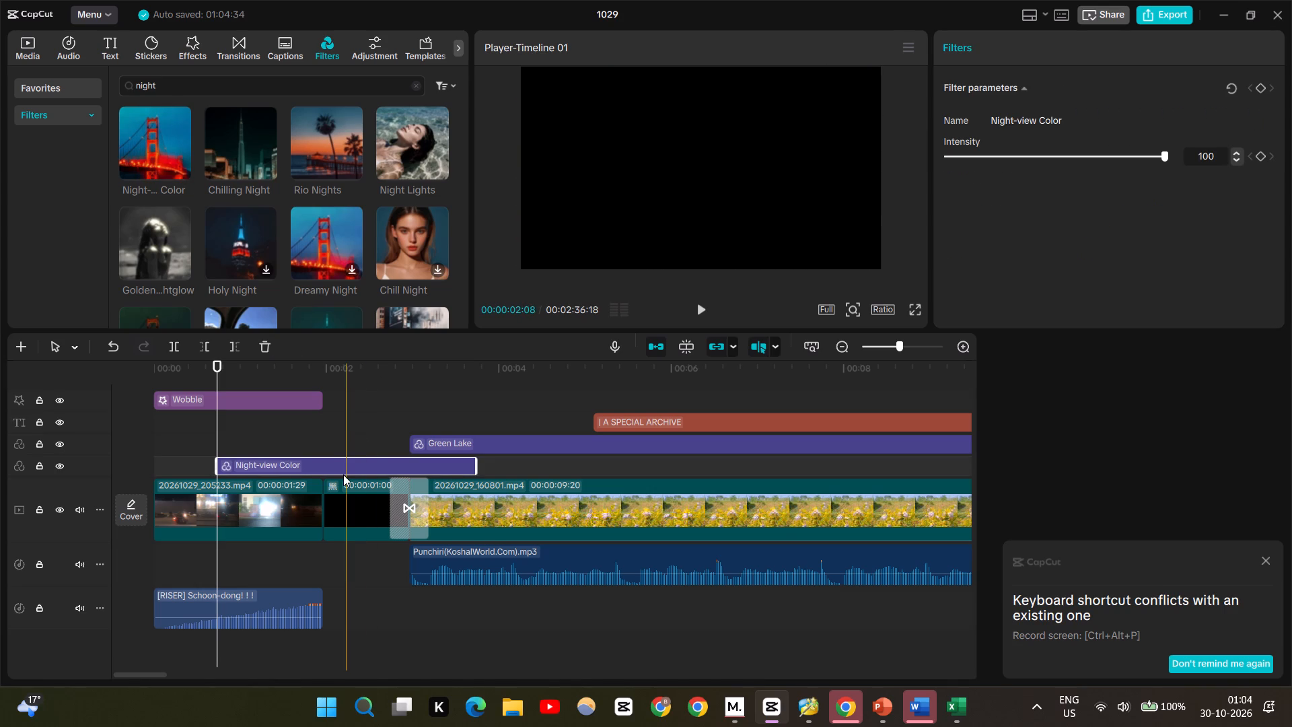
drag(345, 466, 276, 467)
drag(276, 467, 236, 473)
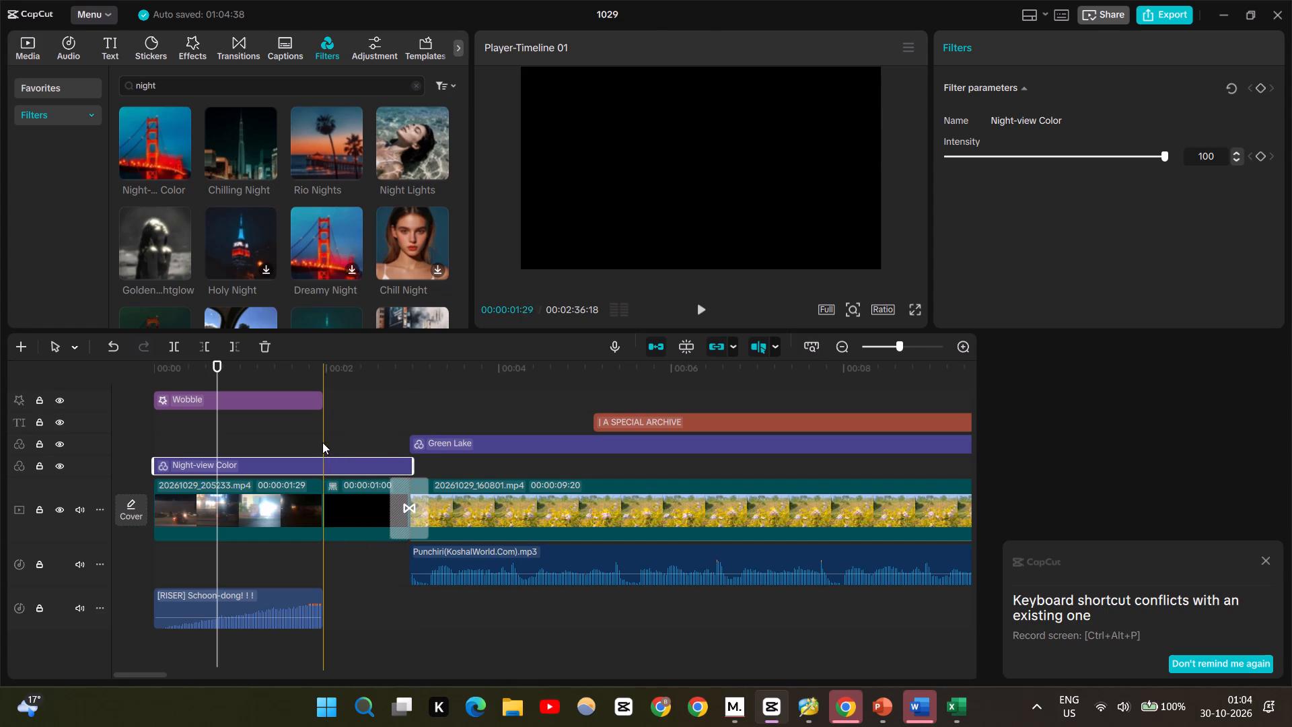
click(227, 452)
drag(227, 452, 112, 444)
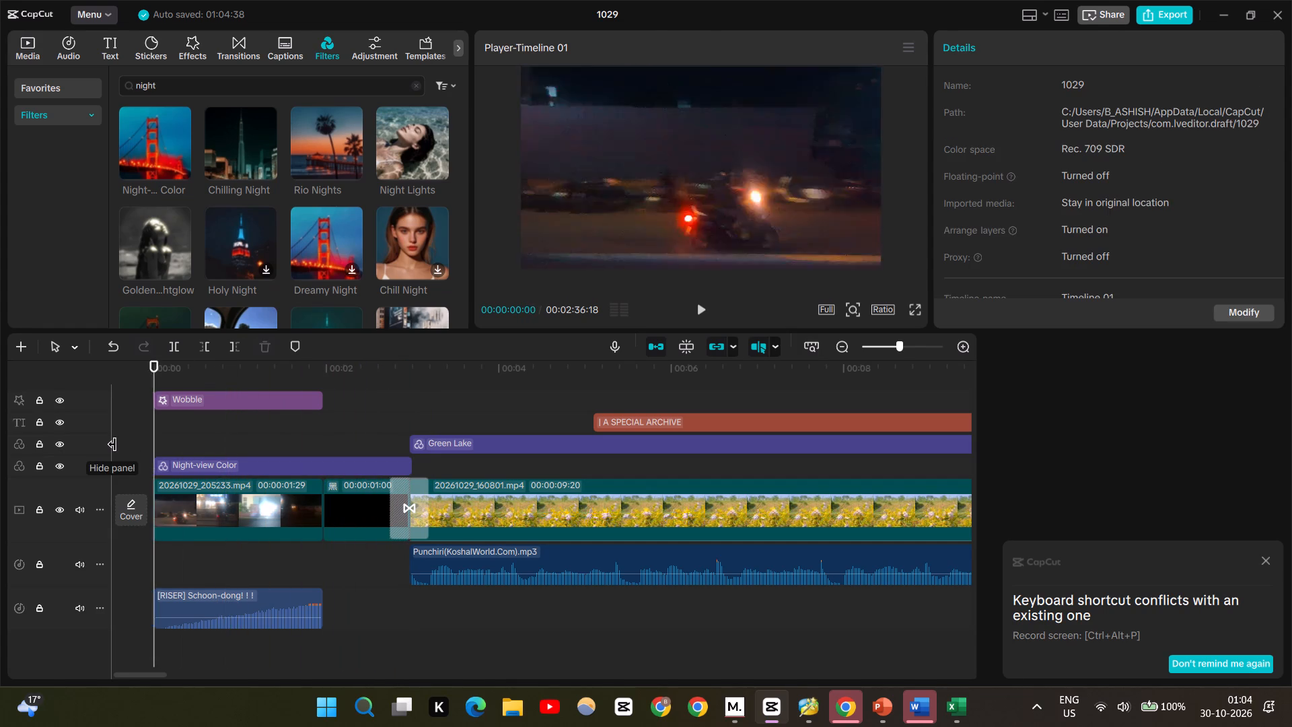
key(space)
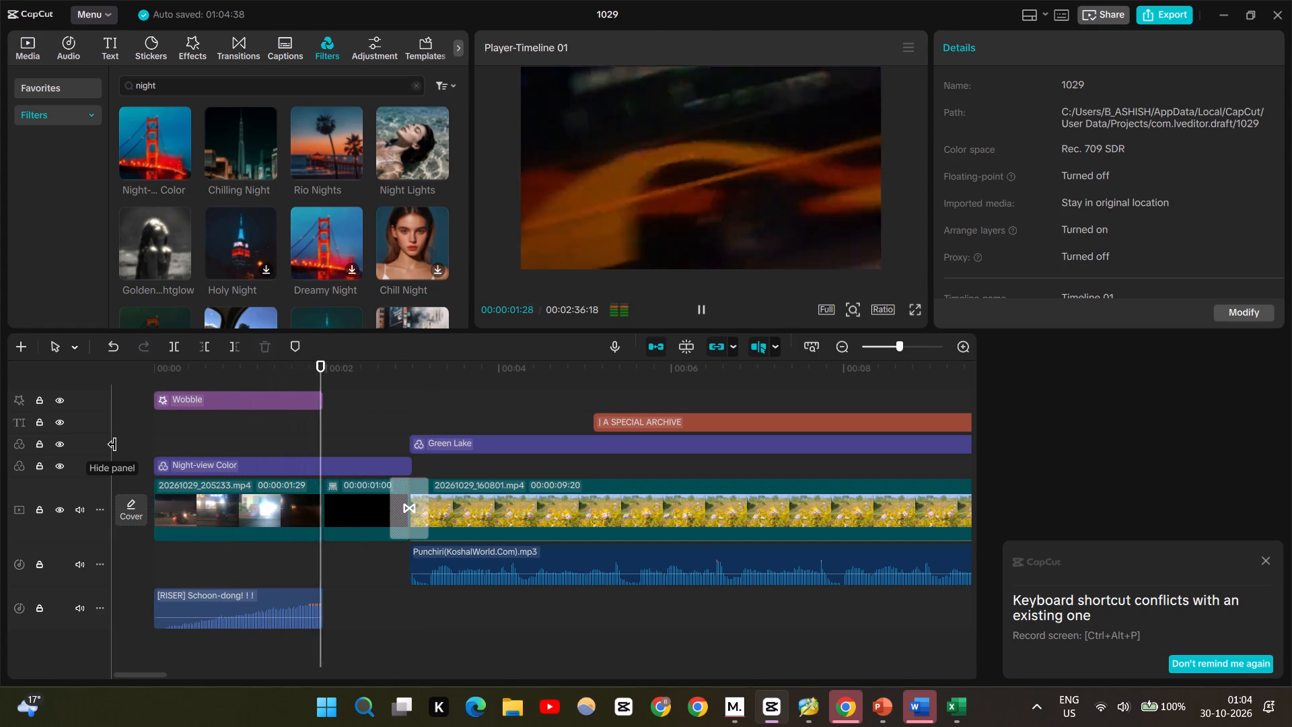
key(space)
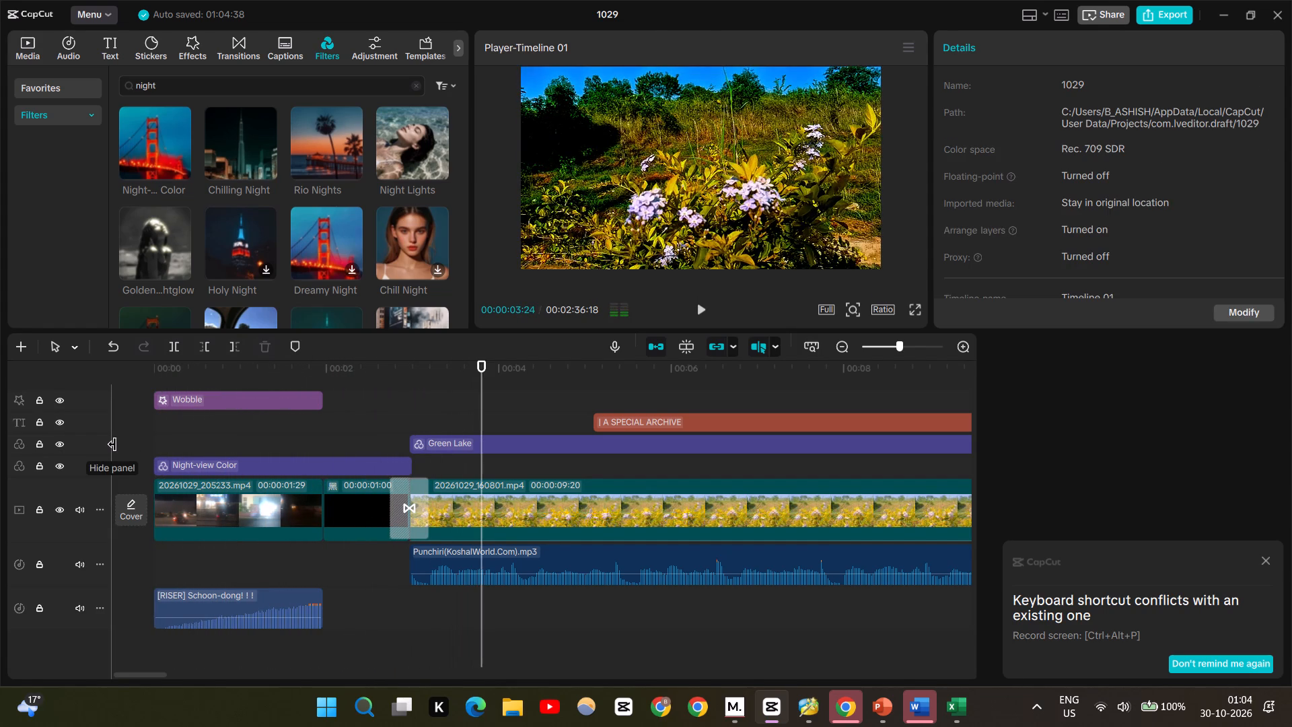
Trim the end of the Night-view Color filter to about 2.5 s so it stops over the black image.
click(359, 463)
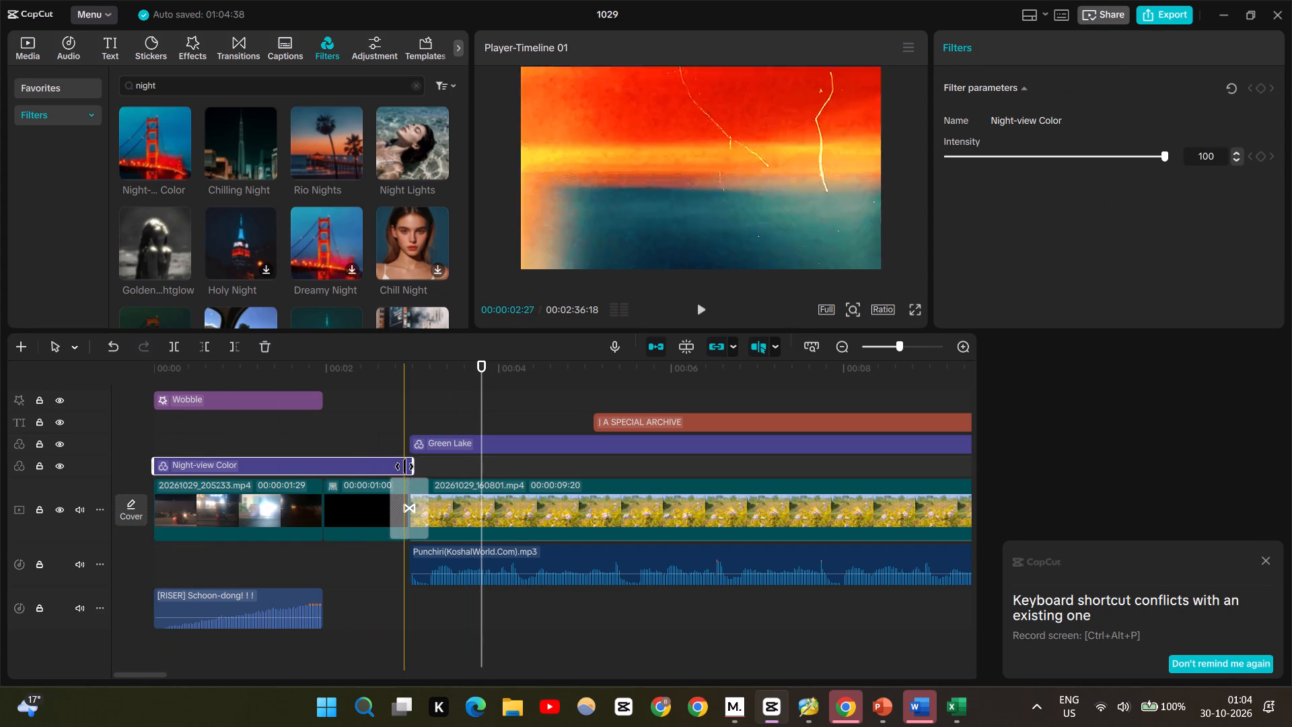
drag(414, 465, 371, 462)
Play the opening from the start and check the transition into the flower clip and caption in full screen.
click(308, 434)
drag(308, 434, 51, 435)
key(space)
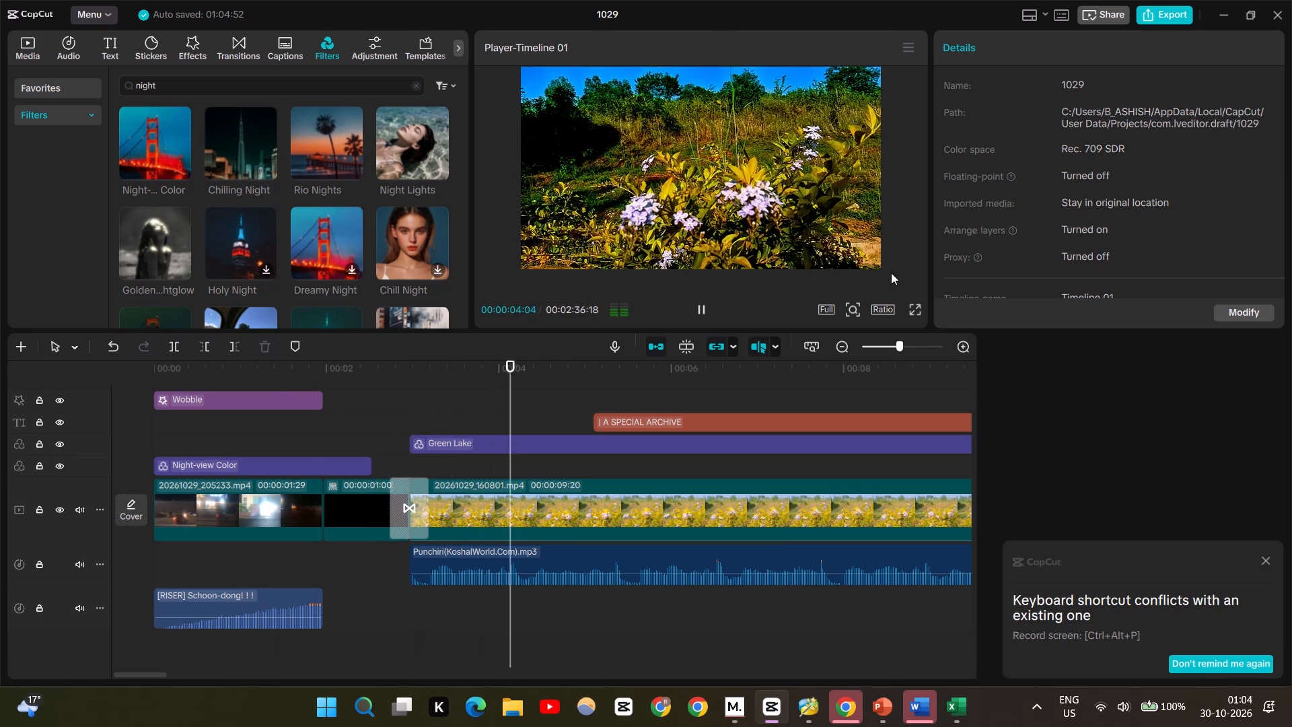
click(913, 306)
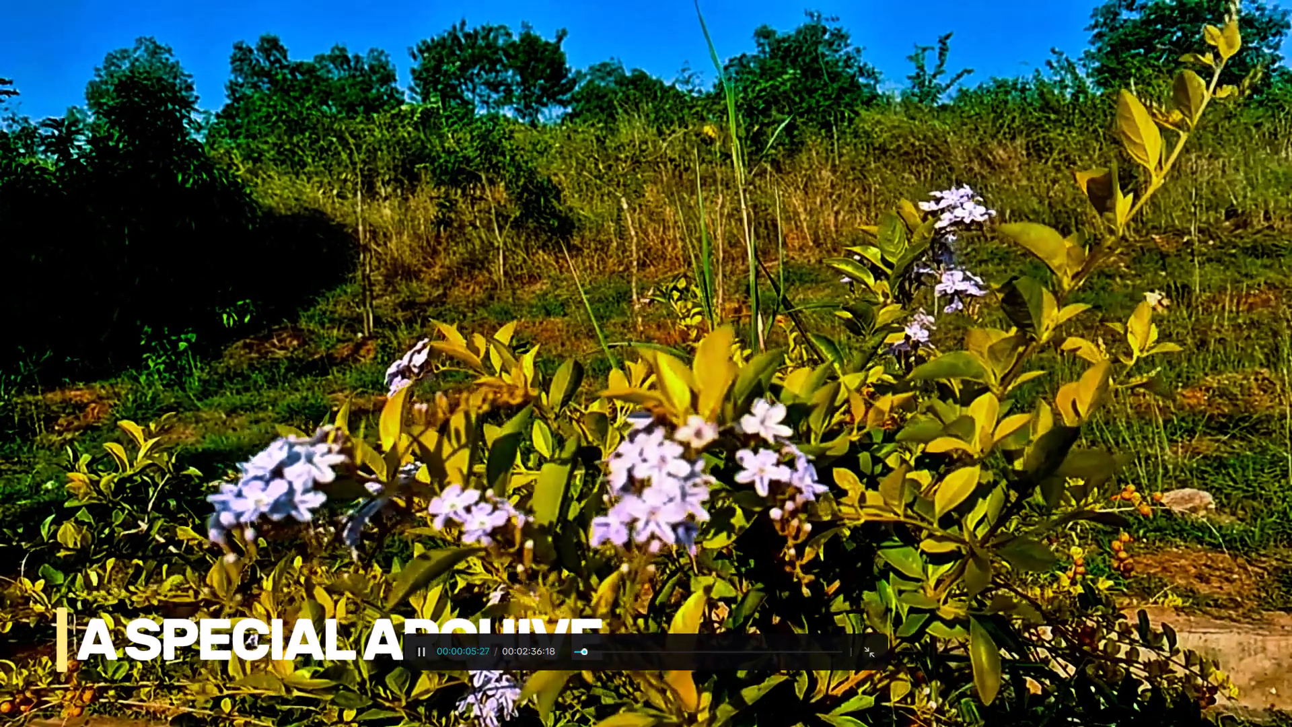
drag(585, 652, 566, 648)
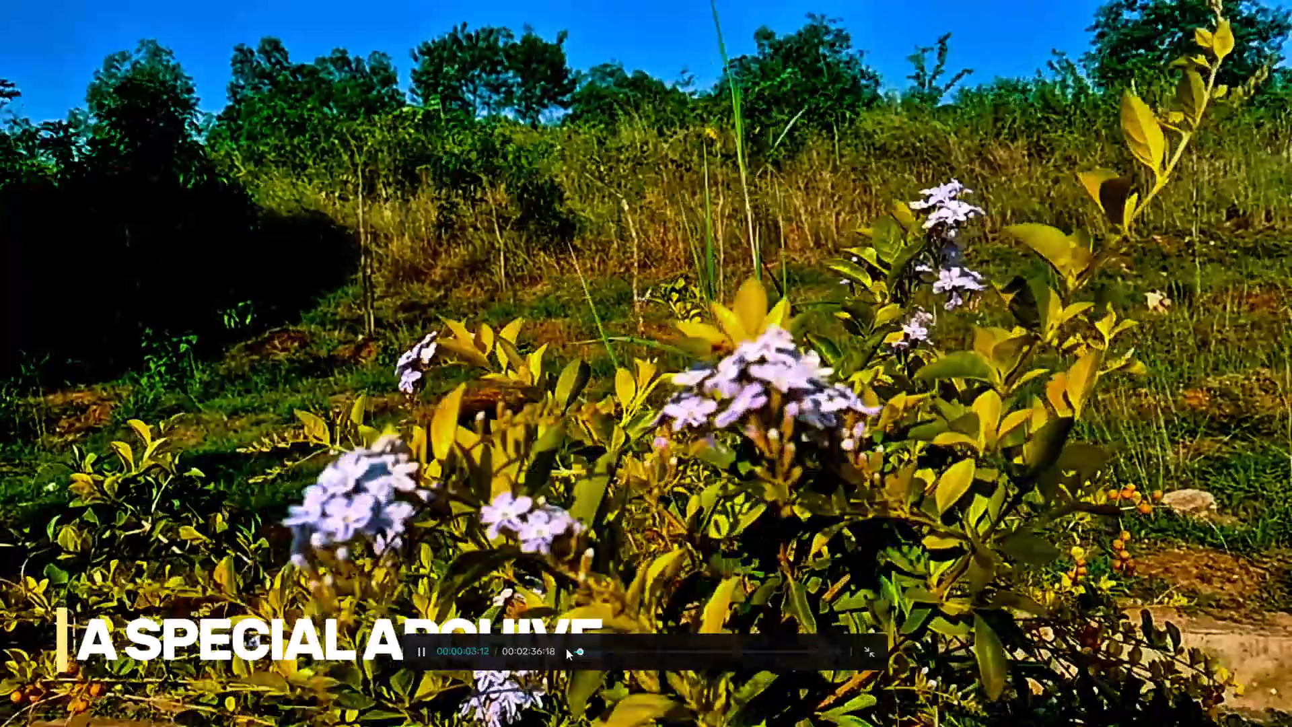
drag(566, 648, 536, 650)
key(space)
key(space)
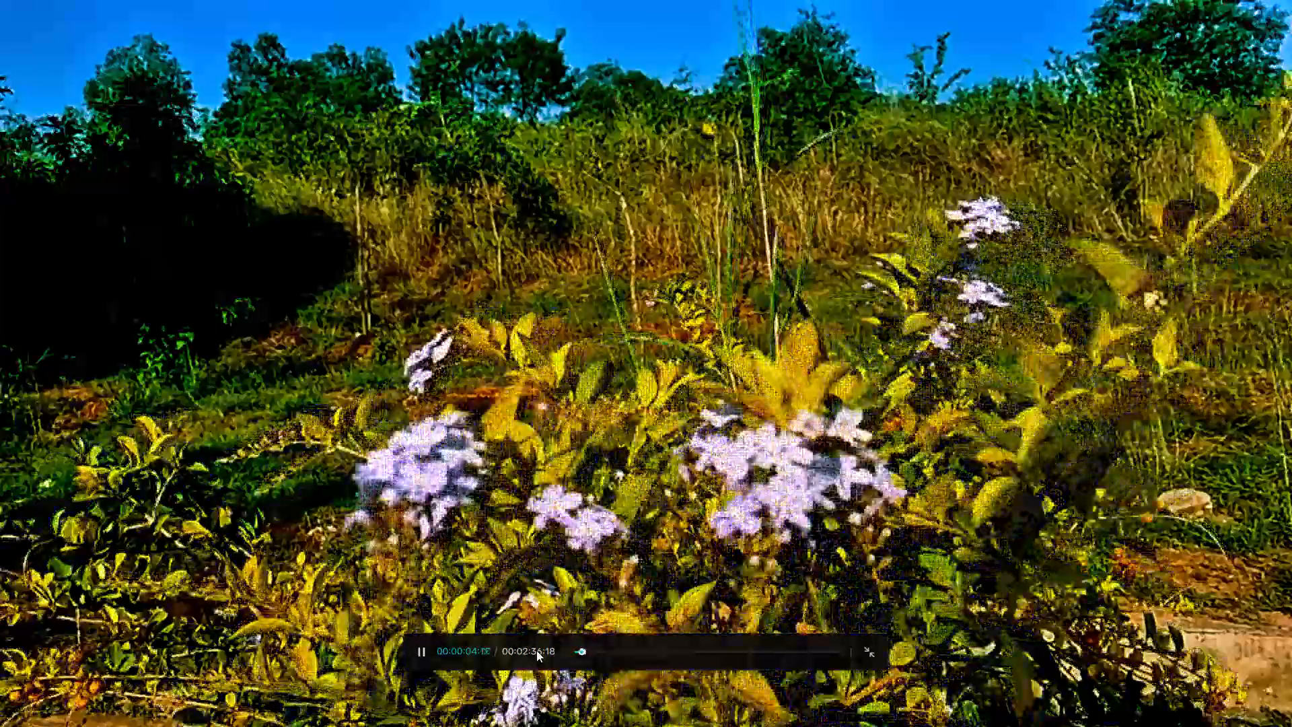
key(Escape)
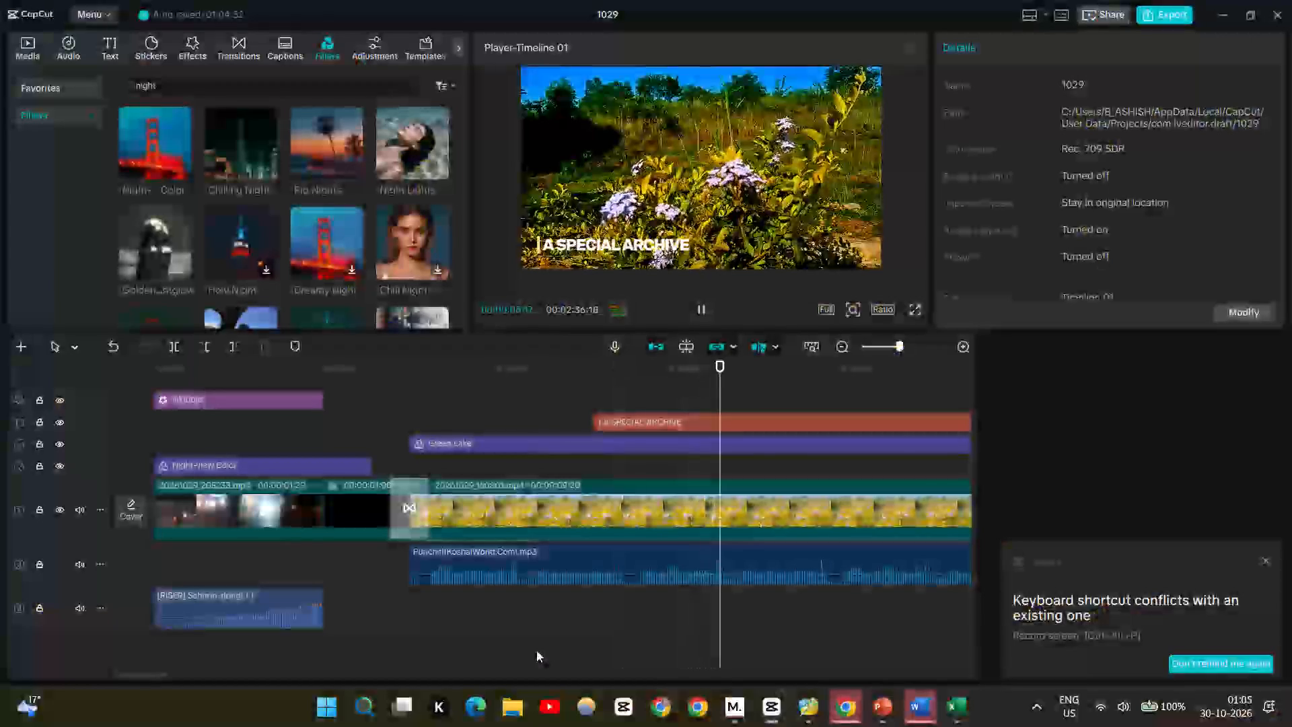
Shorten the Film Erase transition before 20261029_160801.mp4 to slightly over 0.2 s, playing it between adjustments.
click(421, 493)
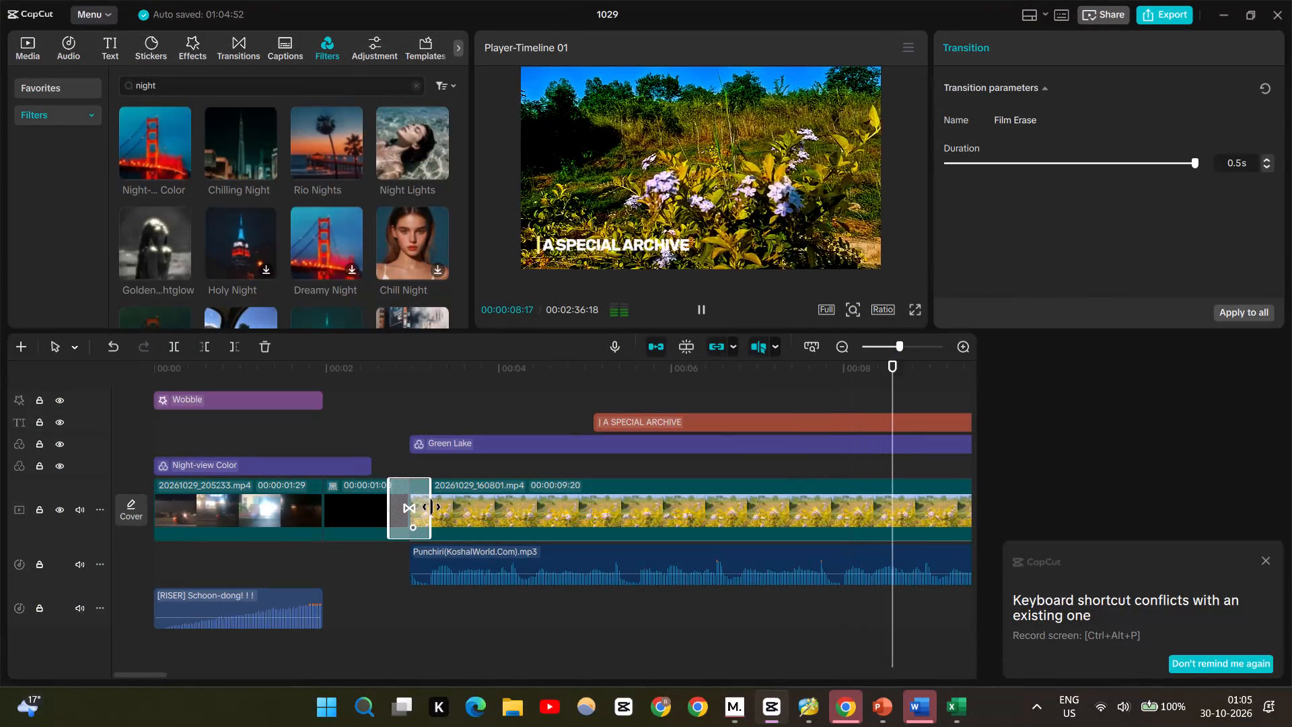
drag(431, 507, 417, 506)
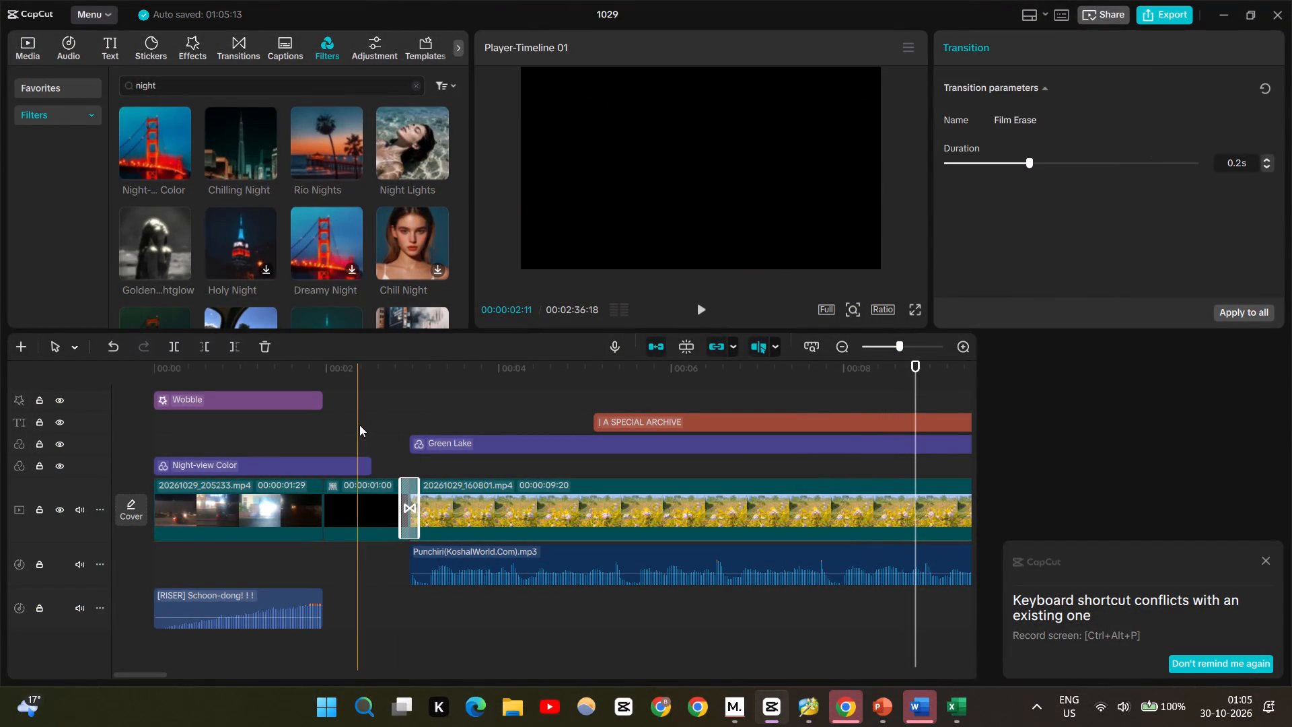
click(359, 425)
key(space)
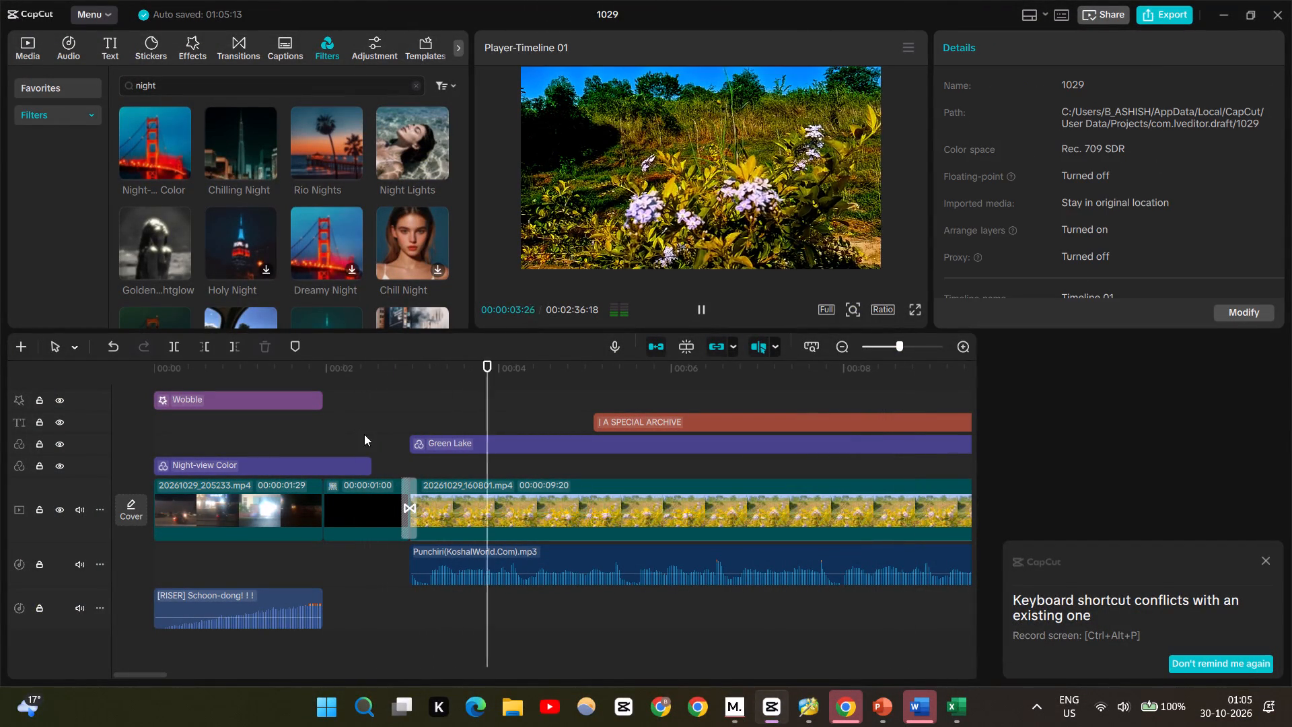
click(408, 493)
click(415, 502)
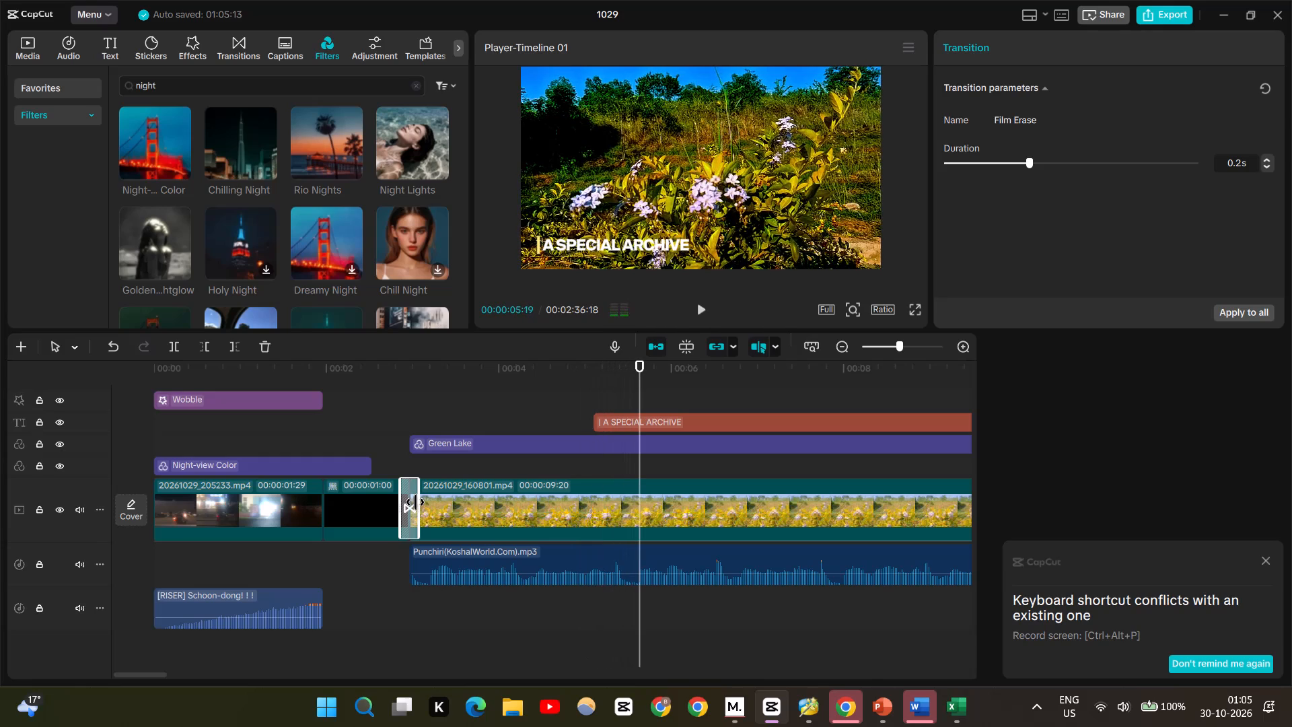
Play the adjusted transition, then review the edit from the start, switching to full screen through the last clip.
click(355, 430)
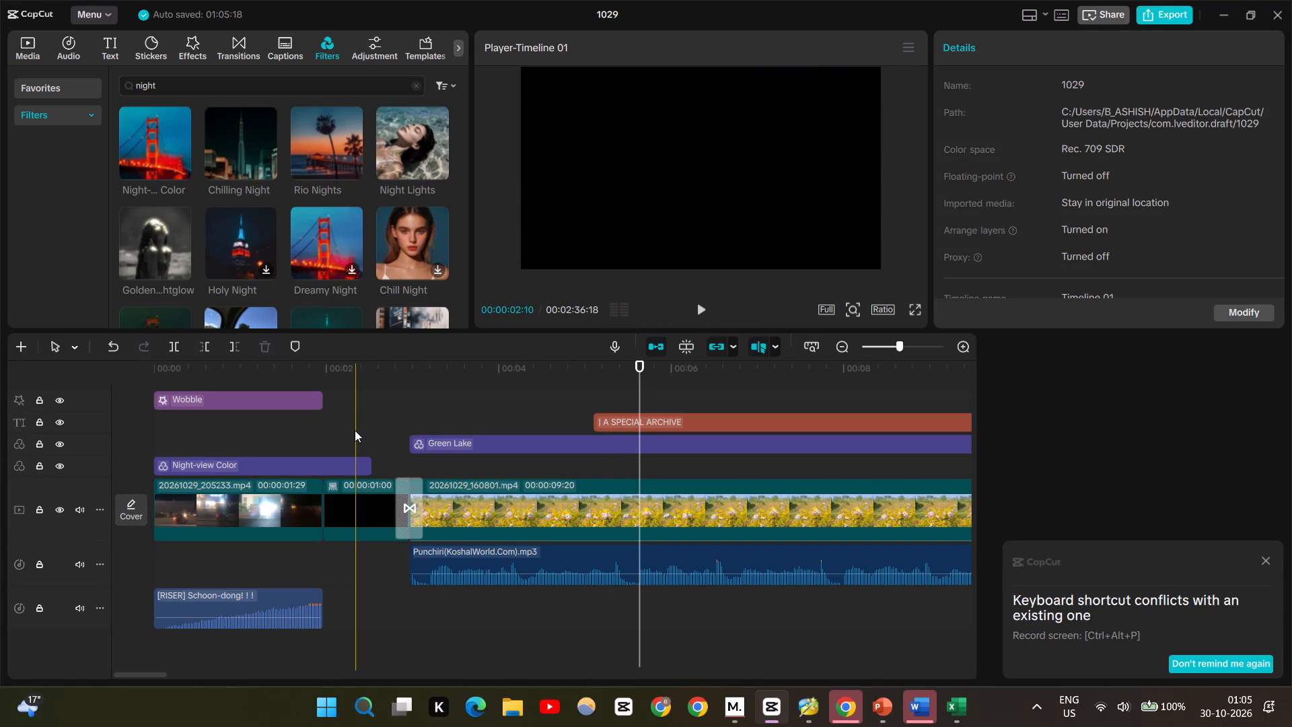
key(space)
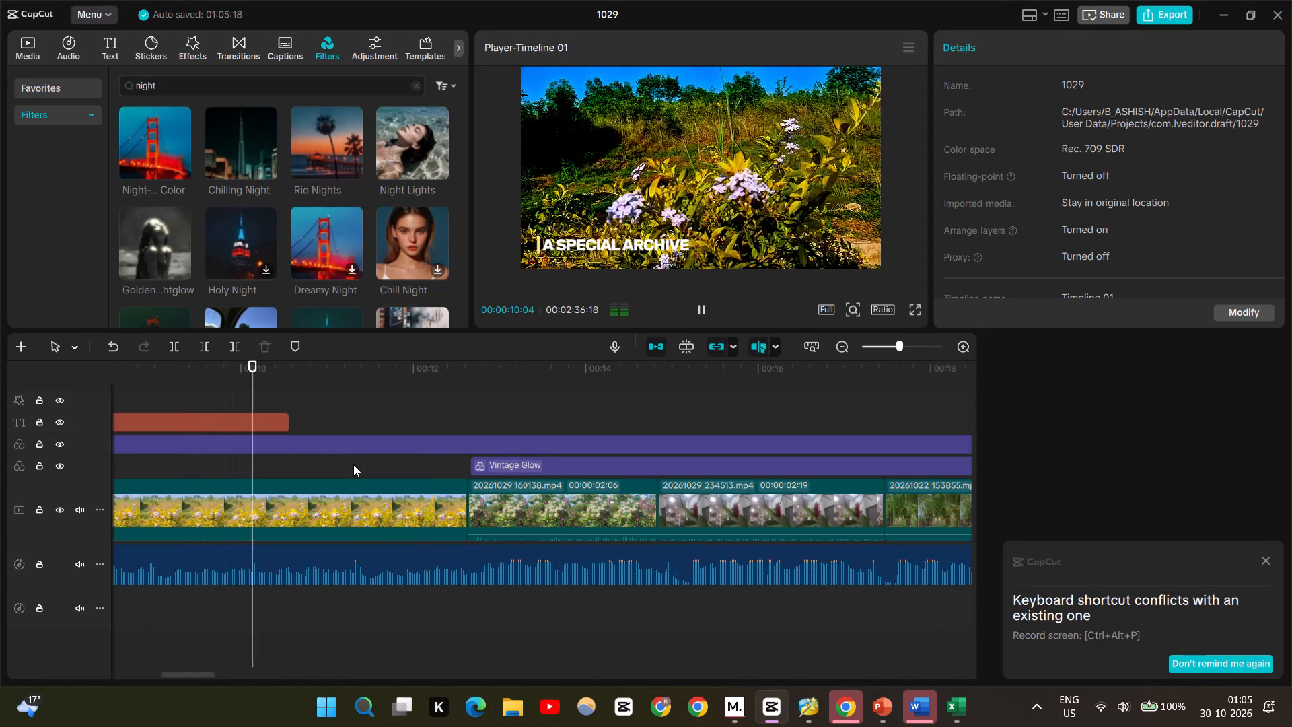
click(353, 464)
drag(353, 464, 0, 455)
key(space)
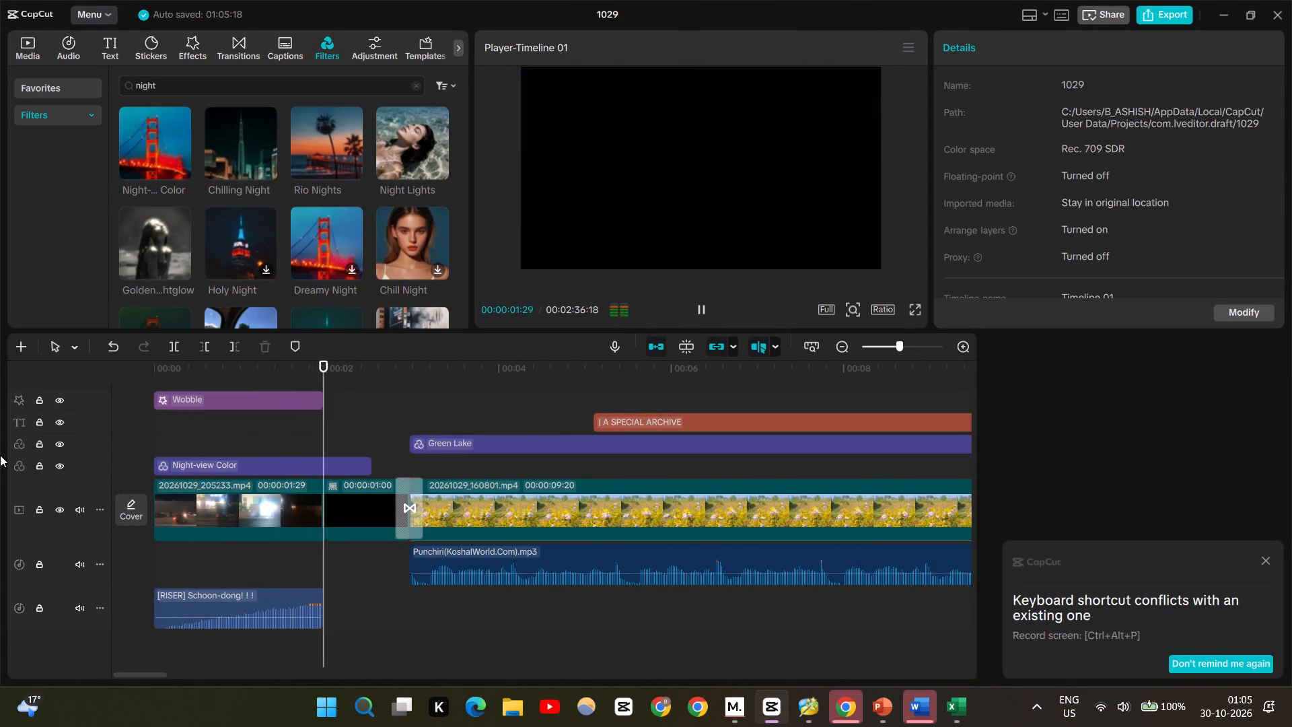
key(space)
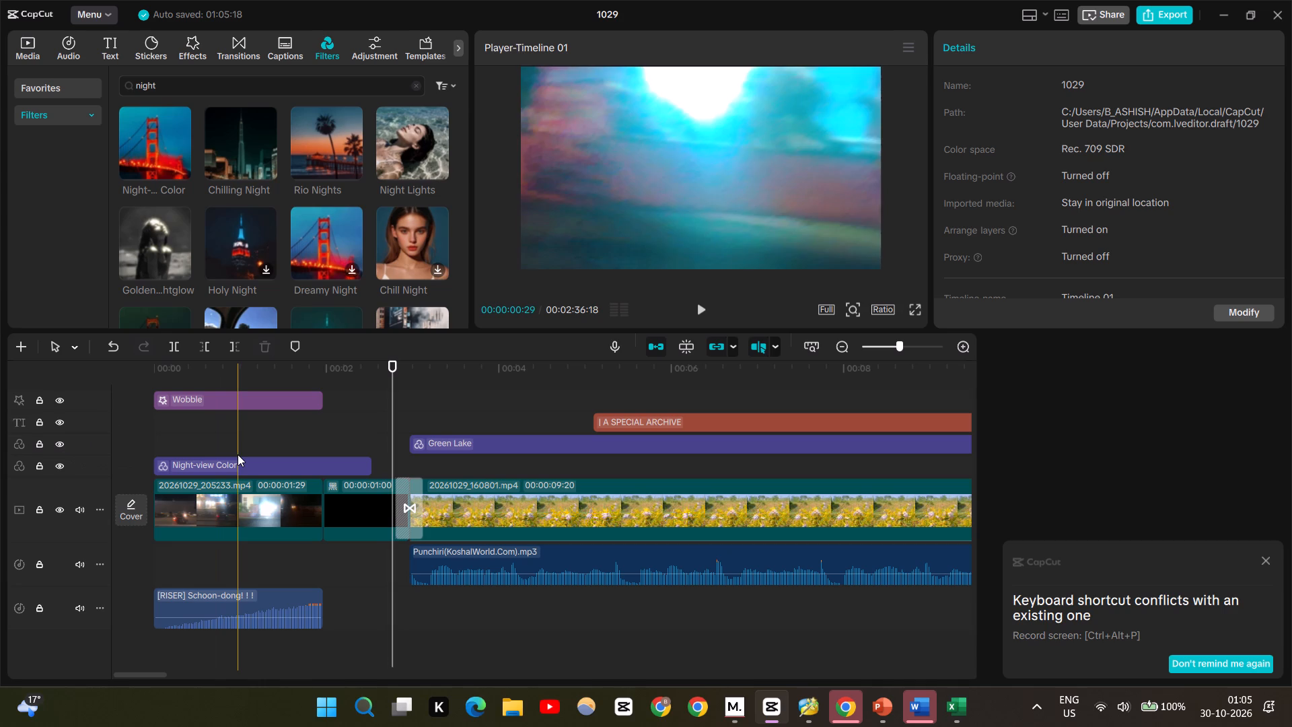
click(238, 454)
drag(238, 454, 106, 456)
key(space)
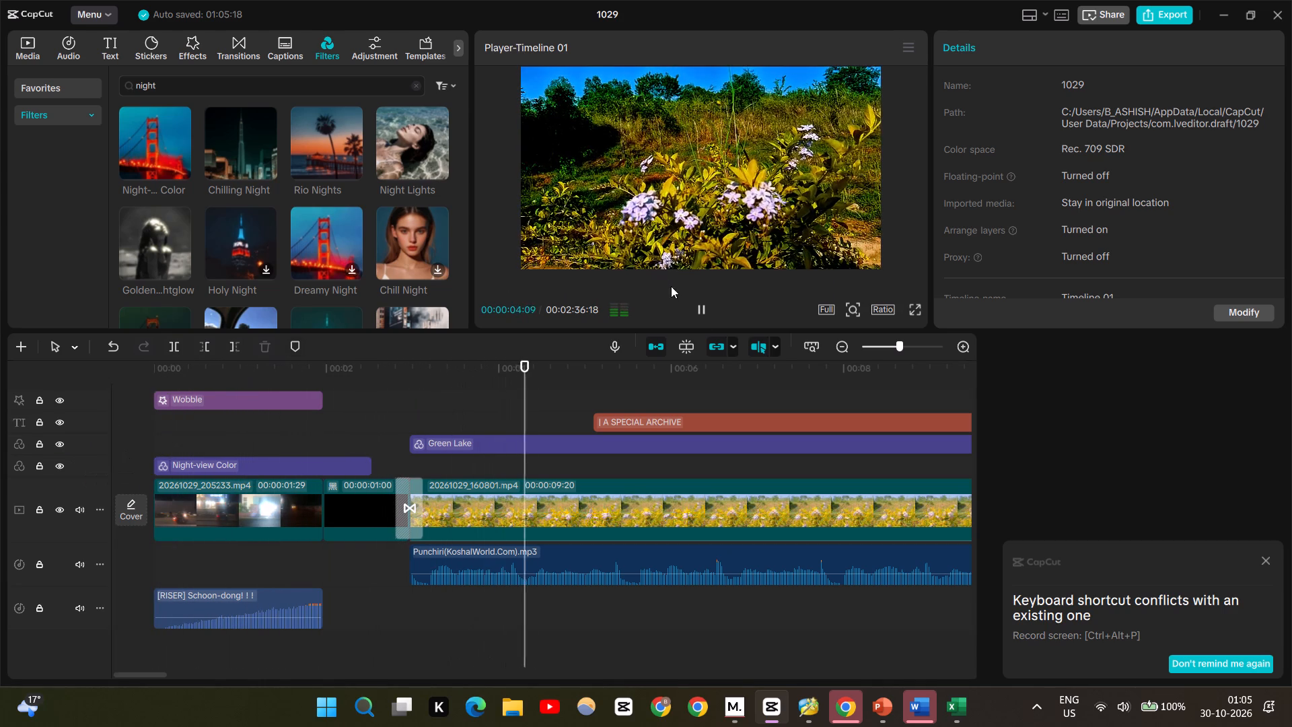
click(919, 308)
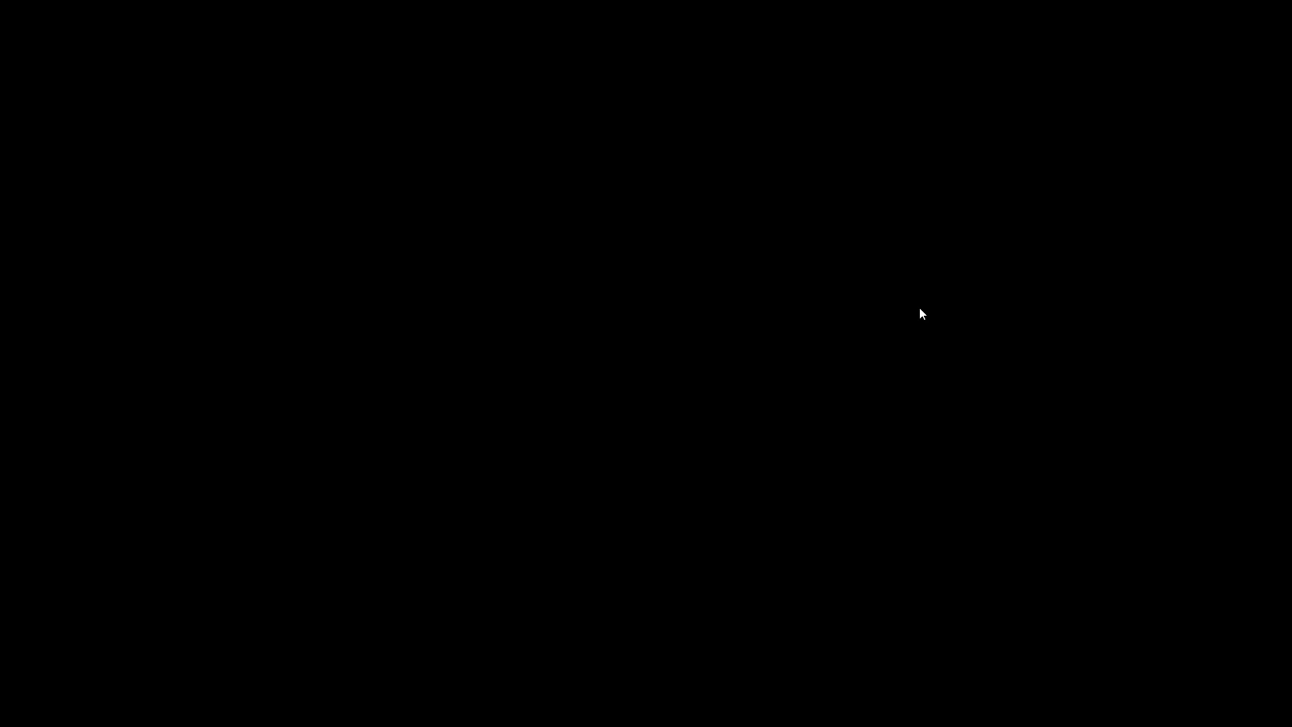
key(space)
key(Escape)
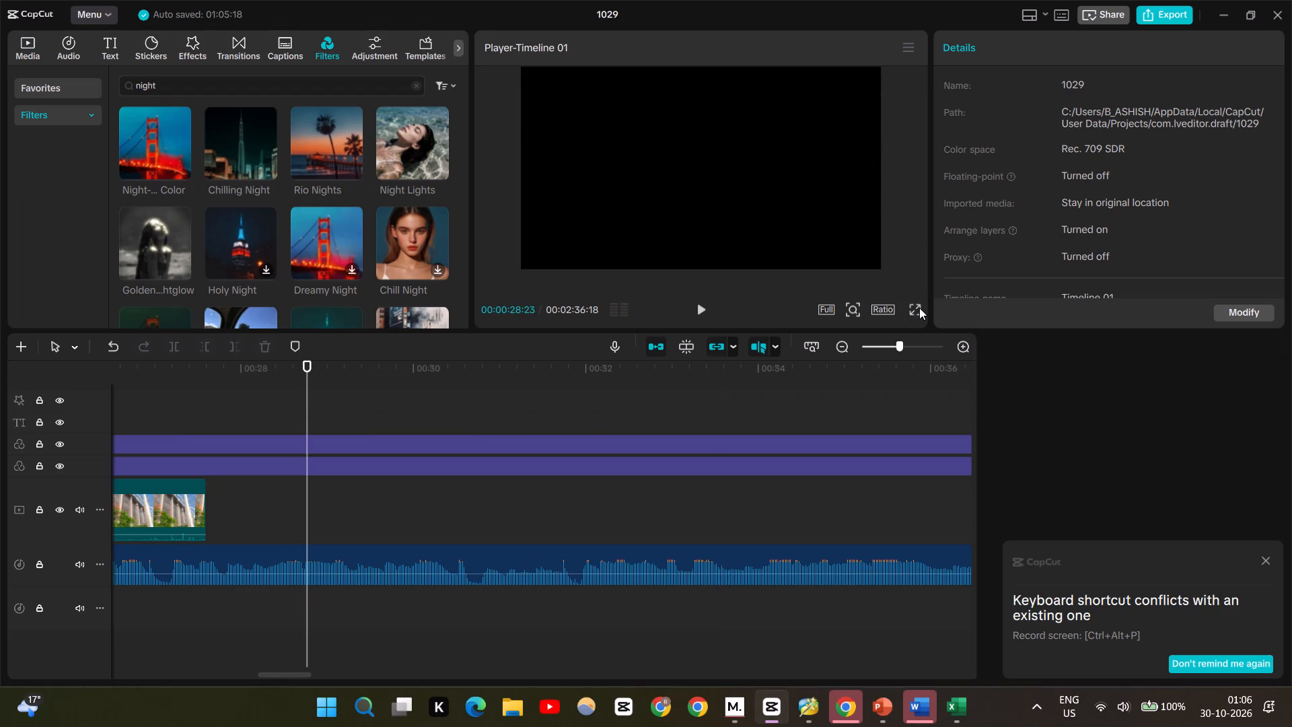
Return to the timeline start and replay the night opening and black gap up to 20261029_160801.mp4.
drag(311, 370, 7, 407)
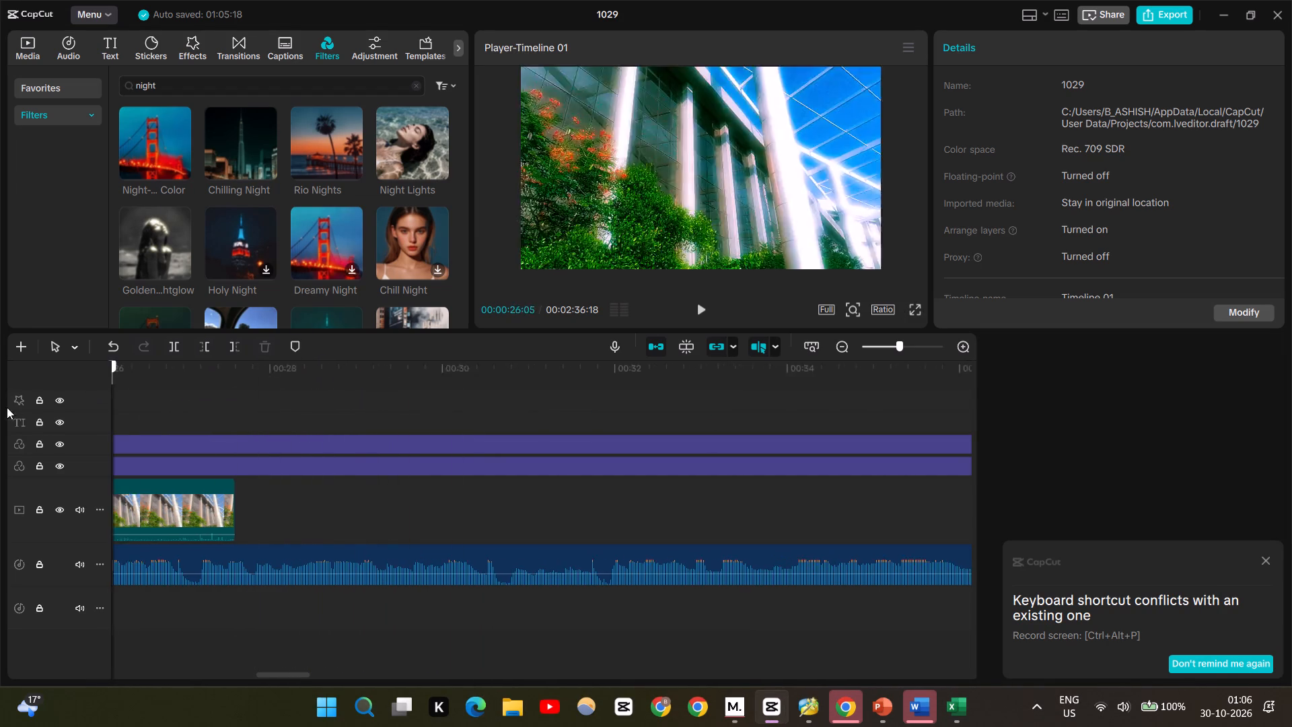
drag(7, 407, 0, 412)
scroll(225, 425, right, 2)
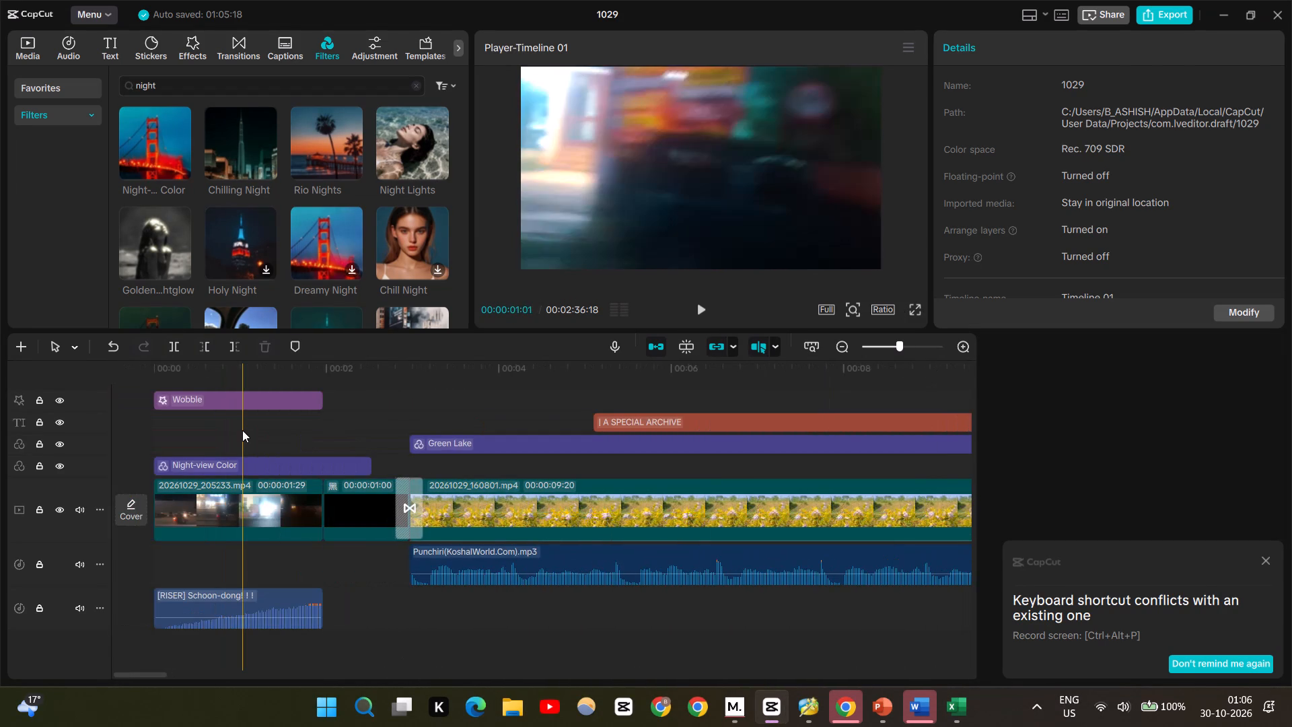
click(242, 430)
drag(242, 430, 55, 432)
key(space)
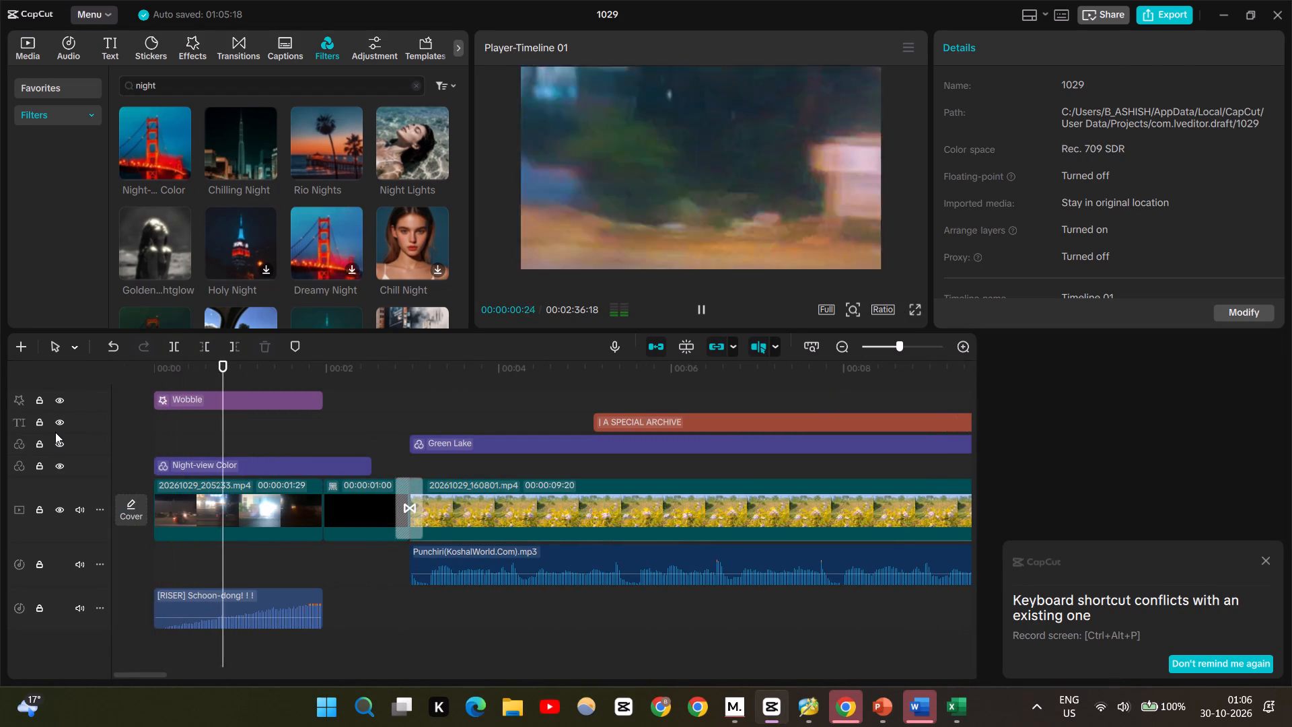
key(space)
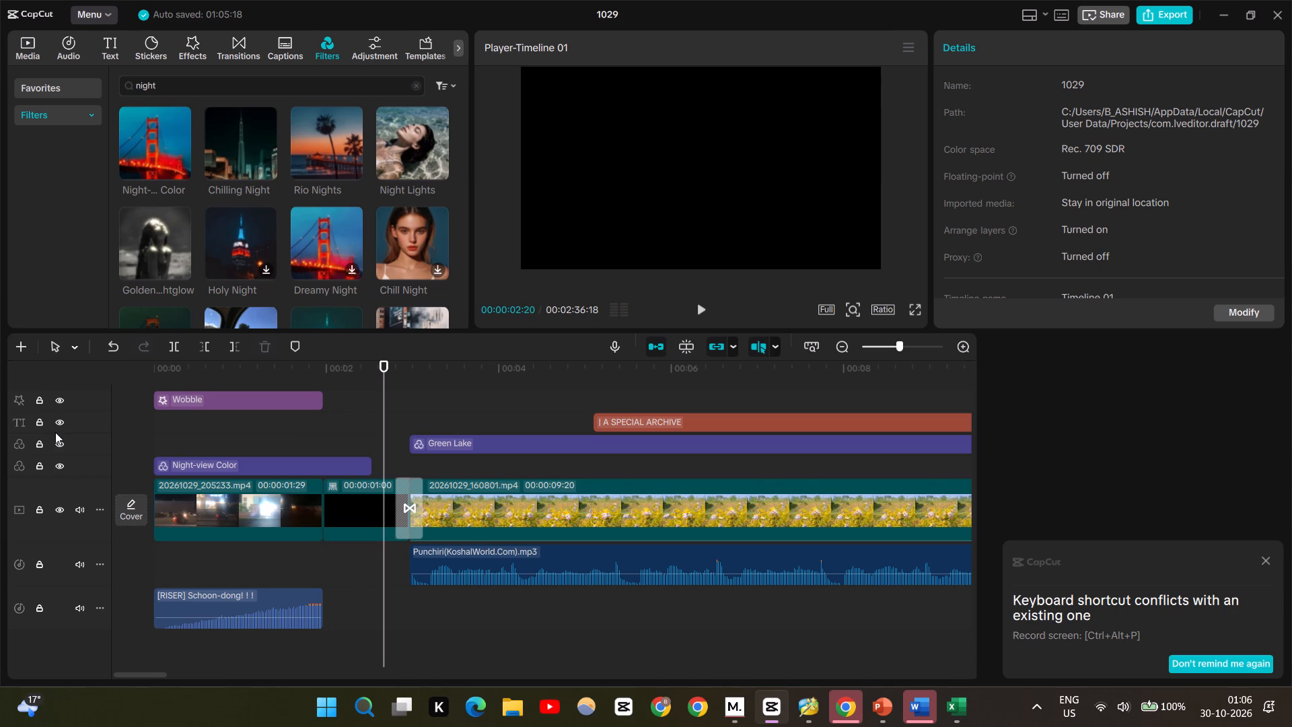
drag(386, 372, 0, 382)
key(space)
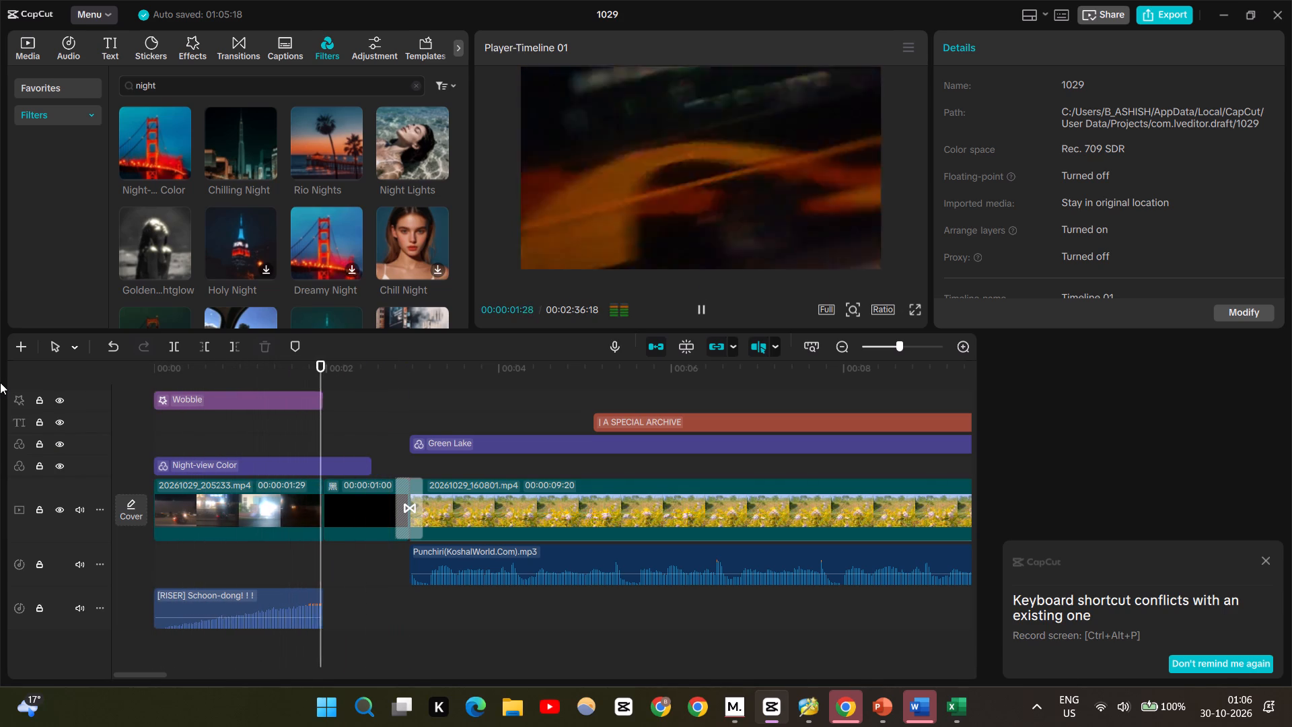
key(space)
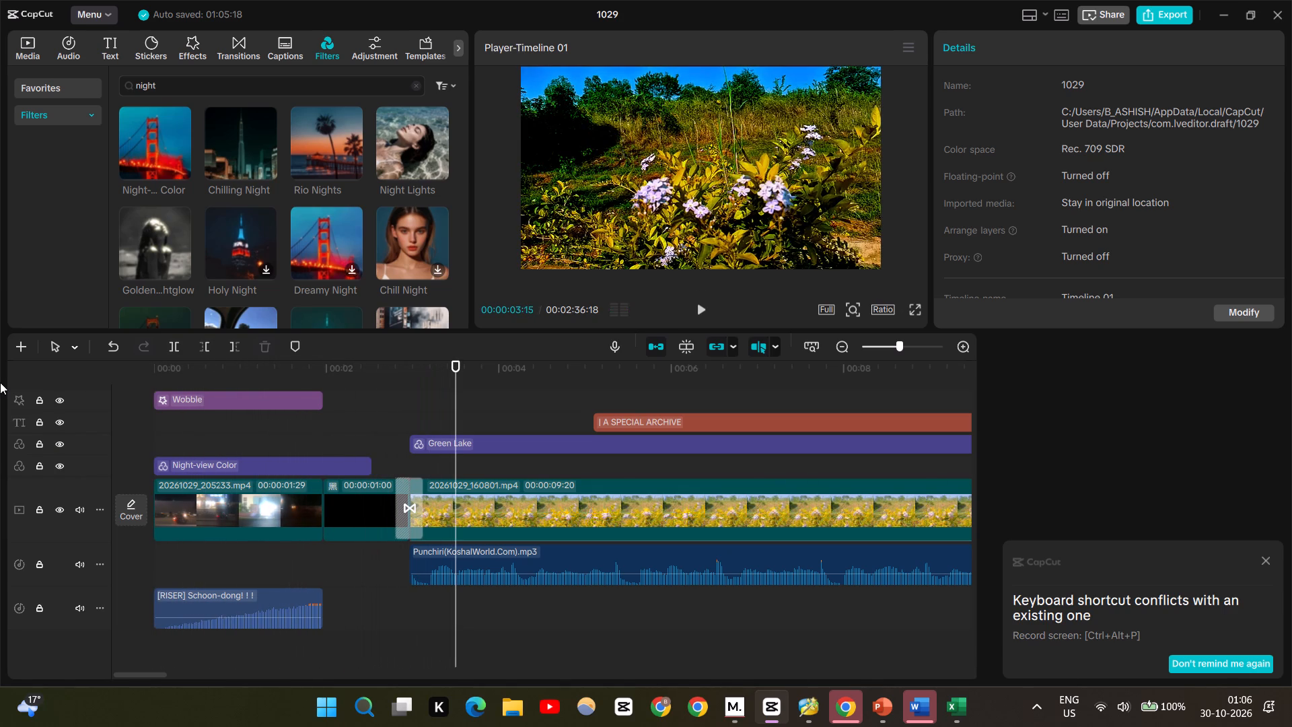
Extend the black image between the night clip and 20261029_160801.mp4 to 00:00:03:15, then replay the opening from the start.
click(368, 506)
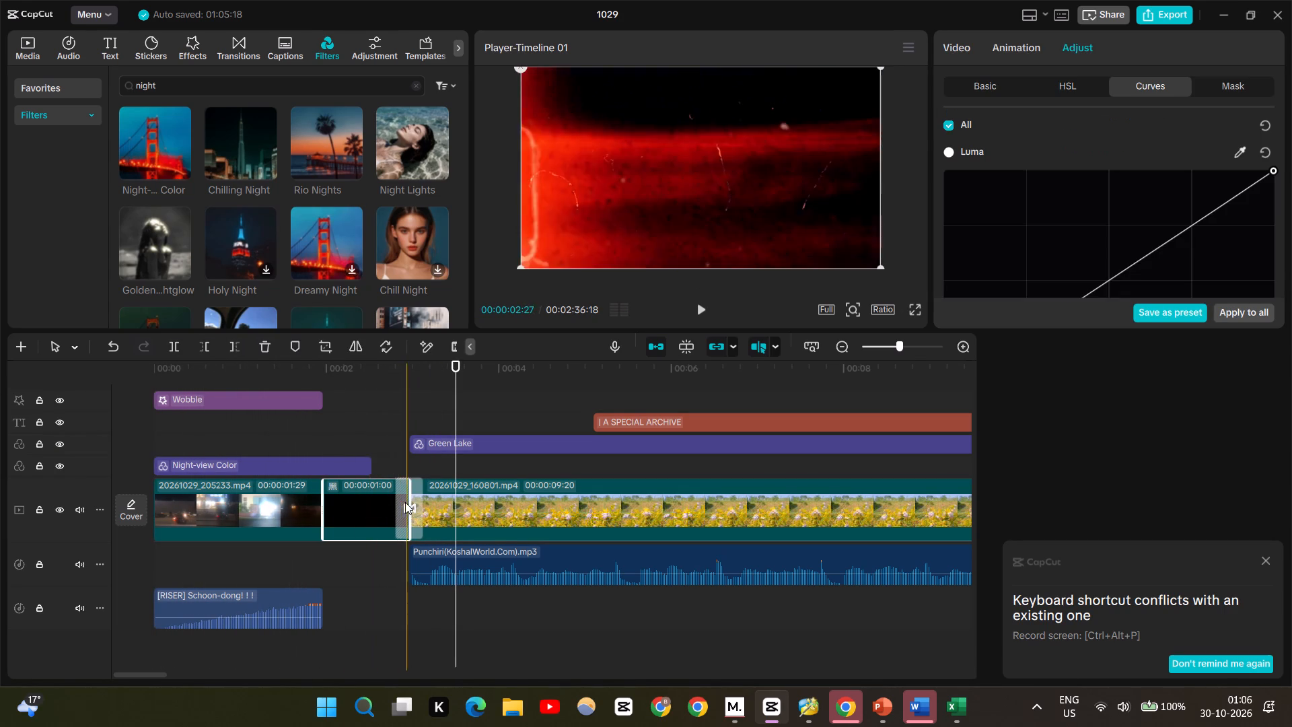
drag(412, 504, 622, 505)
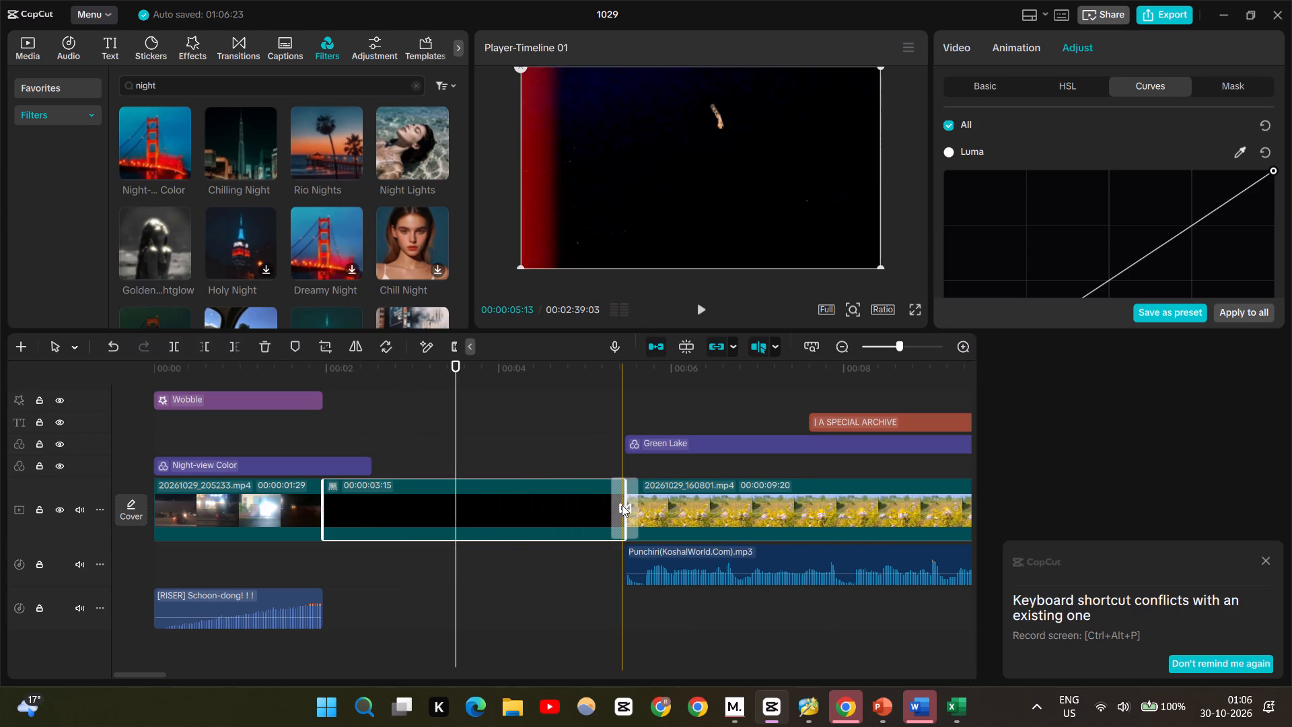
click(348, 418)
drag(348, 418, 0, 430)
key(space)
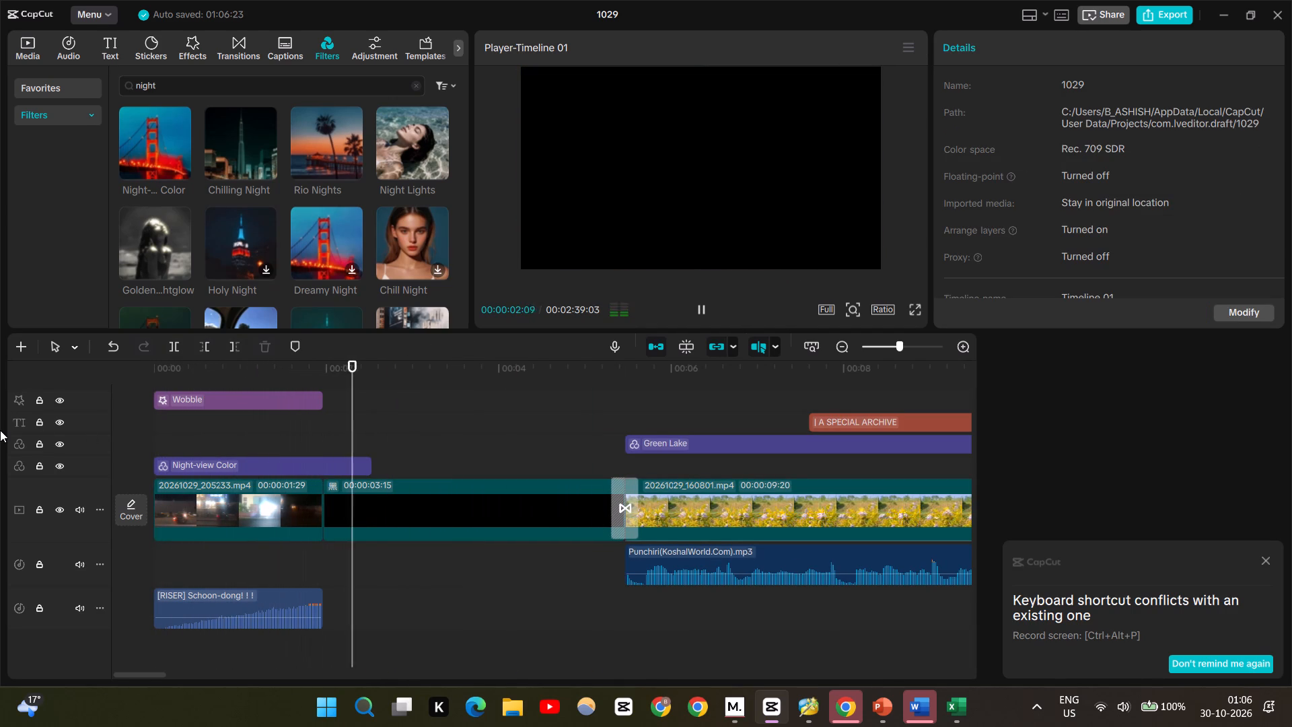
key(space)
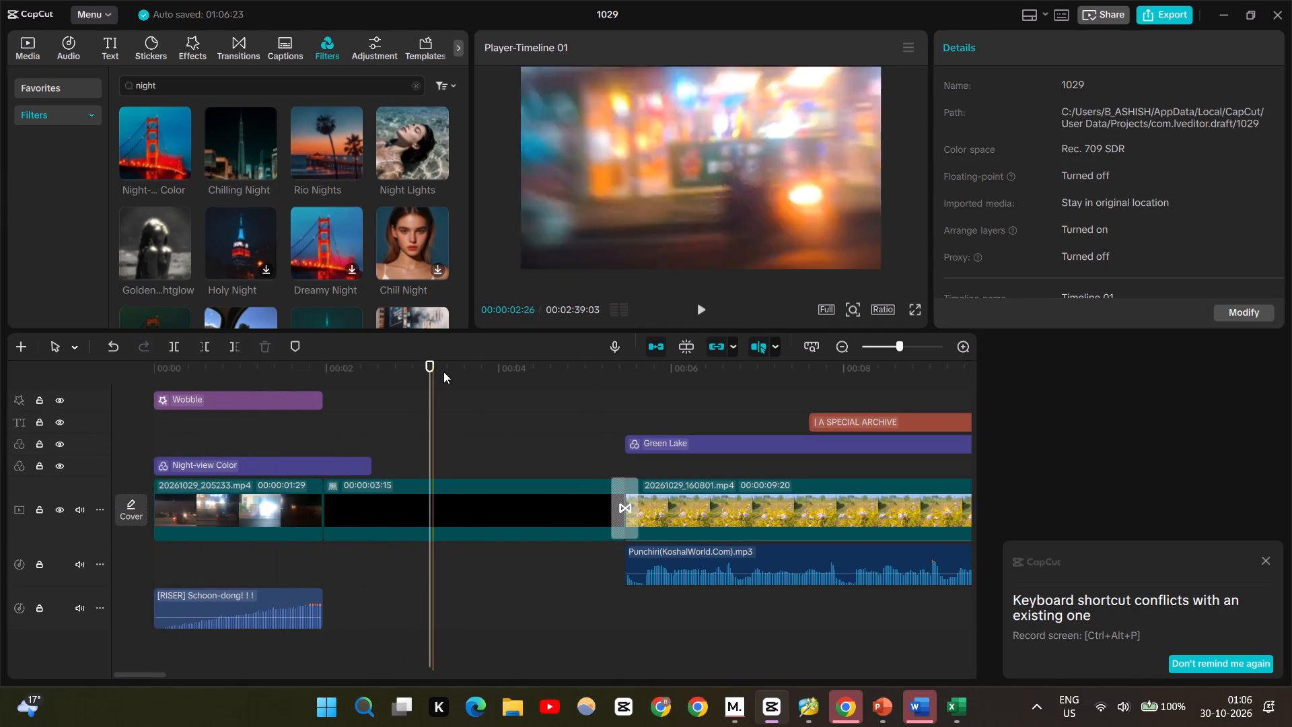
drag(430, 382, 0, 409)
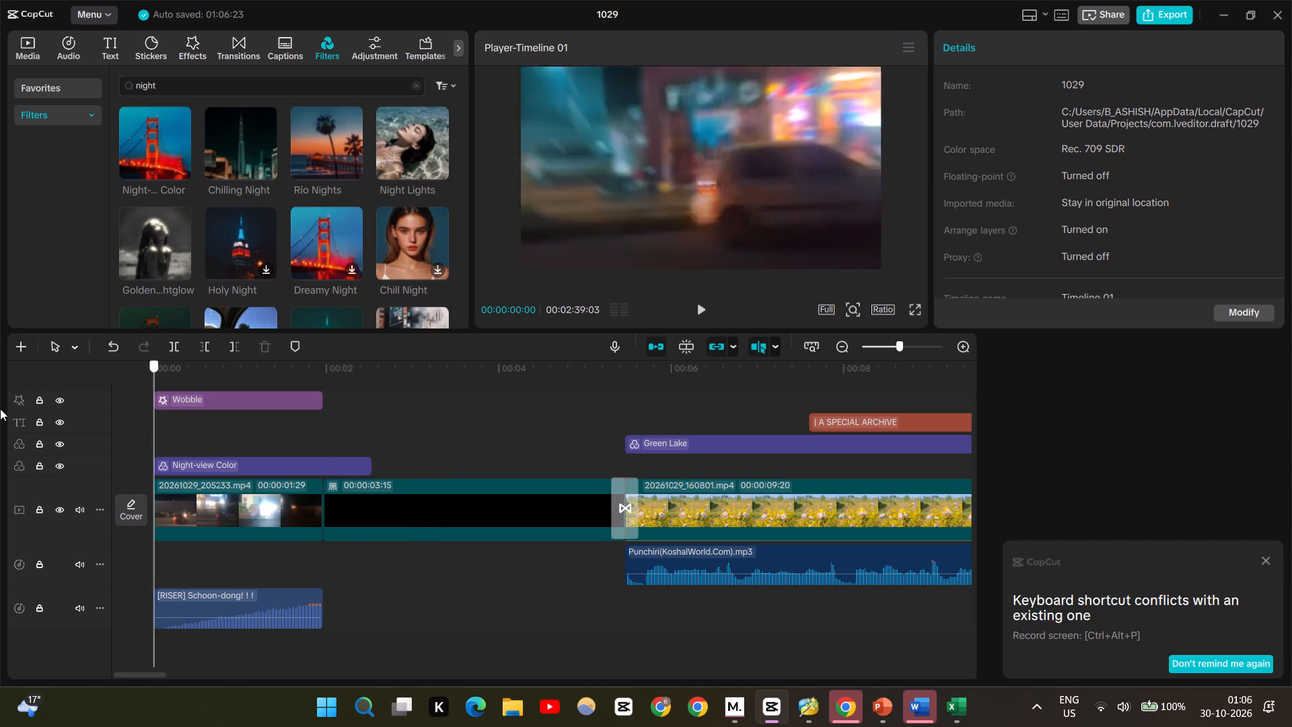
key(space)
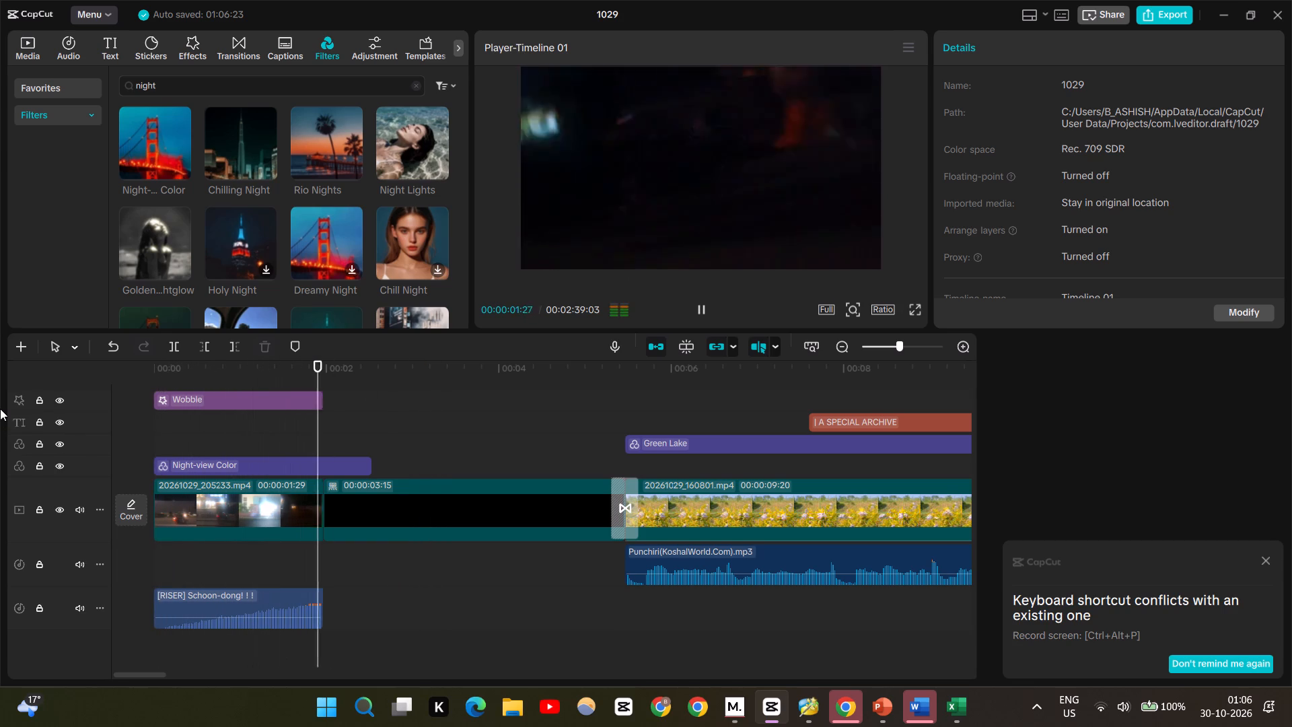
Stop playback in the black gap at 00:00:02:26 and add a default text clip there.
key(space)
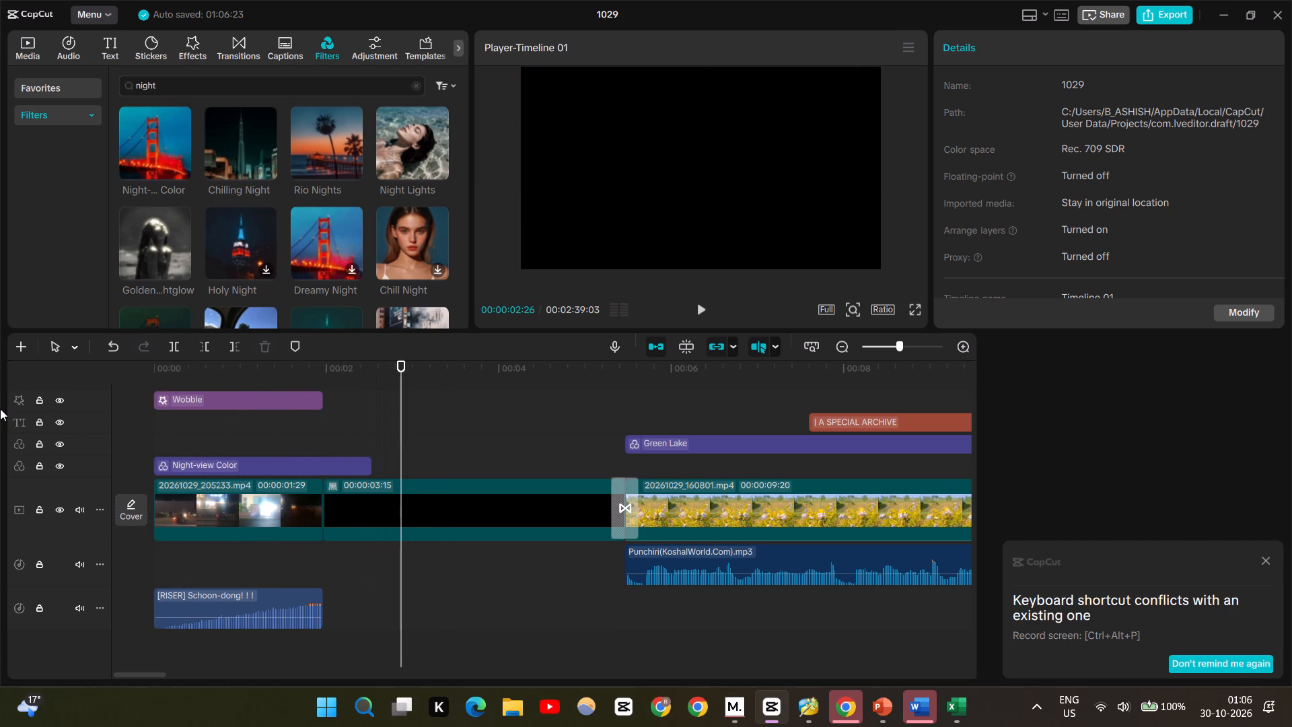
click(114, 54)
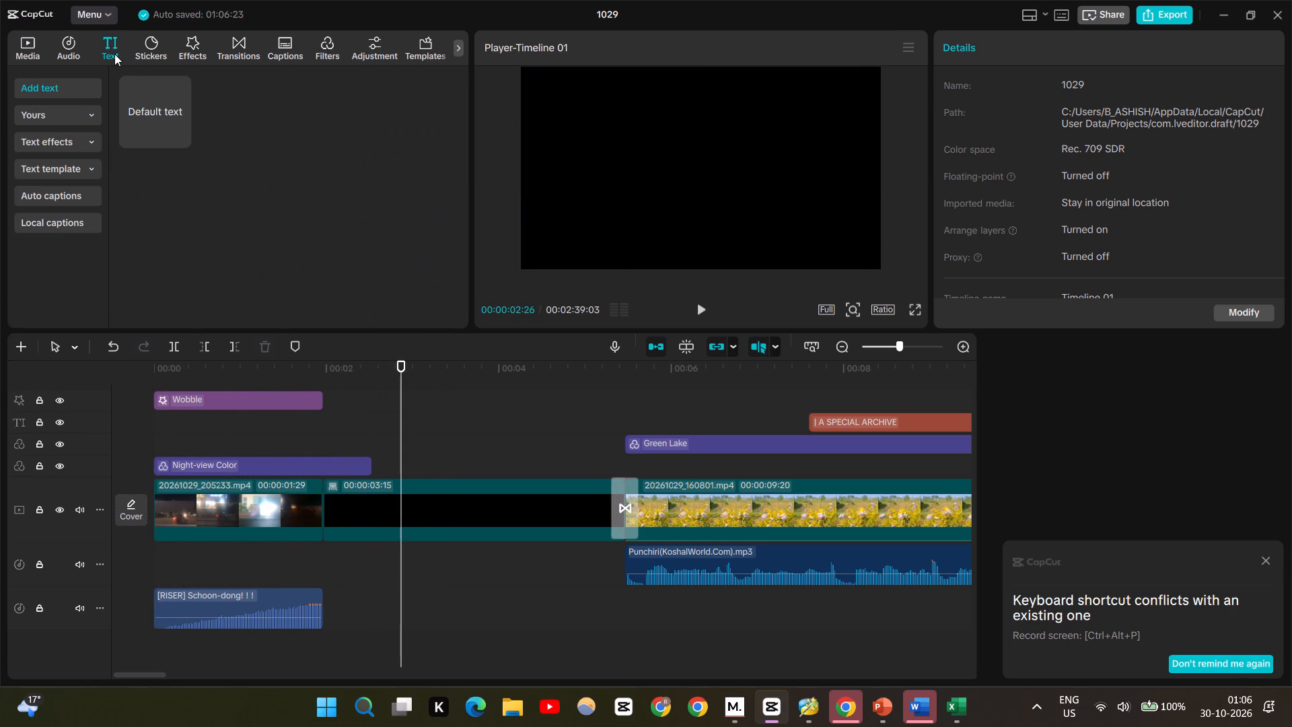
click(182, 138)
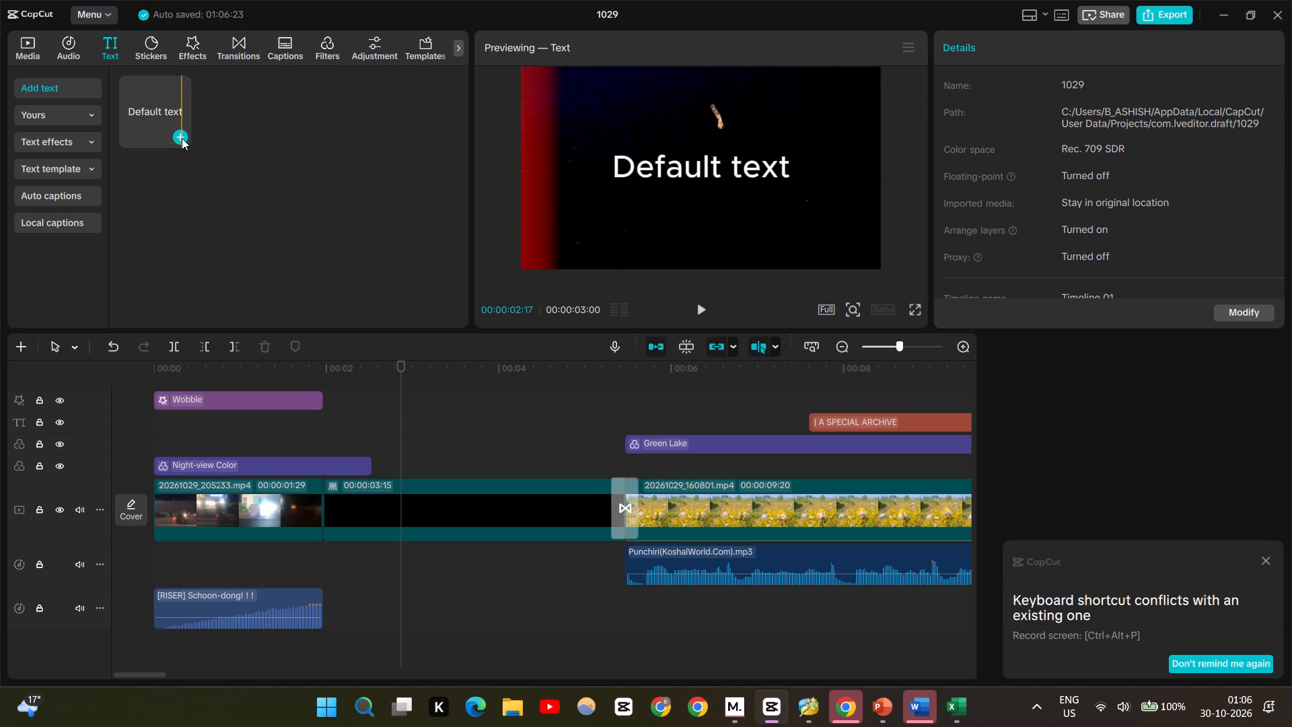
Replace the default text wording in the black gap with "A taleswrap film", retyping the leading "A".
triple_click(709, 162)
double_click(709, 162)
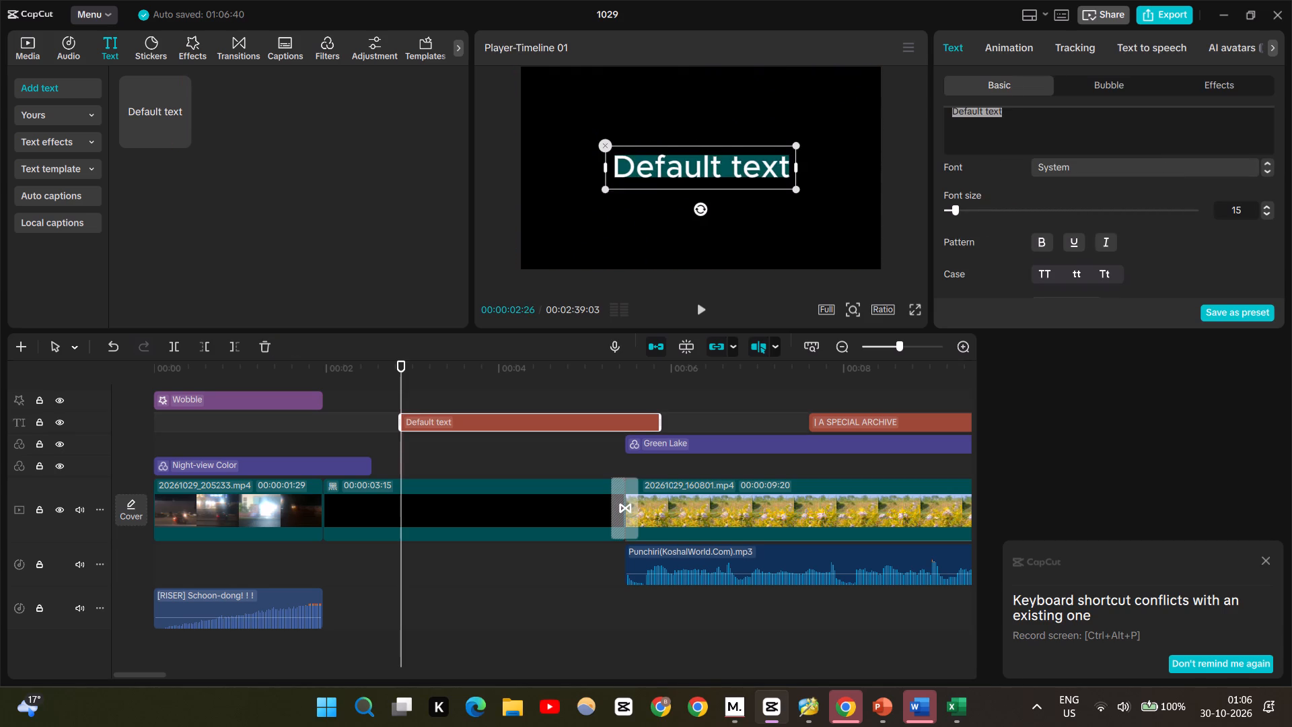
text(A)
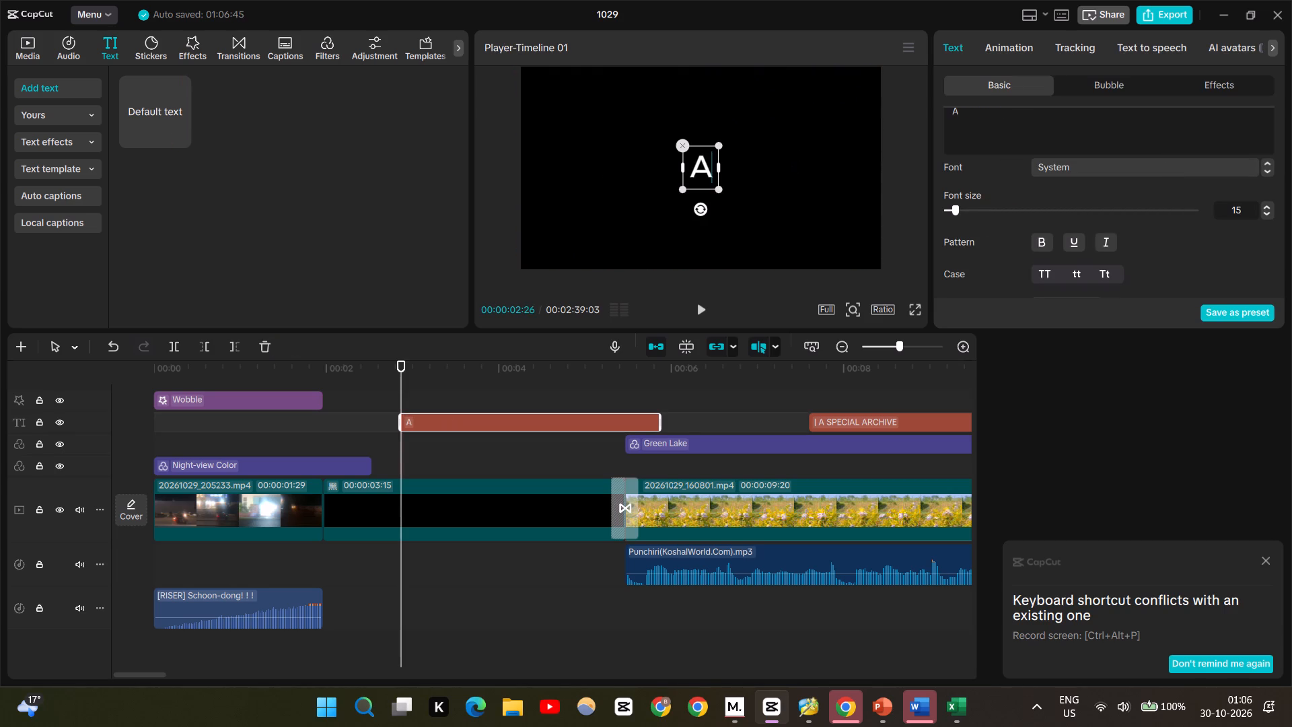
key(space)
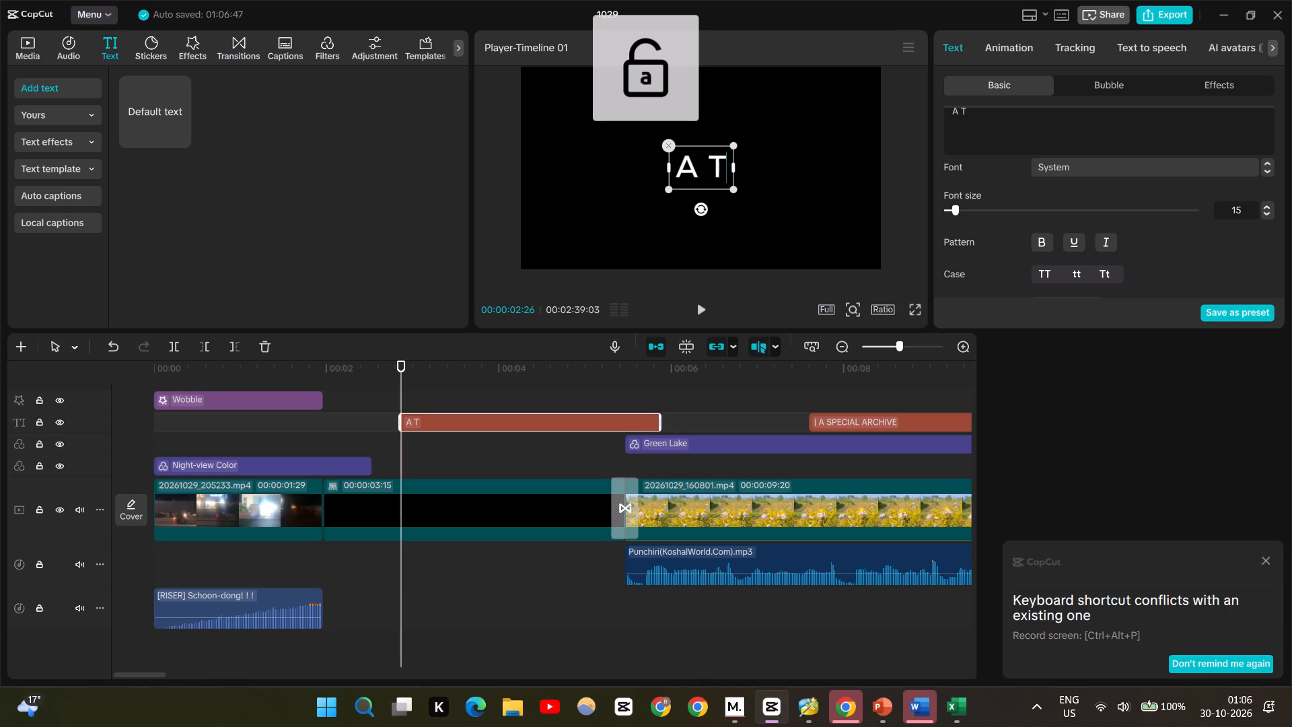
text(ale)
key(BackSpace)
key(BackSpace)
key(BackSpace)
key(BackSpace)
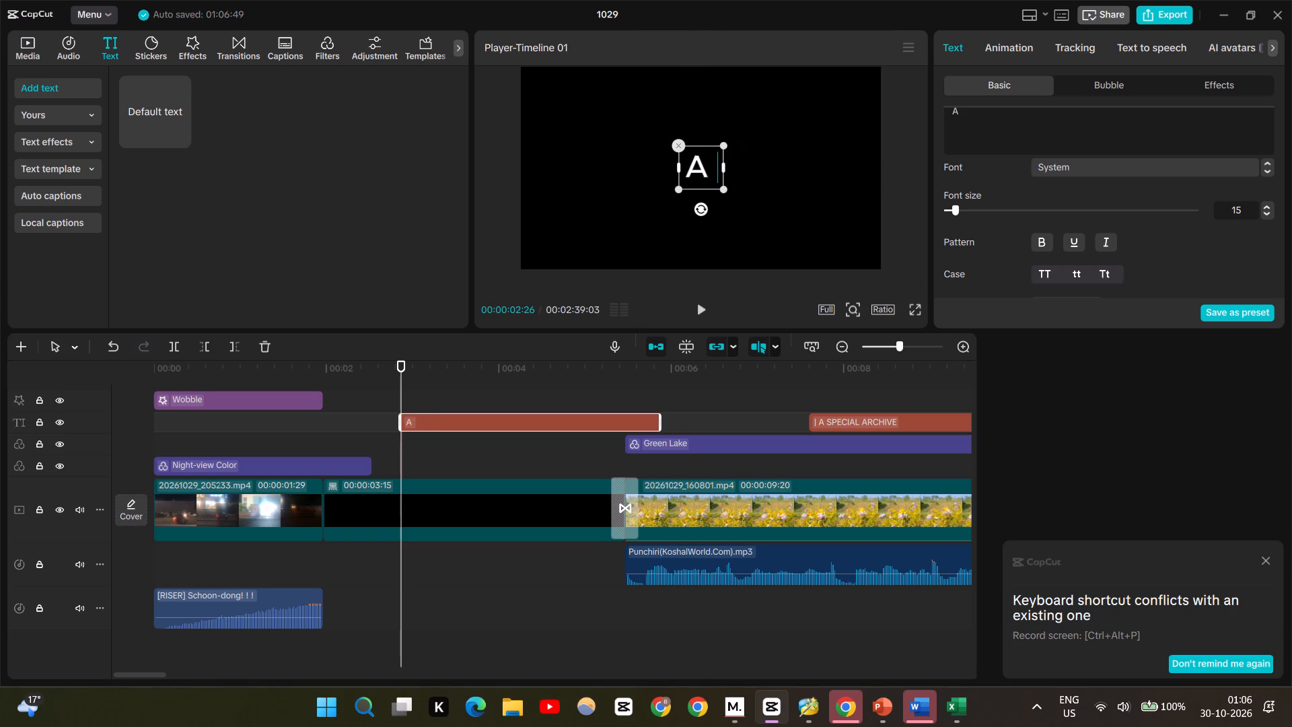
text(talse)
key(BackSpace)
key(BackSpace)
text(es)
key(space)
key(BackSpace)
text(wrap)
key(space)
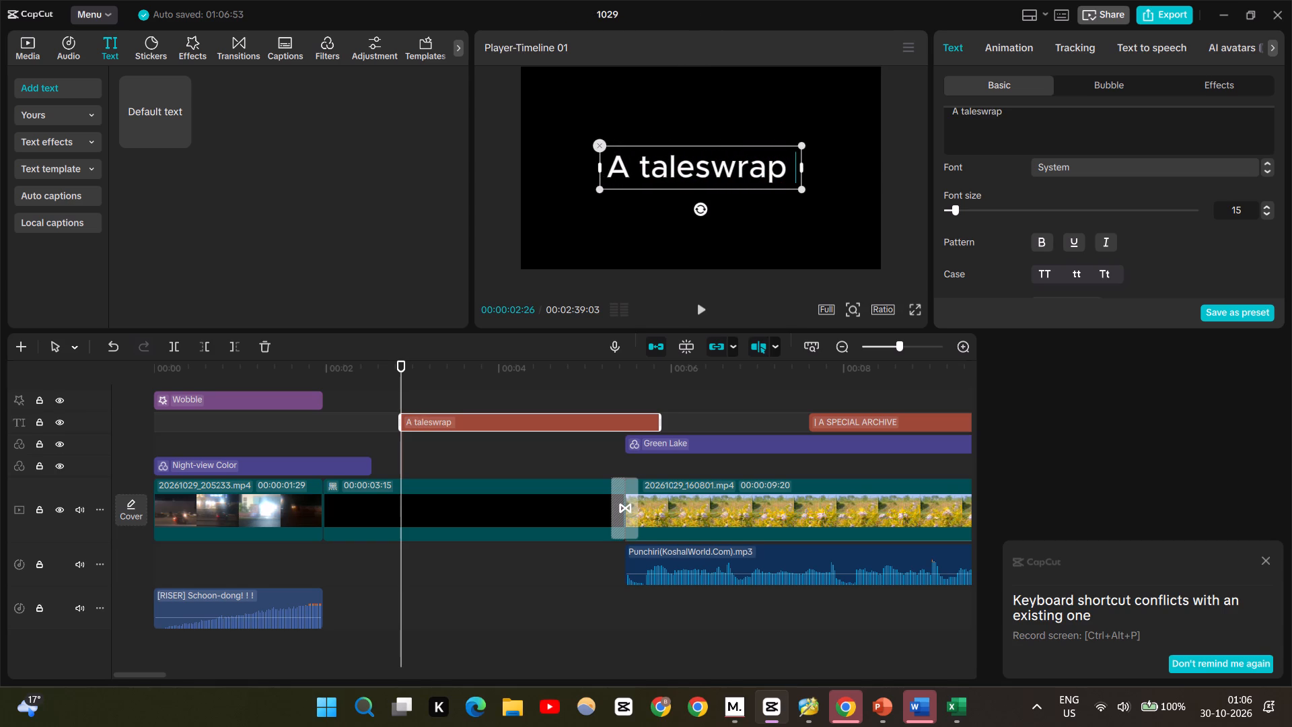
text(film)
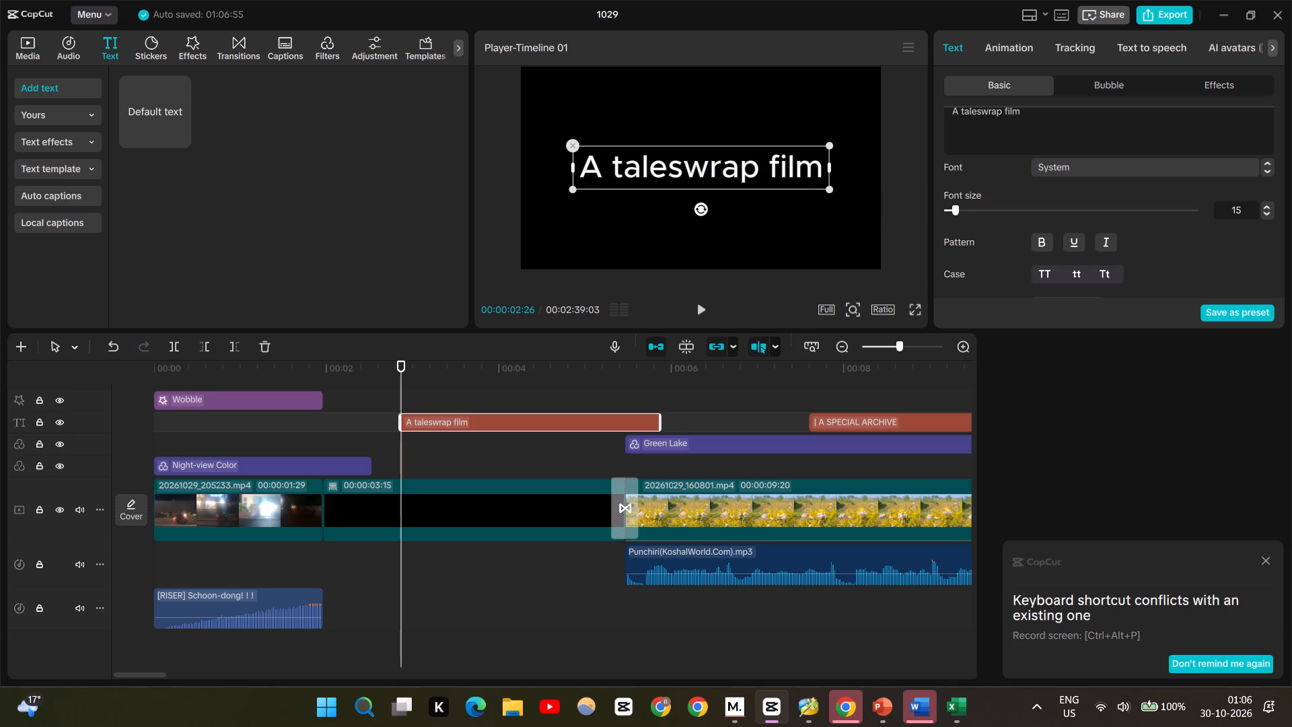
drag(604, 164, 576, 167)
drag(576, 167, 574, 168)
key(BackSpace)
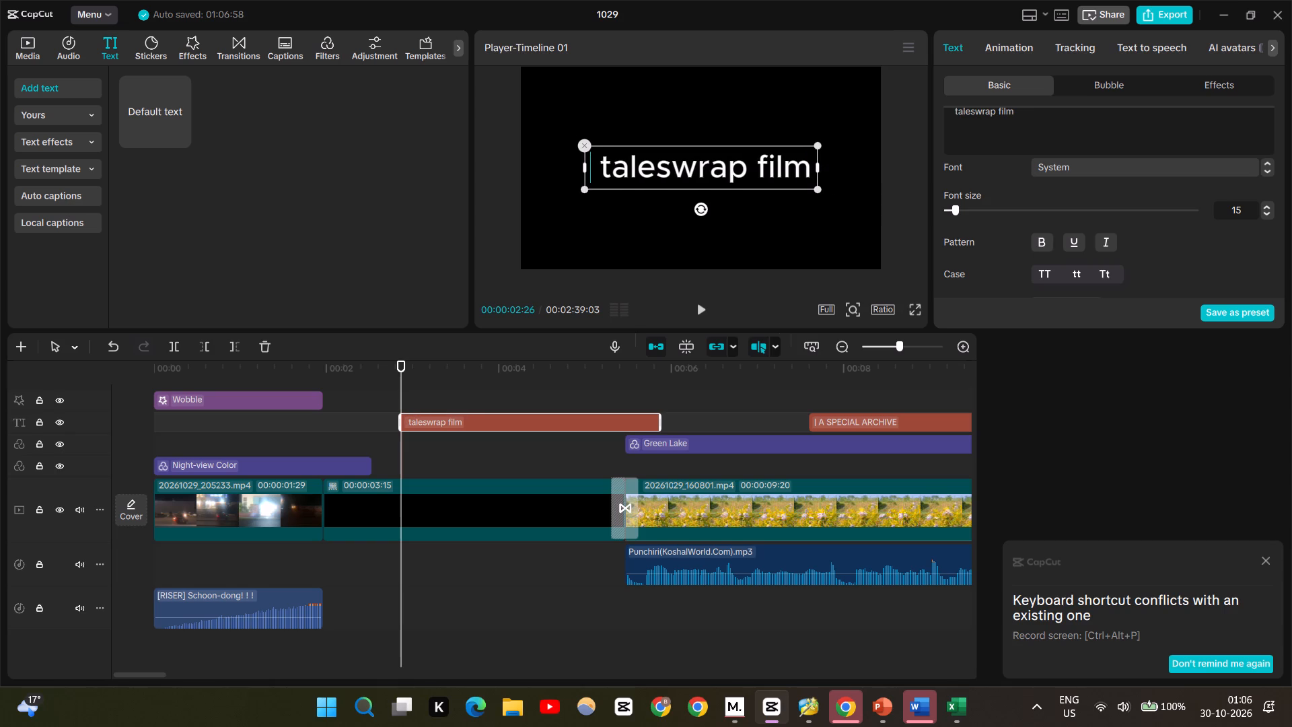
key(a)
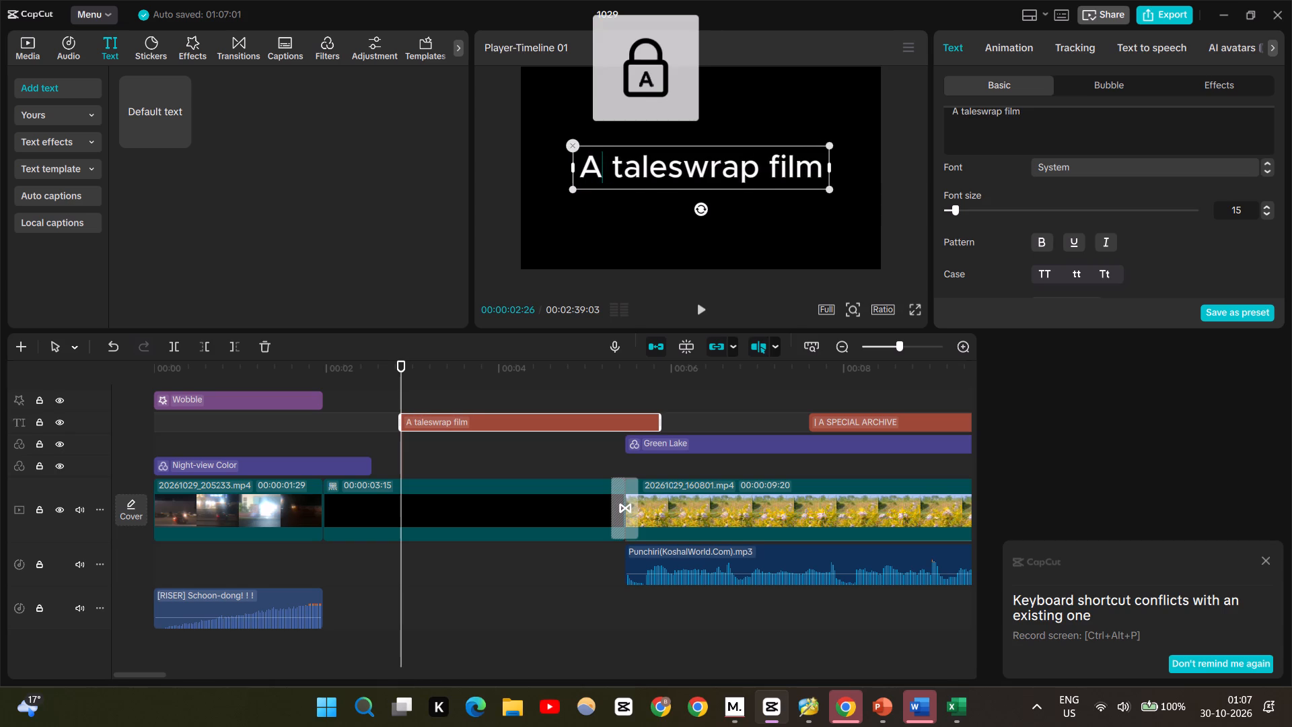
Replace the whole title wording in the black gap with "Presented by taleswrap".
click(817, 177)
key(ctrl+a)
key(BackSpace)
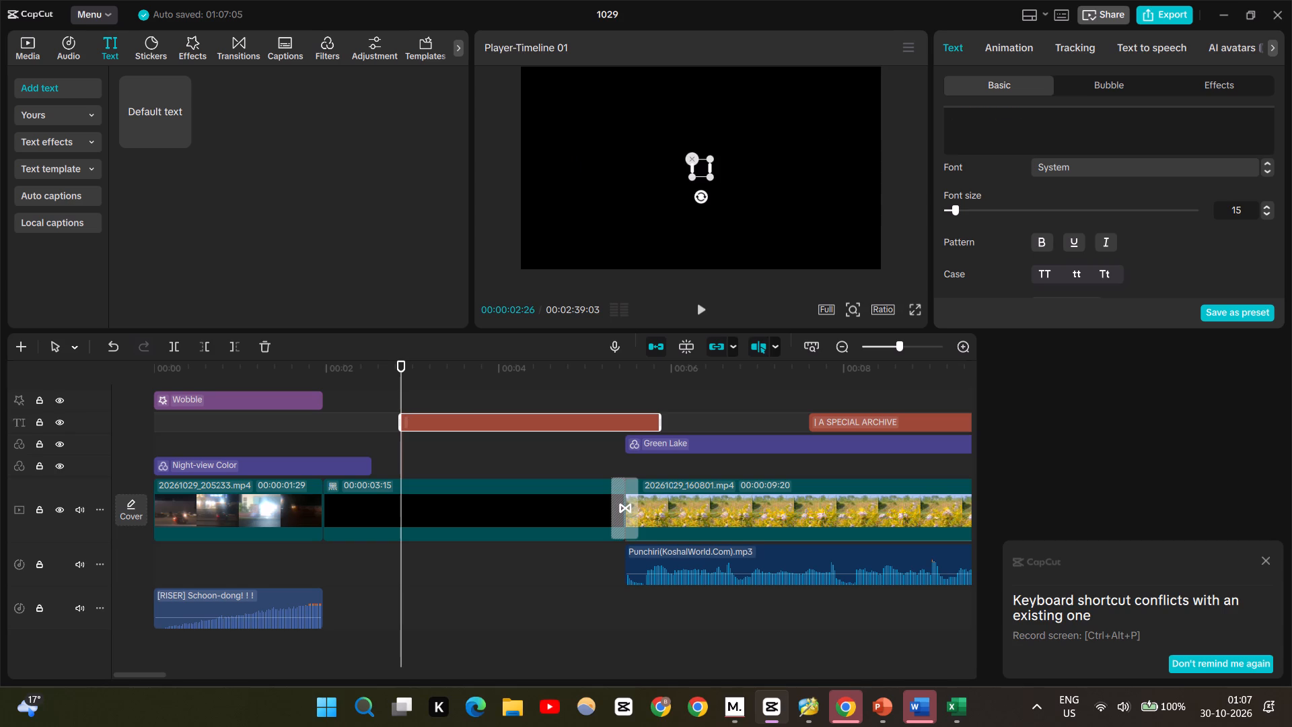
key(p)
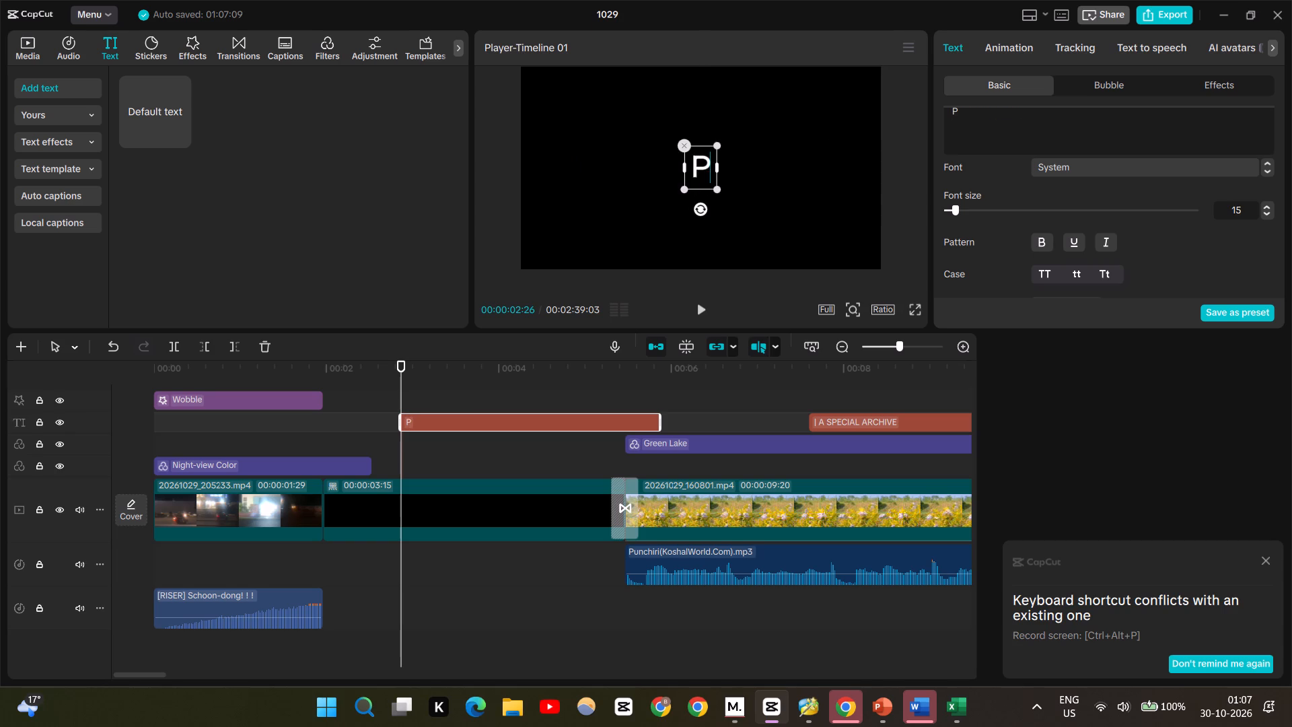
text(resene)
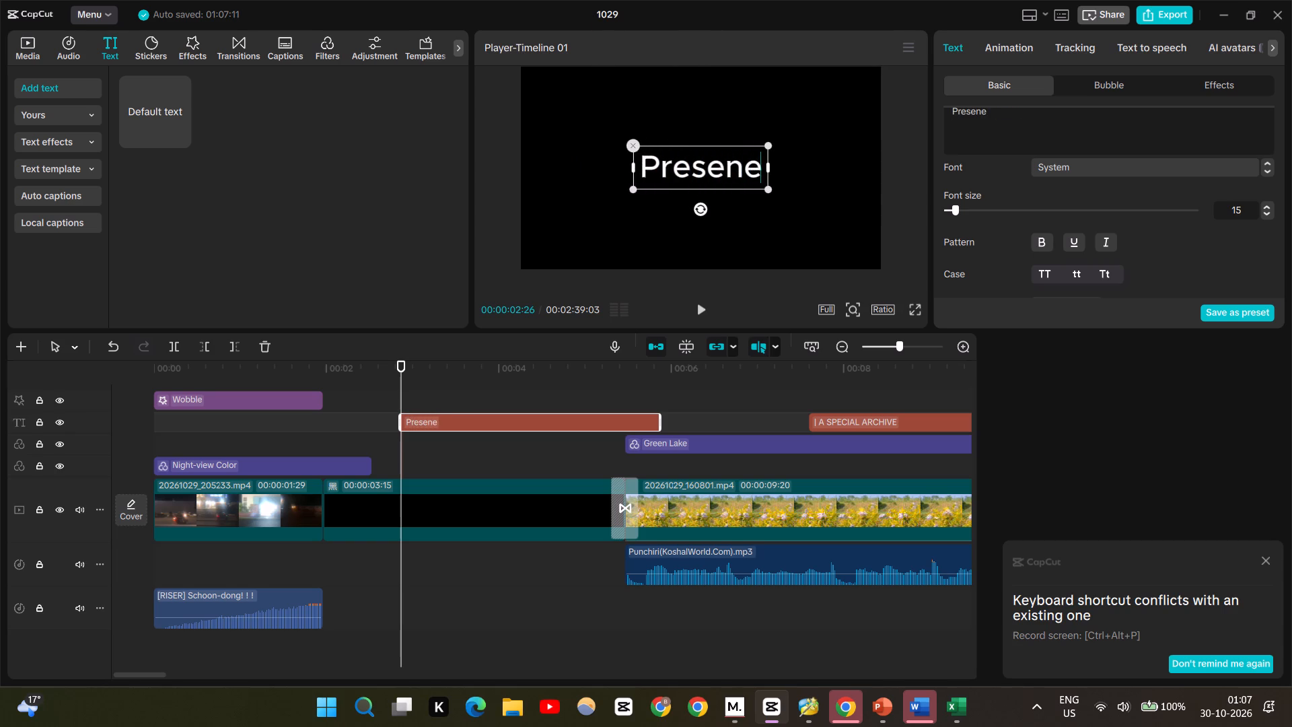
key(BackSpace)
text(ted by)
key(space)
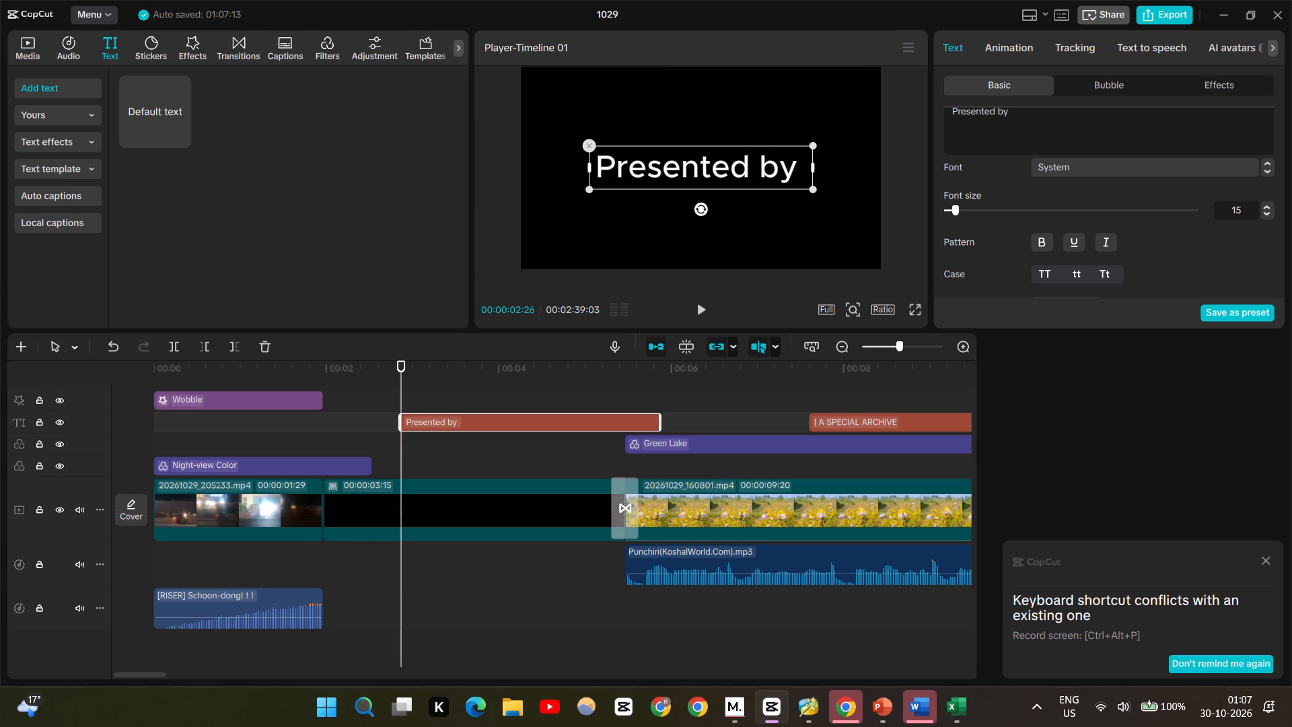
text(taleswrr)
key(BackSpace)
text(ap)
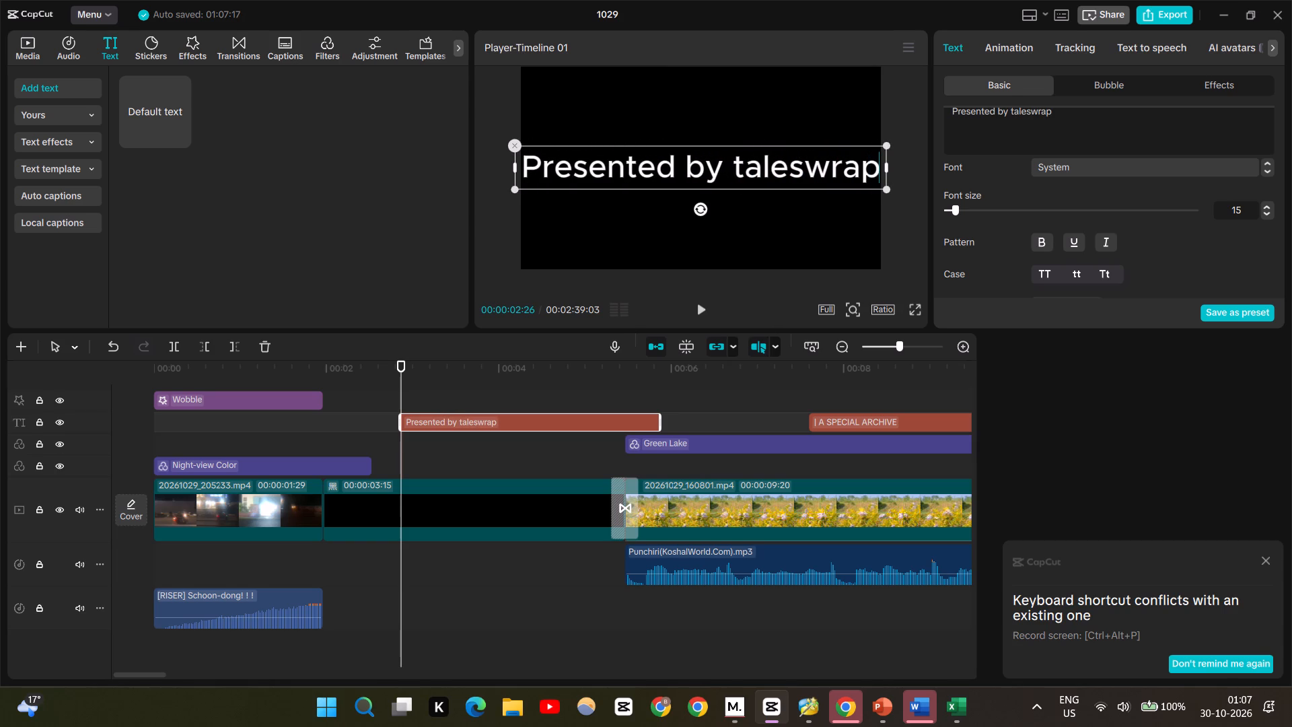
Select only "taleswrap" in the title, try the Arvo font, and set that word to BebasNeue.
drag(1060, 118, 1019, 112)
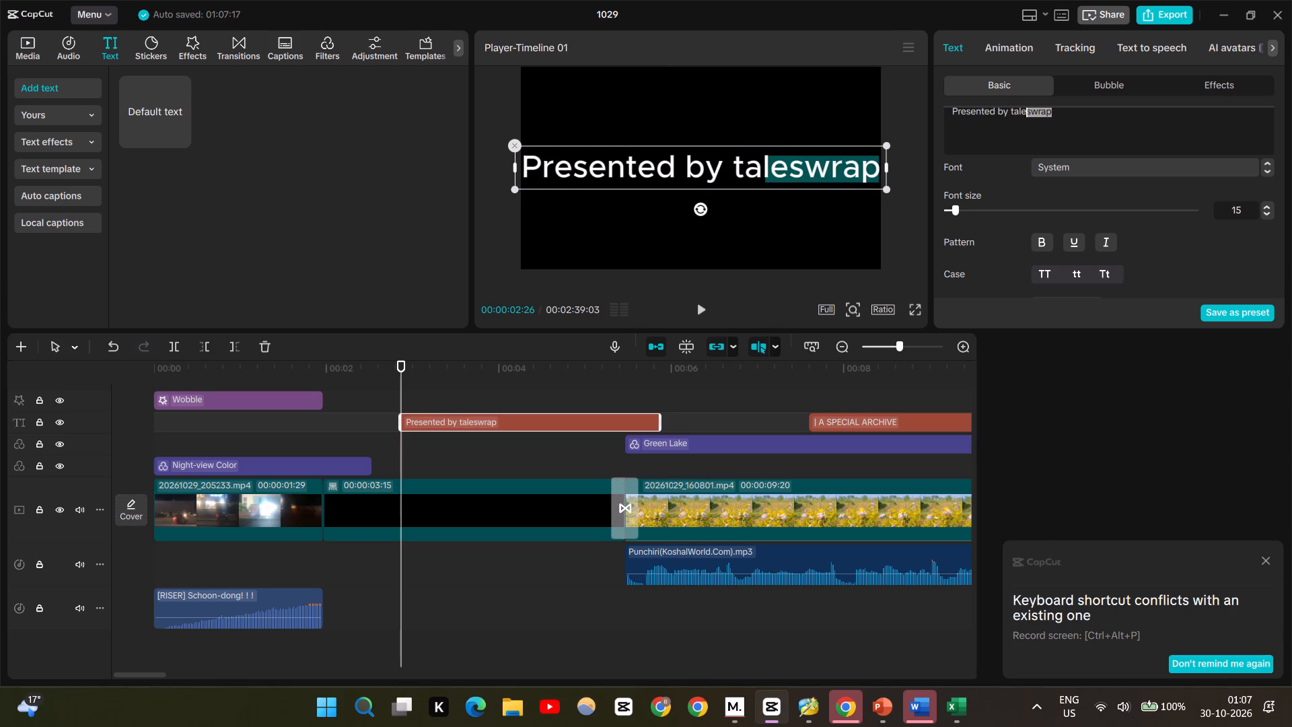
drag(1019, 112, 1008, 112)
click(1083, 165)
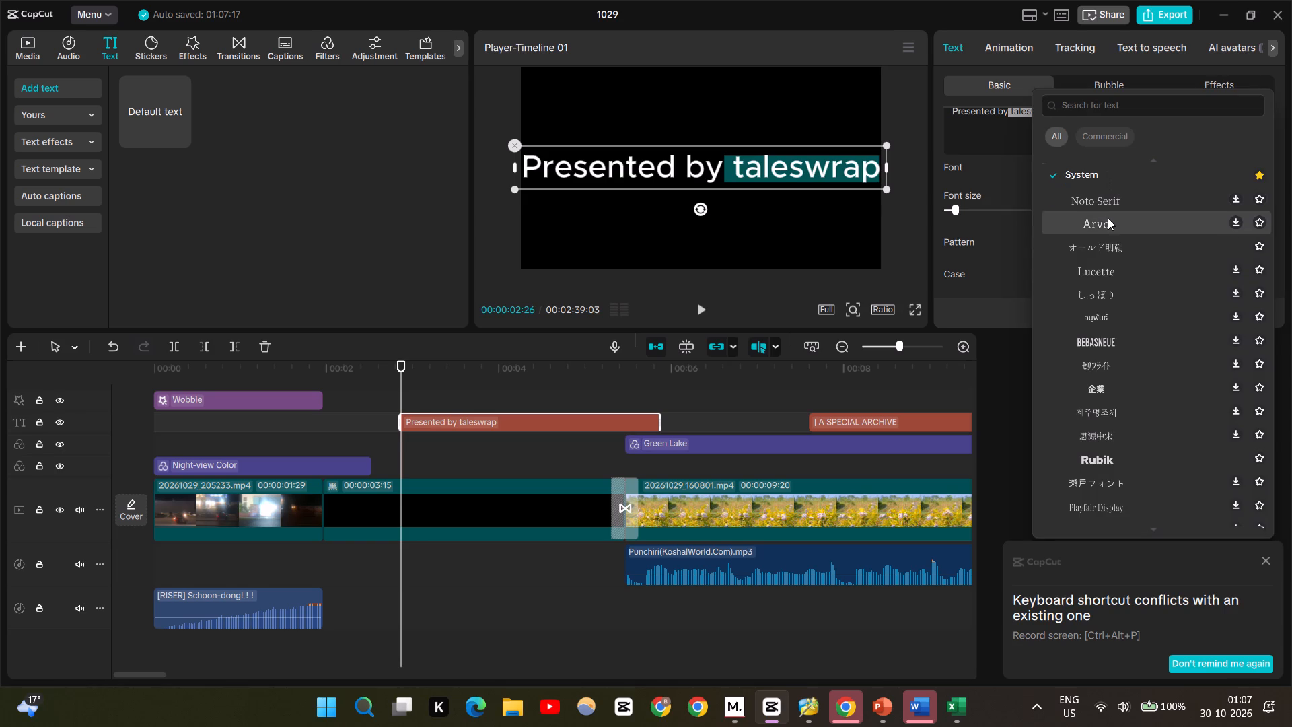
click(1239, 222)
scroll(1213, 222, down, 1)
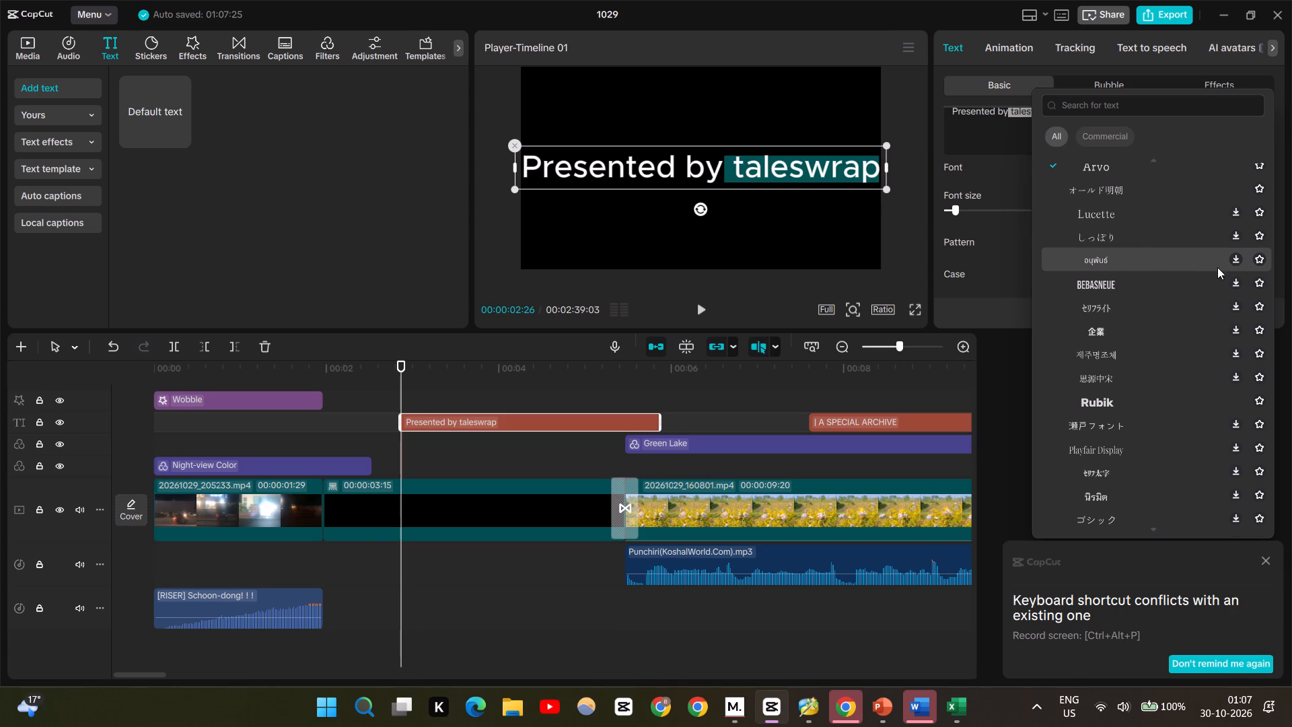
click(1235, 281)
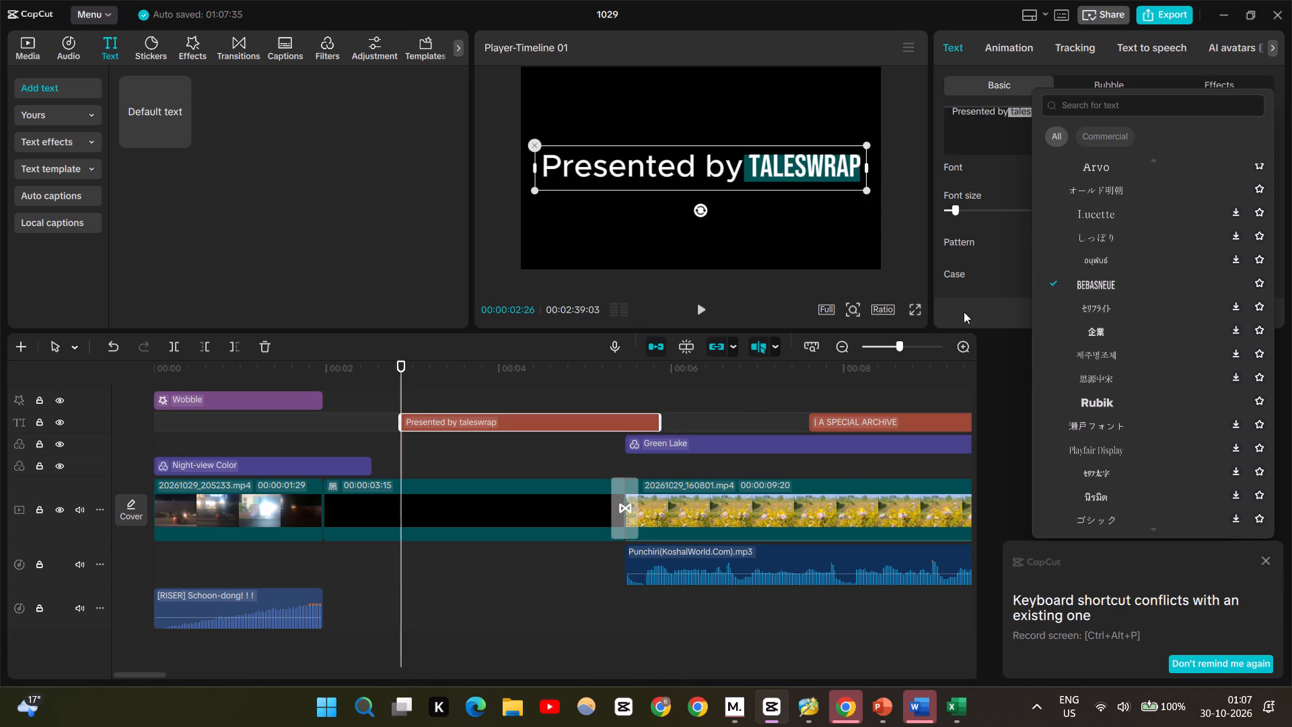
click(783, 186)
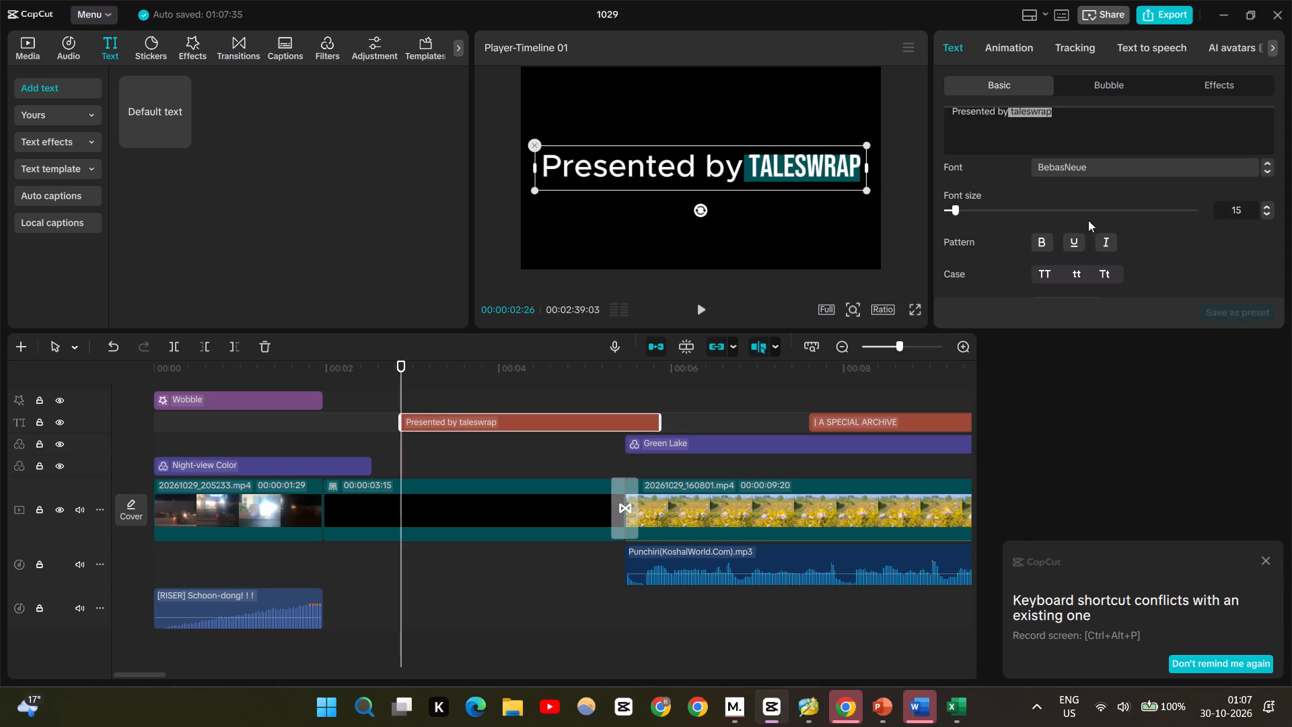
Colour the word "taleswrap" red from the B61B1C swatch, darkened to about 731617.
scroll(1007, 170, up, 1)
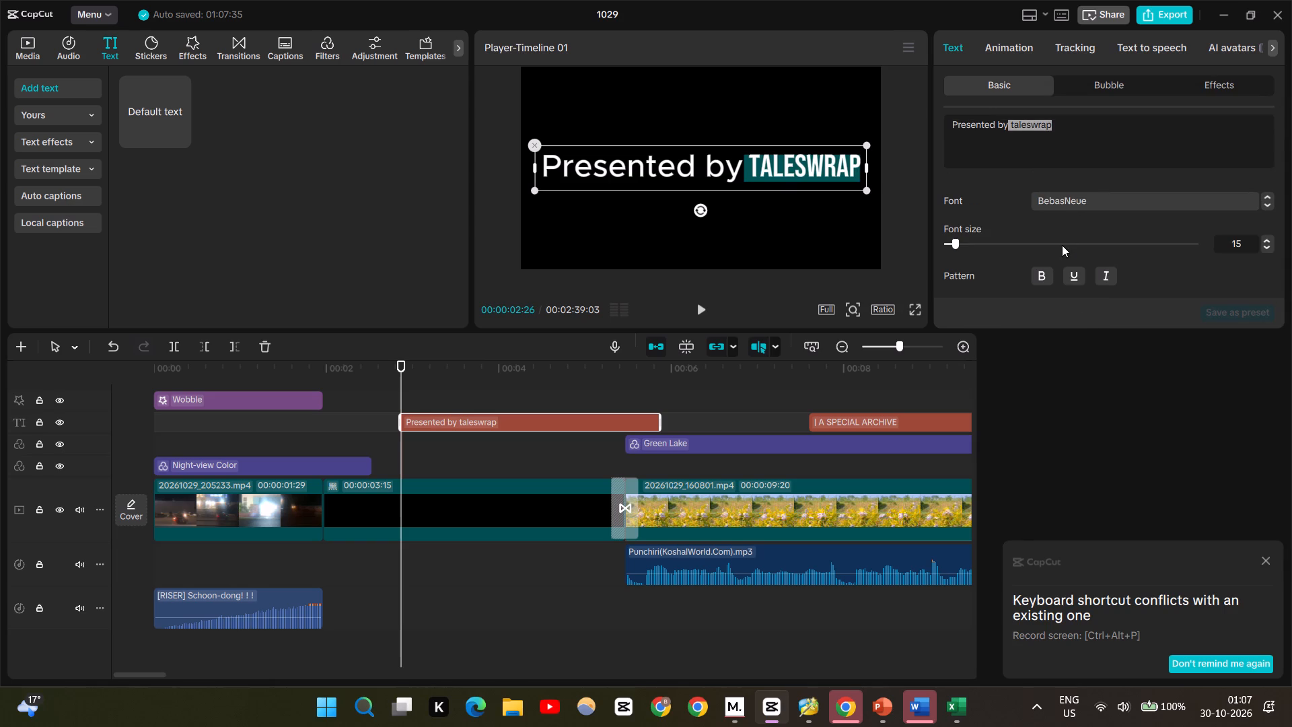
scroll(1062, 245, down, 1)
click(1096, 191)
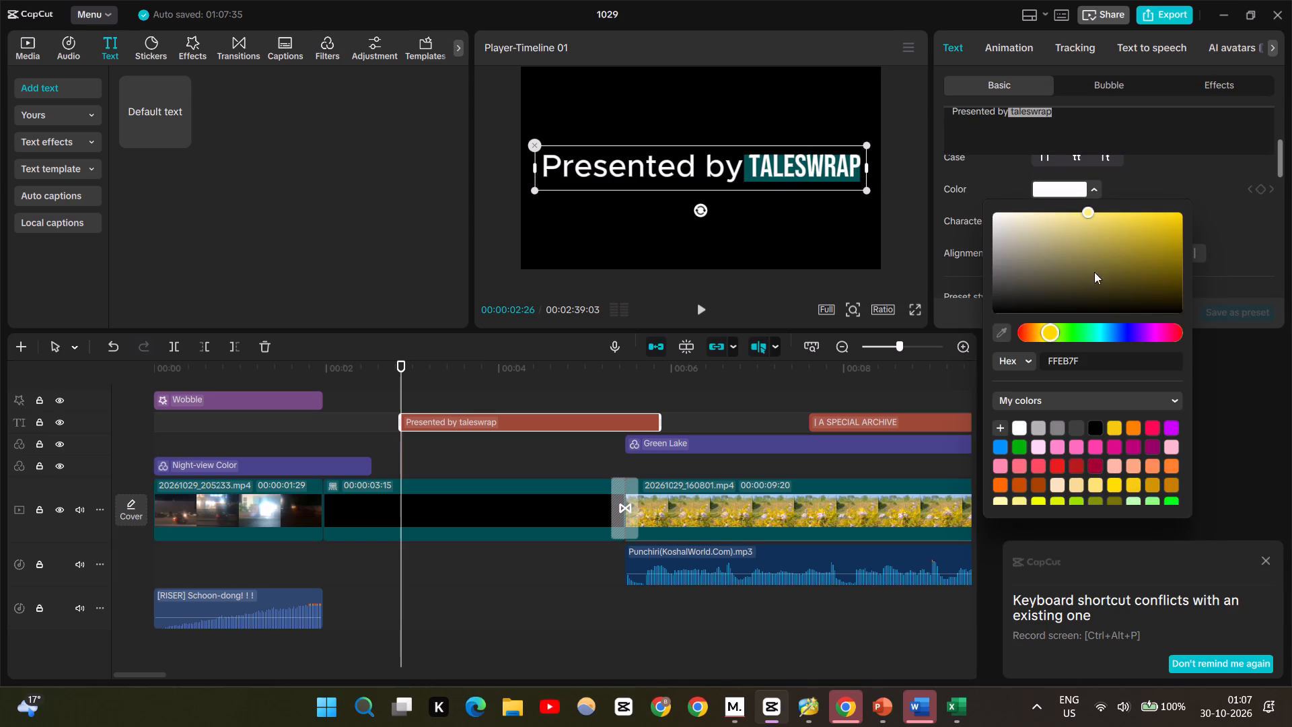
click(1072, 465)
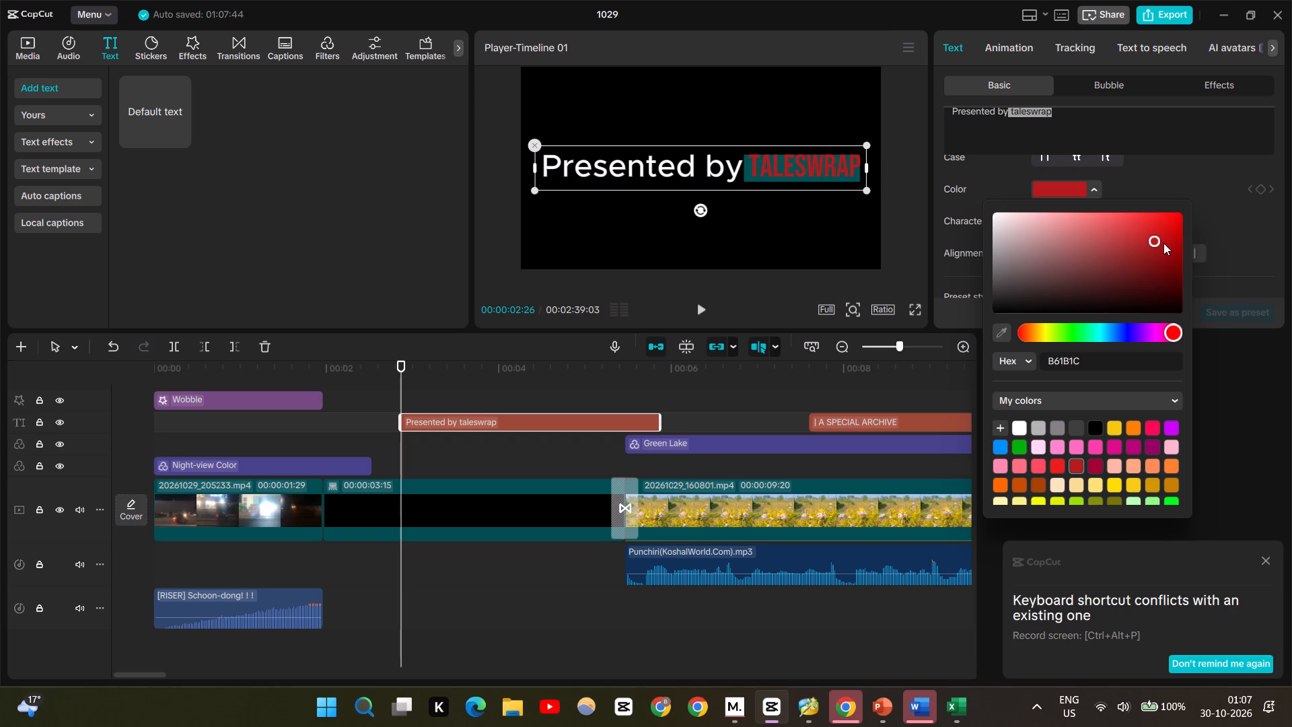
drag(1163, 243, 1143, 268)
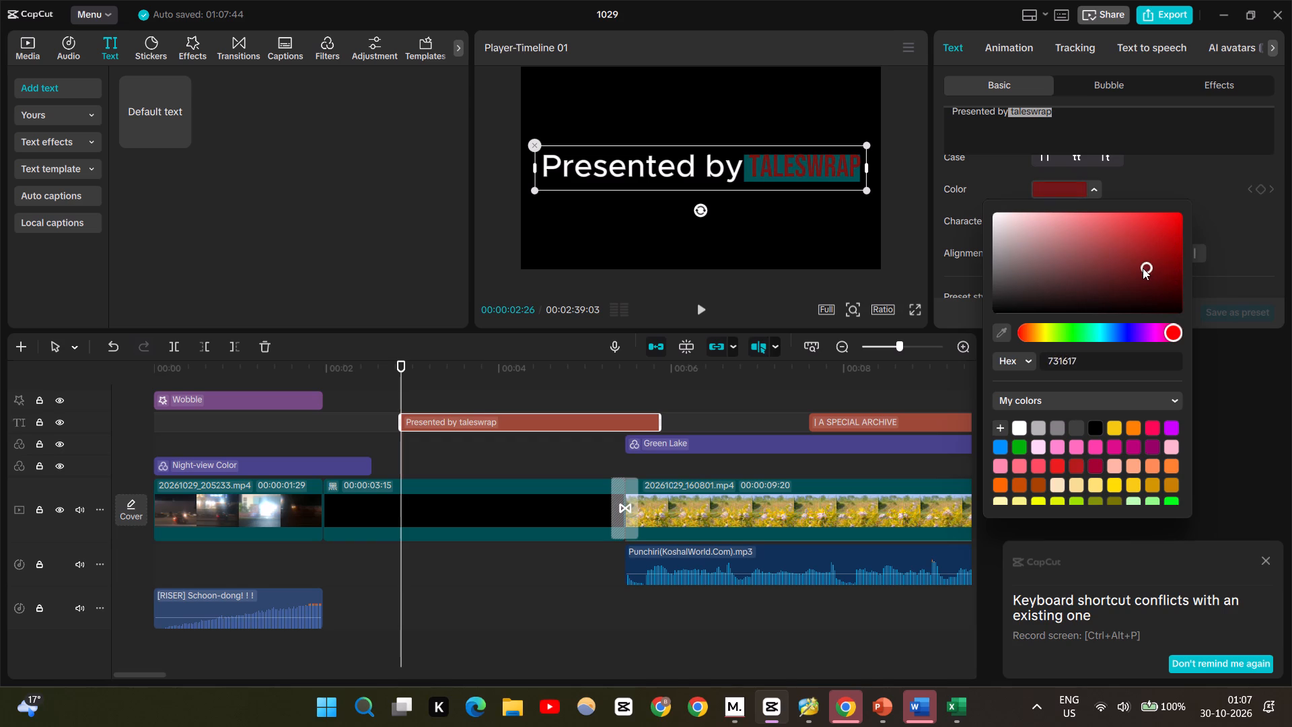
drag(1143, 268, 1149, 270)
click(729, 236)
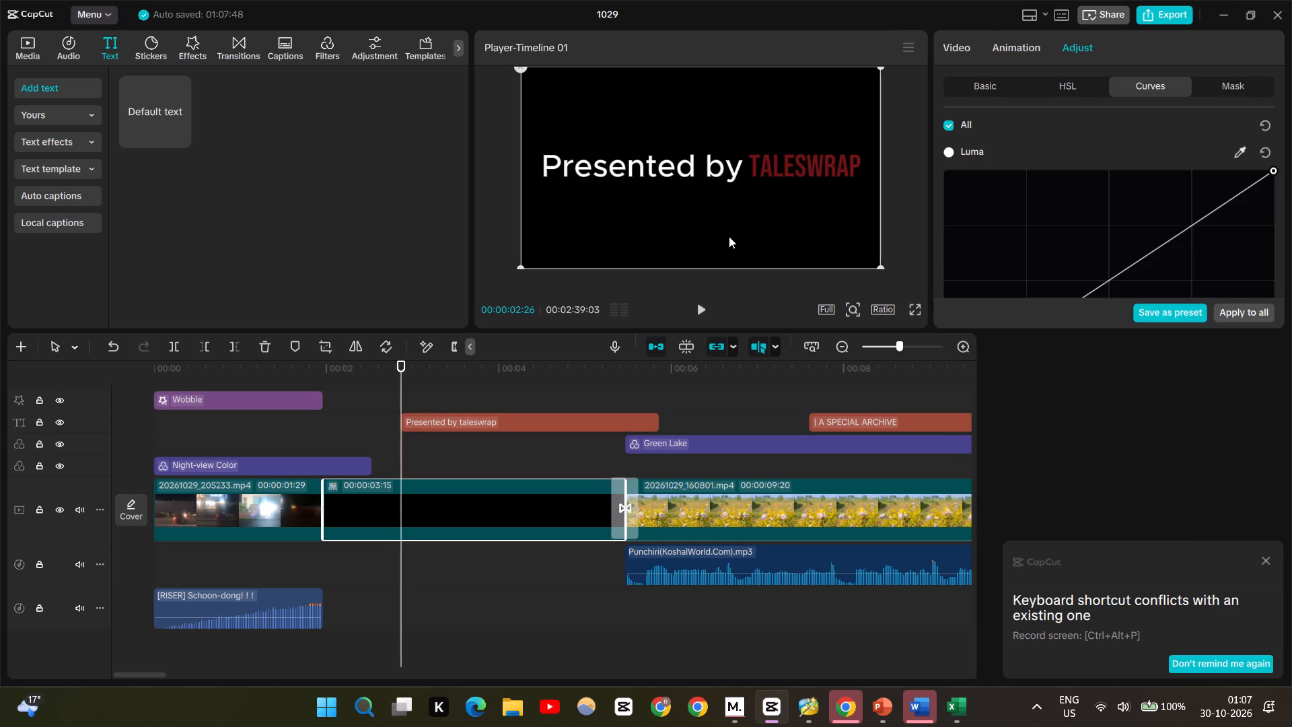
Set the character spacing of the whole "Presented by taleswrap" title to -1.
click(741, 151)
click(729, 170)
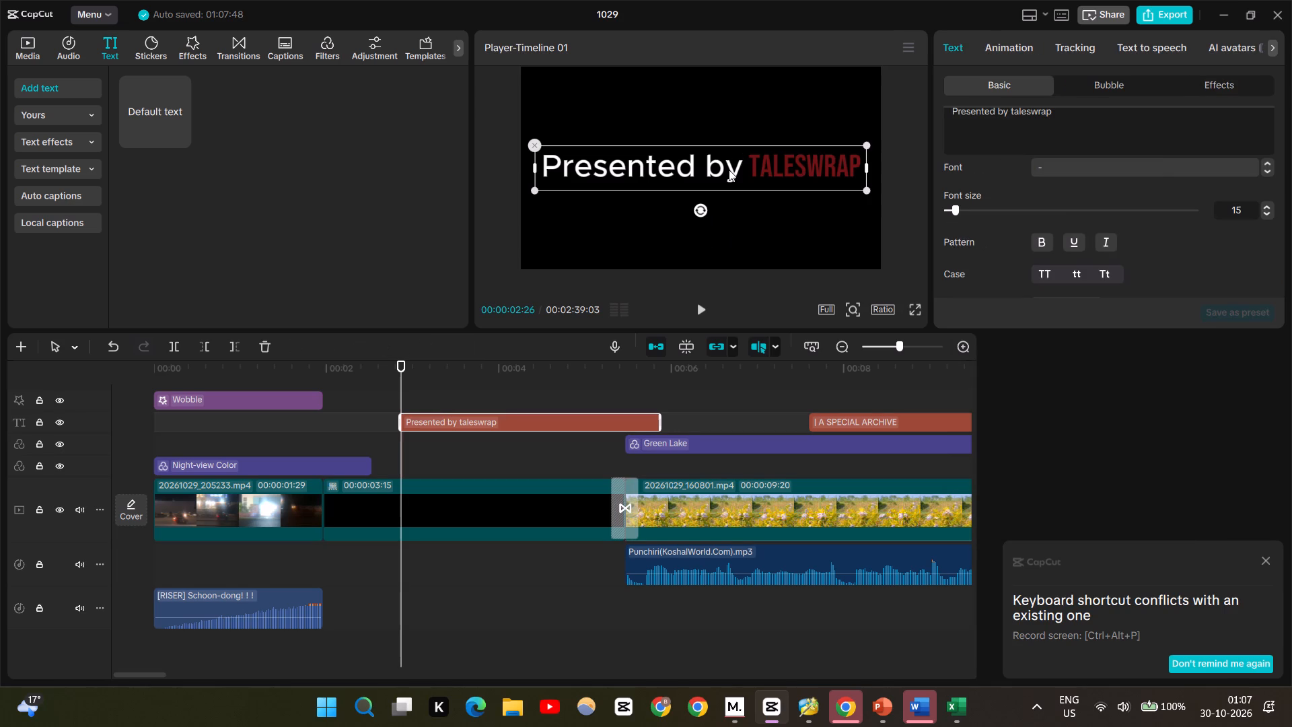
scroll(1073, 208, down, 1)
scroll(1061, 214, up, 1)
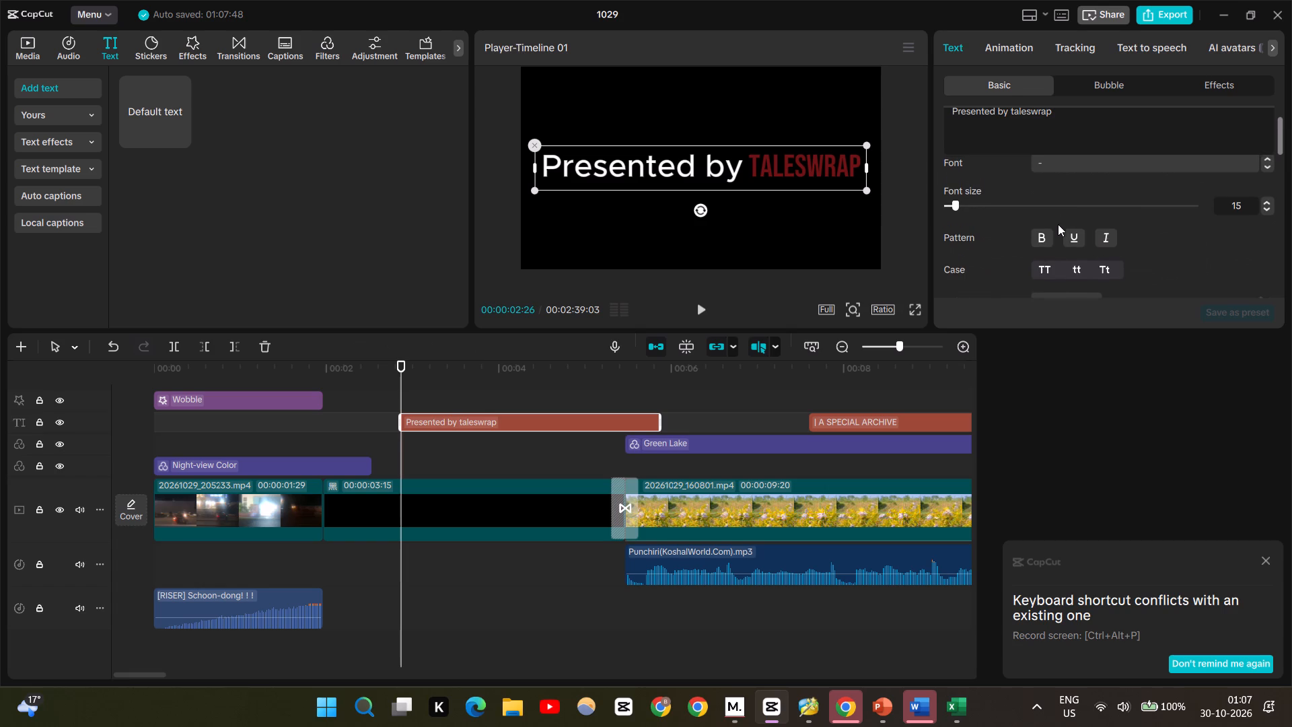
scroll(1067, 260, down, 1)
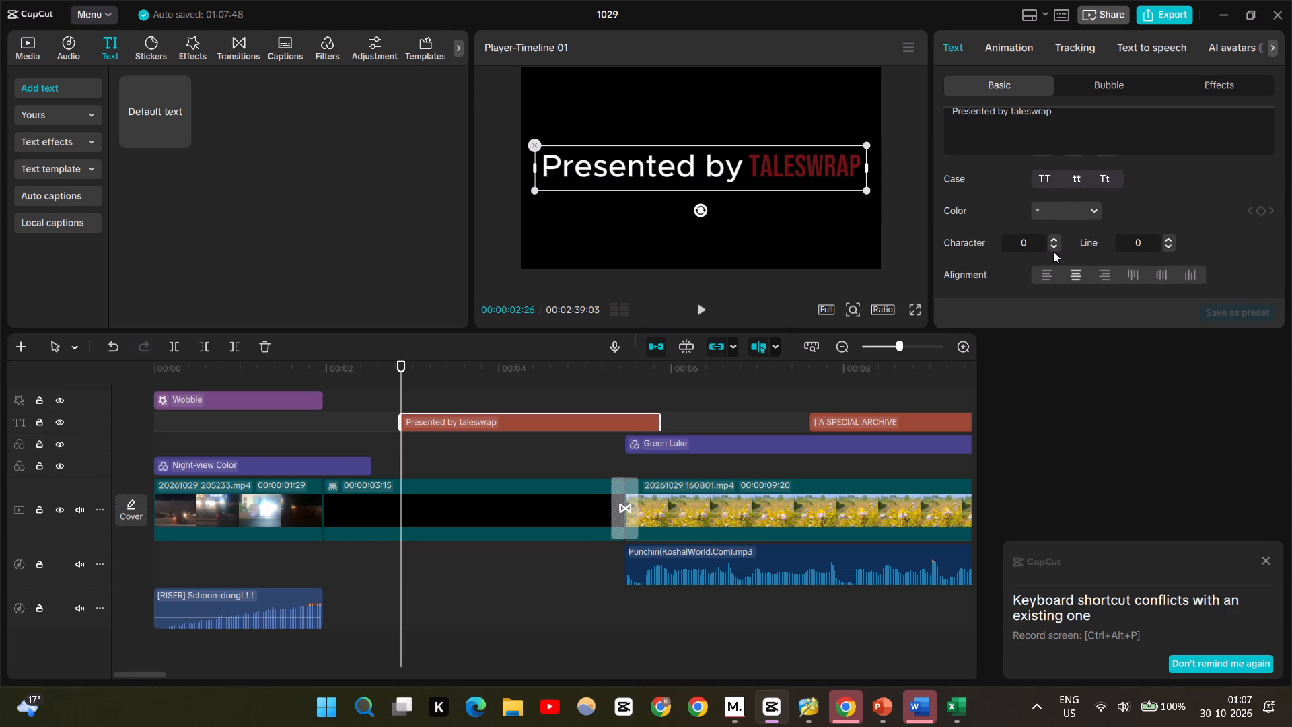
click(1053, 248)
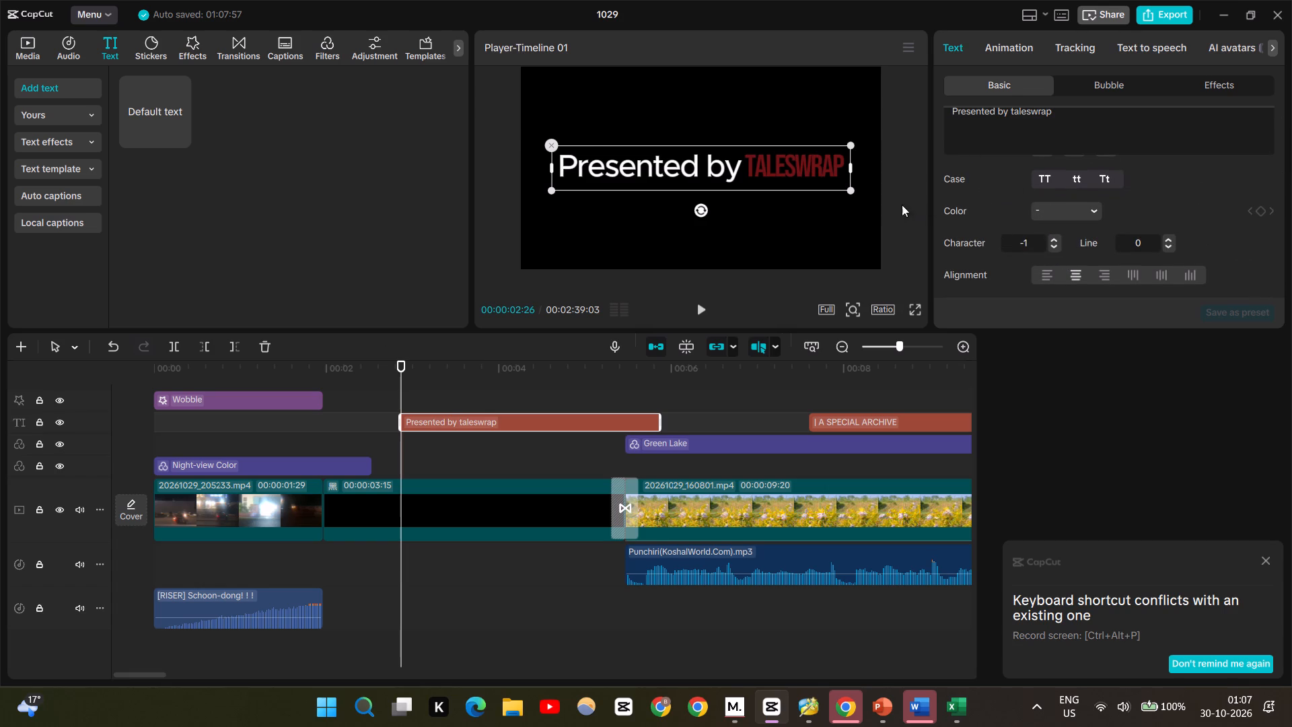
Scale the "Presented by taleswrap" title down to about a quarter of the frame width, keeping it centred.
drag(548, 148, 614, 183)
drag(850, 191, 793, 175)
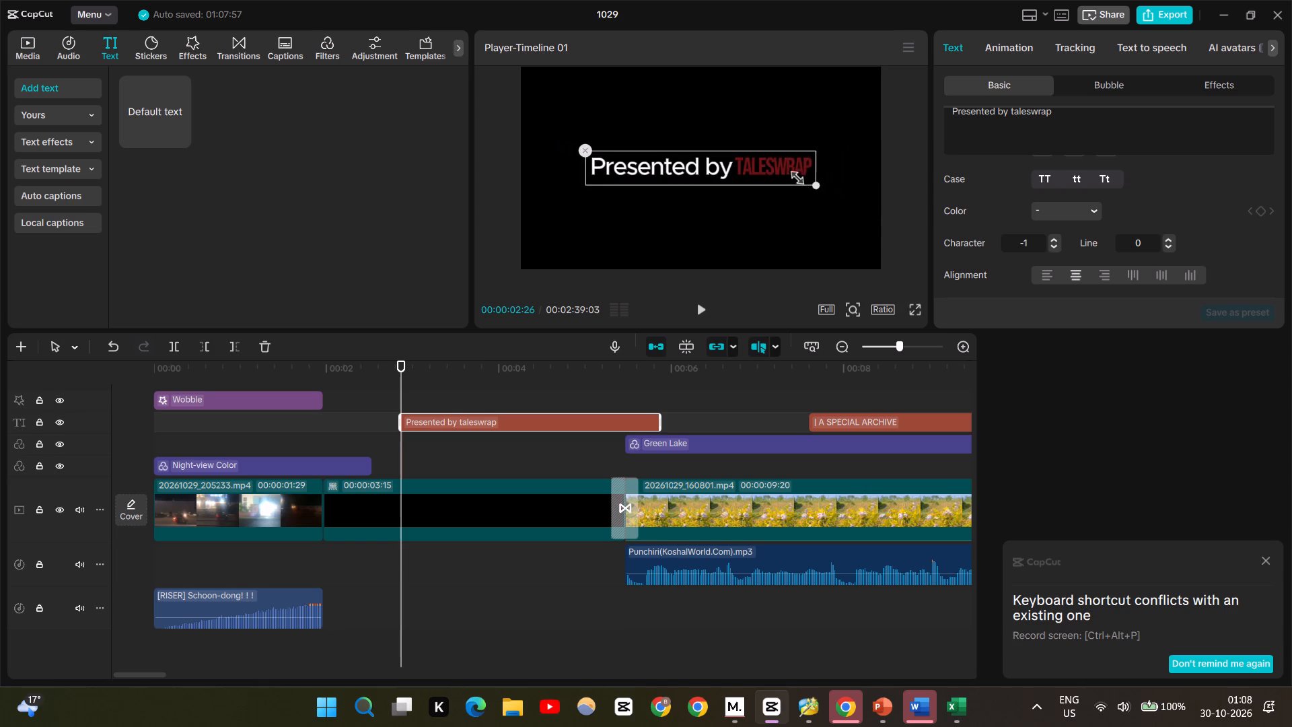
drag(793, 175, 665, 159)
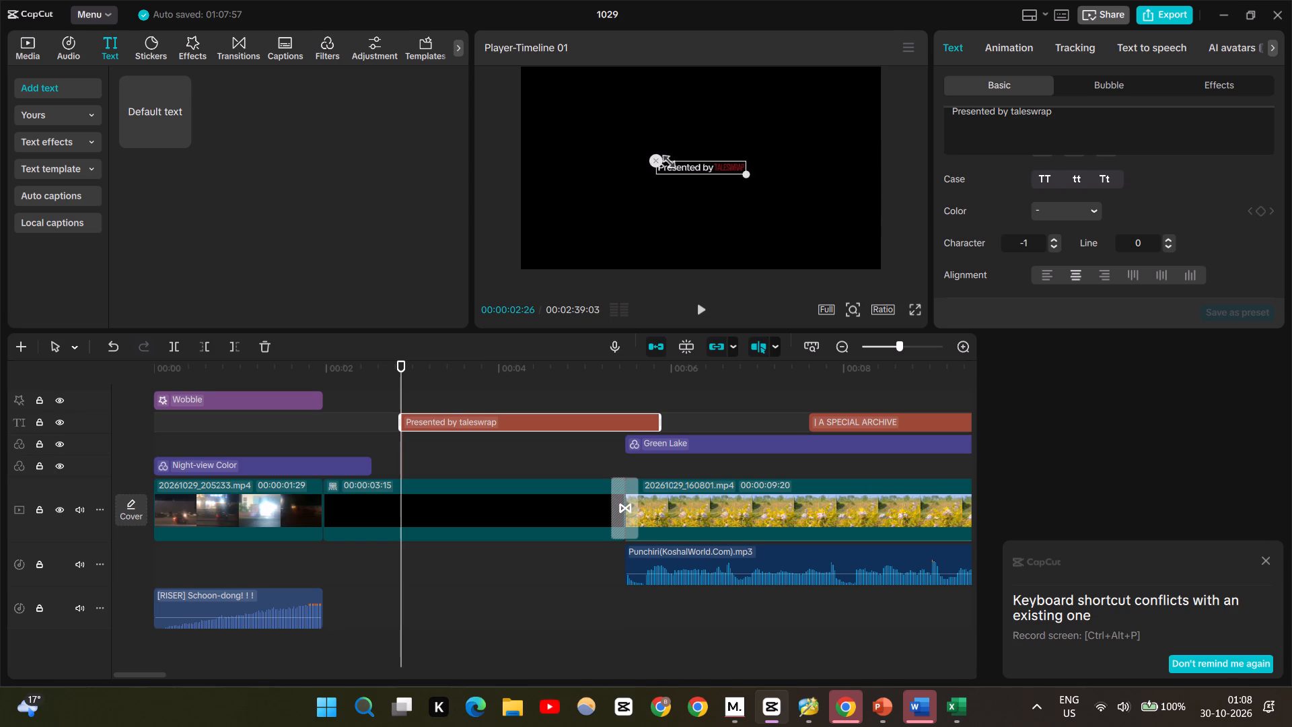
drag(665, 159, 663, 159)
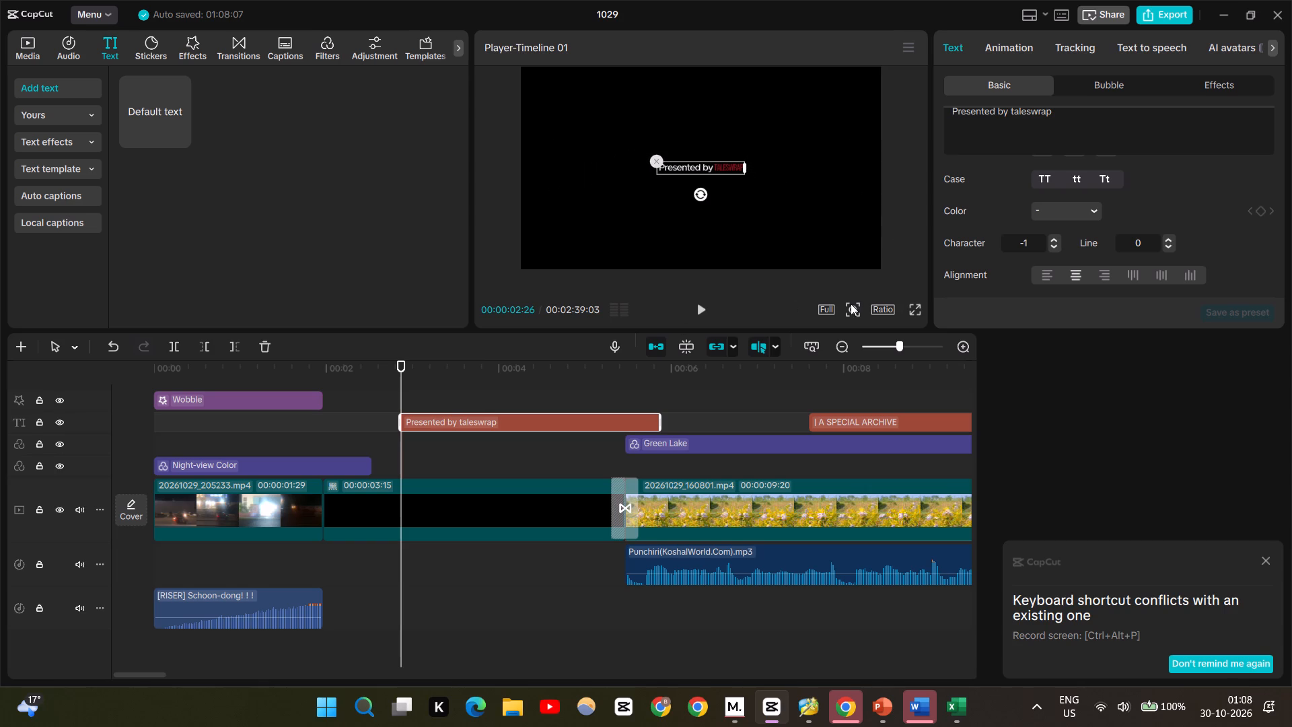
Play the opening from the start, in full screen and in the editor, to review the "Presented by taleswrap" title.
click(921, 314)
click(914, 306)
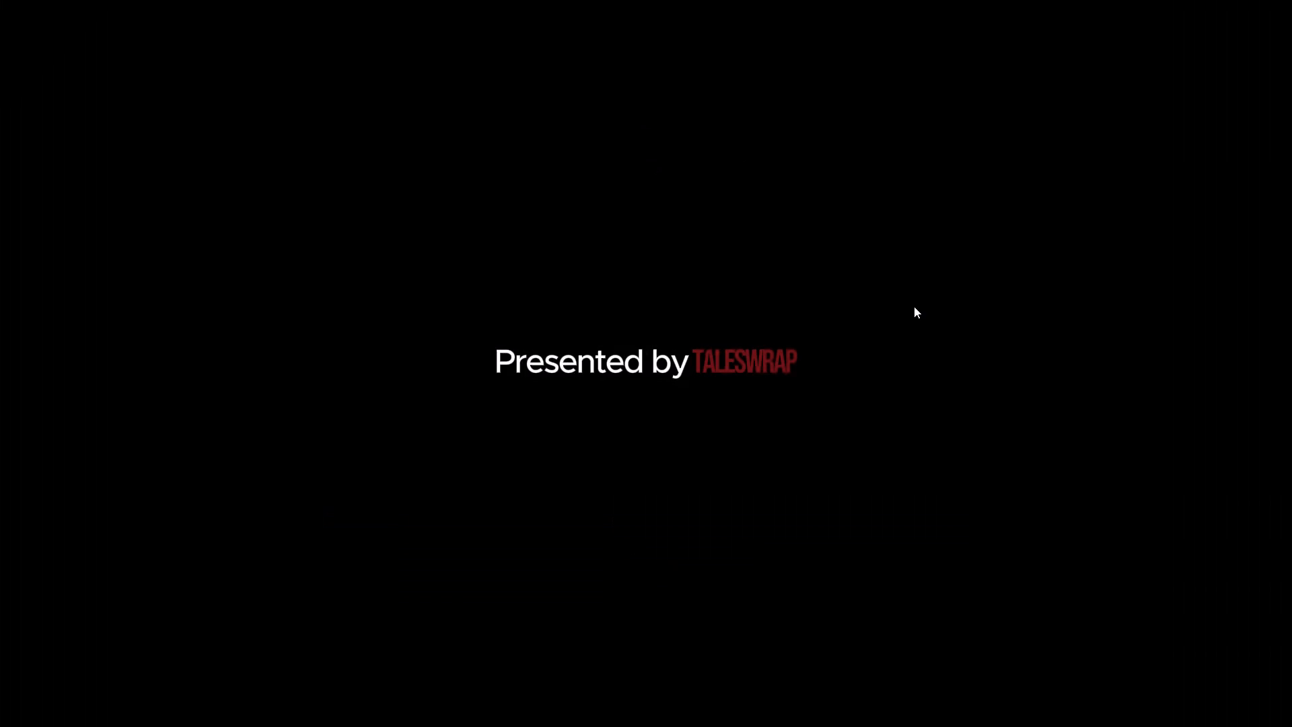
click(914, 306)
click(914, 306)
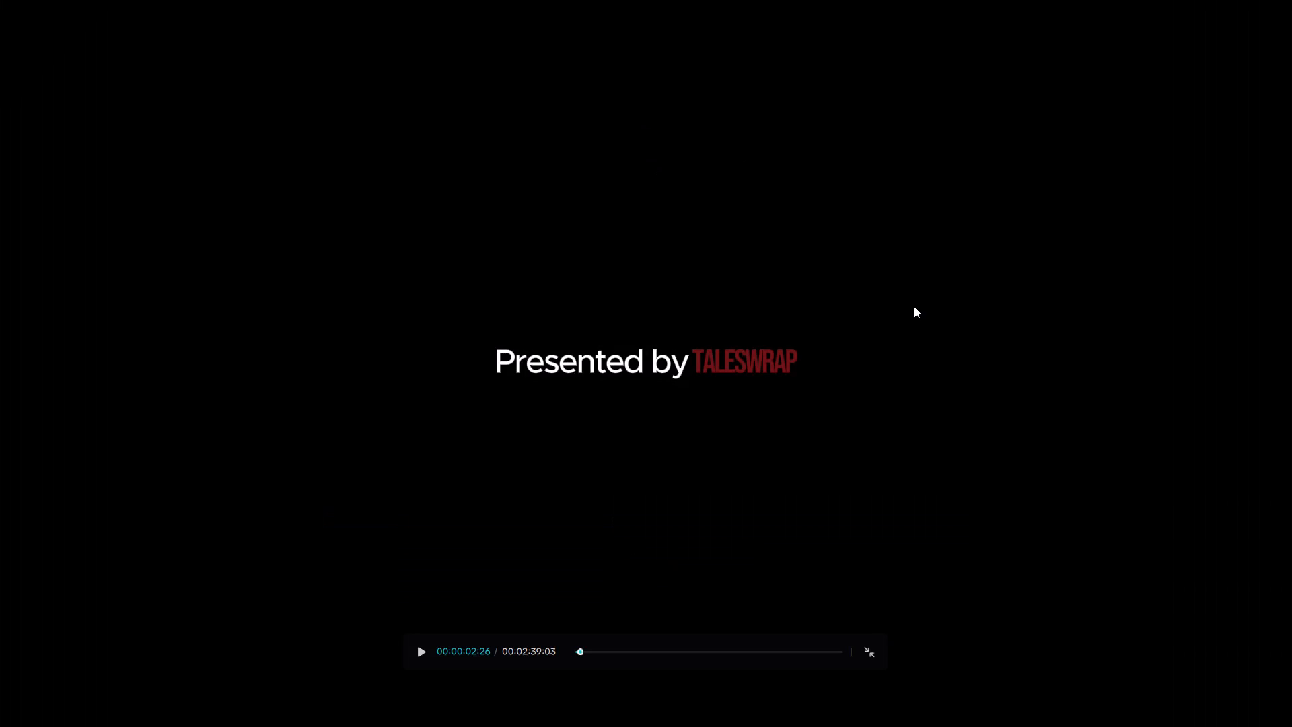
drag(585, 652, 550, 652)
drag(550, 652, 540, 653)
key(space)
key(Escape)
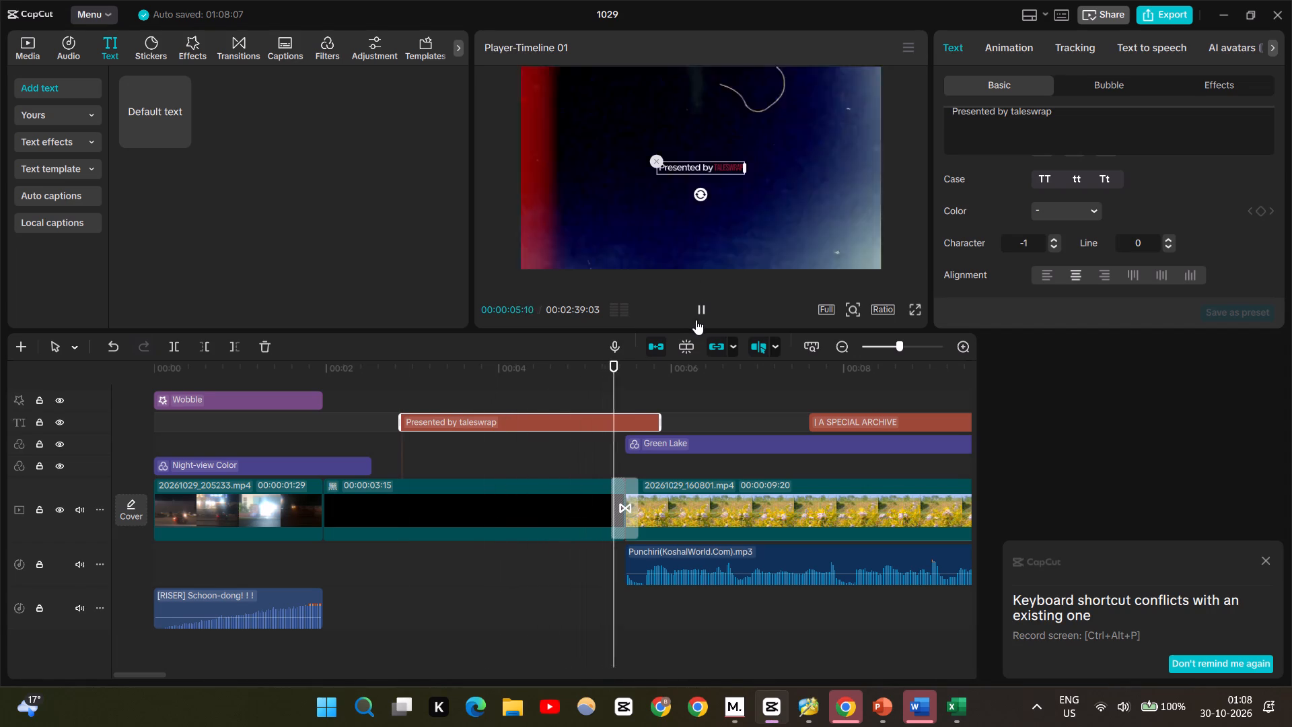
click(697, 318)
click(418, 398)
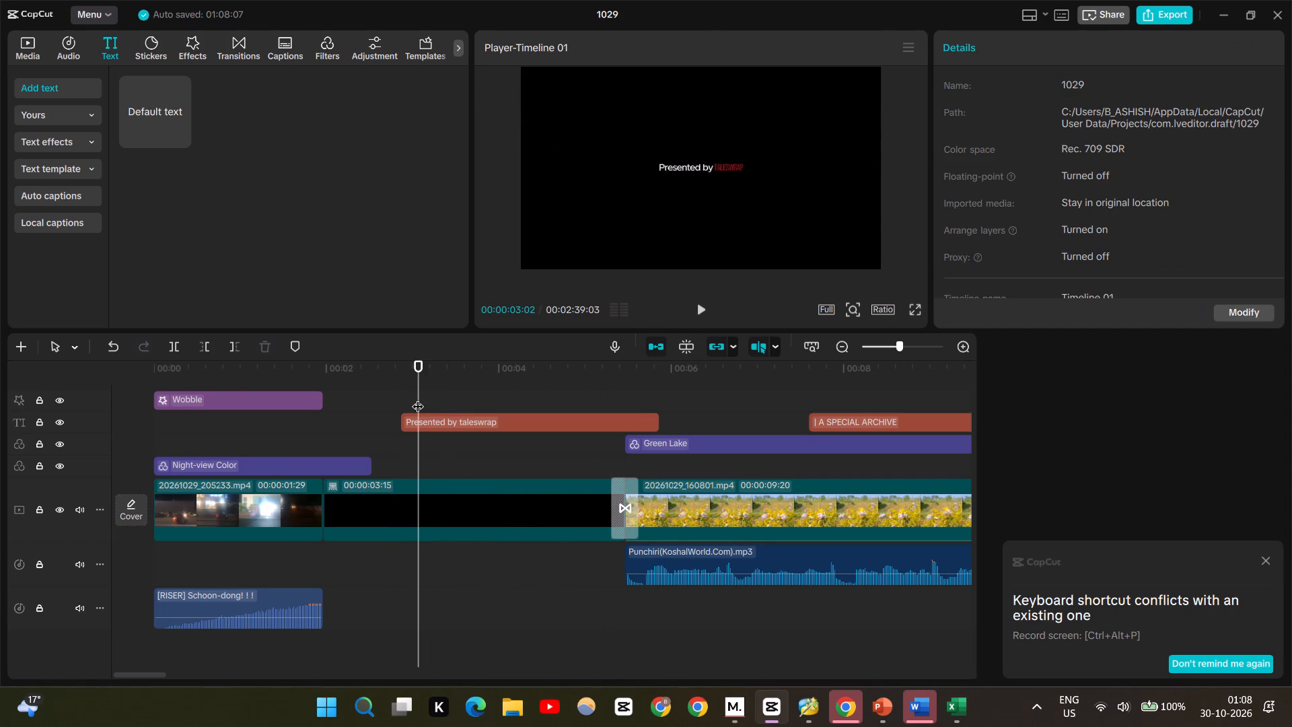
drag(418, 398, 101, 401)
key(space)
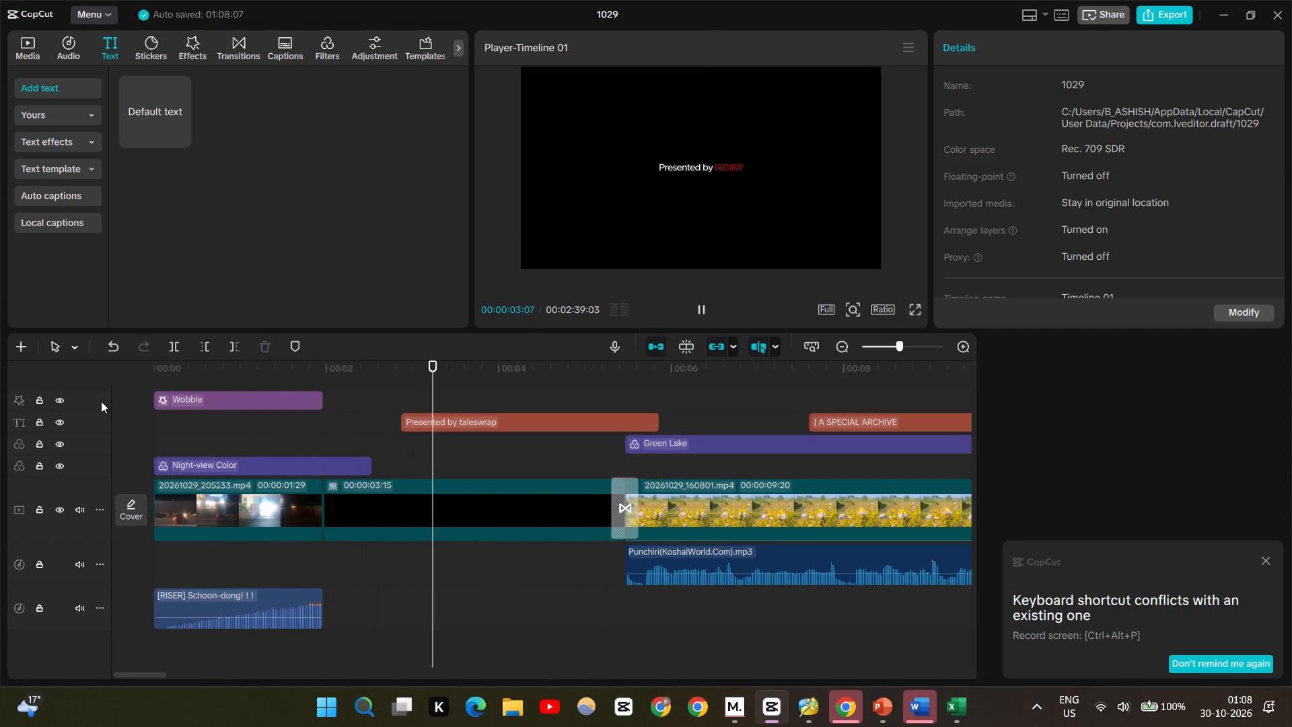
key(space)
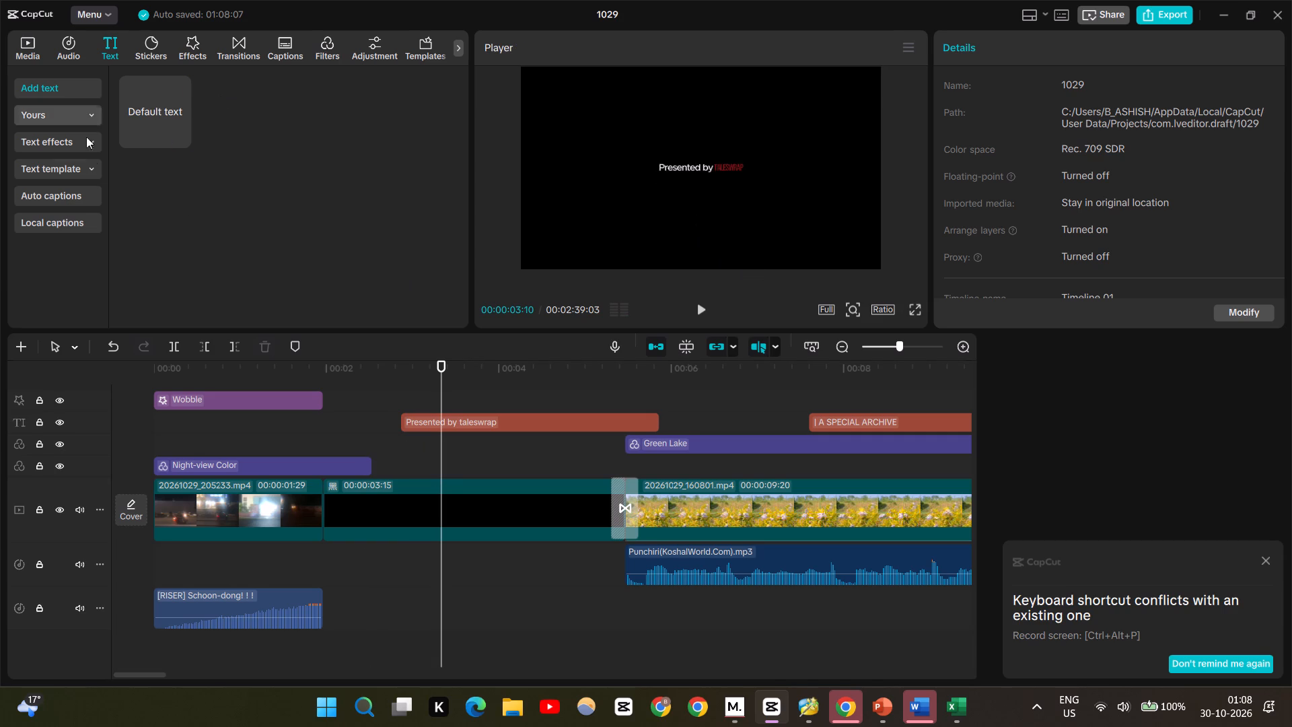
Search the sound effects library for "bass".
click(77, 53)
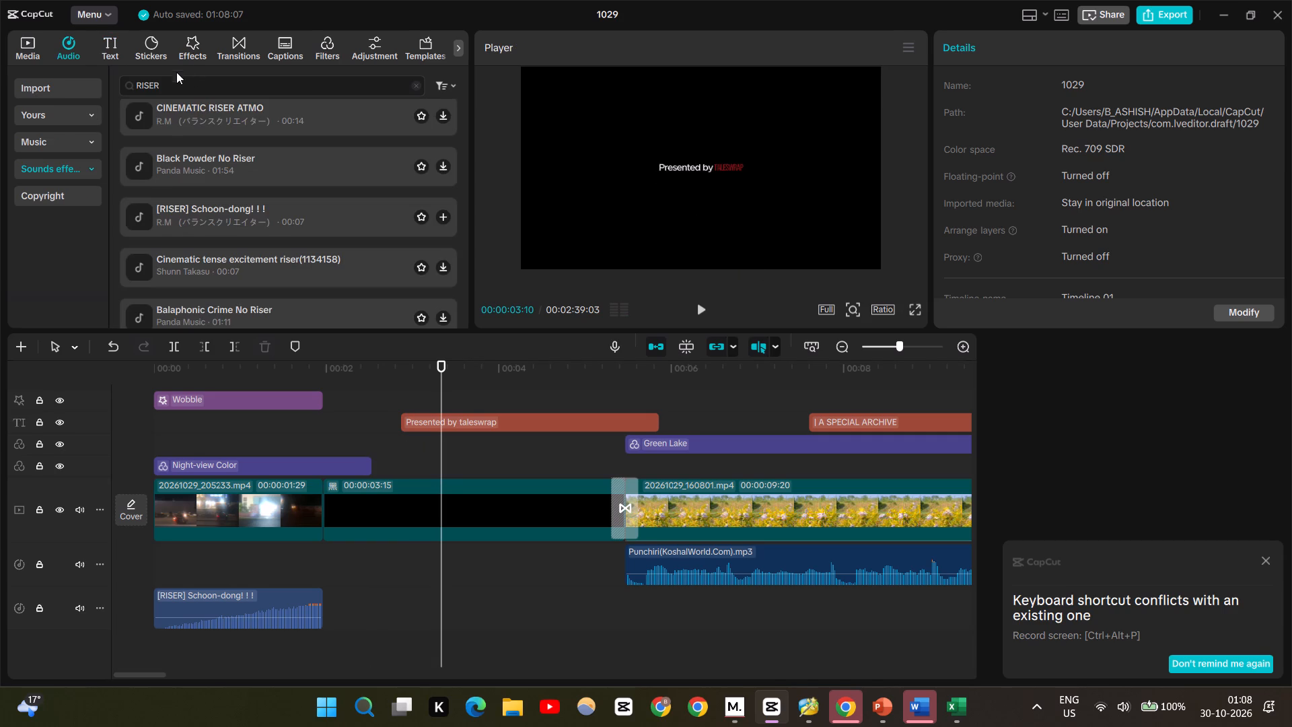
drag(174, 81, 125, 86)
key(BackSpace)
key(v)
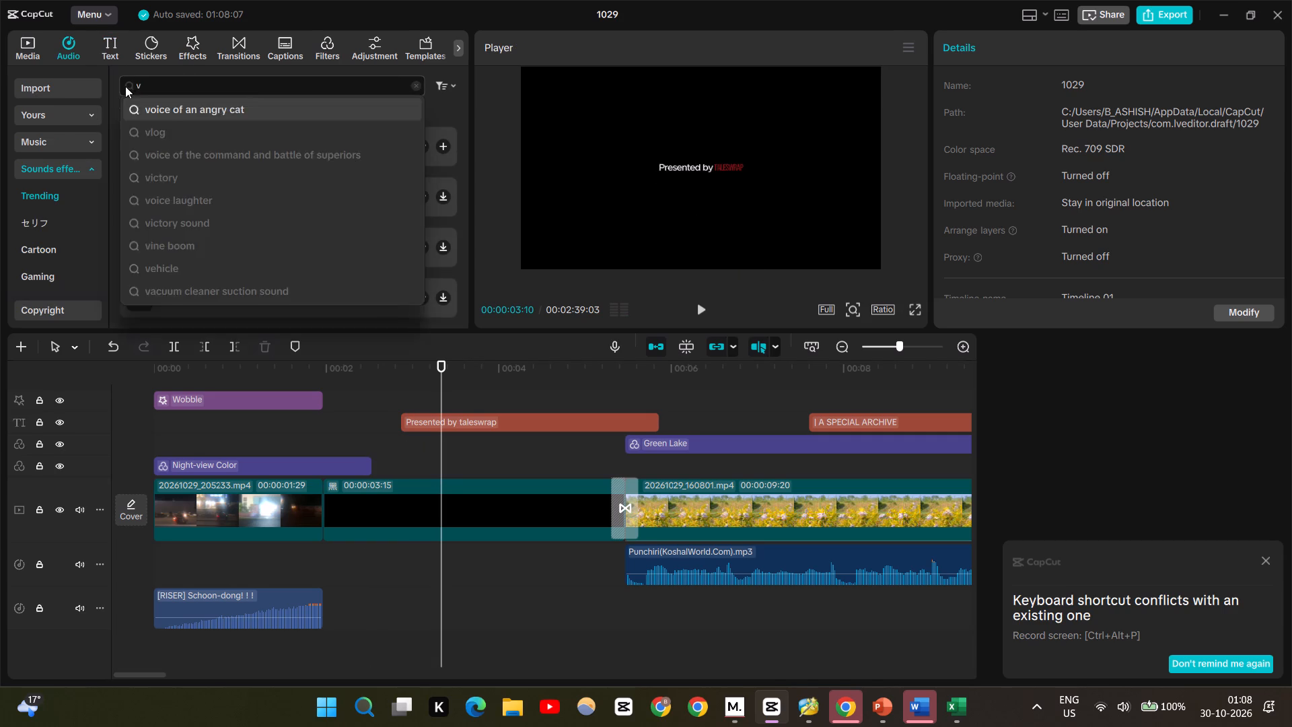
key(BackSpace)
key(BackSpace)
text(bass)
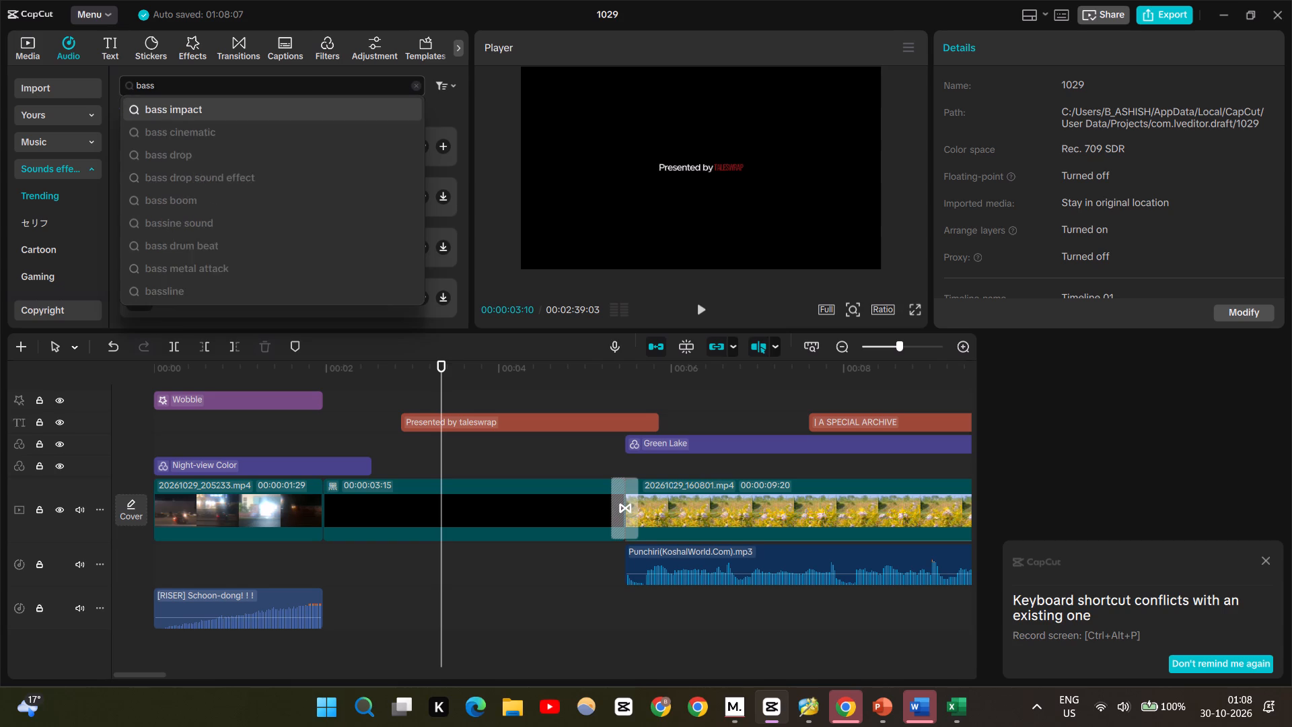
key(Return)
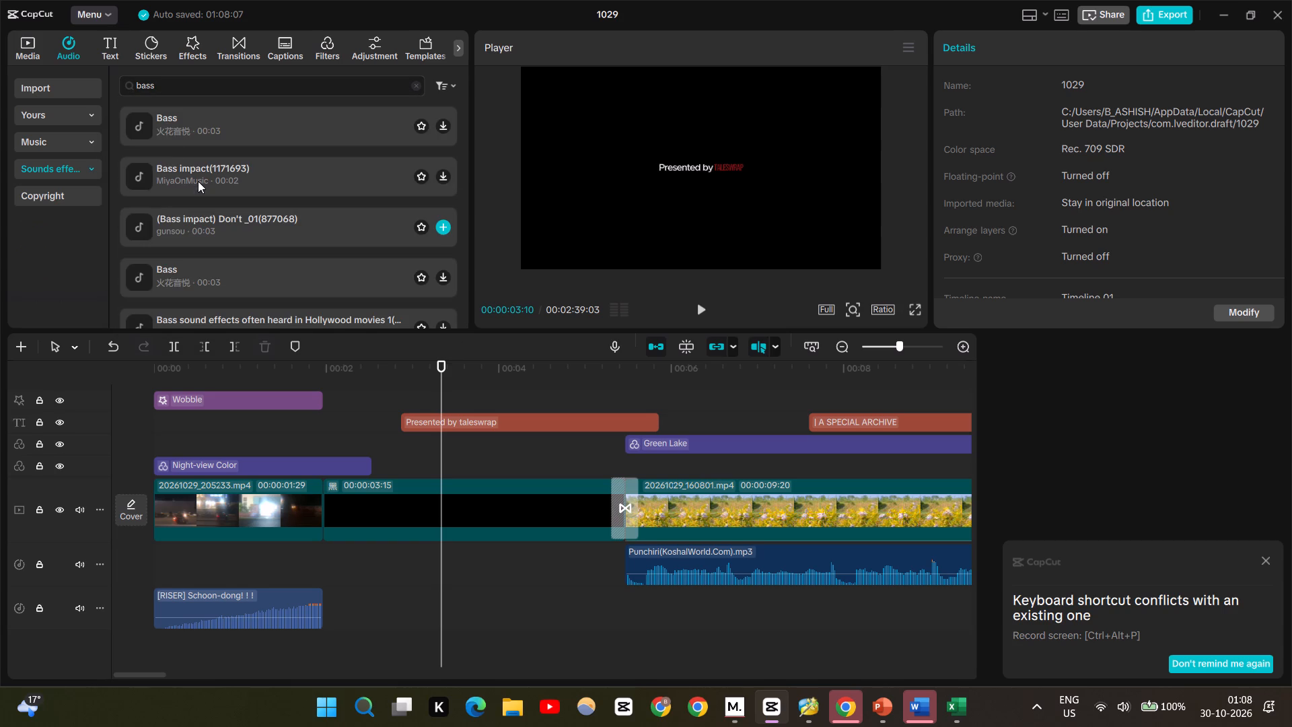
Audition several bass sound effects, including Bass impact, the Hollywood movies bass, the cinematic horror bass and Drum and Bass Beat.
click(436, 122)
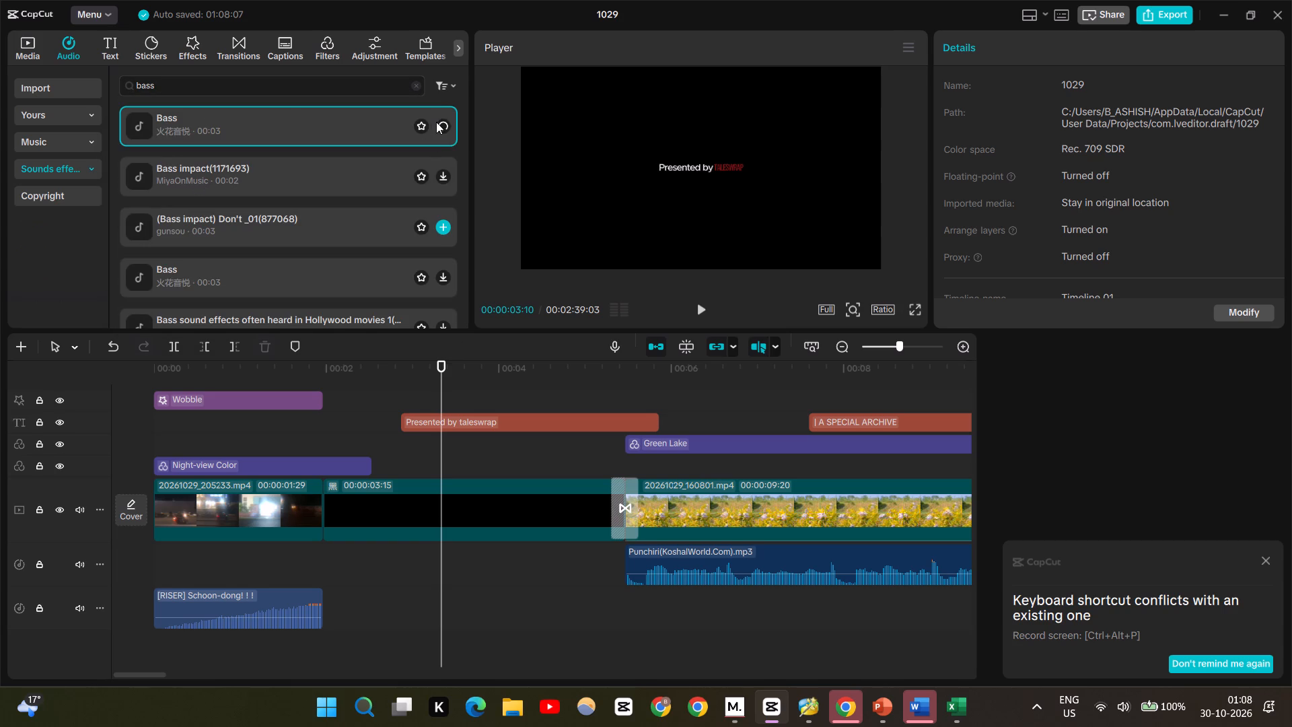
double_click(441, 178)
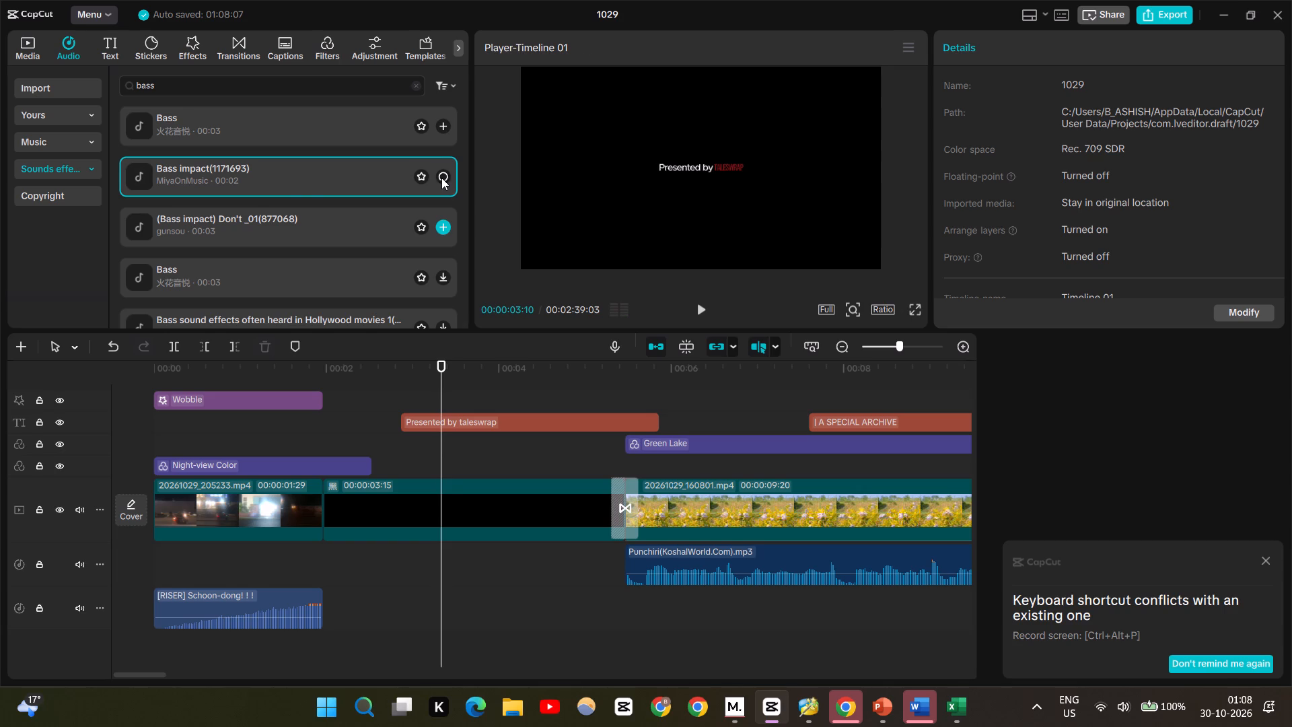
click(373, 232)
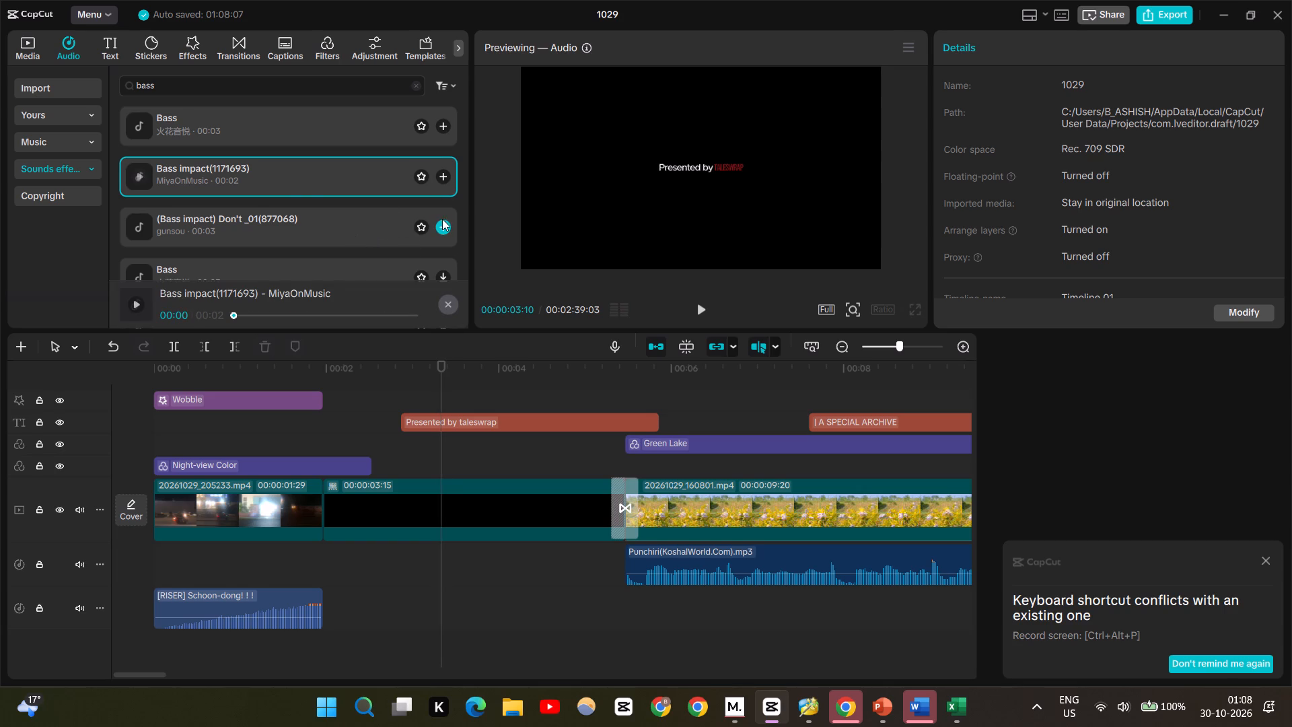
click(290, 242)
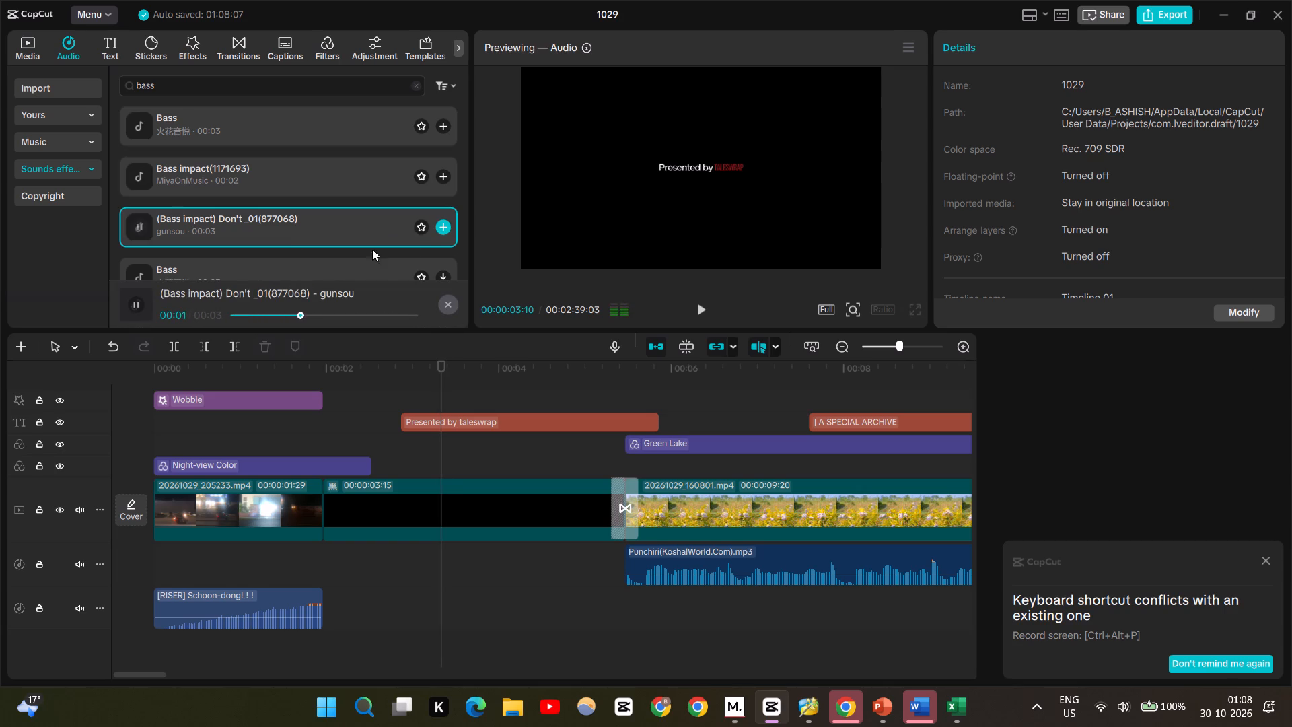
click(446, 275)
scroll(446, 275, down, 1)
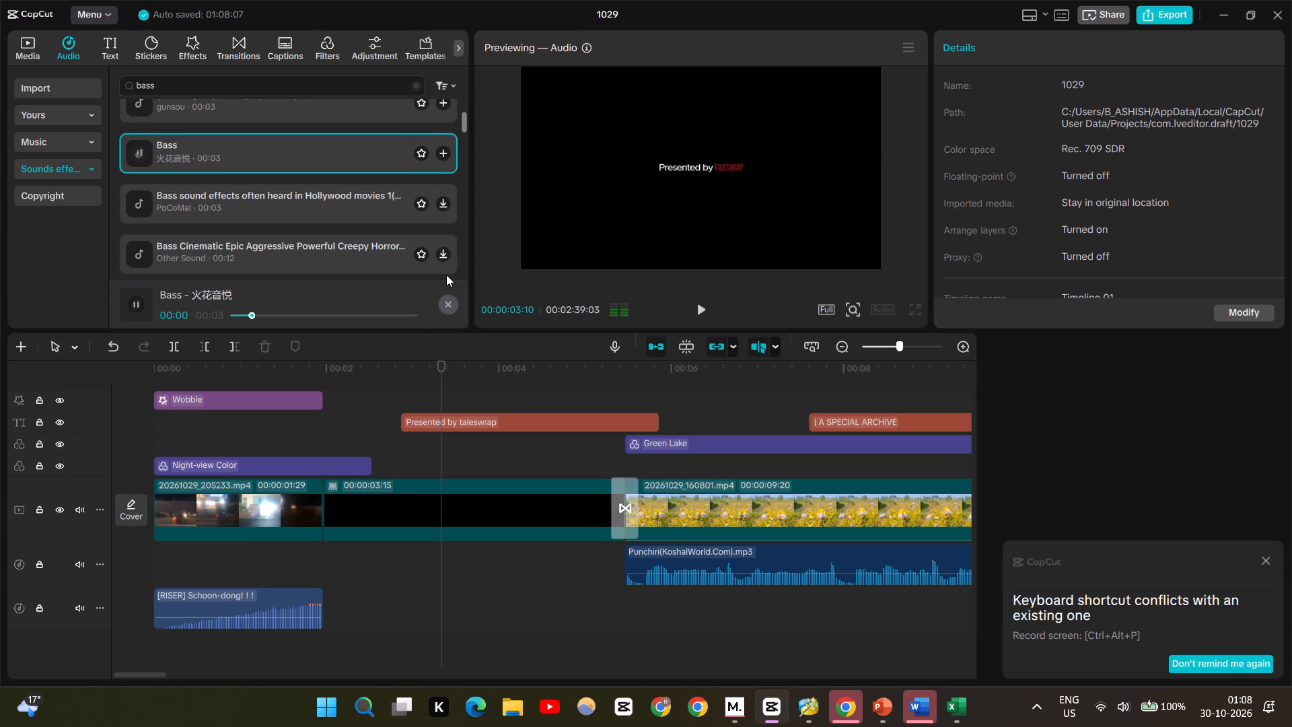
click(444, 206)
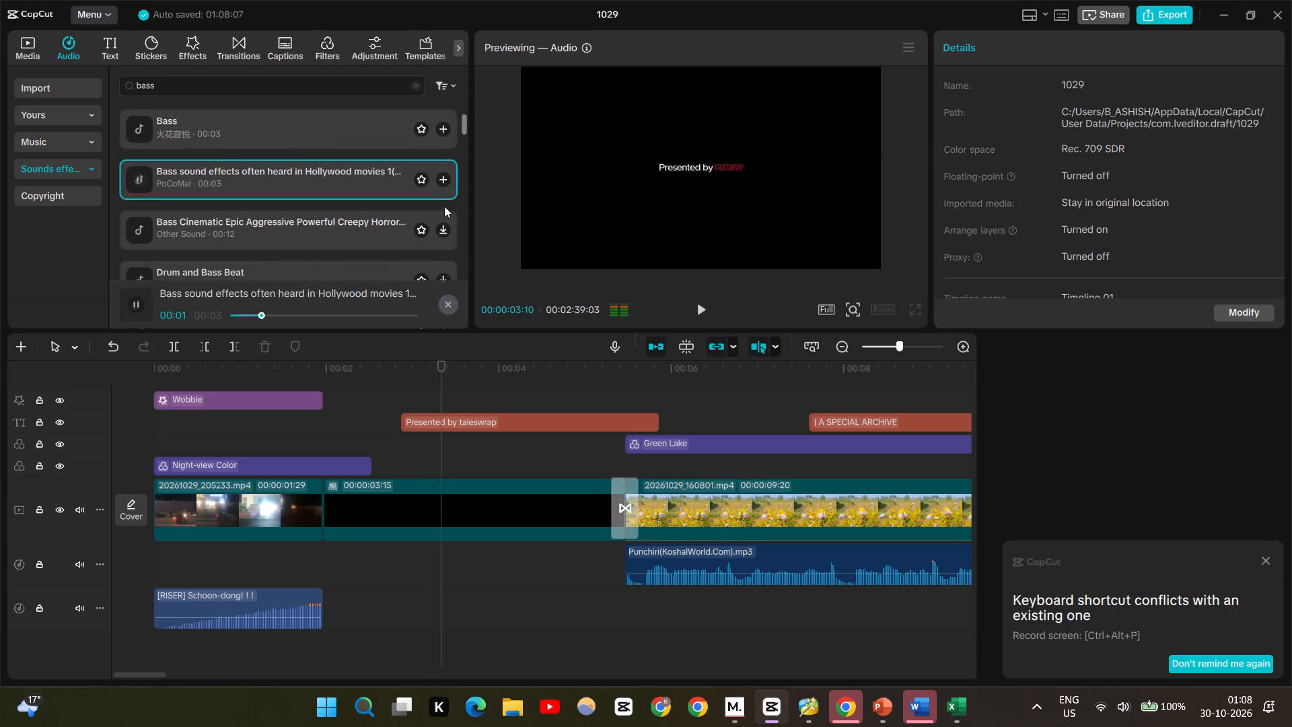
click(441, 228)
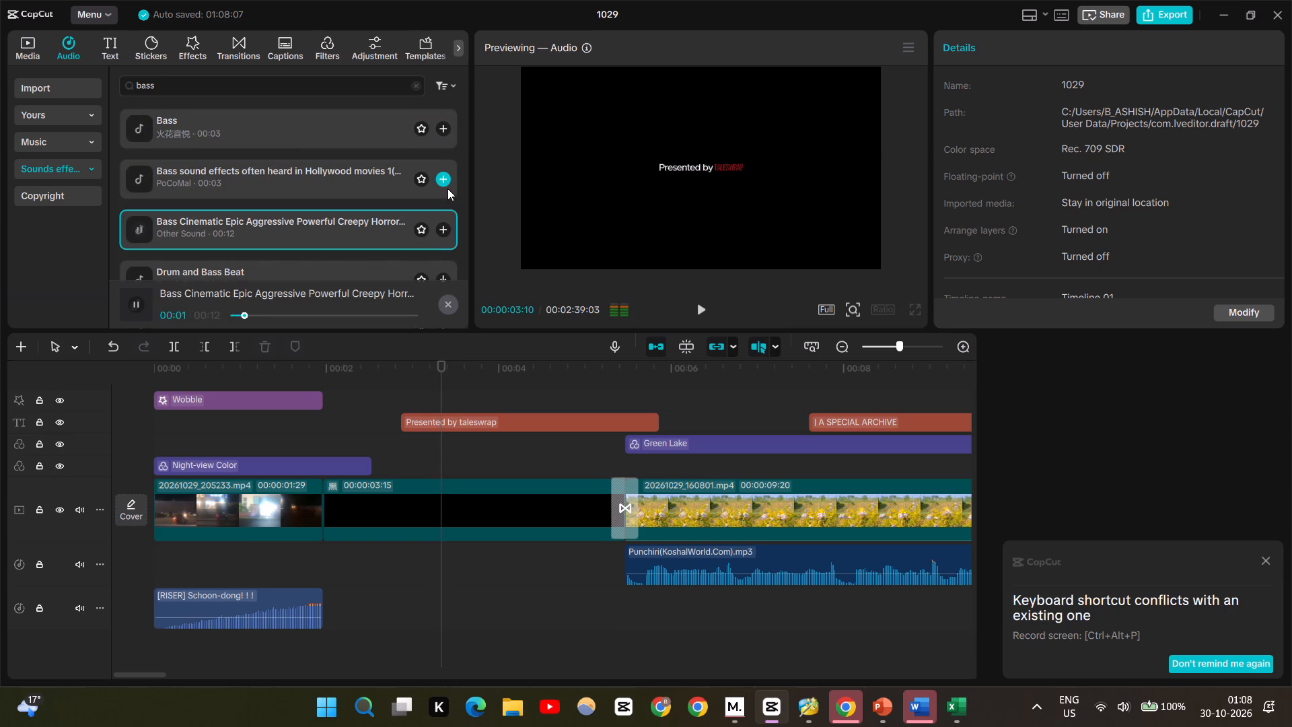
click(384, 184)
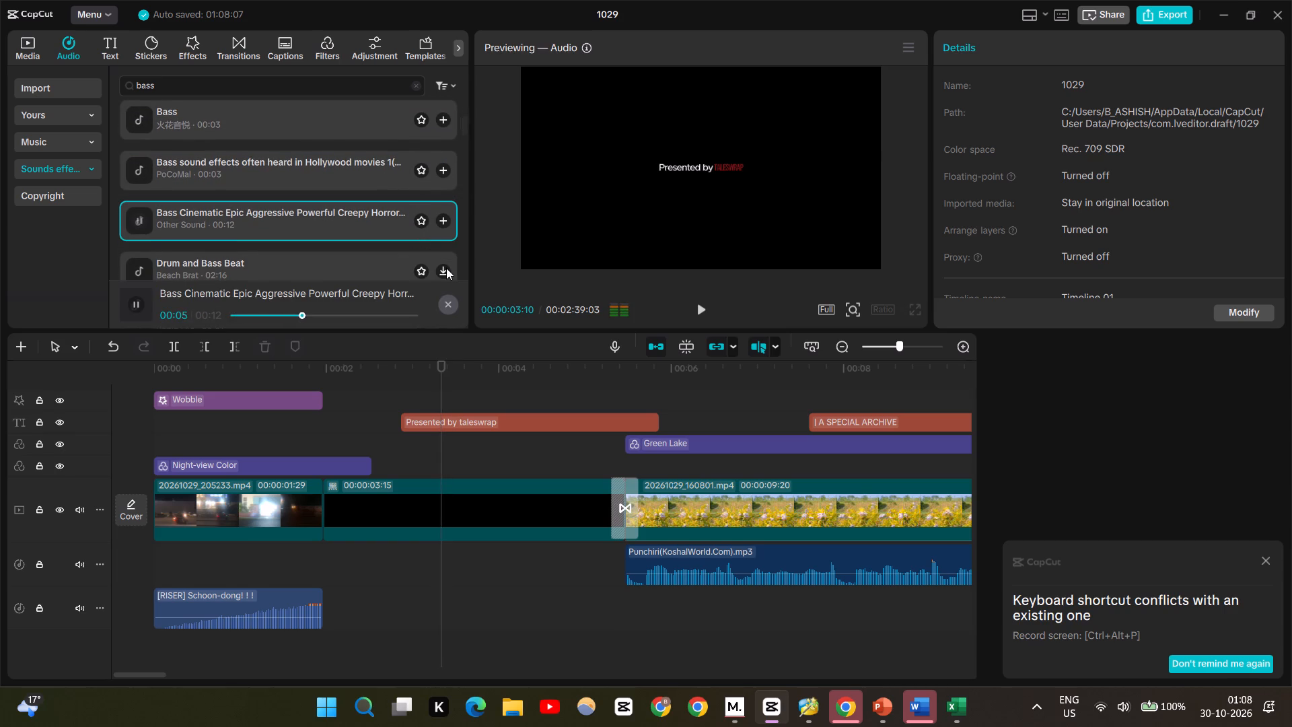
click(446, 268)
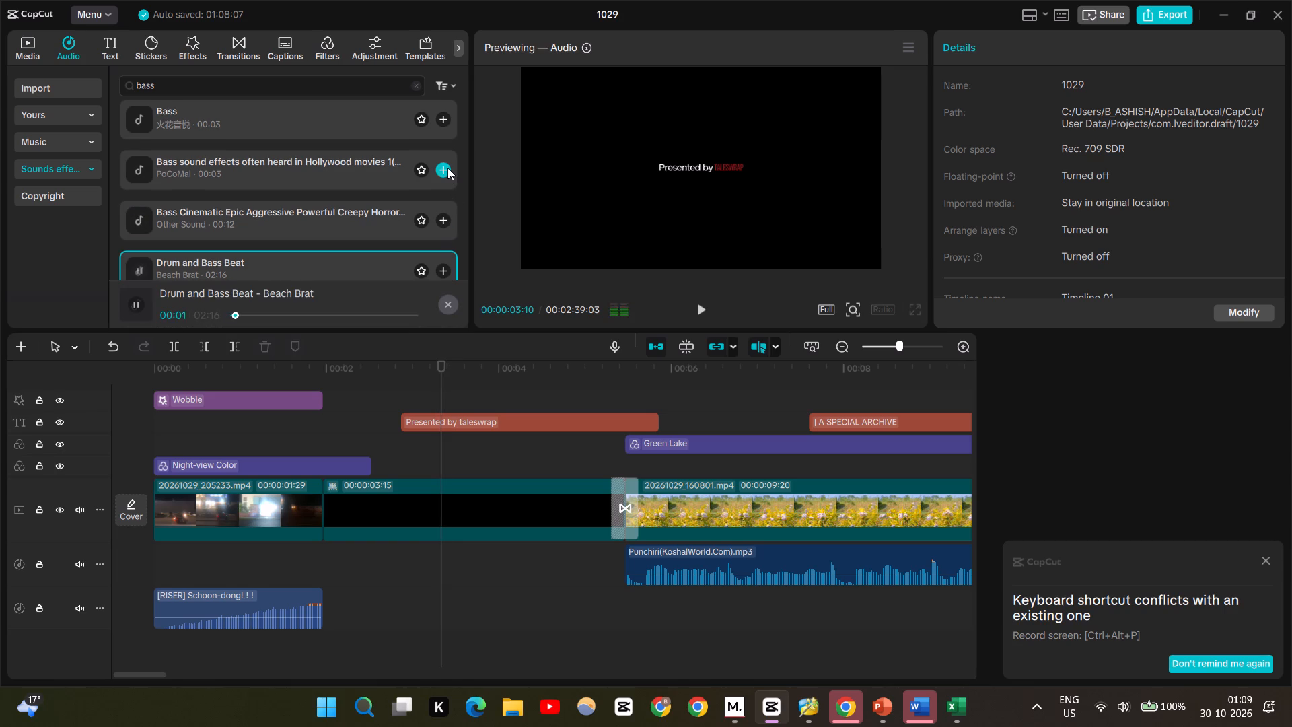
Add "Bass sound effects often heard in Hollywood movies 1" on its own audio track, starting just before the black clip, and play the opening.
click(447, 168)
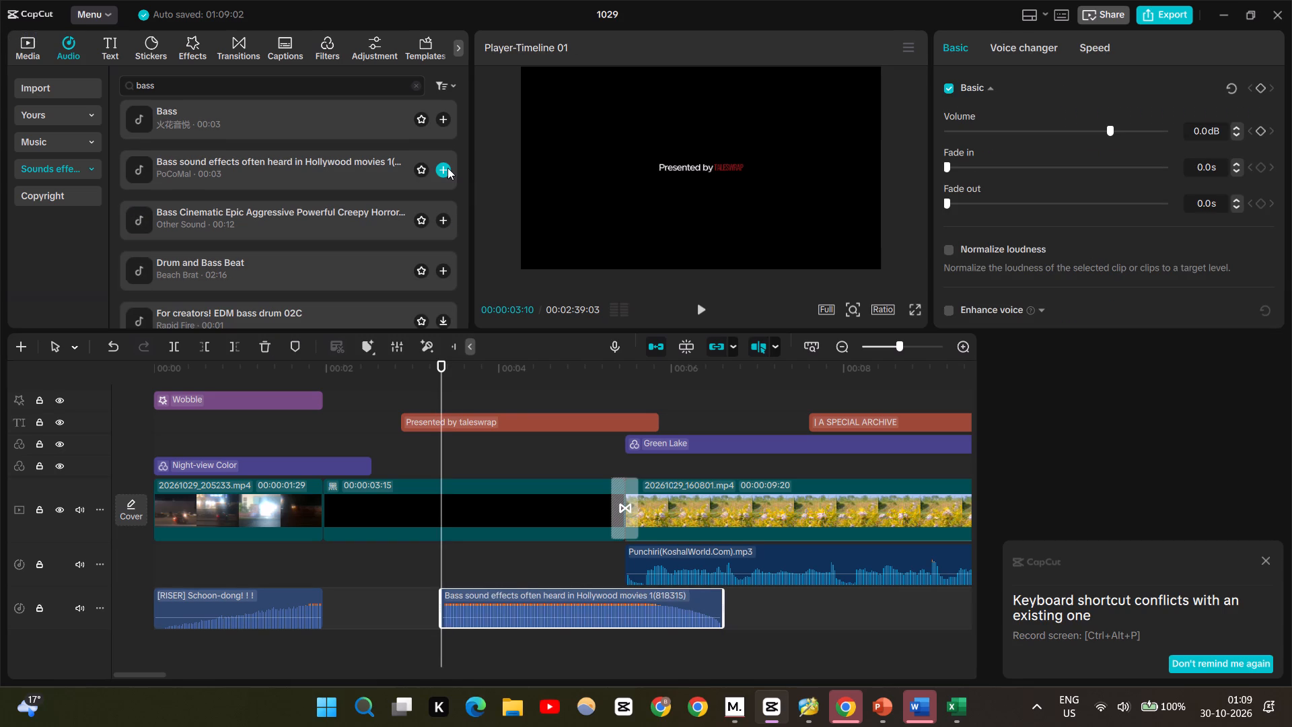
click(358, 131)
click(372, 176)
click(372, 176)
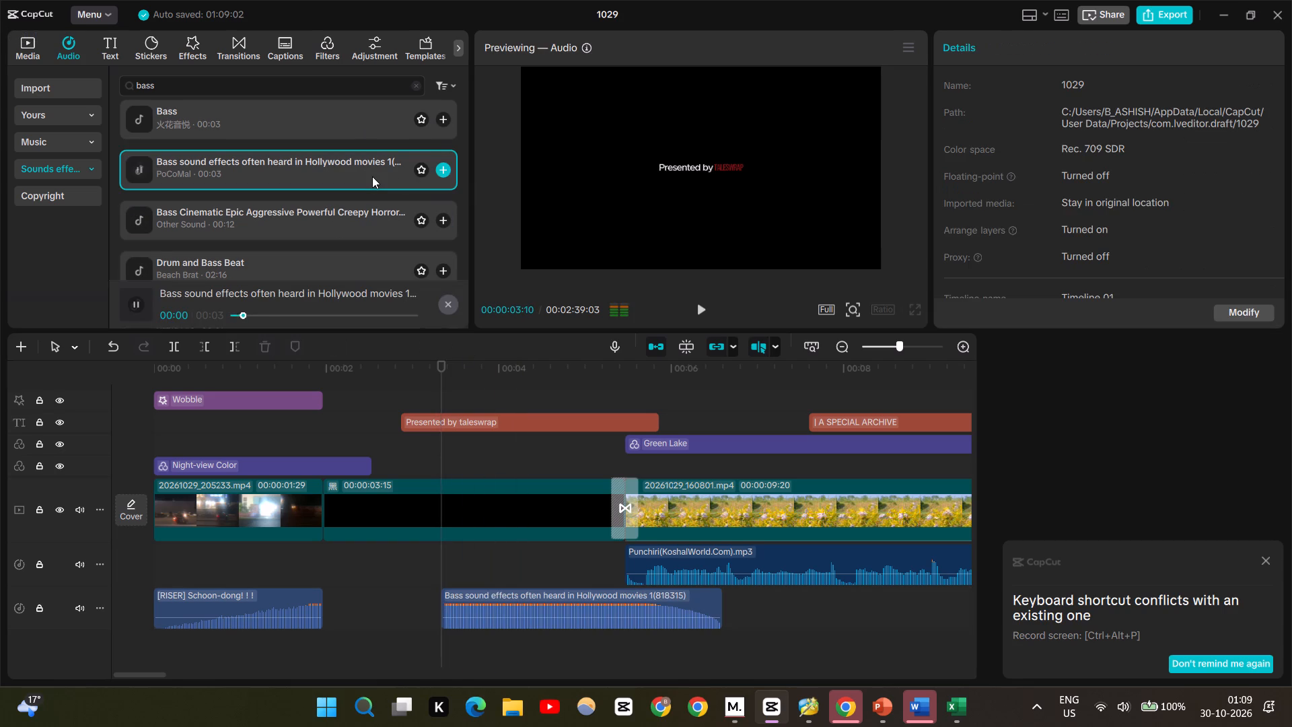
drag(575, 621, 540, 620)
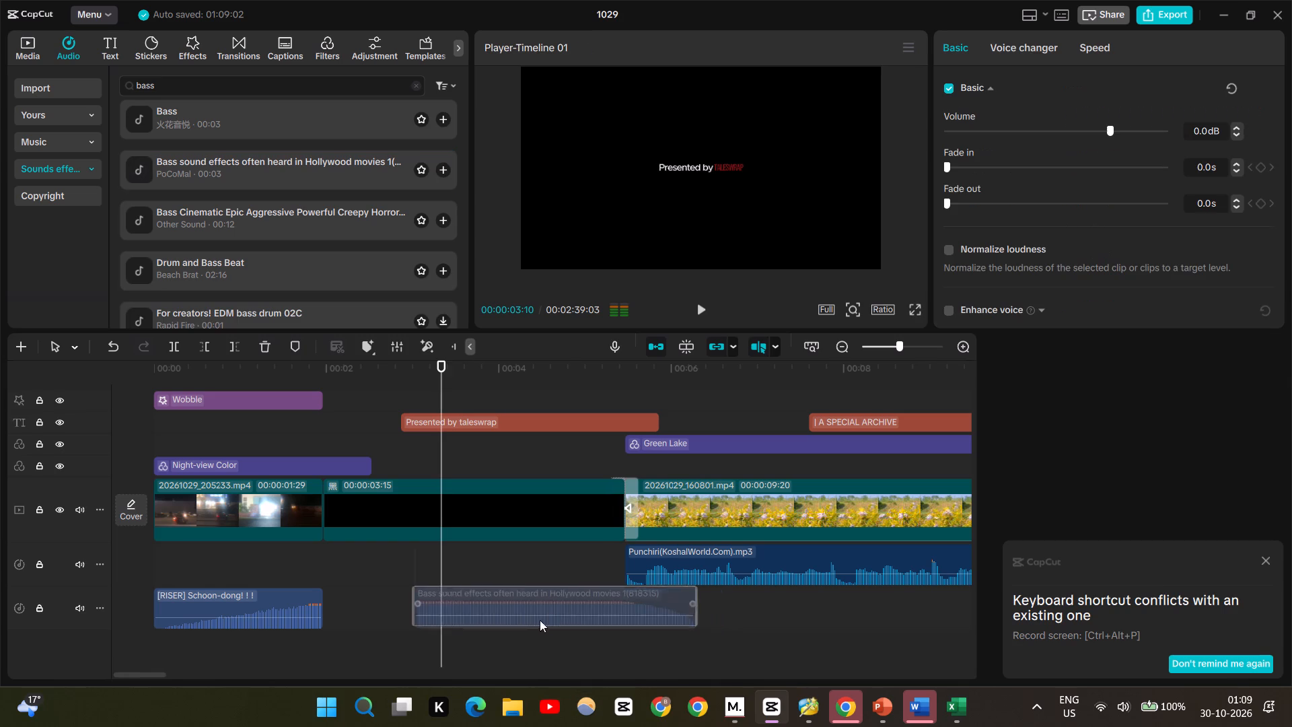
drag(540, 620, 447, 627)
click(267, 547)
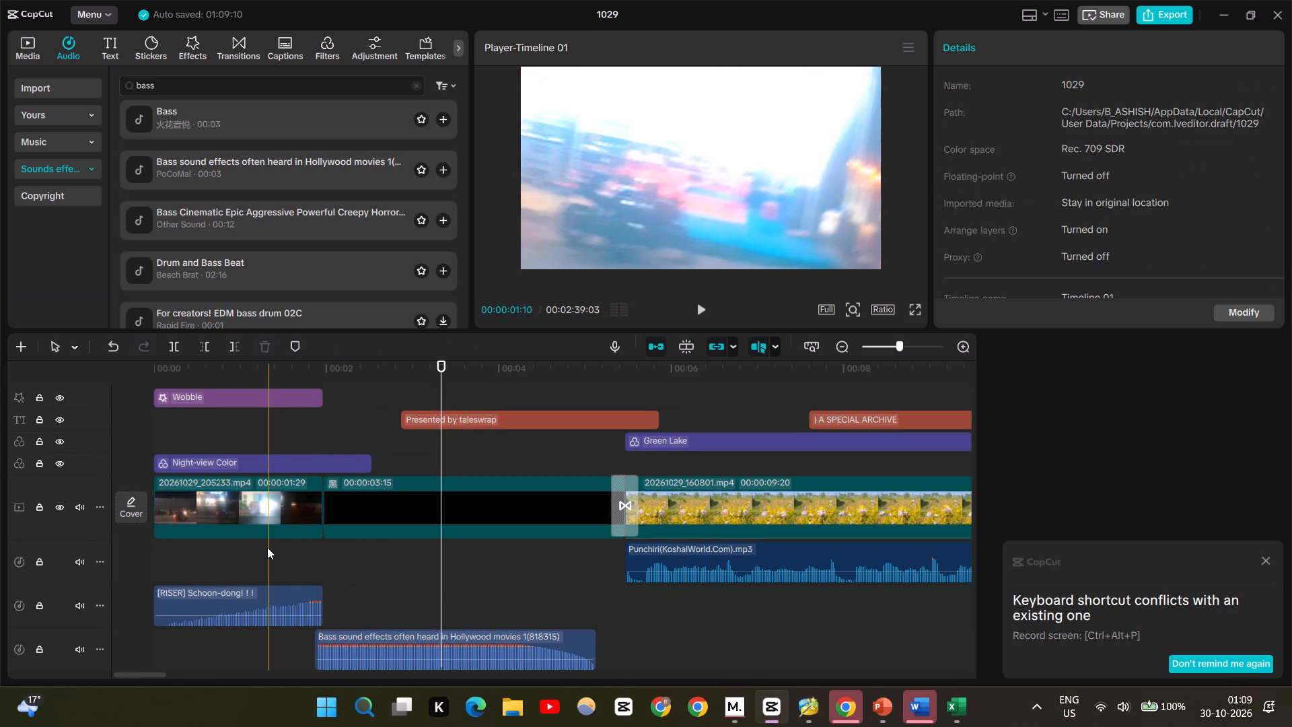
drag(267, 547, 92, 526)
key(space)
key(space)
key(space)
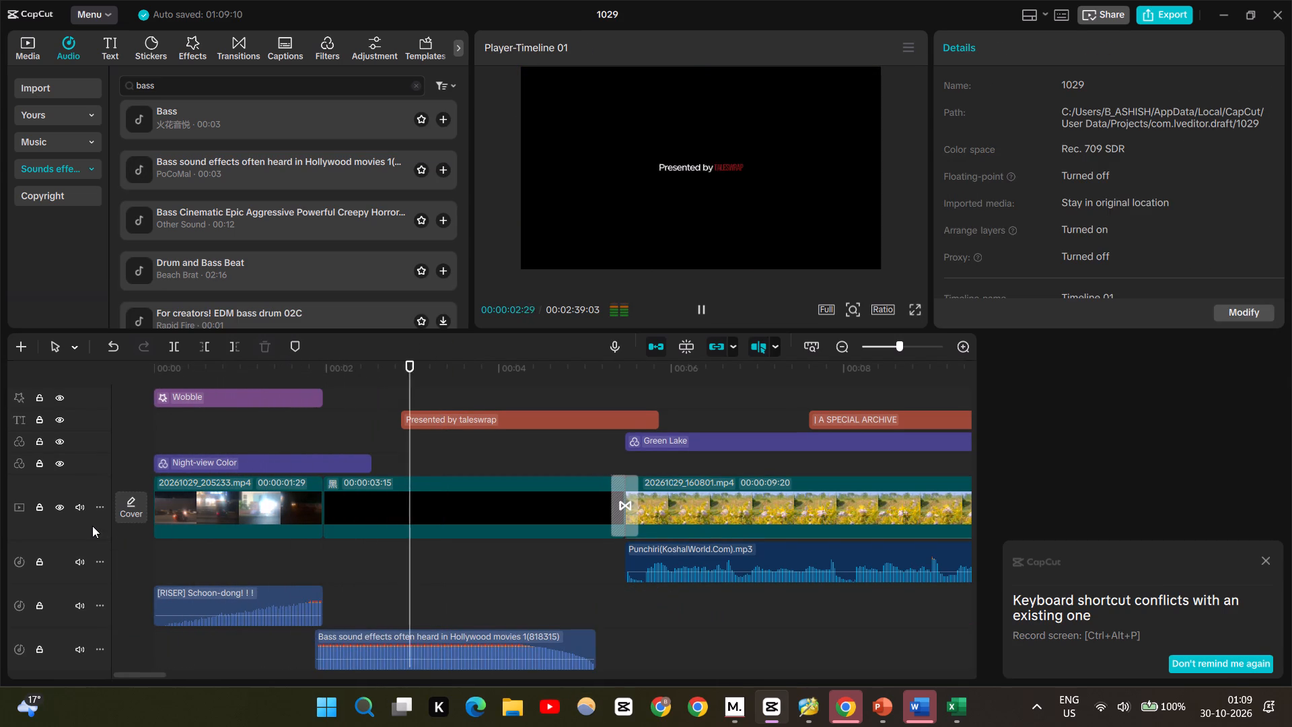
key(space)
Move the "Presented by taleswrap" title earlier until it starts with the black clip at about 2 seconds, checking playback between moves.
scroll(211, 527, up, 1)
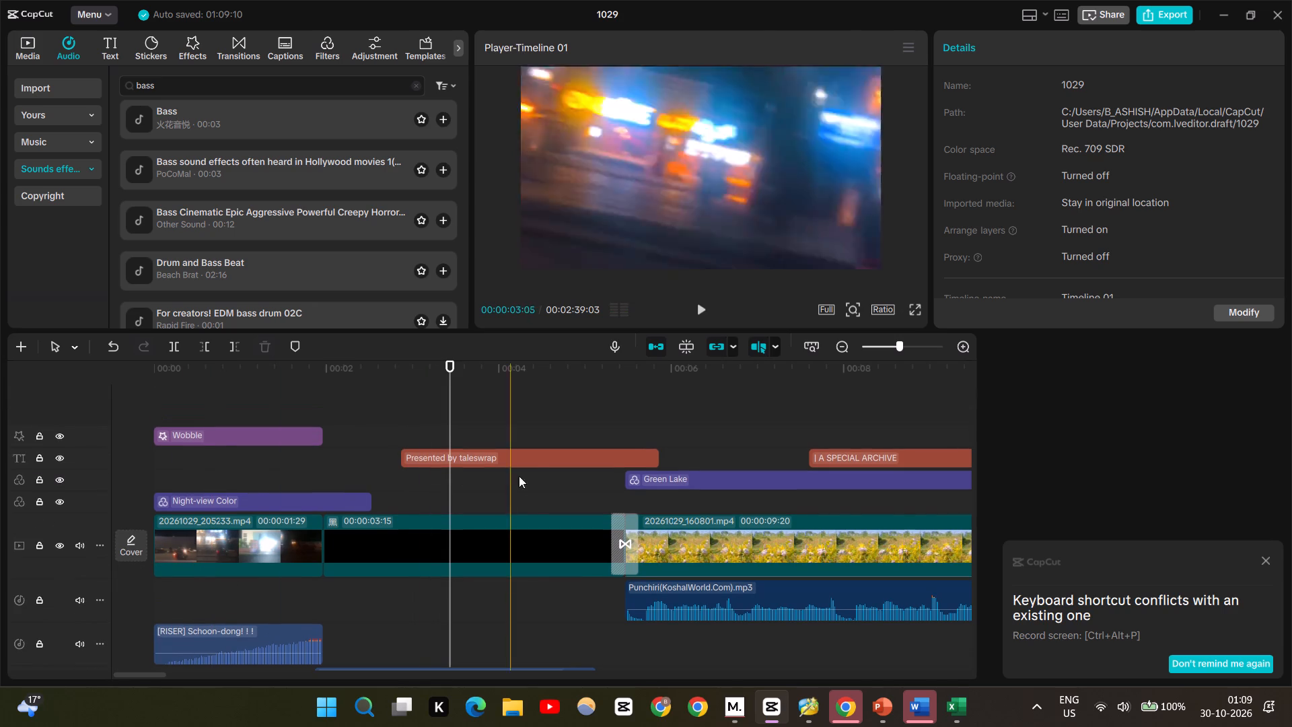
click(503, 461)
drag(503, 461, 469, 460)
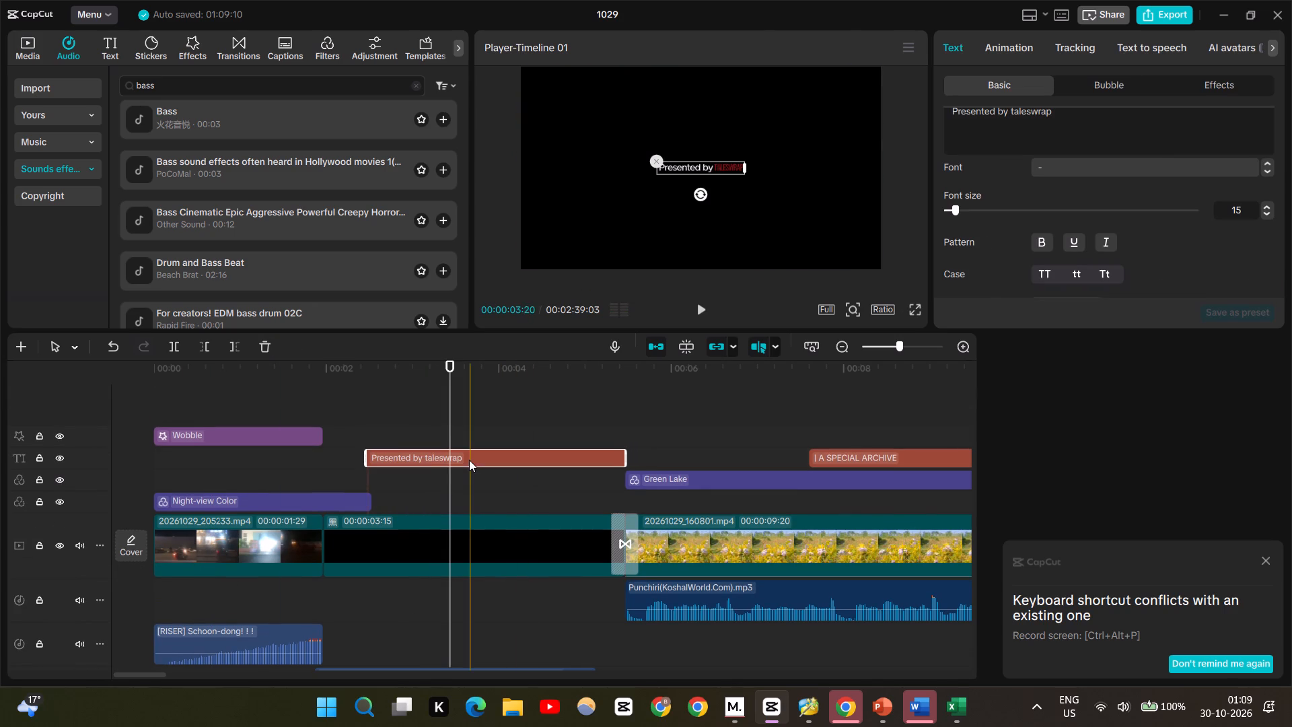
click(327, 469)
drag(327, 469, 155, 456)
key(space)
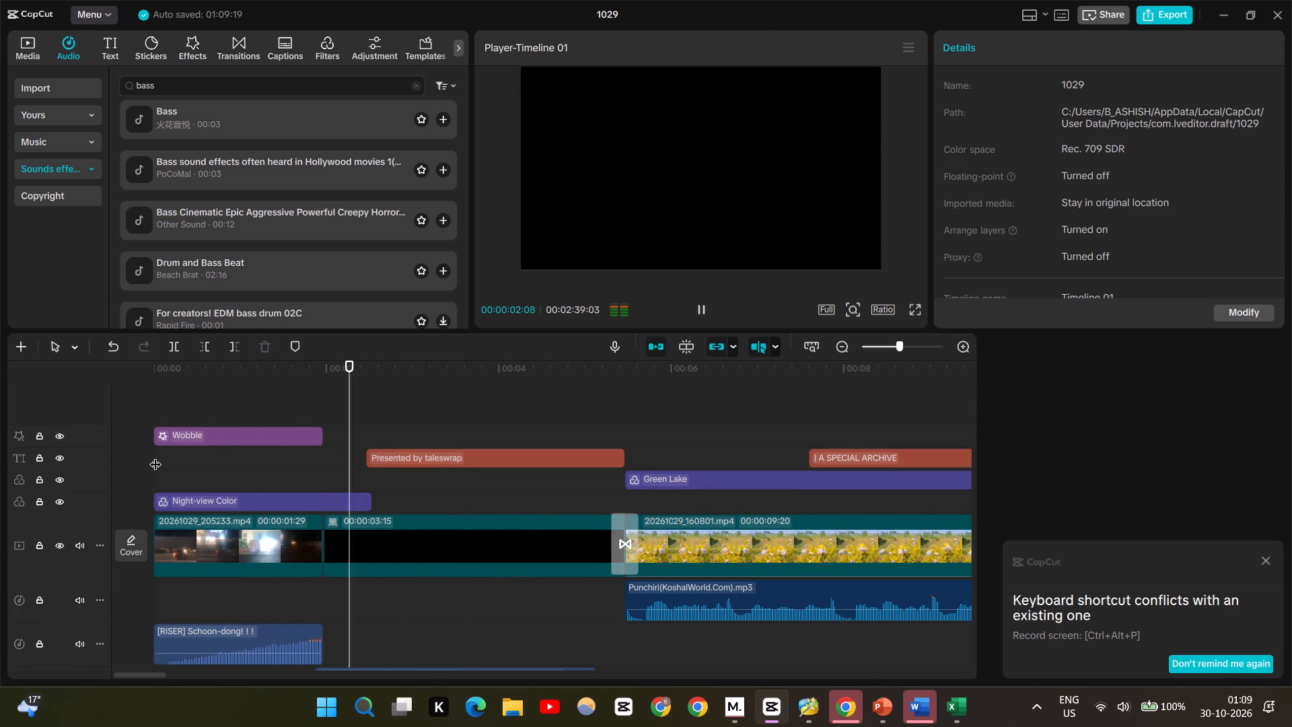
key(space)
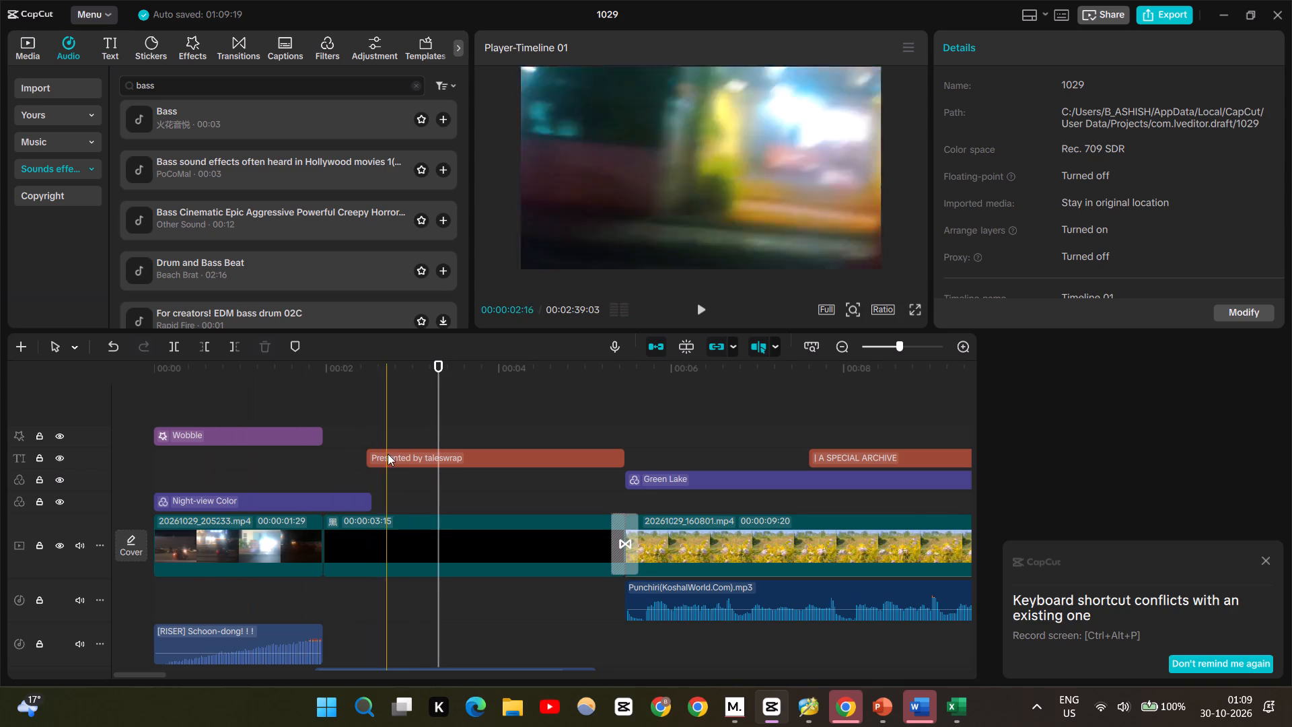
click(399, 458)
drag(399, 458, 356, 455)
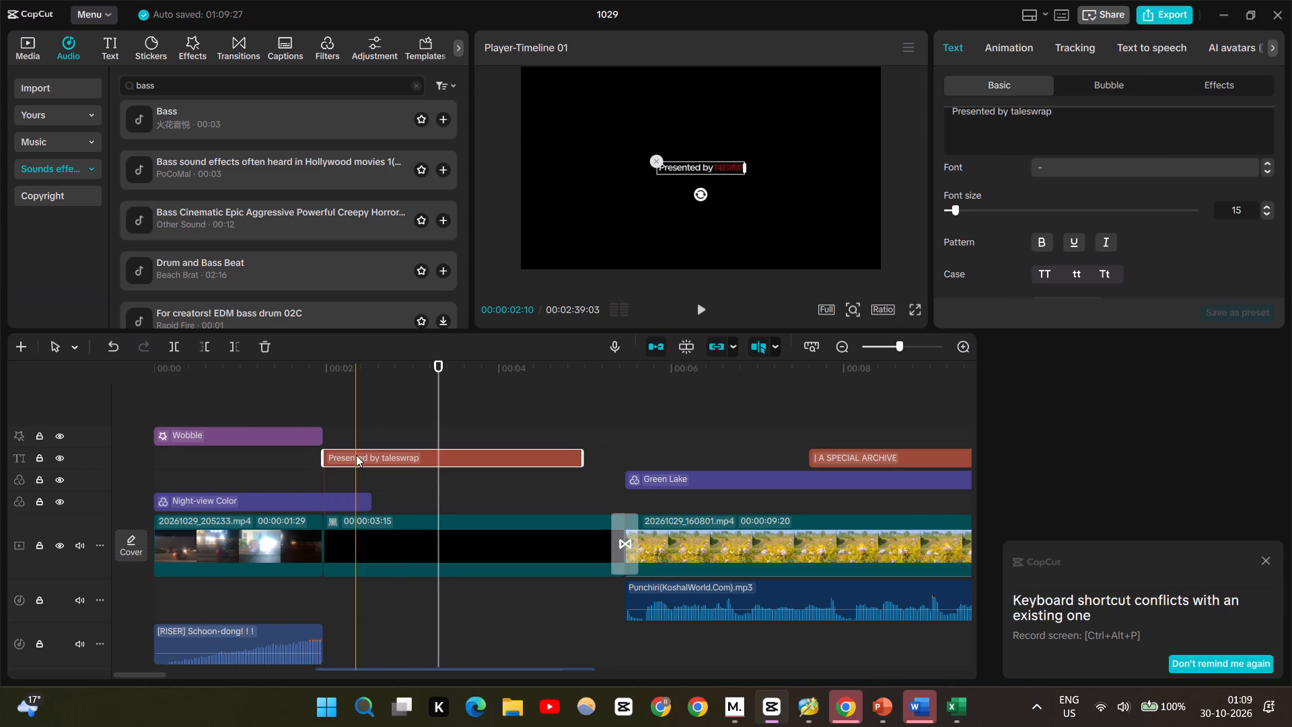
Play the opening from the start in full screen to check the title's timing against the riser and bass sounds.
click(278, 471)
drag(278, 471, 183, 460)
key(space)
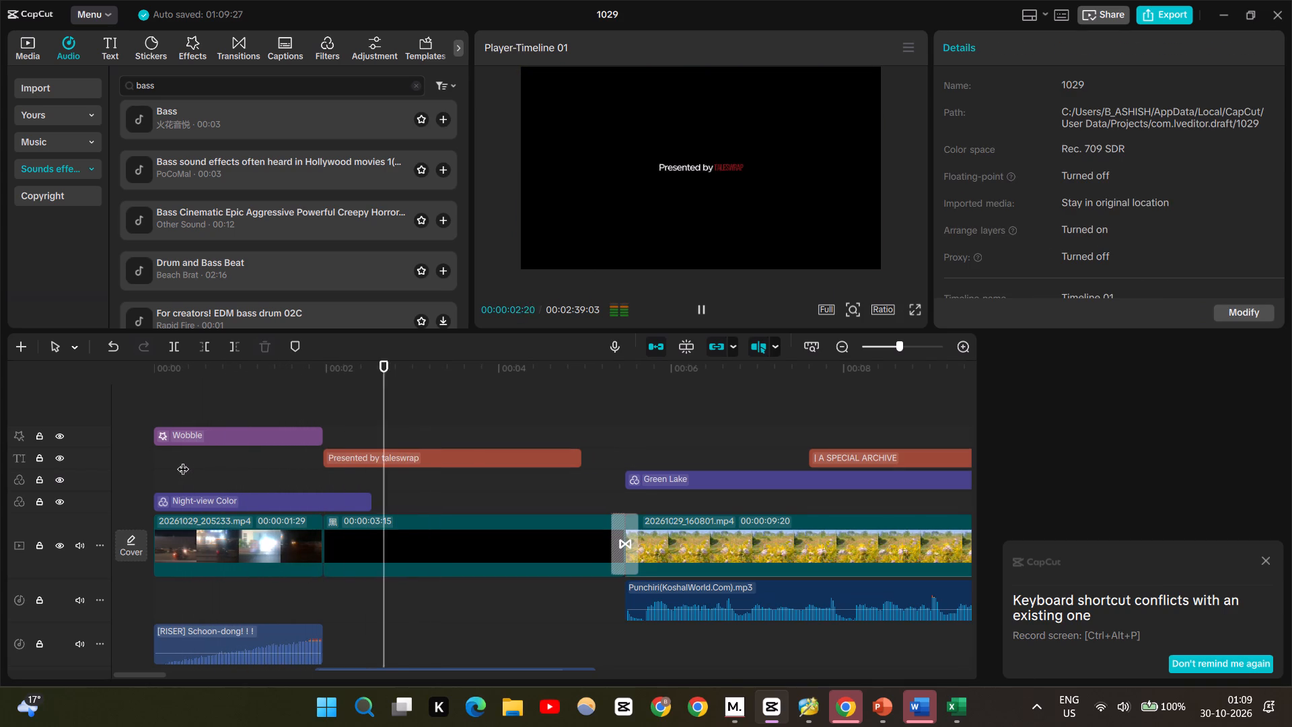
click(912, 307)
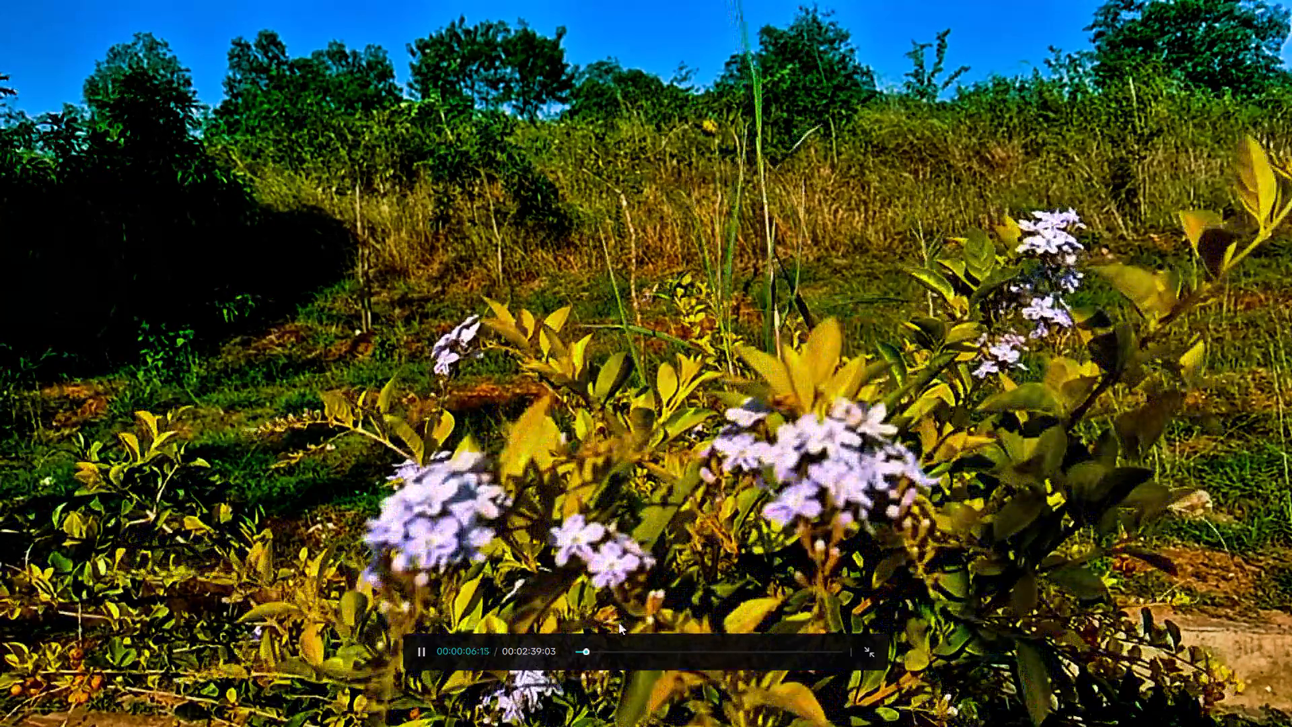
drag(585, 652, 543, 653)
key(space)
key(space)
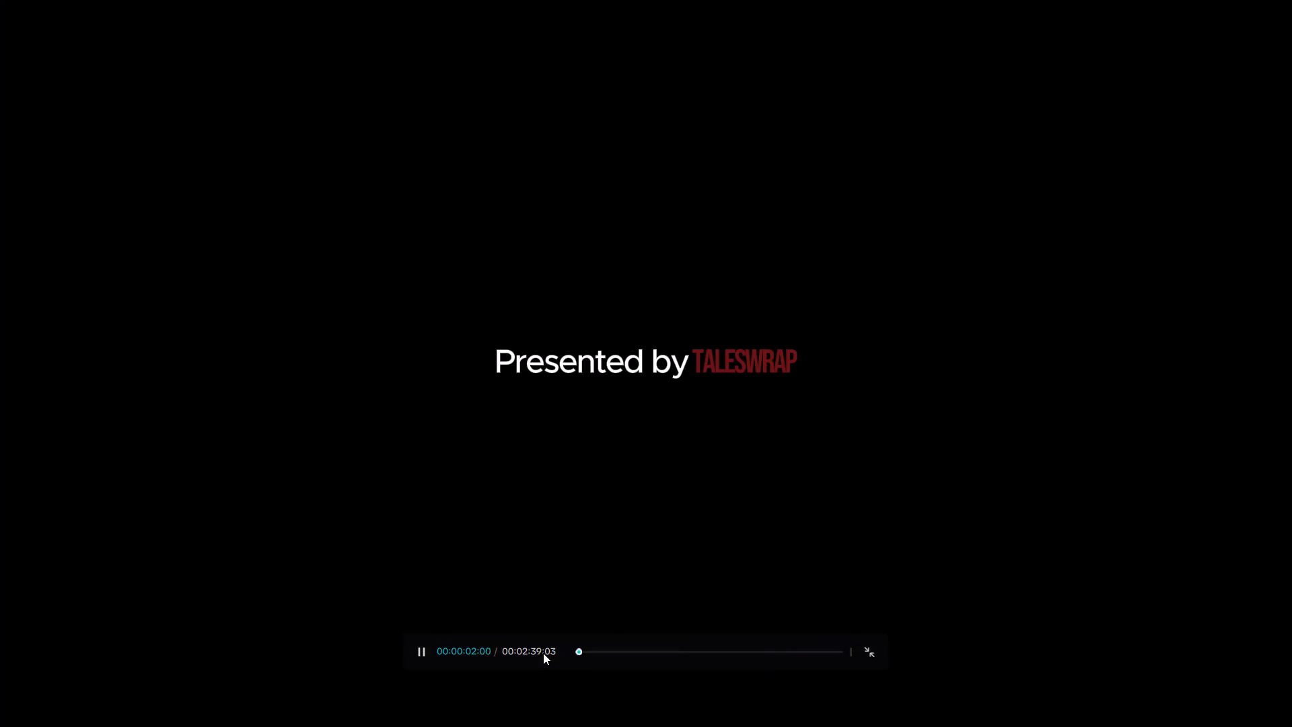
key(space)
Shorten the "Presented by taleswrap" title to just "taleswrap", keeping that word's own font and red colour.
key(Escape)
double_click(696, 169)
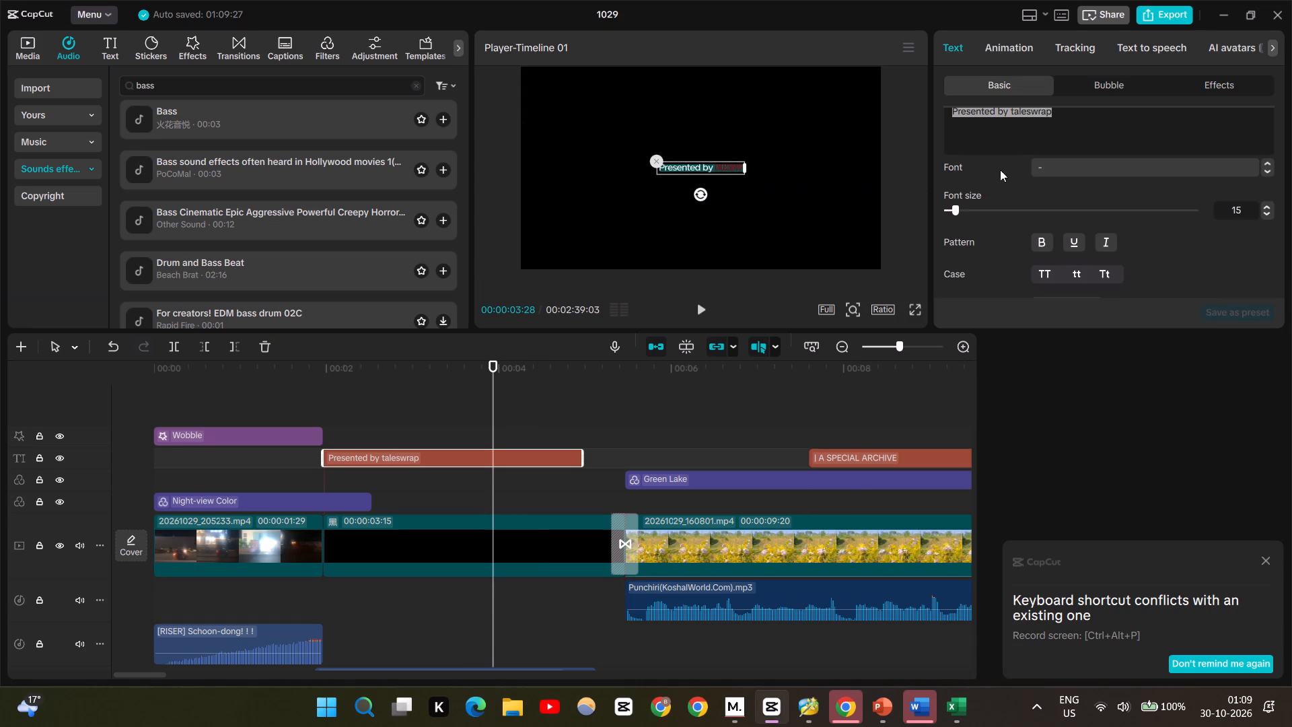
click(710, 170)
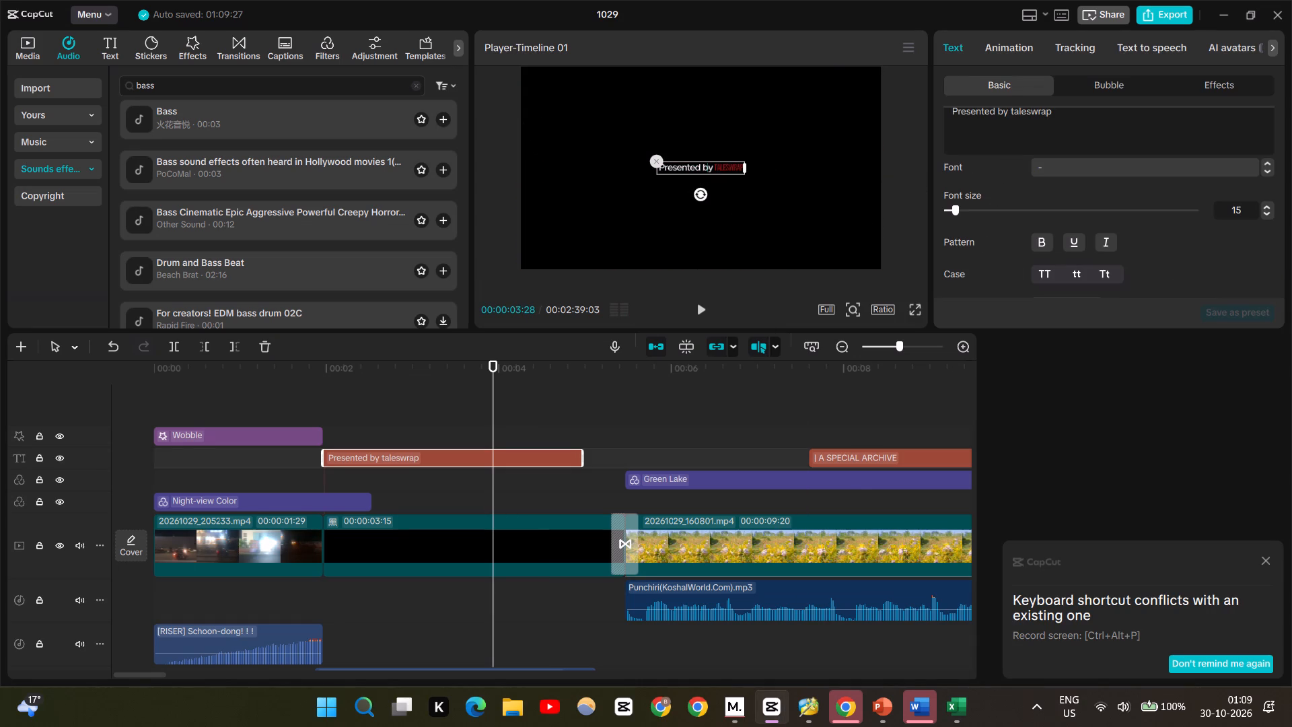
click(712, 169)
drag(1006, 116, 939, 116)
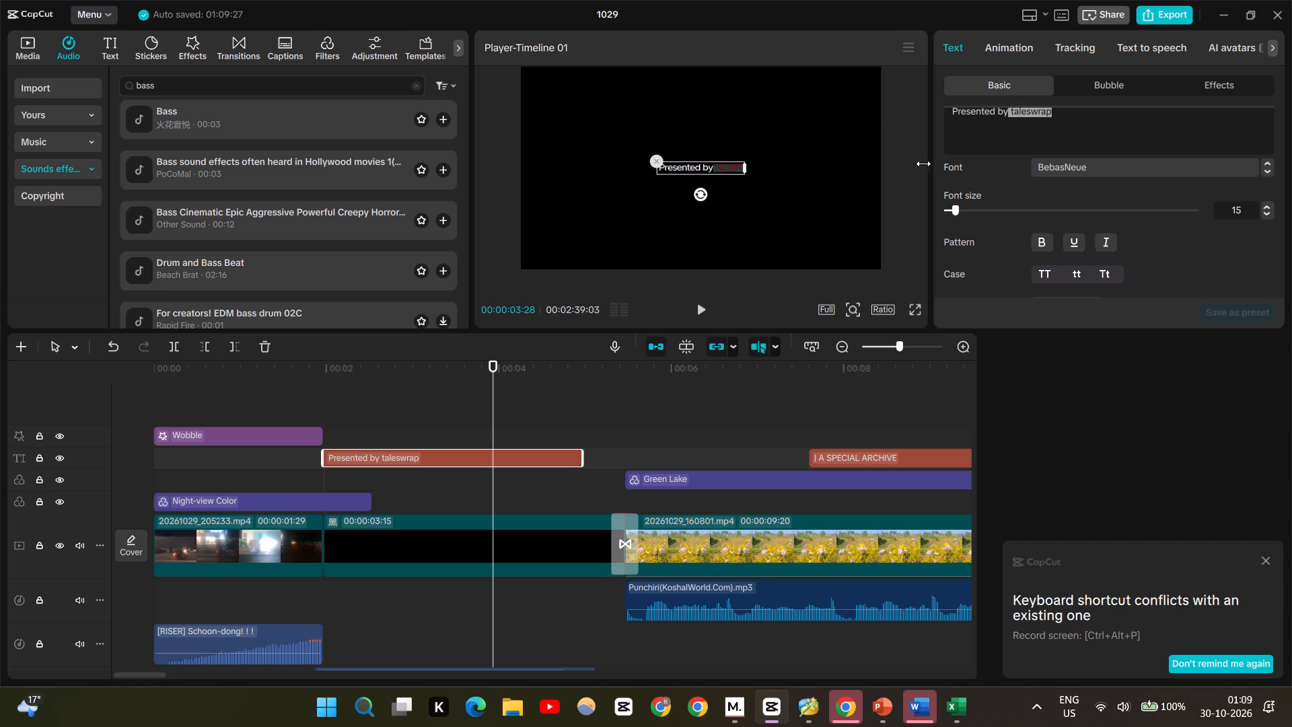
click(1005, 114)
key(Right)
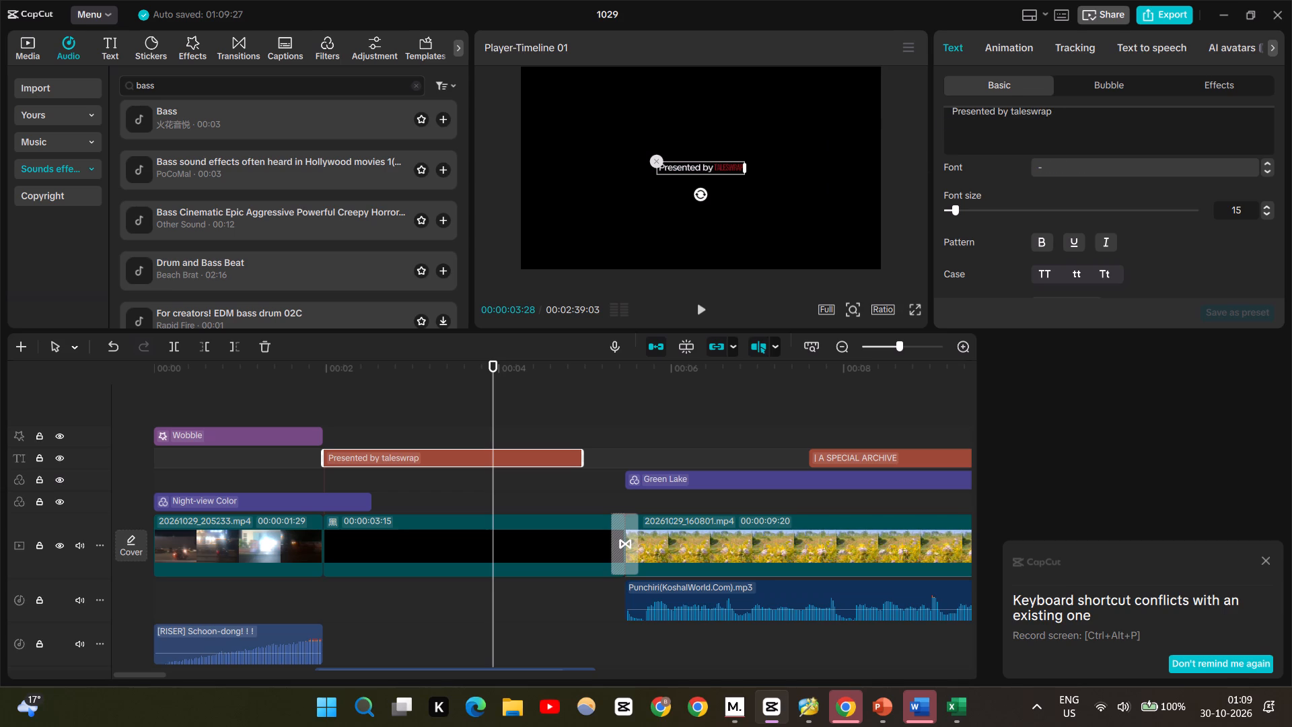
key(BackSpace)
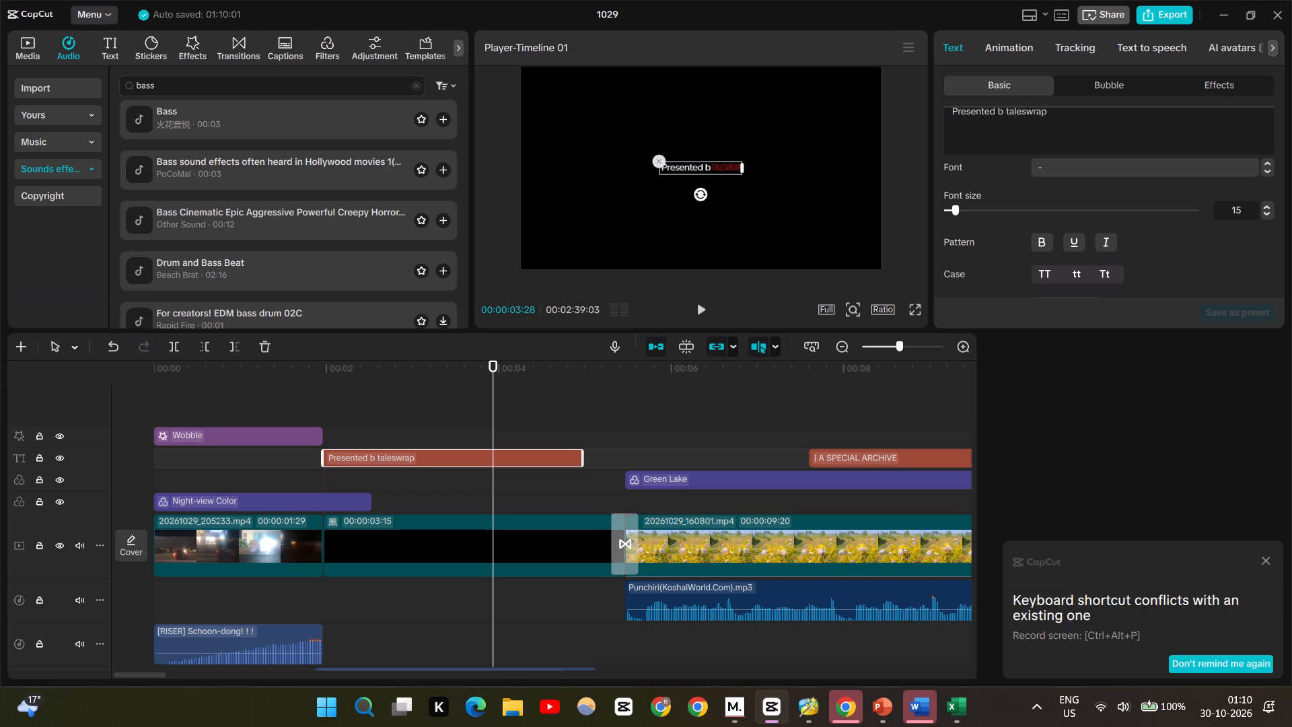
key(BackSpace)
key(BackSpace)
key(BackSpace)
key(BackSpace)
key(BackSpace)
key(BackSpace)
key(BackSpace)
key(BackSpace)
key(BackSpace)
key(BackSpace)
key(BackSpace)
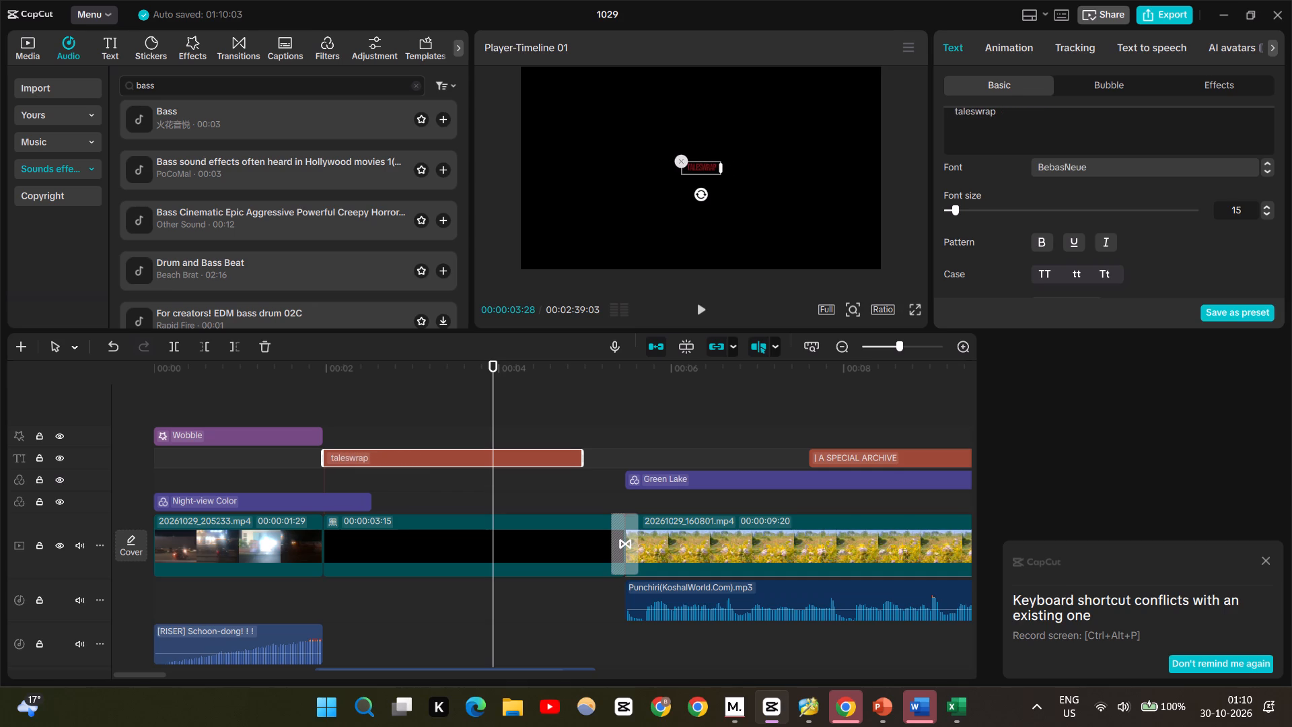
Play the opening from the start several times, mostly in full screen, to check the shortened "taleswrap" title against the sound effects.
click(915, 314)
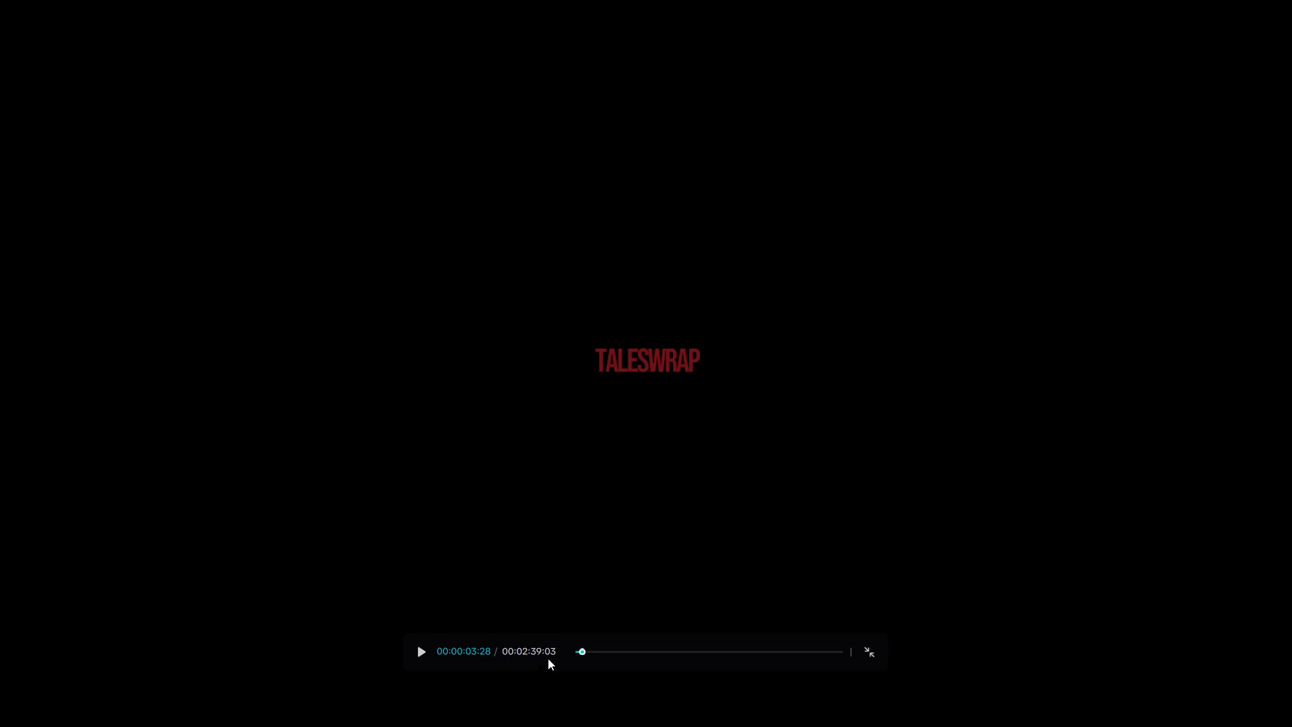
drag(585, 654, 558, 652)
key(space)
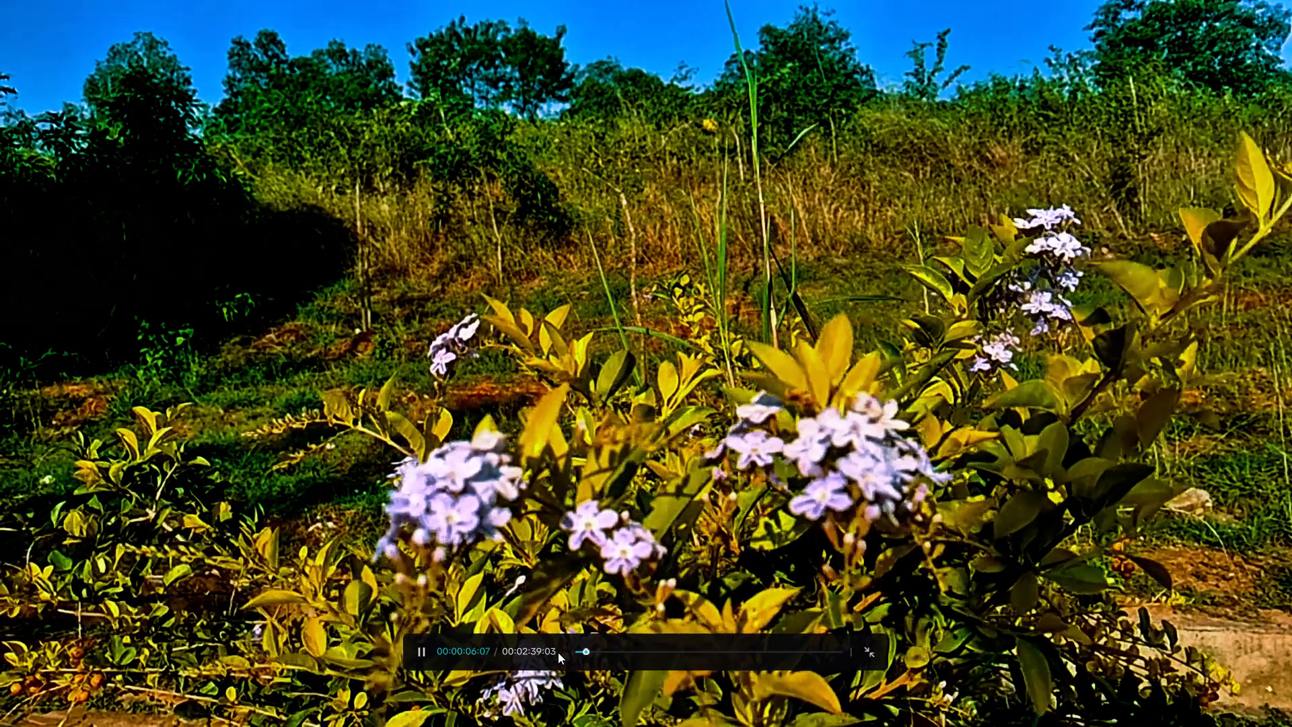
key(Escape)
key(space)
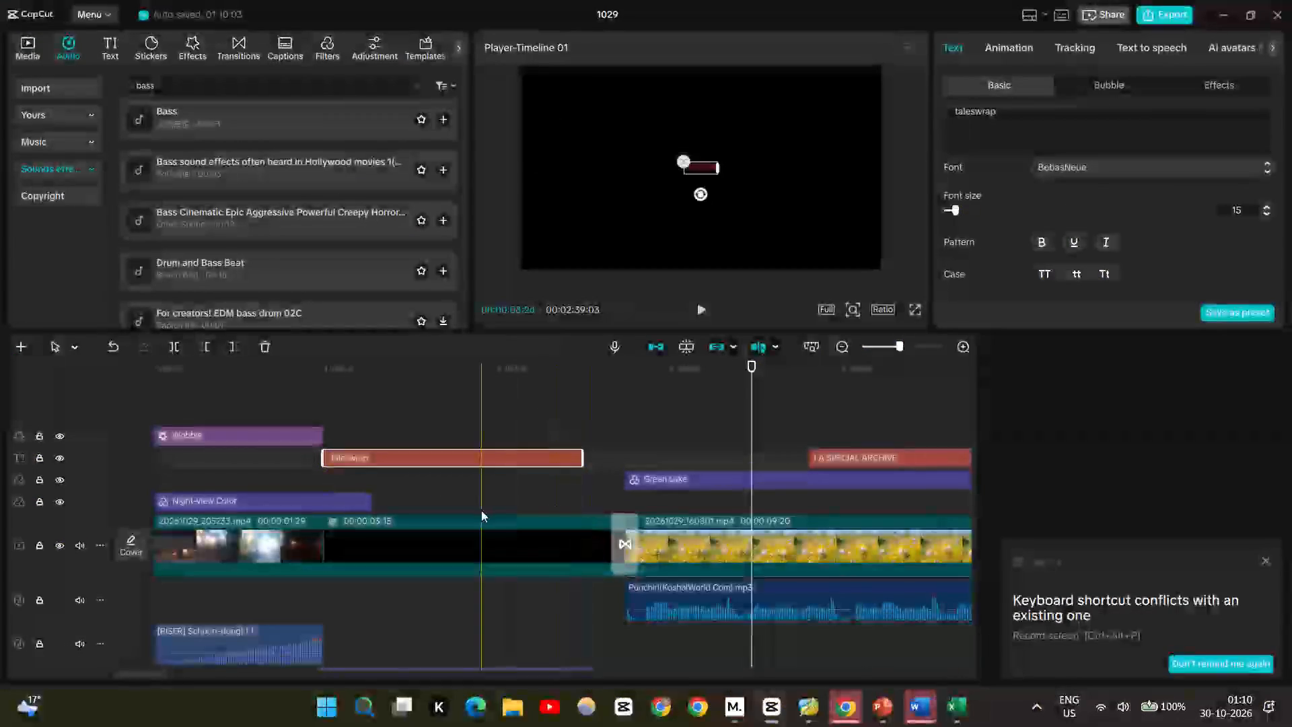
click(481, 510)
drag(481, 510, 60, 477)
key(space)
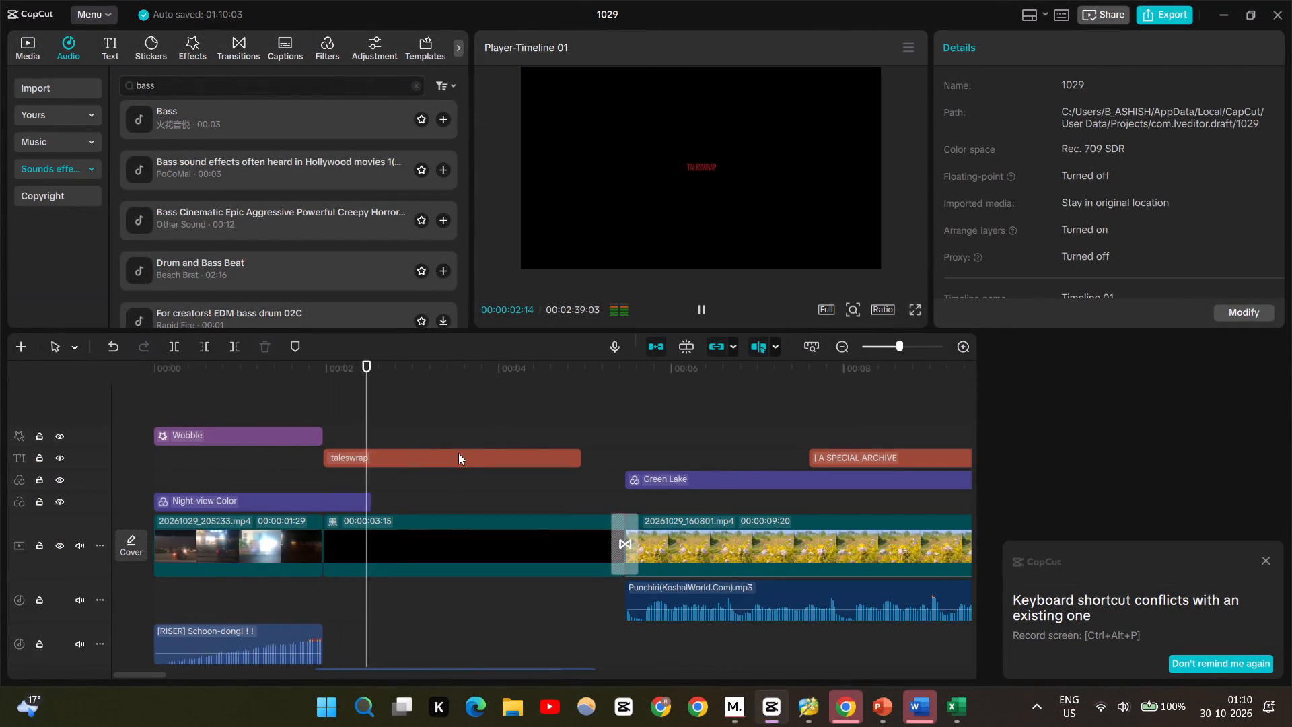
double_click(445, 440)
drag(445, 440, 71, 501)
click(911, 314)
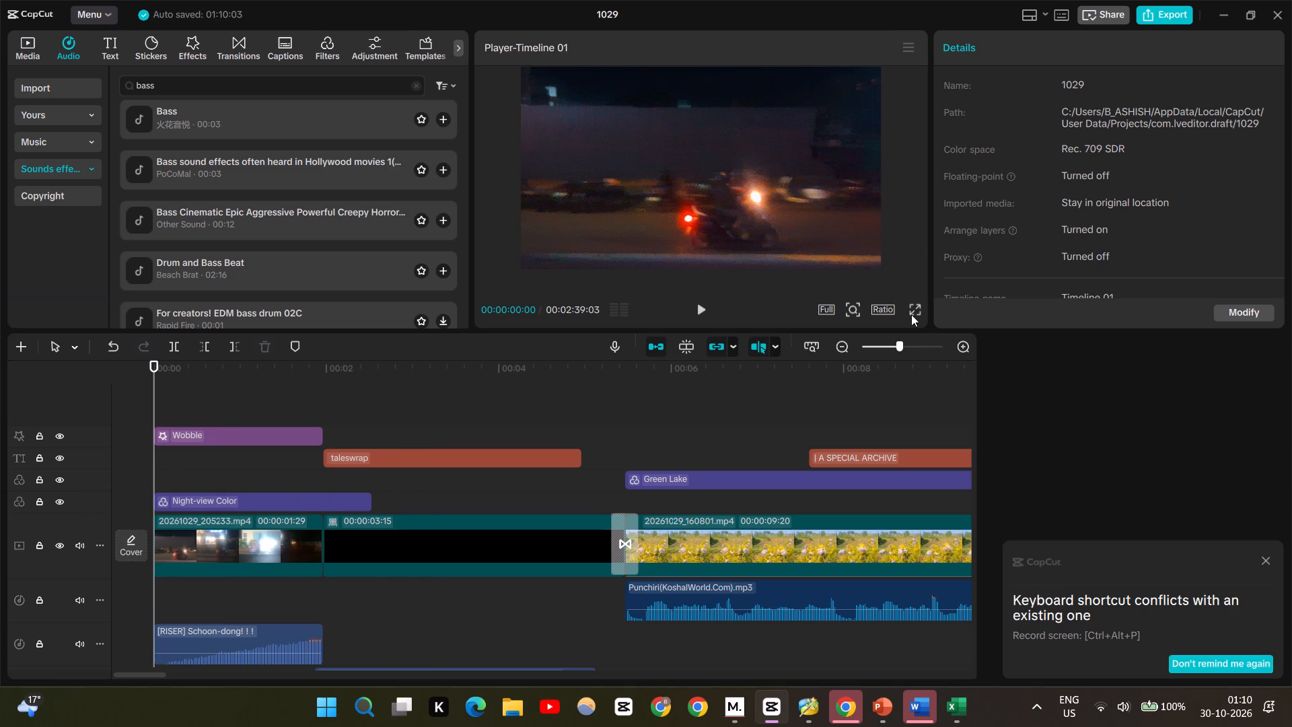
key(space)
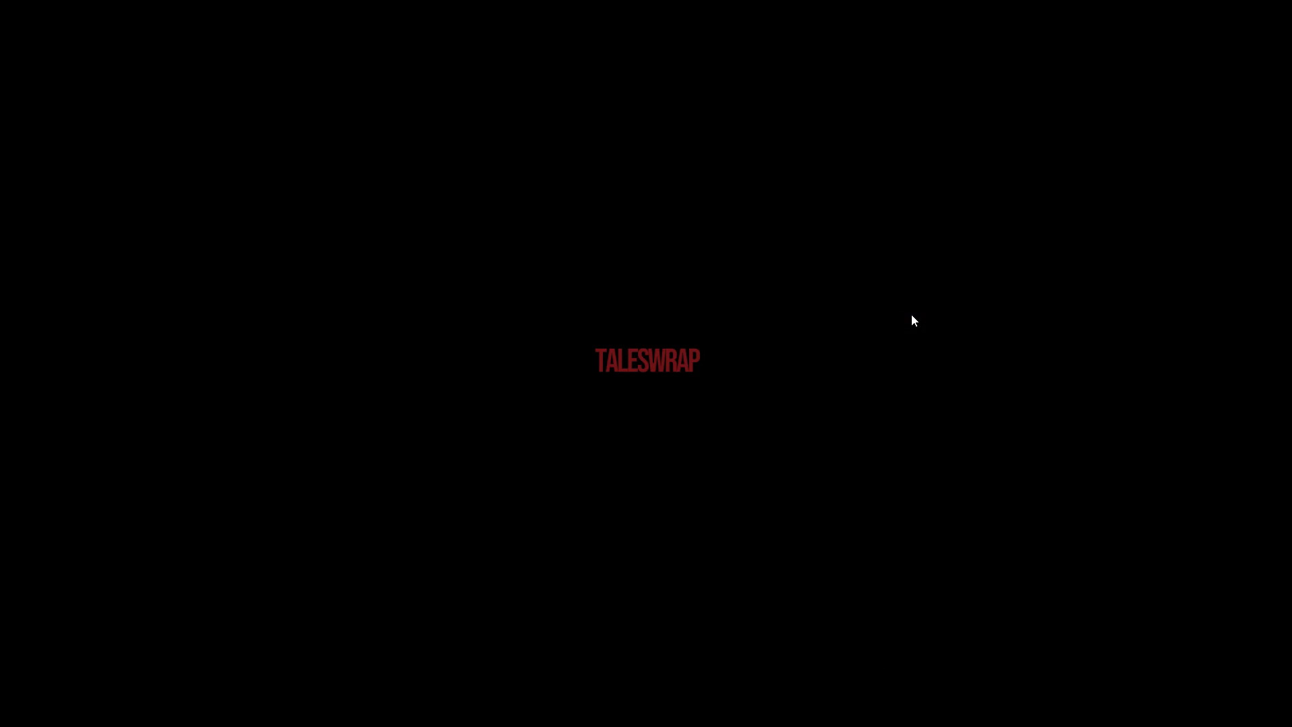
key(space)
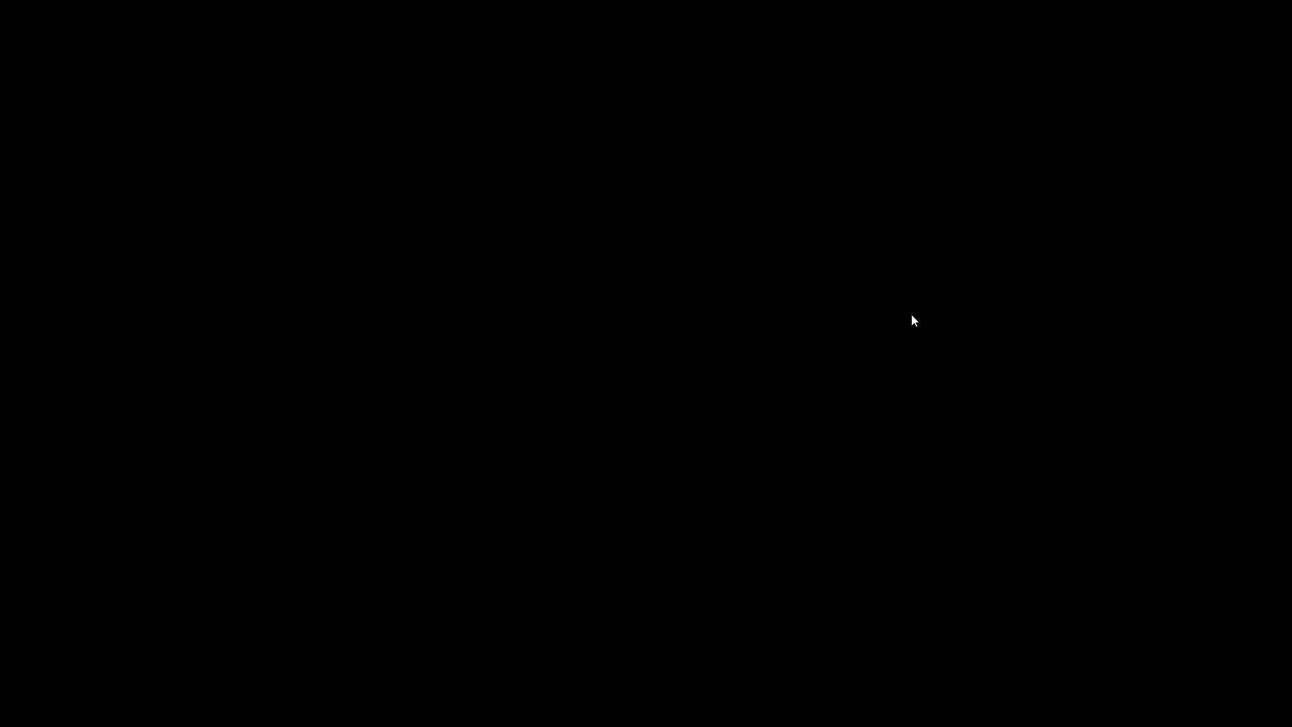
key(Escape)
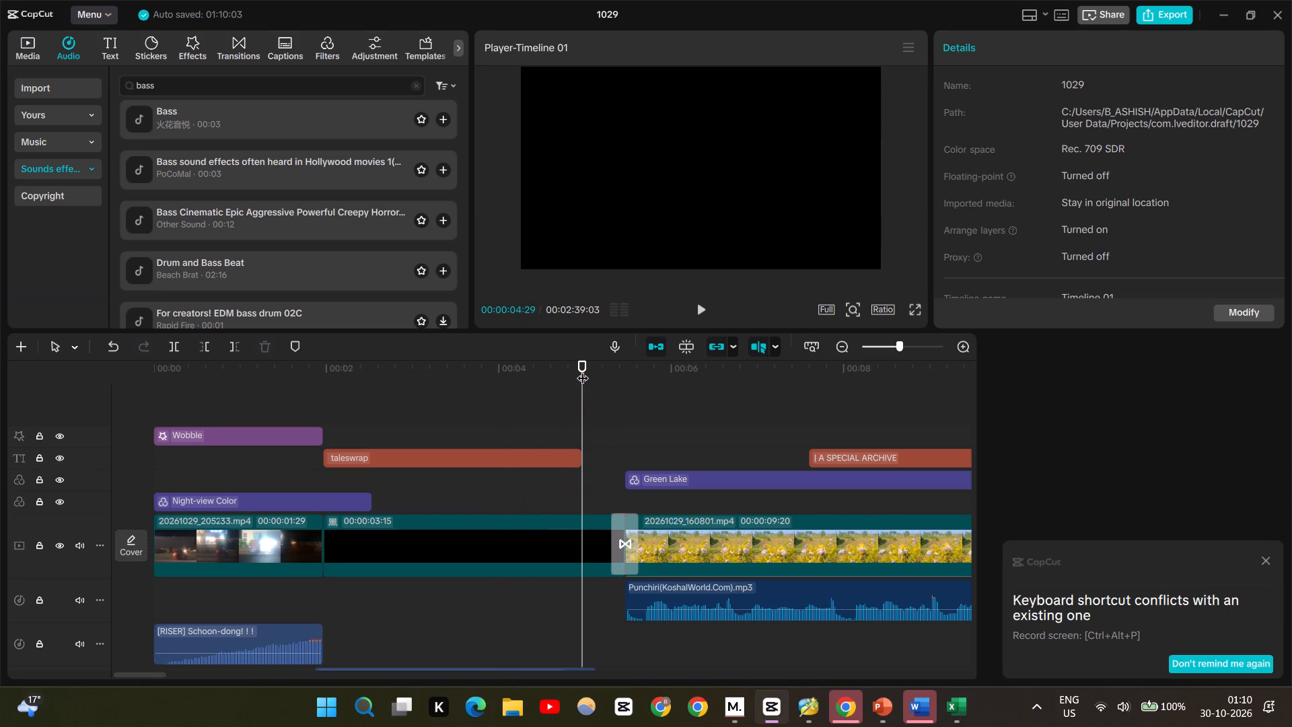
drag(583, 370, 71, 405)
key(space)
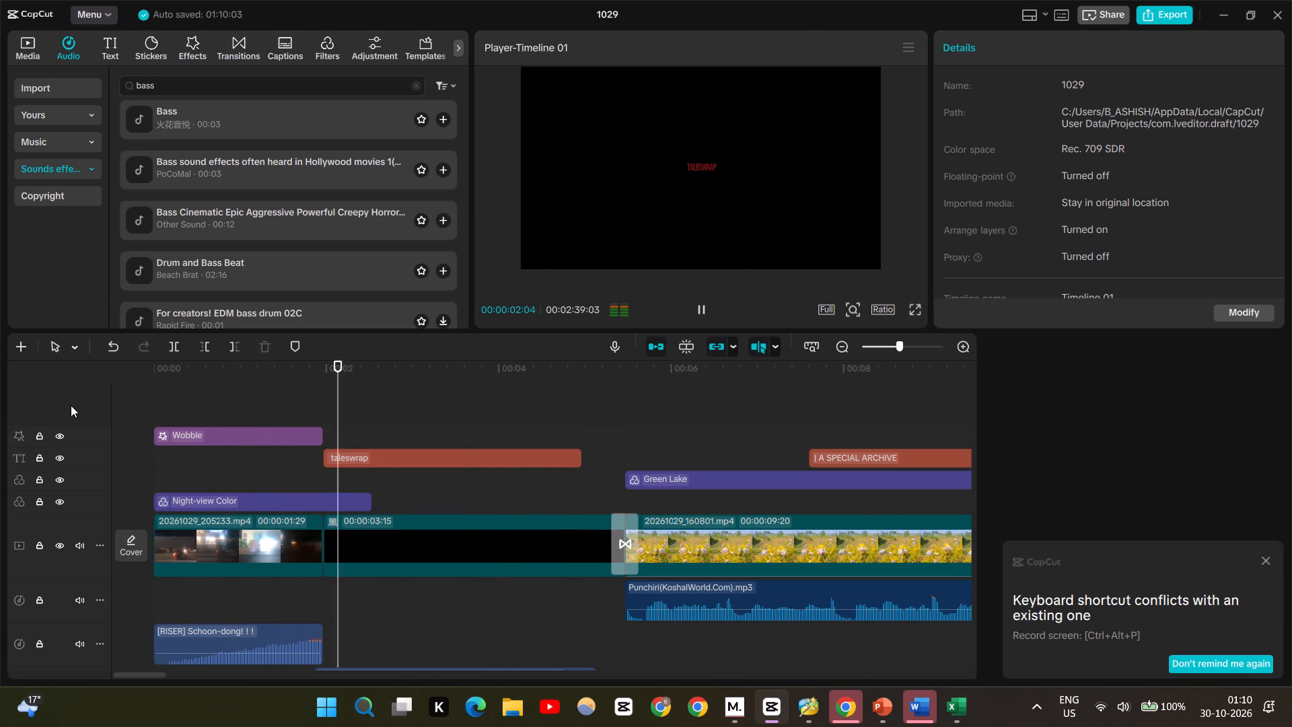
key(space)
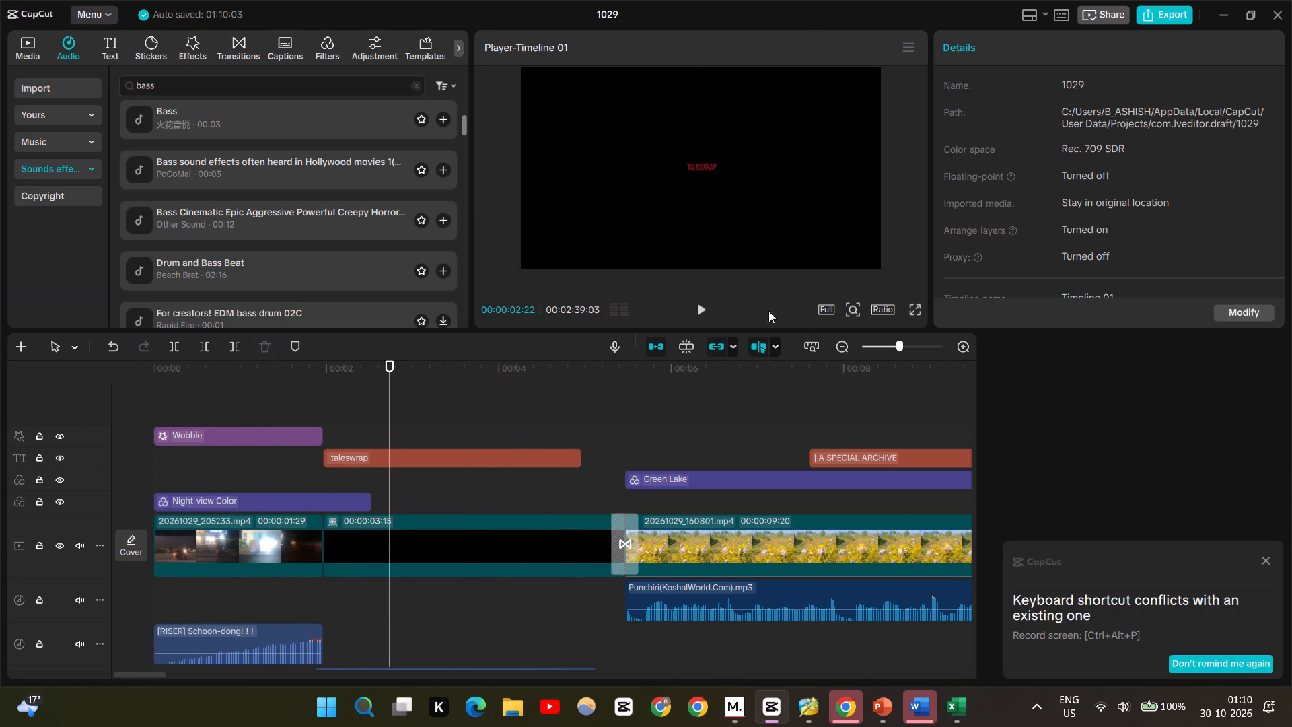
click(912, 312)
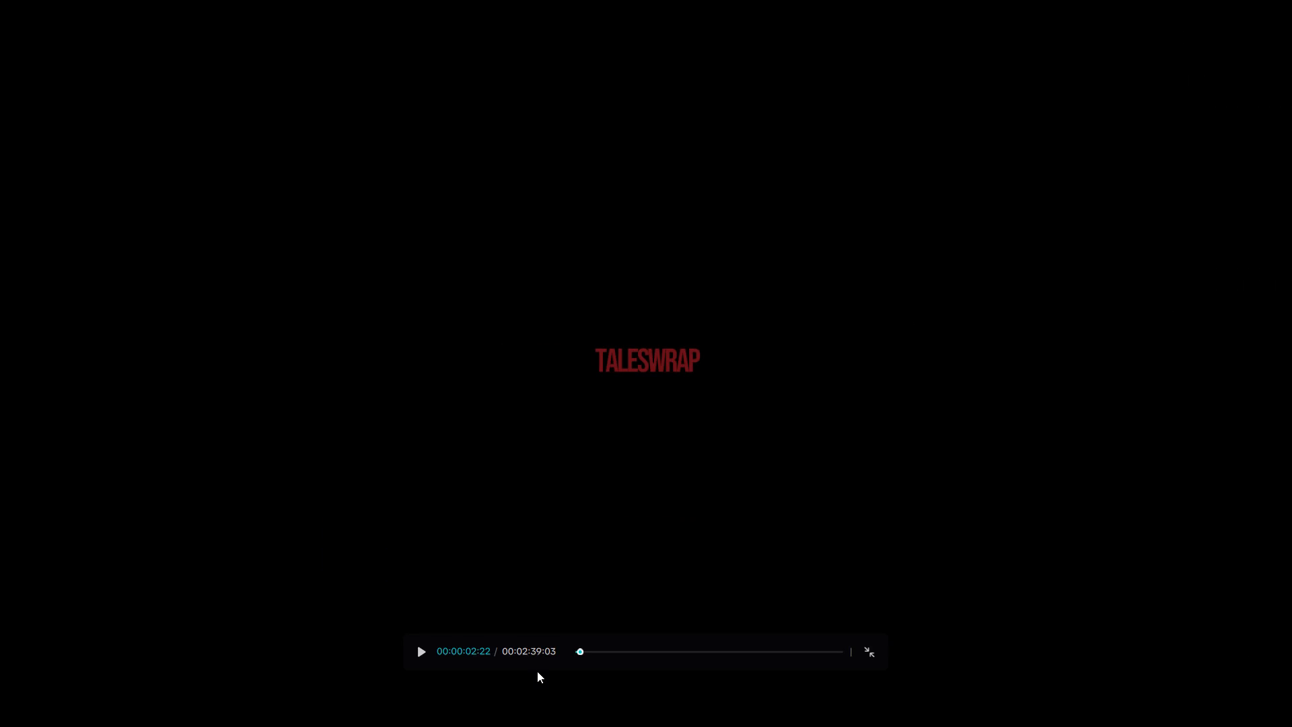
drag(582, 652, 540, 652)
key(space)
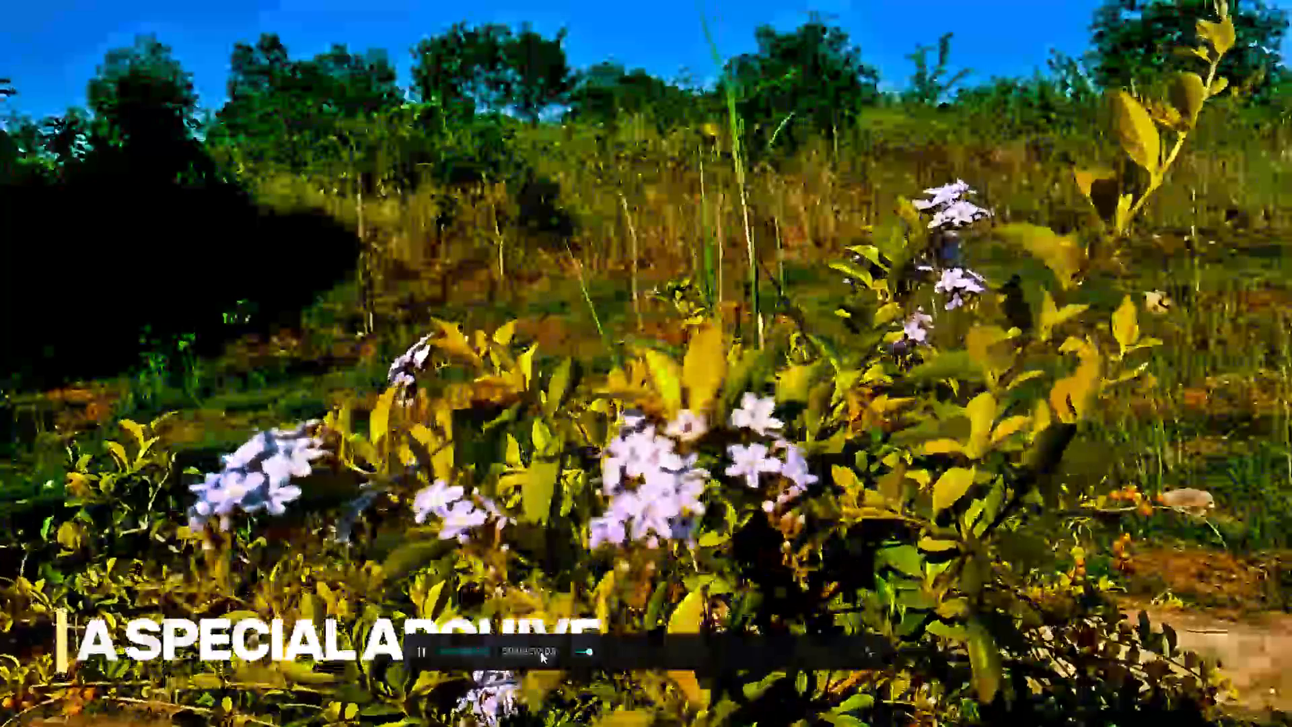
key(space)
key(Escape)
Delete the Punchiri music clip that starts under the yellow flower clip.
click(698, 470)
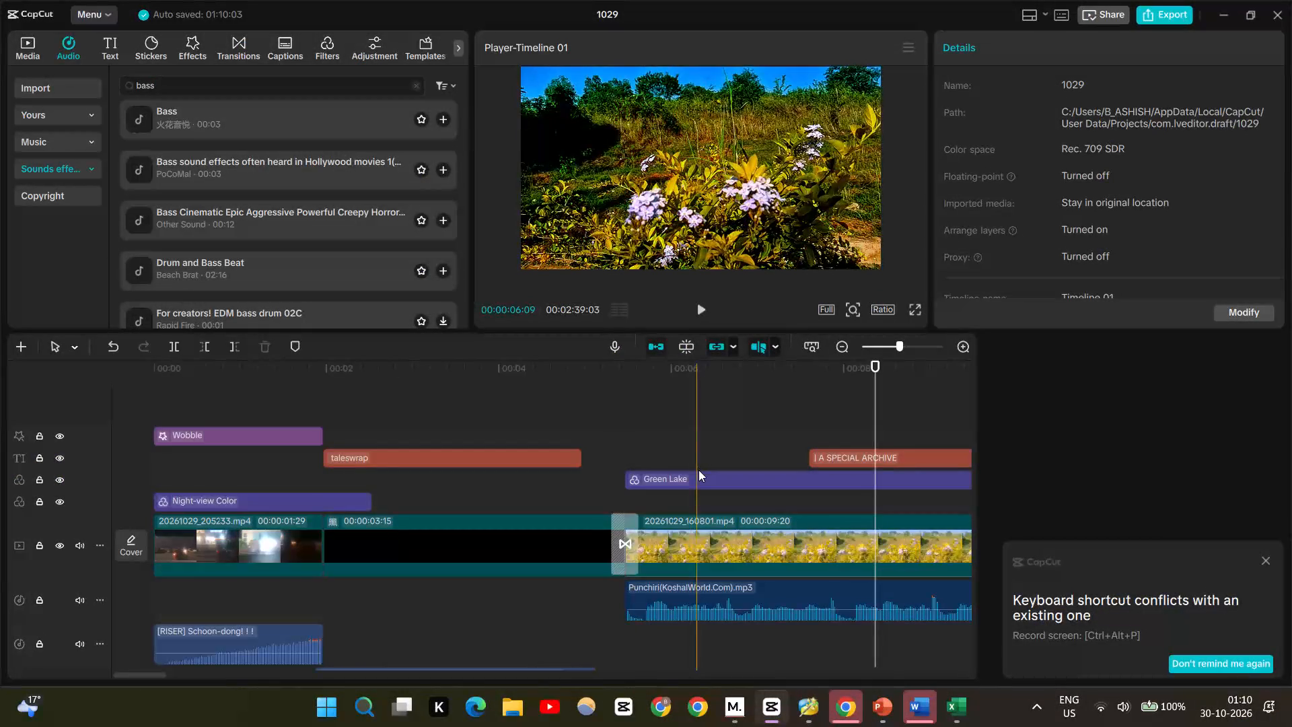
scroll(698, 470, down, 1)
click(715, 524)
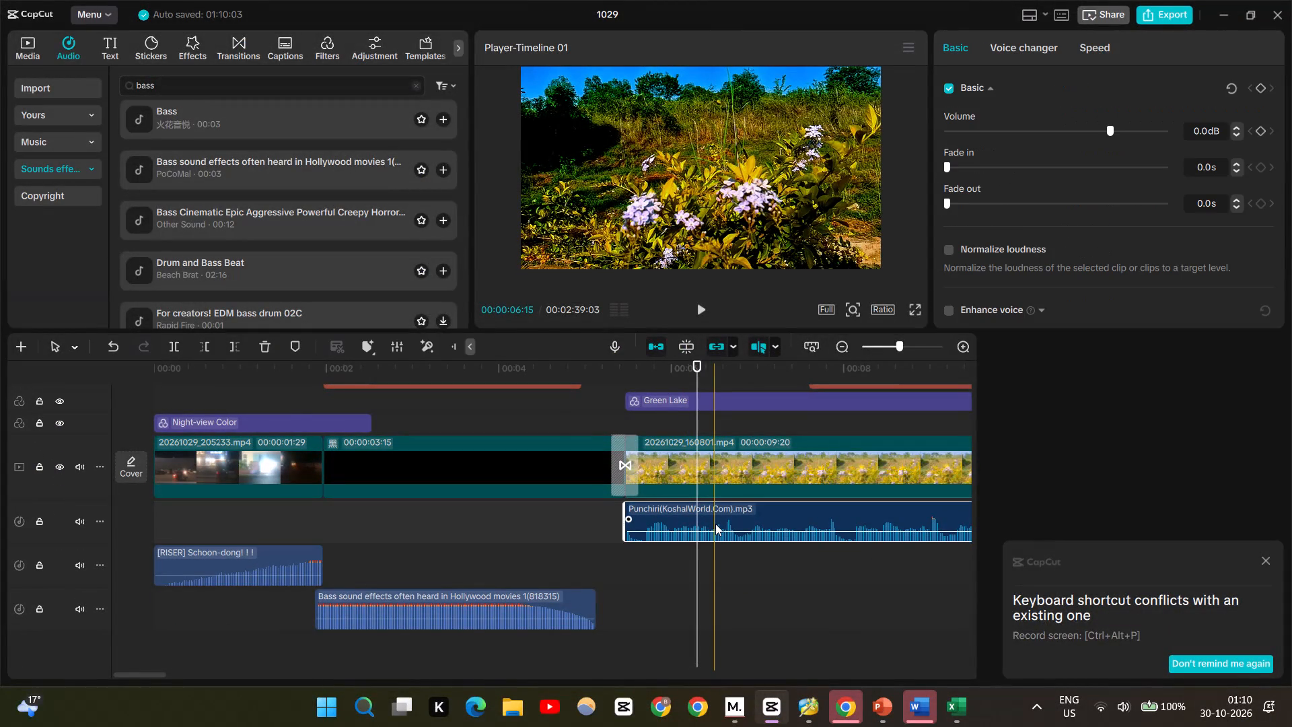
key(Delete)
Play the change from the black clip to the flower clip and delete the Film Erase transition between them.
click(562, 466)
drag(562, 466, 461, 456)
key(space)
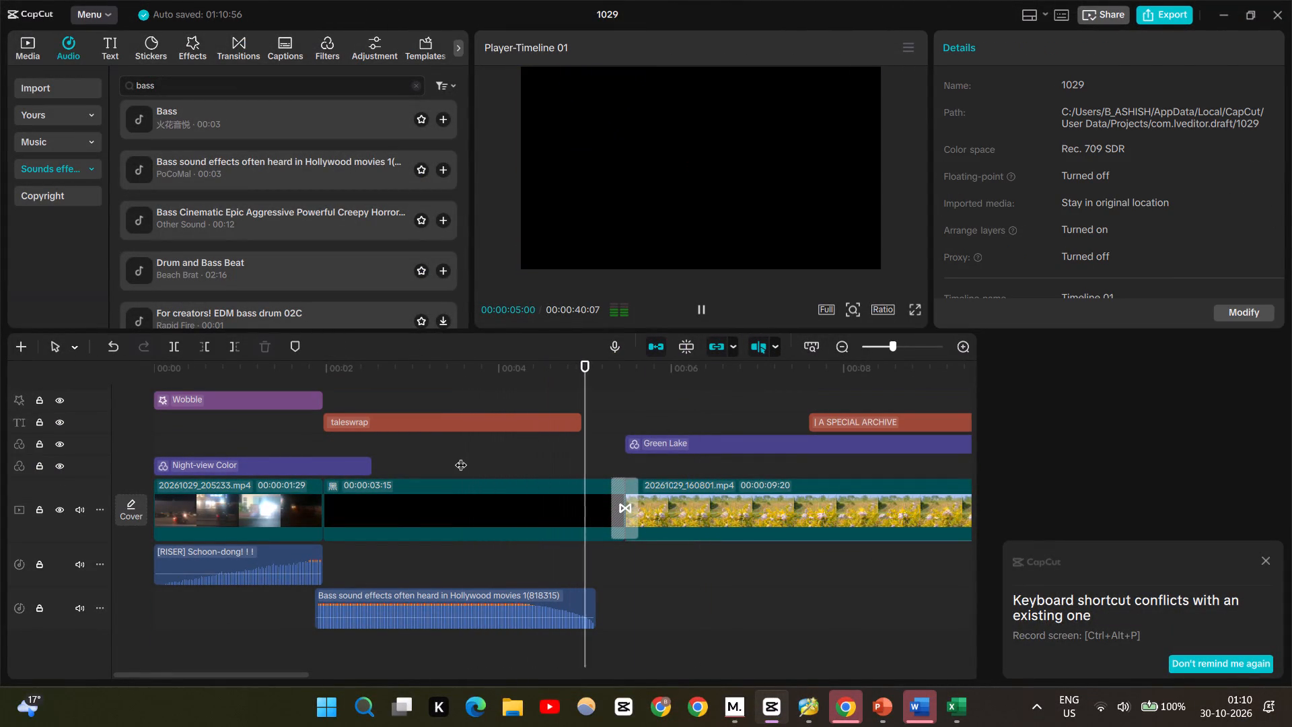
key(space)
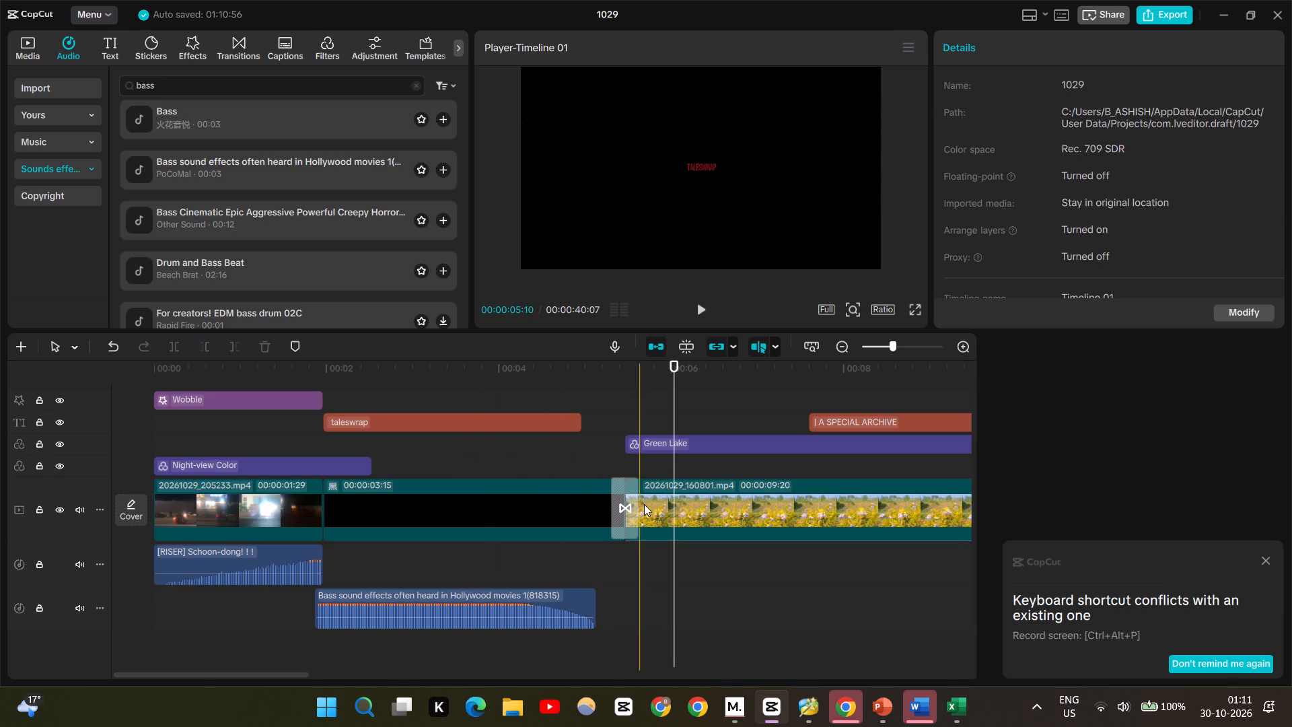
click(632, 517)
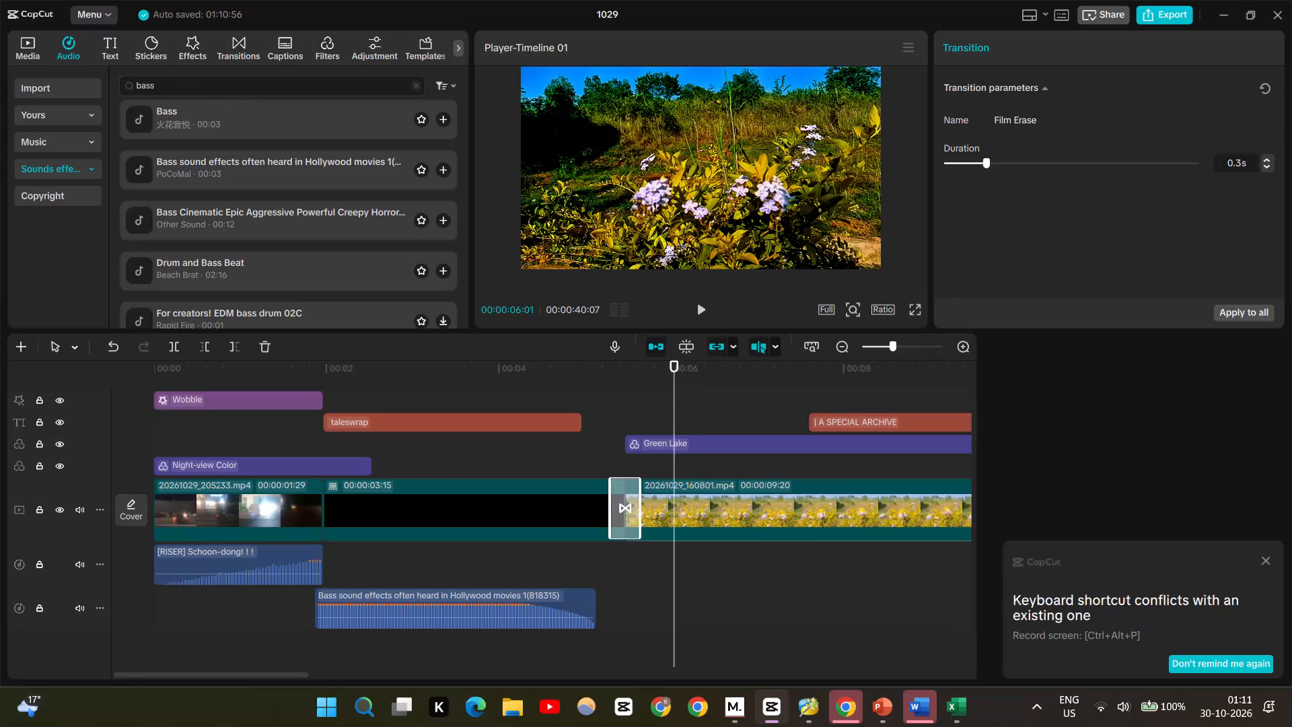
key(Delete)
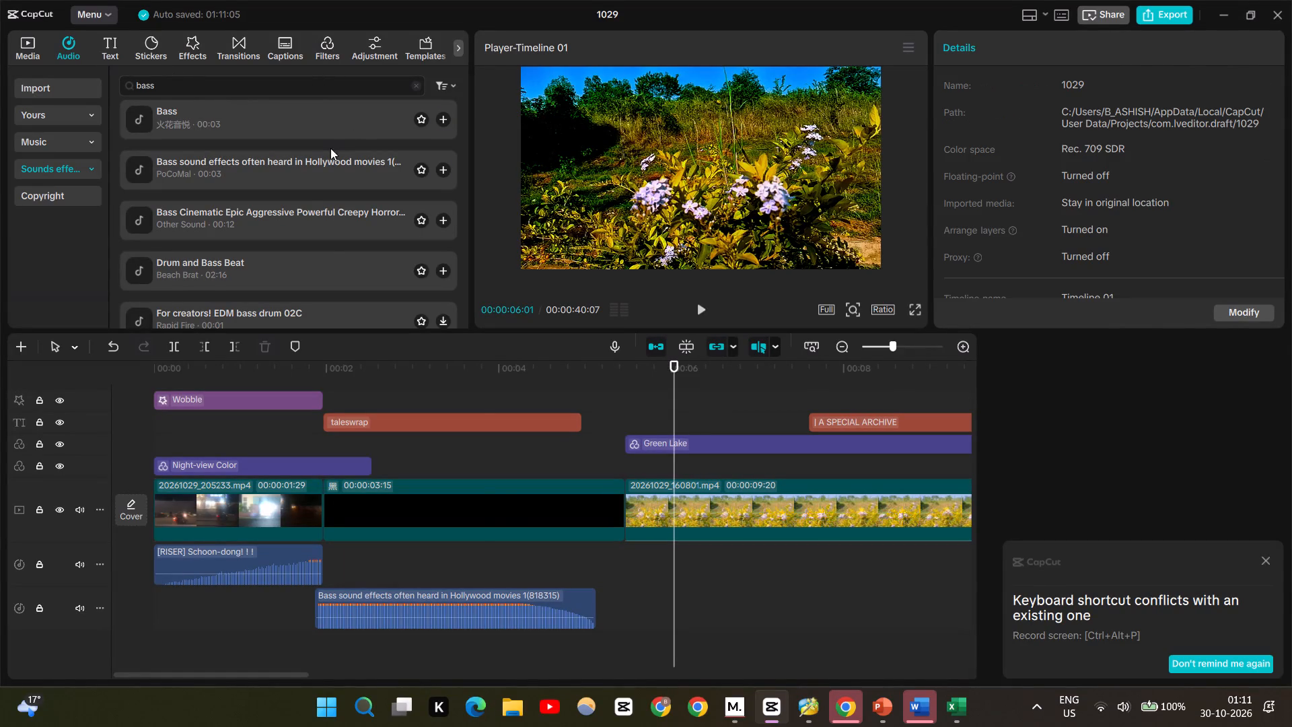
Replay the opening through the black title clip into the flower clip to check the direct cut and timing without music.
click(524, 461)
key(space)
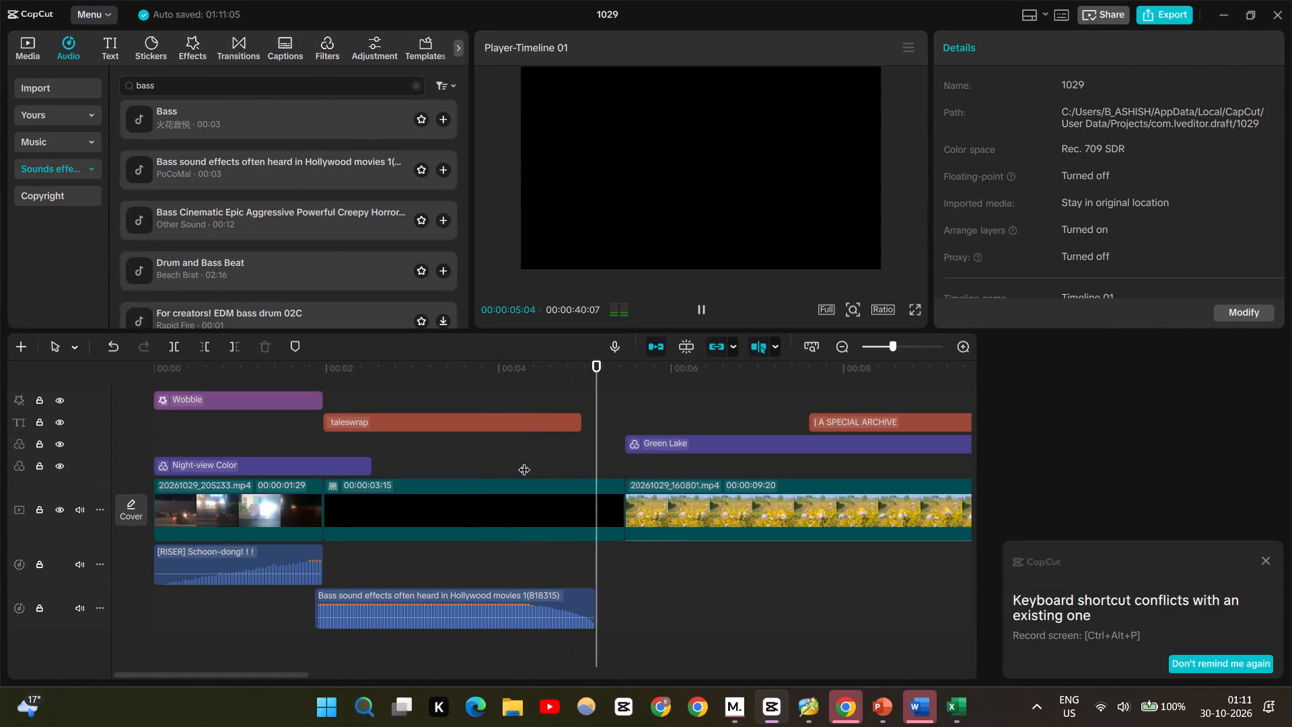
click(917, 310)
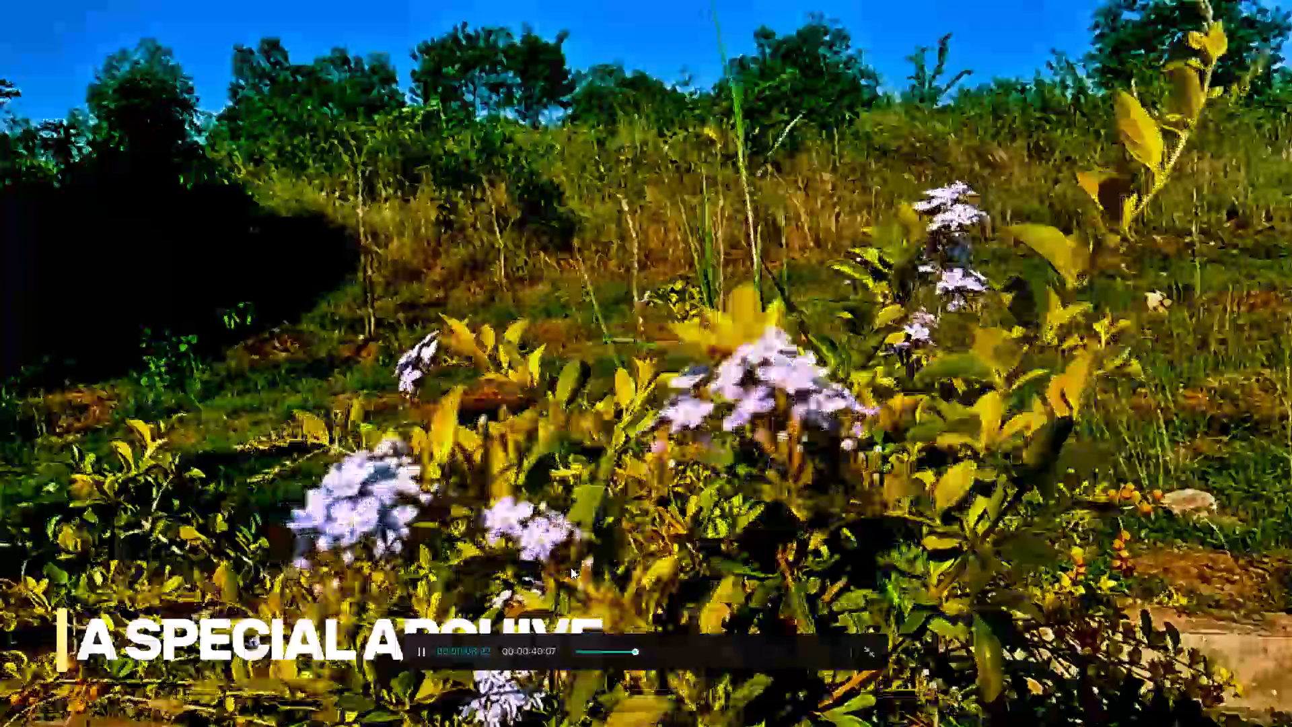
key(Escape)
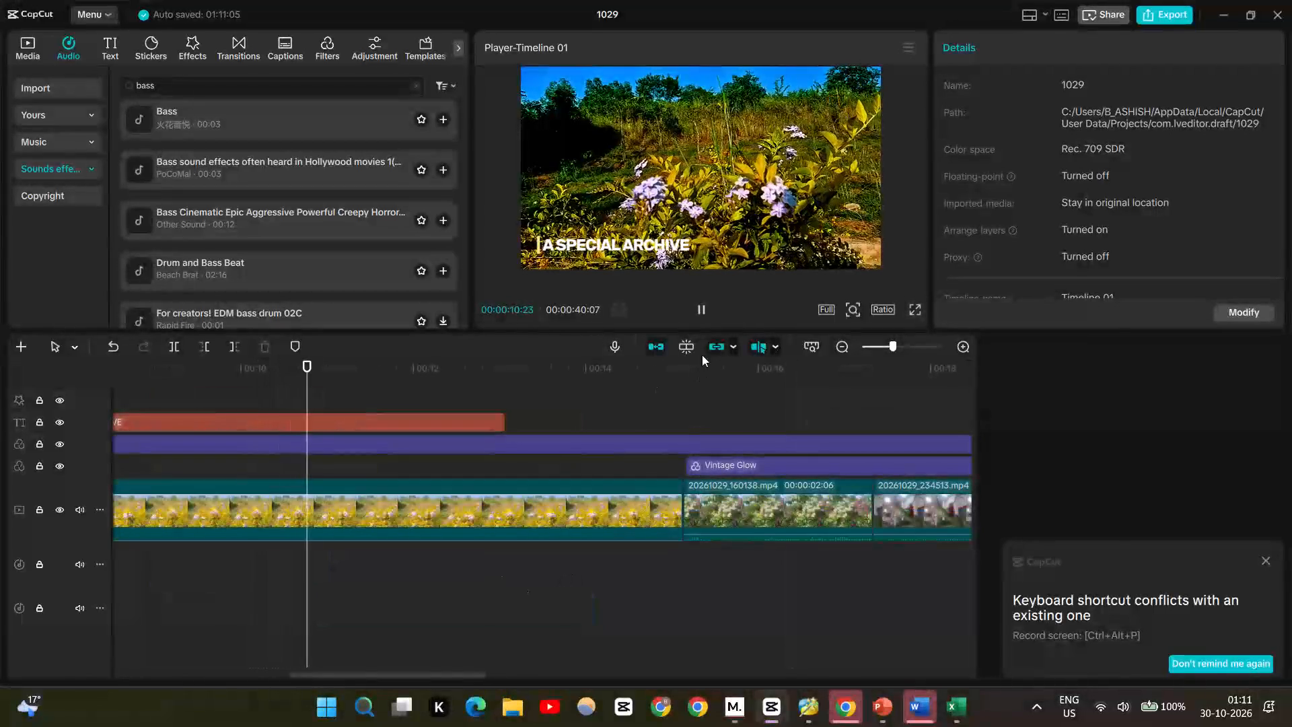
click(700, 312)
drag(382, 378, 18, 413)
key(space)
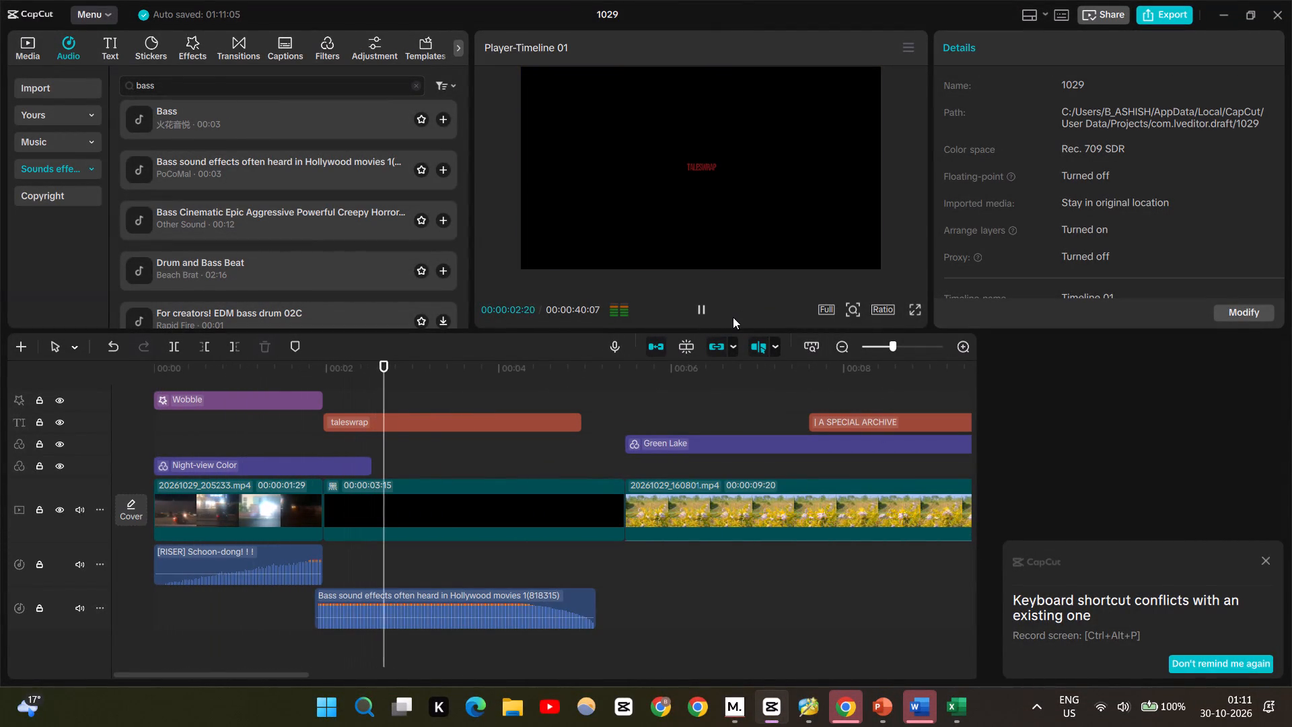
click(708, 310)
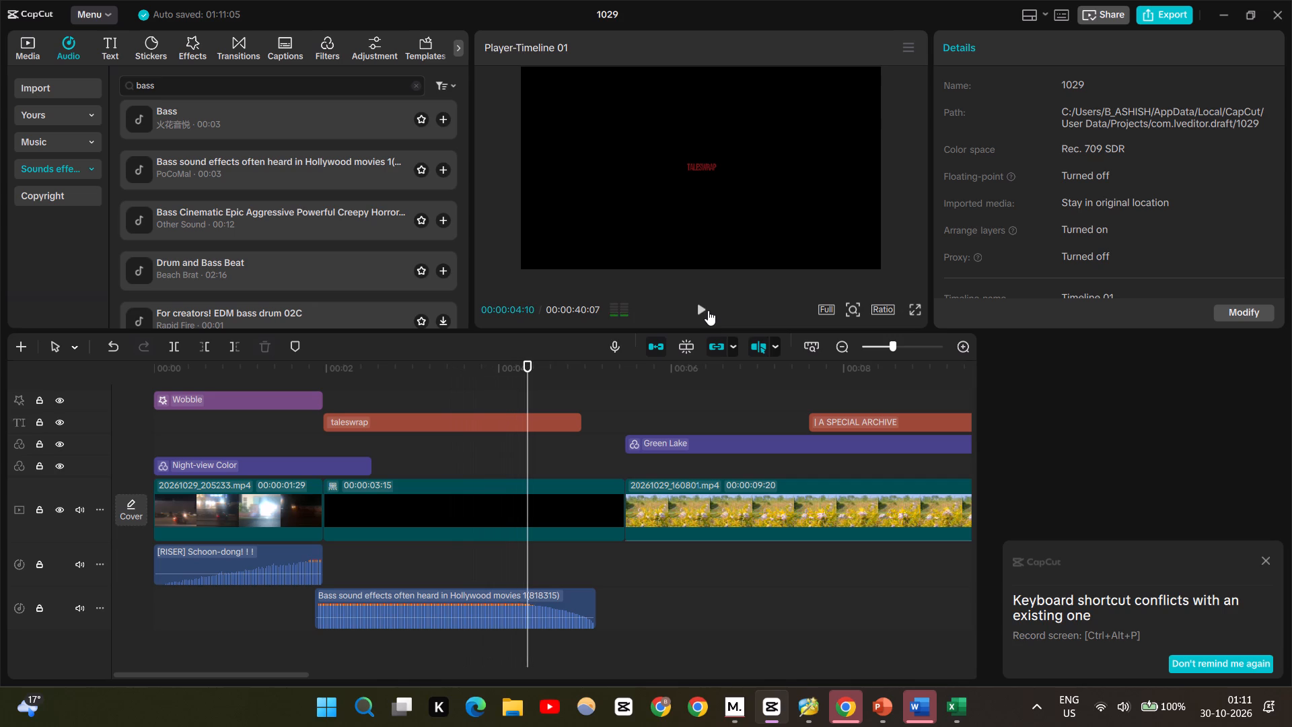
click(915, 313)
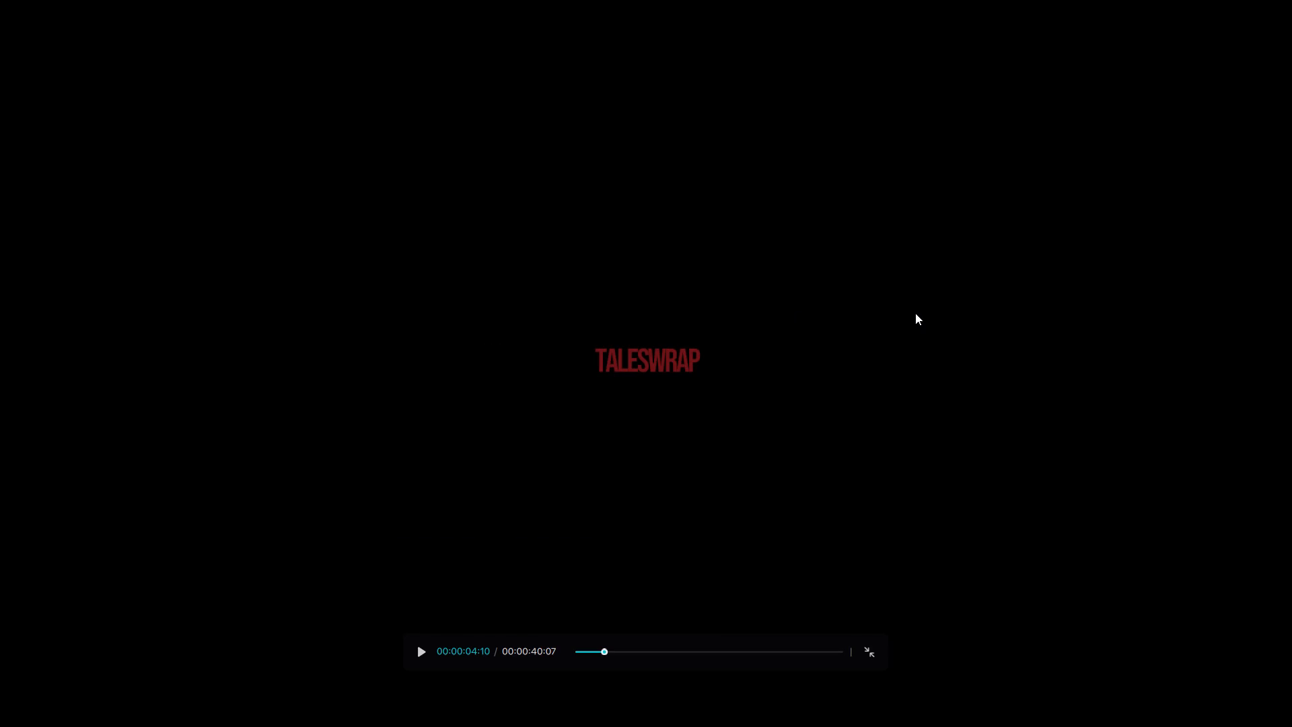
key(Escape)
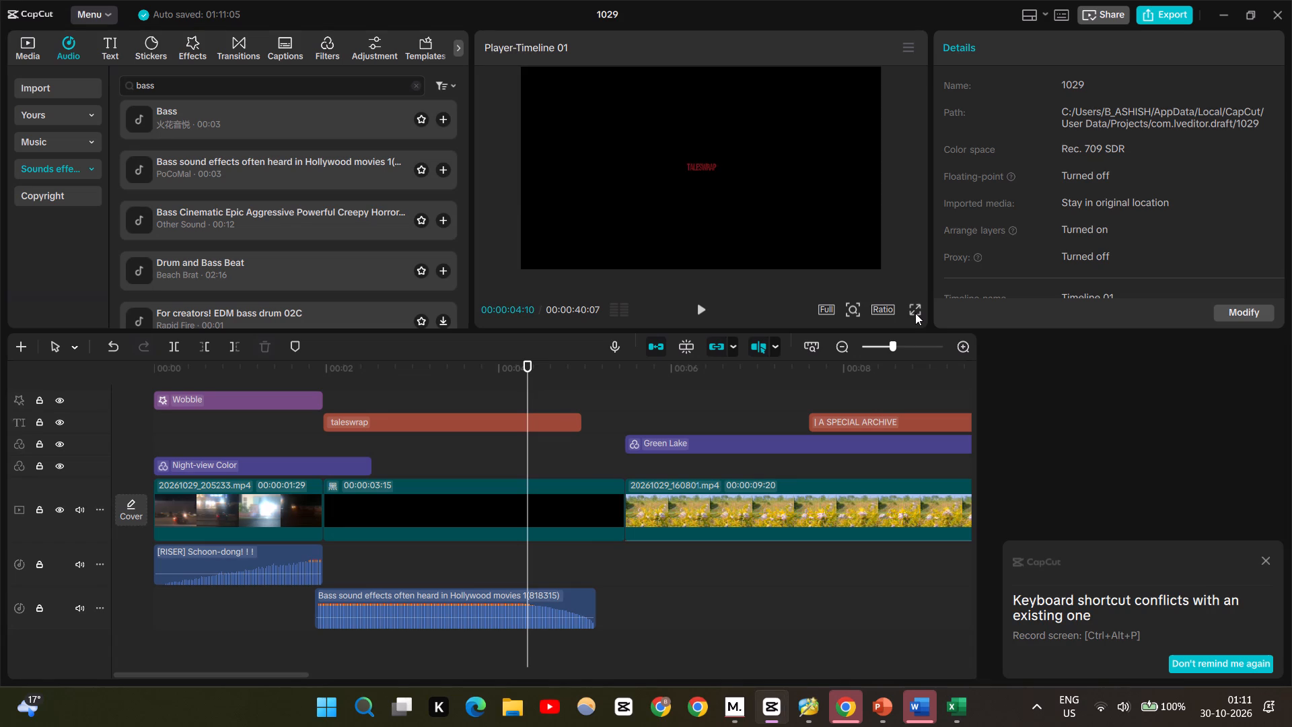
key(space)
key(space)
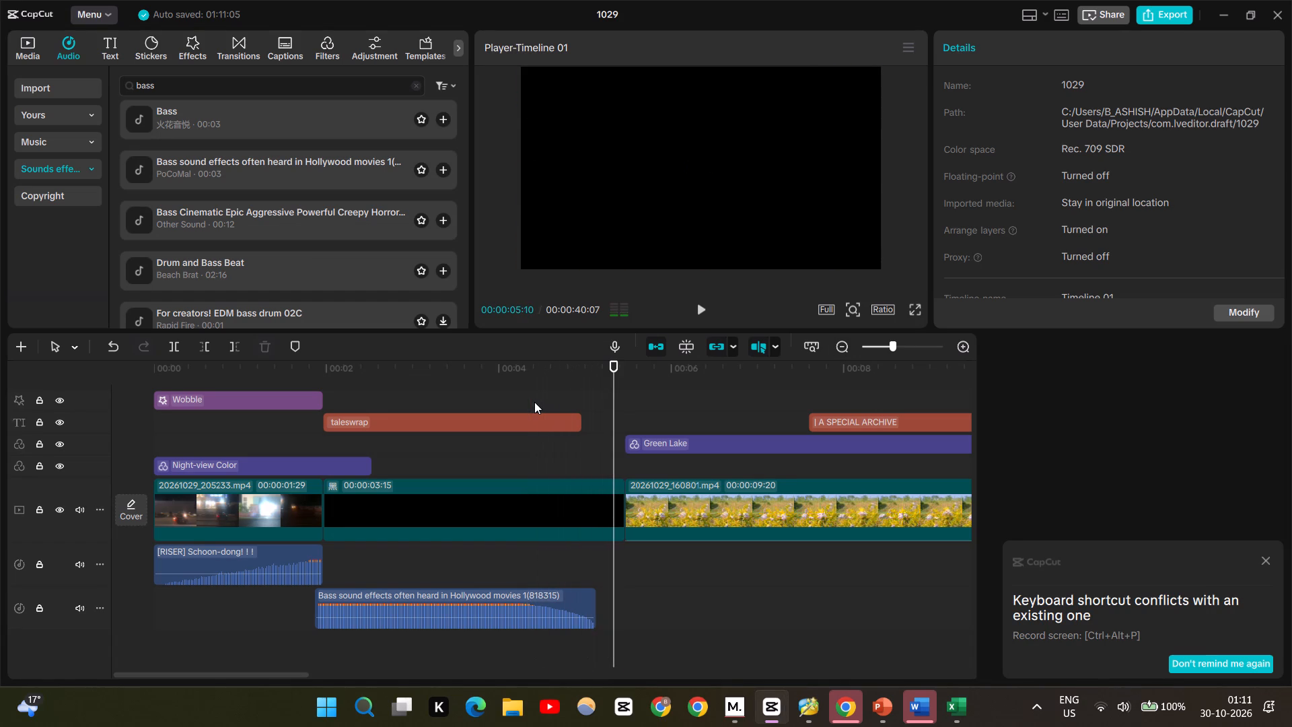
Extend the end of the black title clip to a duration of 00:00:07:28.
click(581, 493)
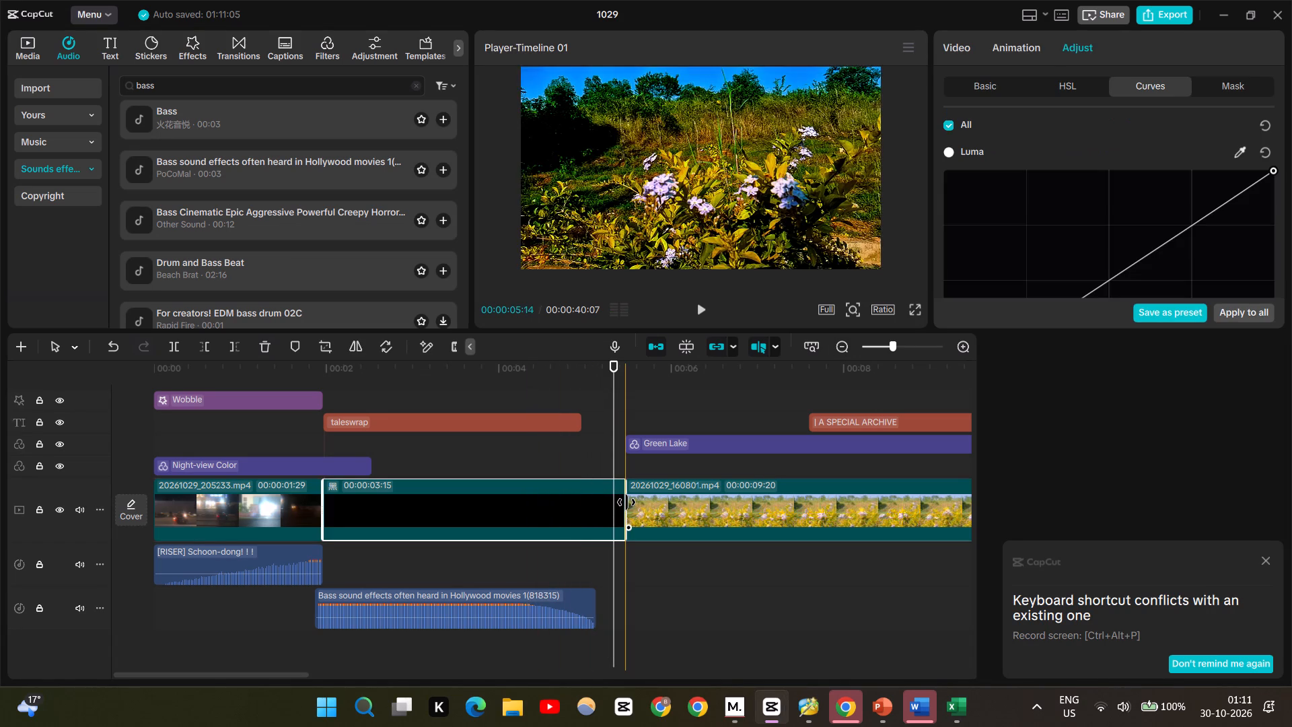
drag(626, 502, 954, 485)
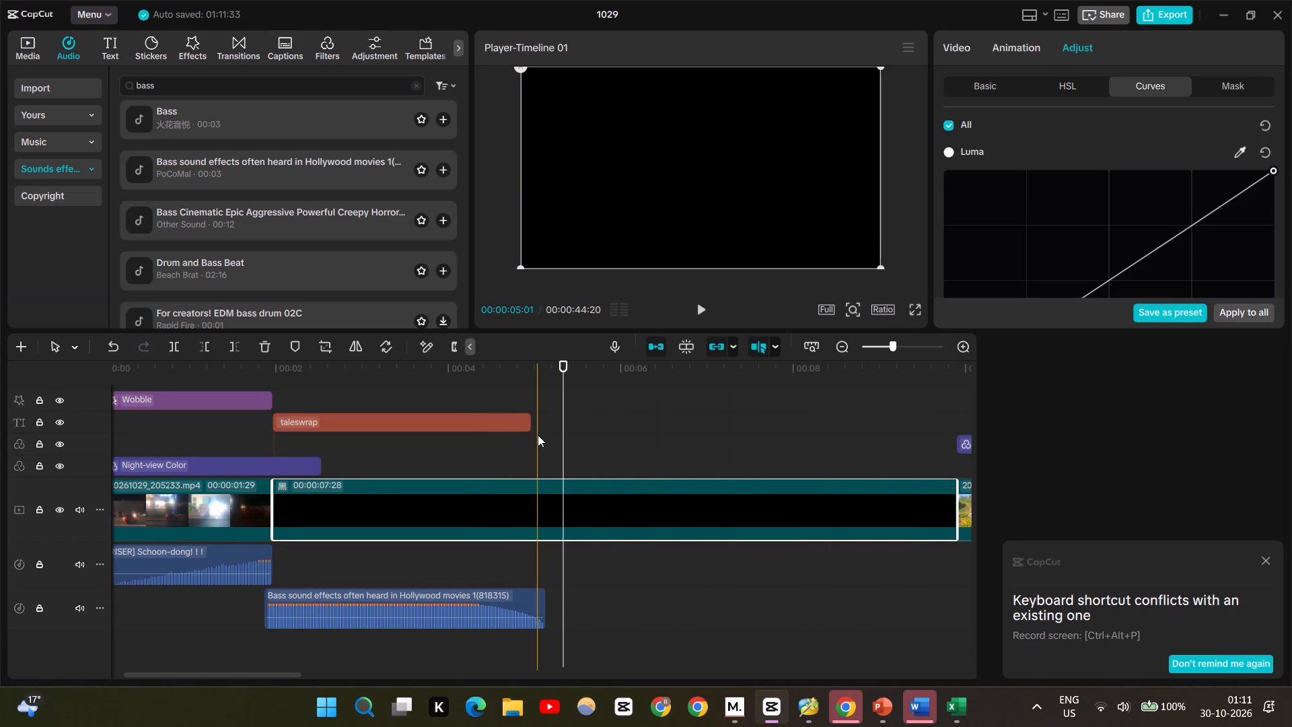
Play the opening past the "taleswrap" title and add a default text at about 00:00:05:09 reading "PRIVILLEGE OF BEING AVERAGE".
click(503, 468)
drag(503, 468, 220, 456)
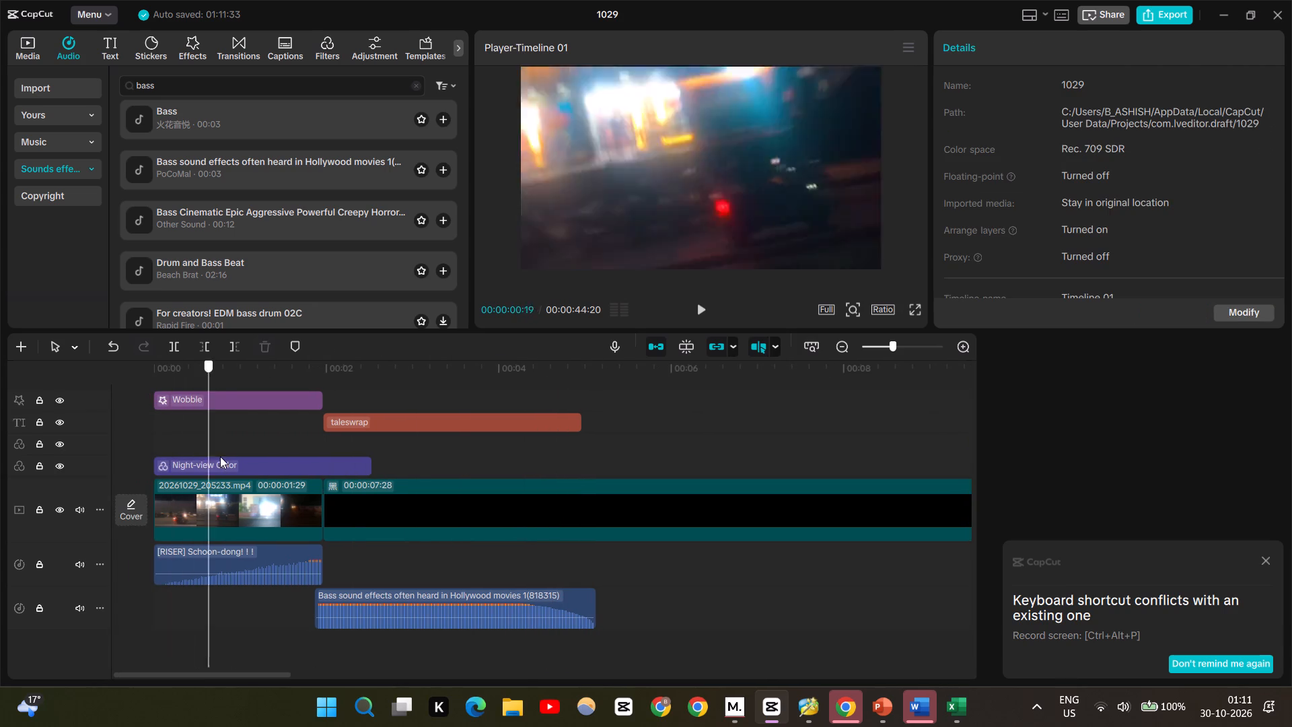
key(space)
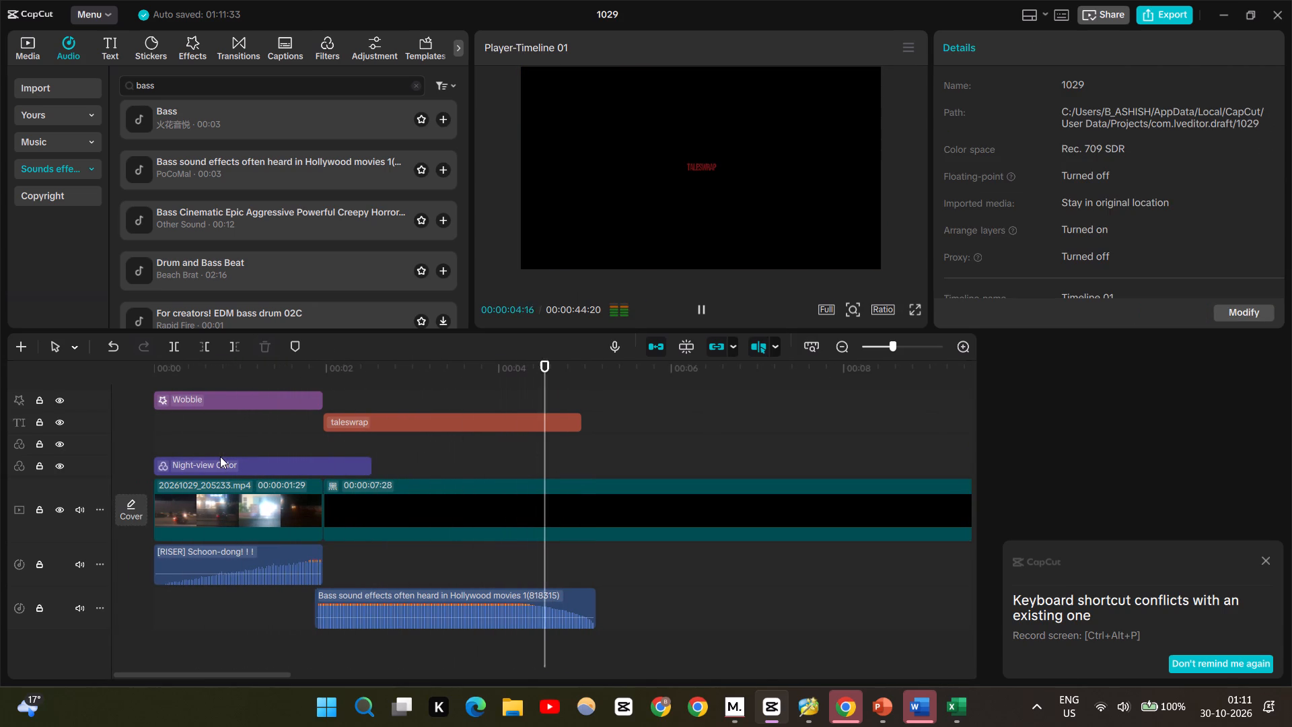
key(space)
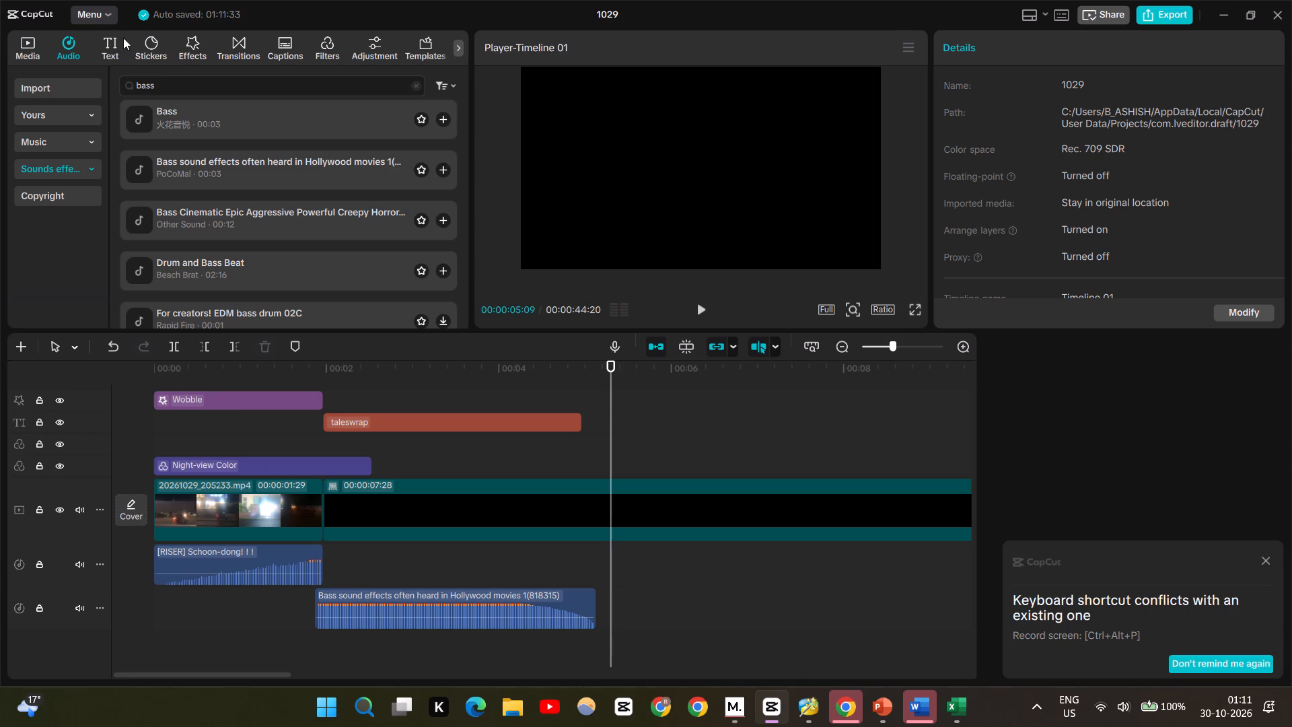
click(104, 40)
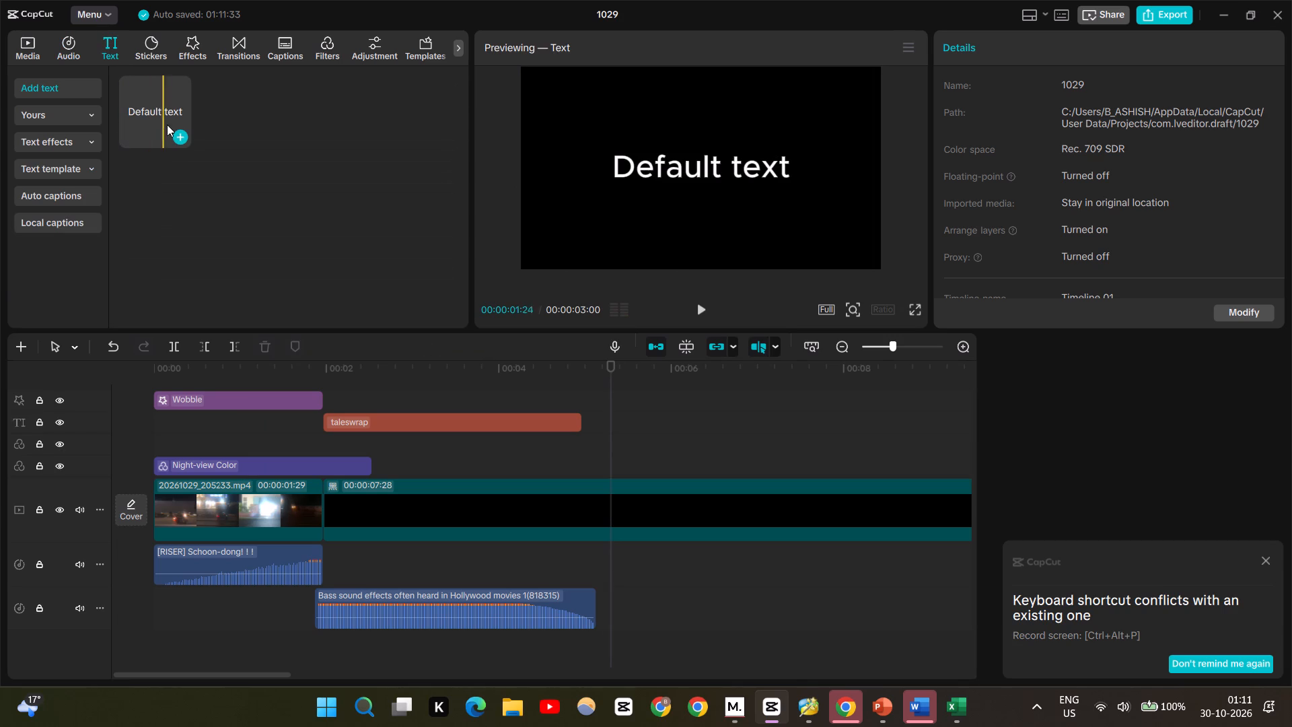
click(175, 135)
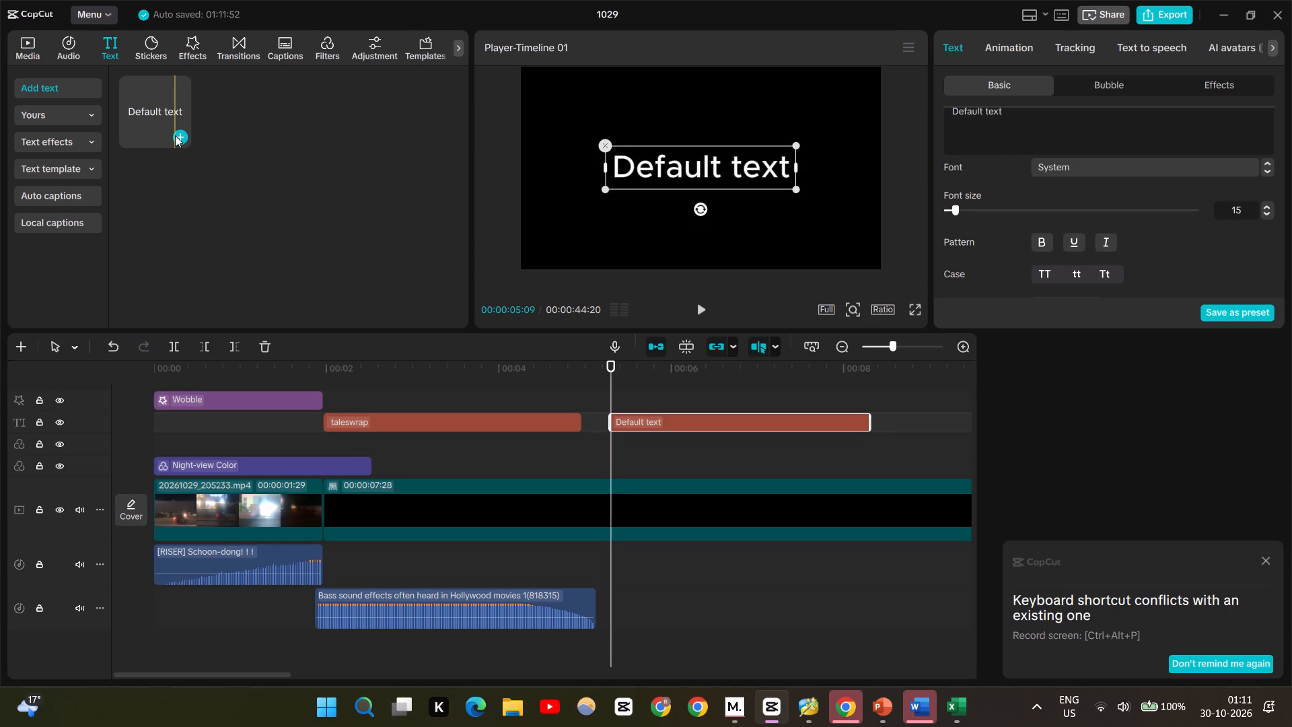
text(pri)
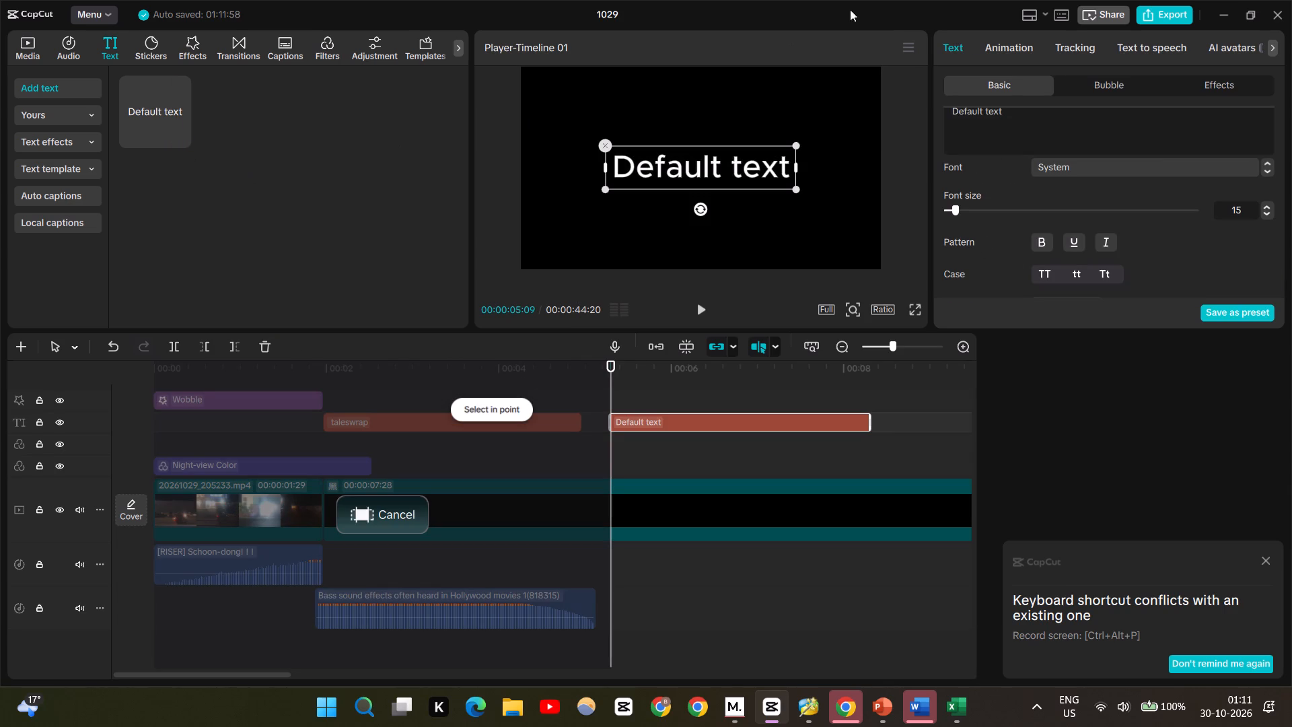
triple_click(993, 111)
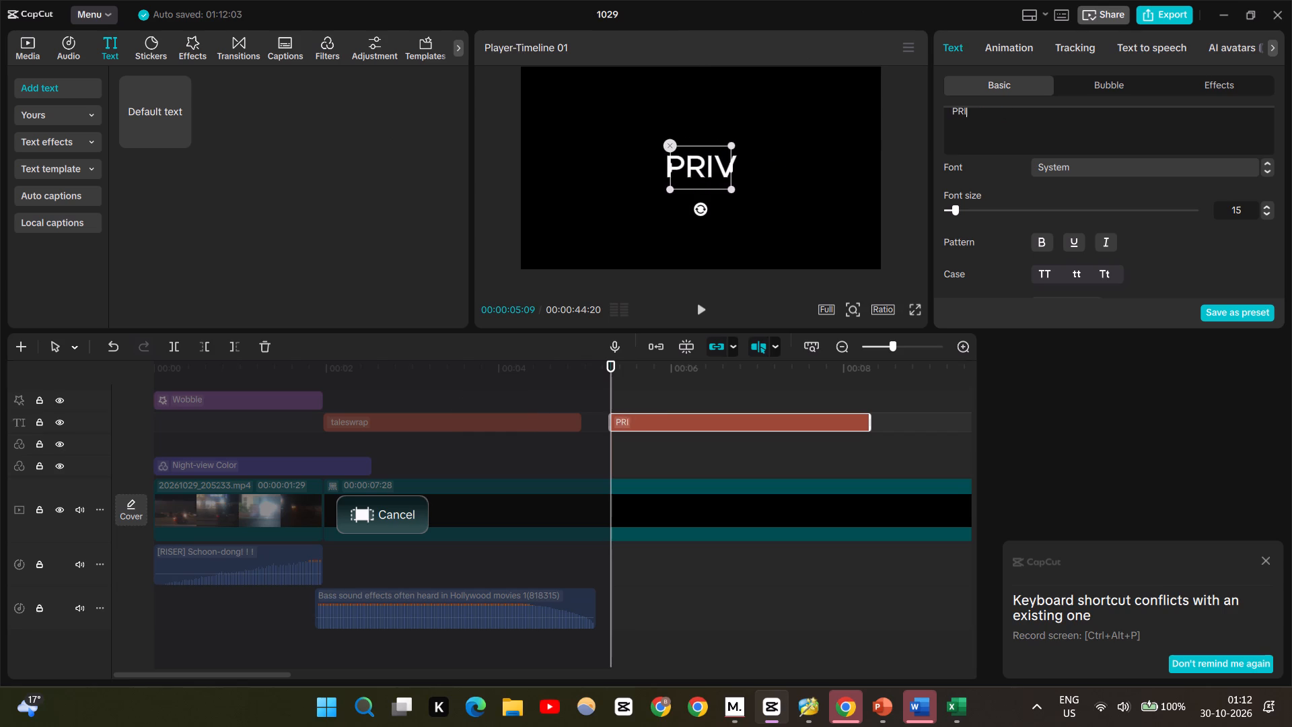
key(i)
text(LLEGE OF)
key(space)
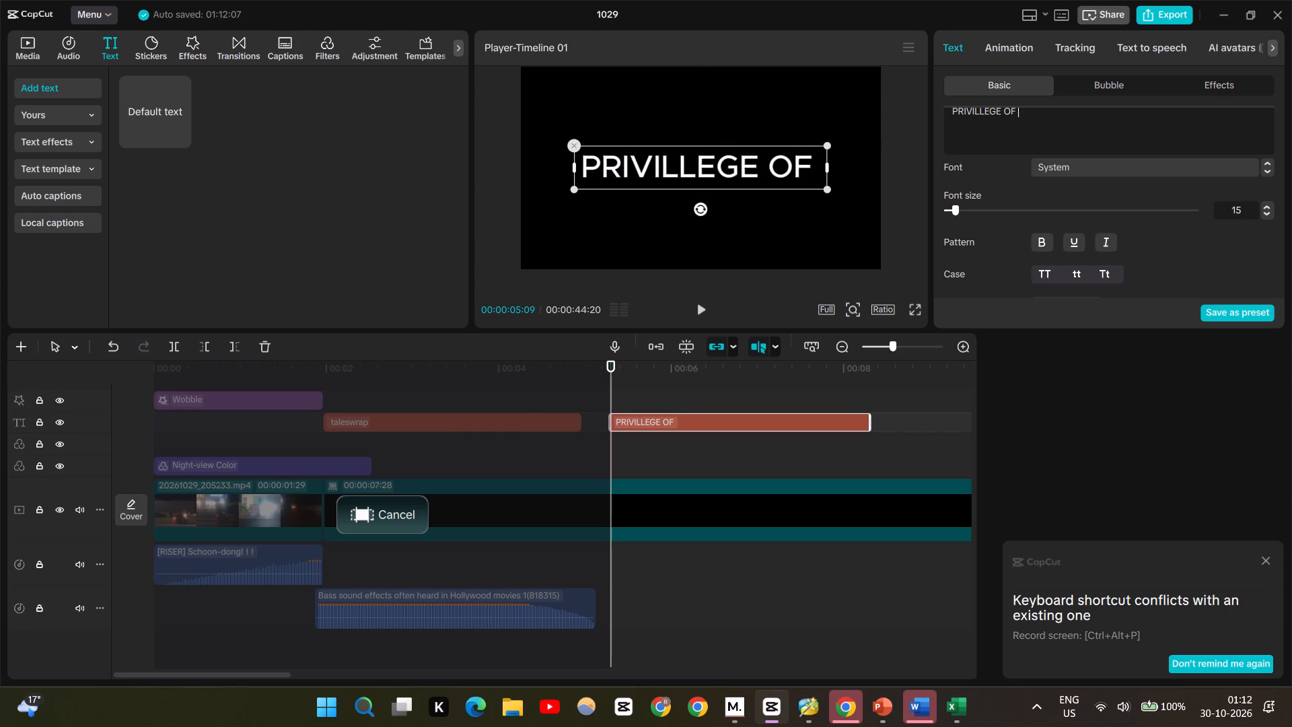
text(BEING AVERAGE)
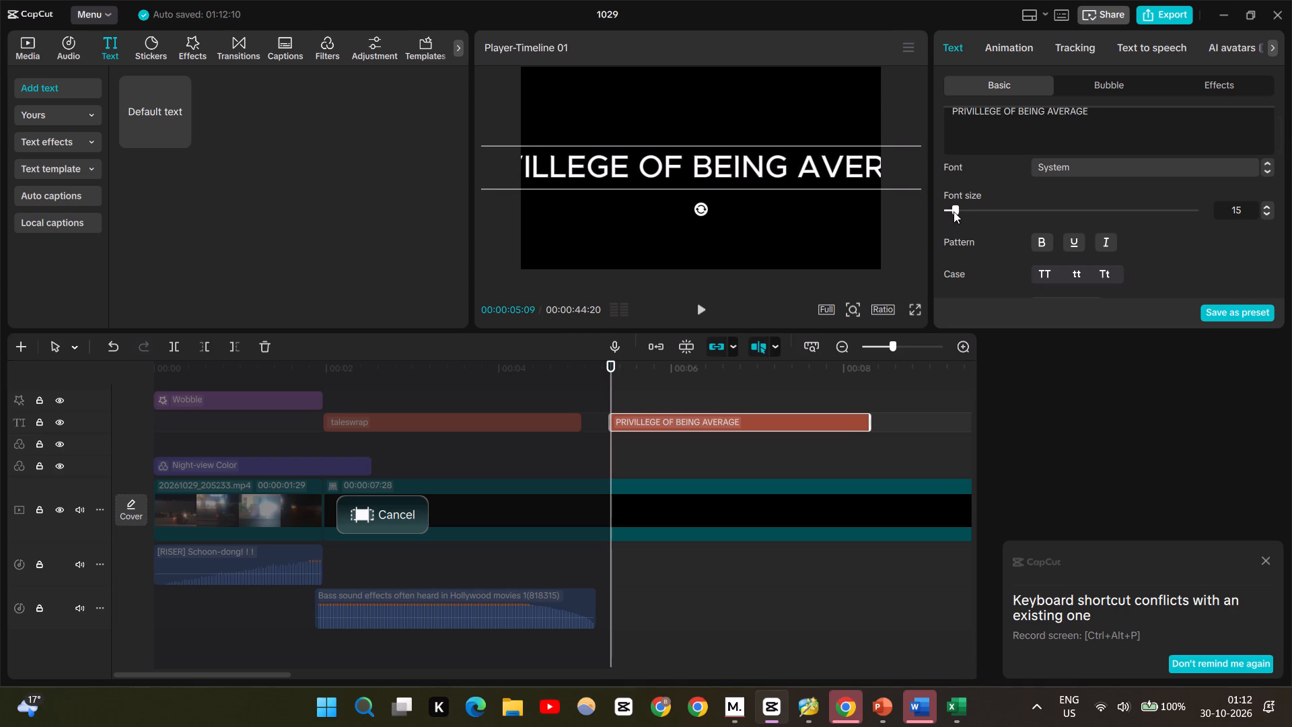
Set the font size of the "PRIVILLEGE OF BEING AVERAGE" text to 5.
drag(954, 211, 945, 211)
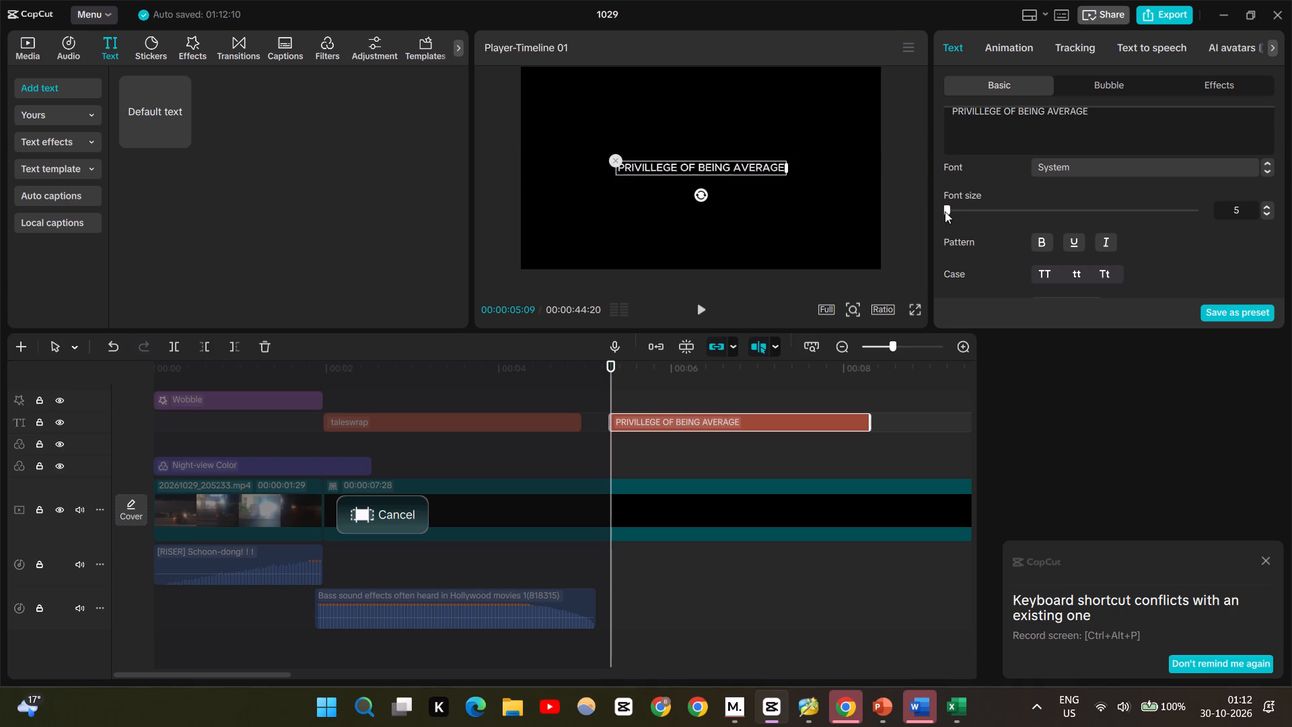
drag(945, 211, 944, 211)
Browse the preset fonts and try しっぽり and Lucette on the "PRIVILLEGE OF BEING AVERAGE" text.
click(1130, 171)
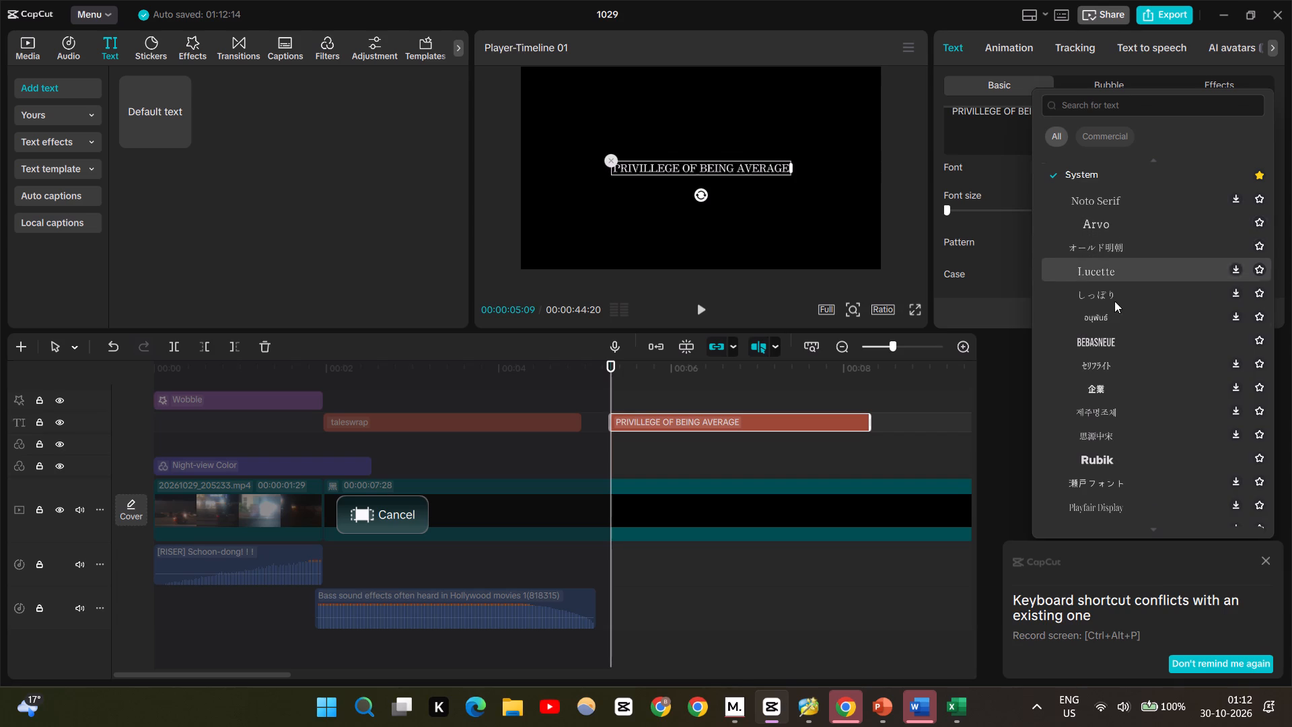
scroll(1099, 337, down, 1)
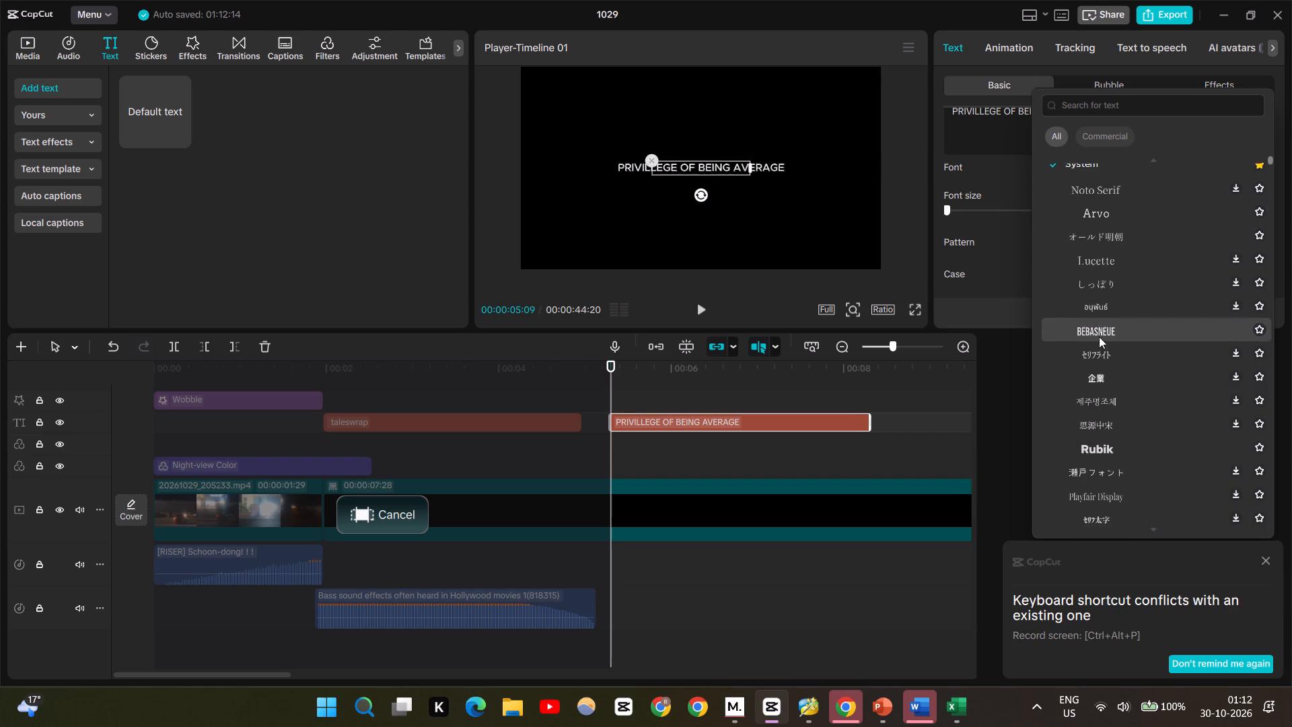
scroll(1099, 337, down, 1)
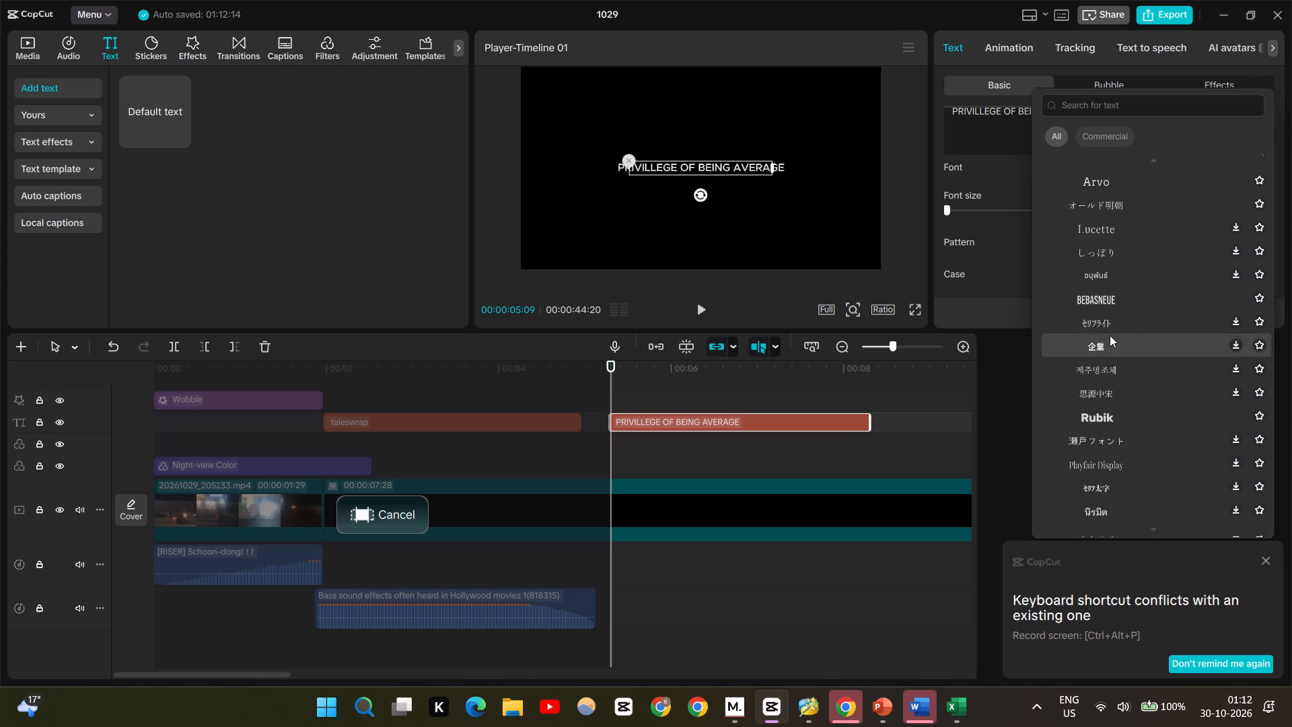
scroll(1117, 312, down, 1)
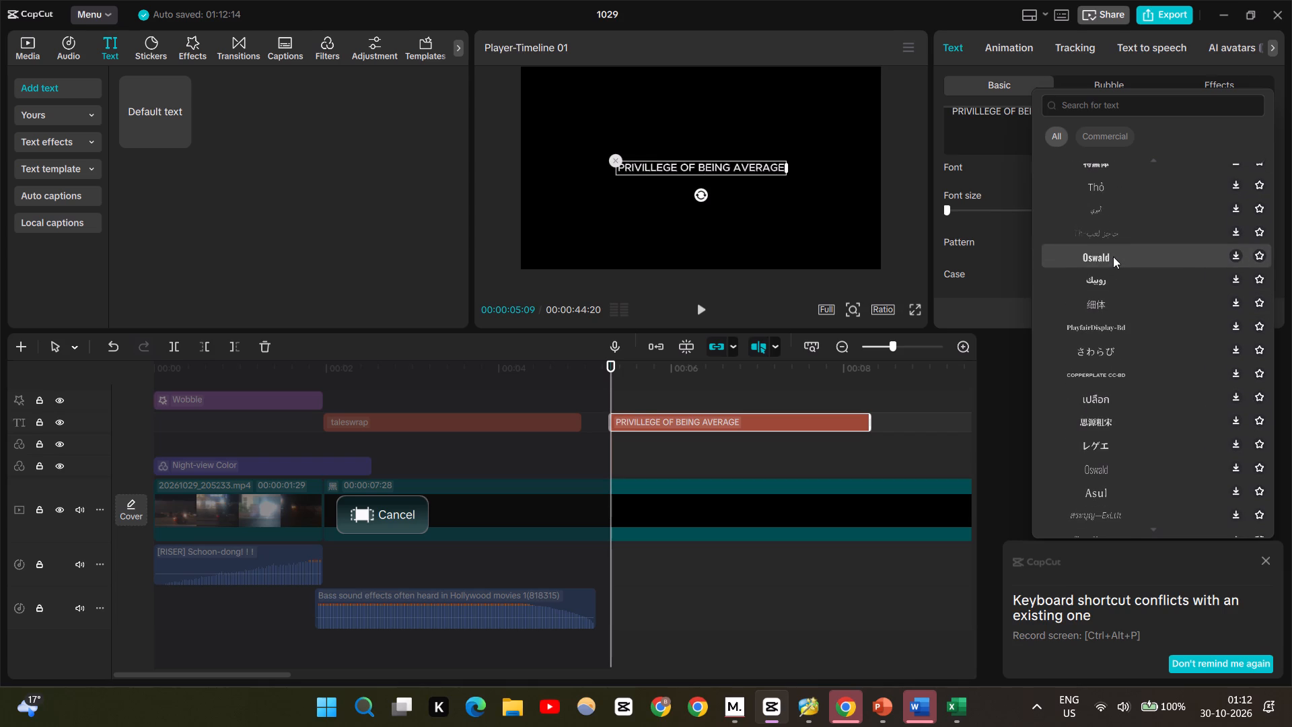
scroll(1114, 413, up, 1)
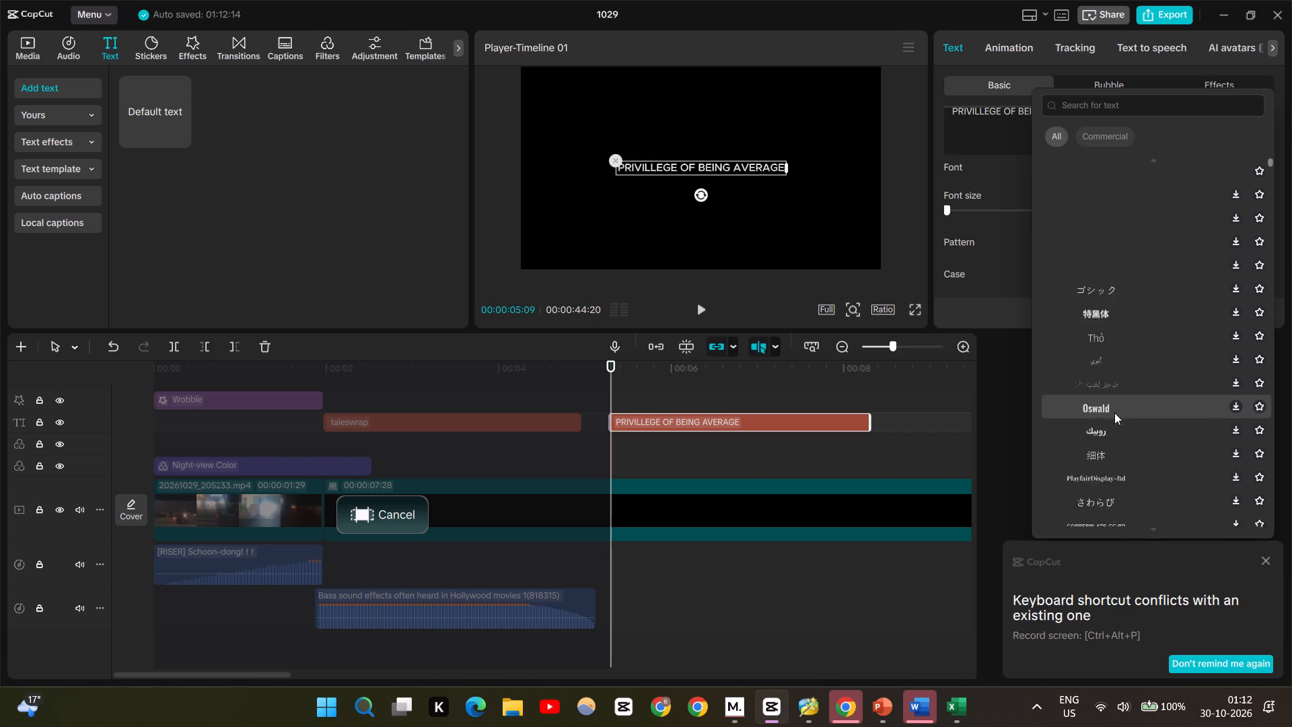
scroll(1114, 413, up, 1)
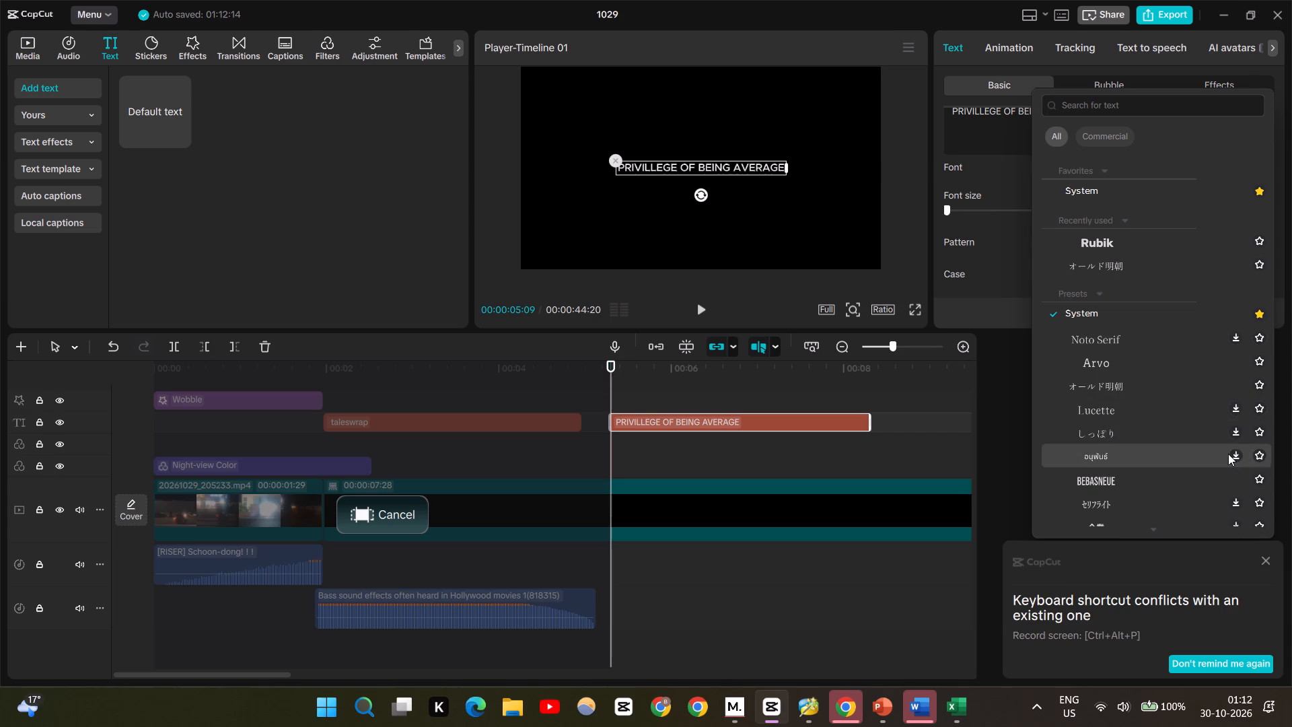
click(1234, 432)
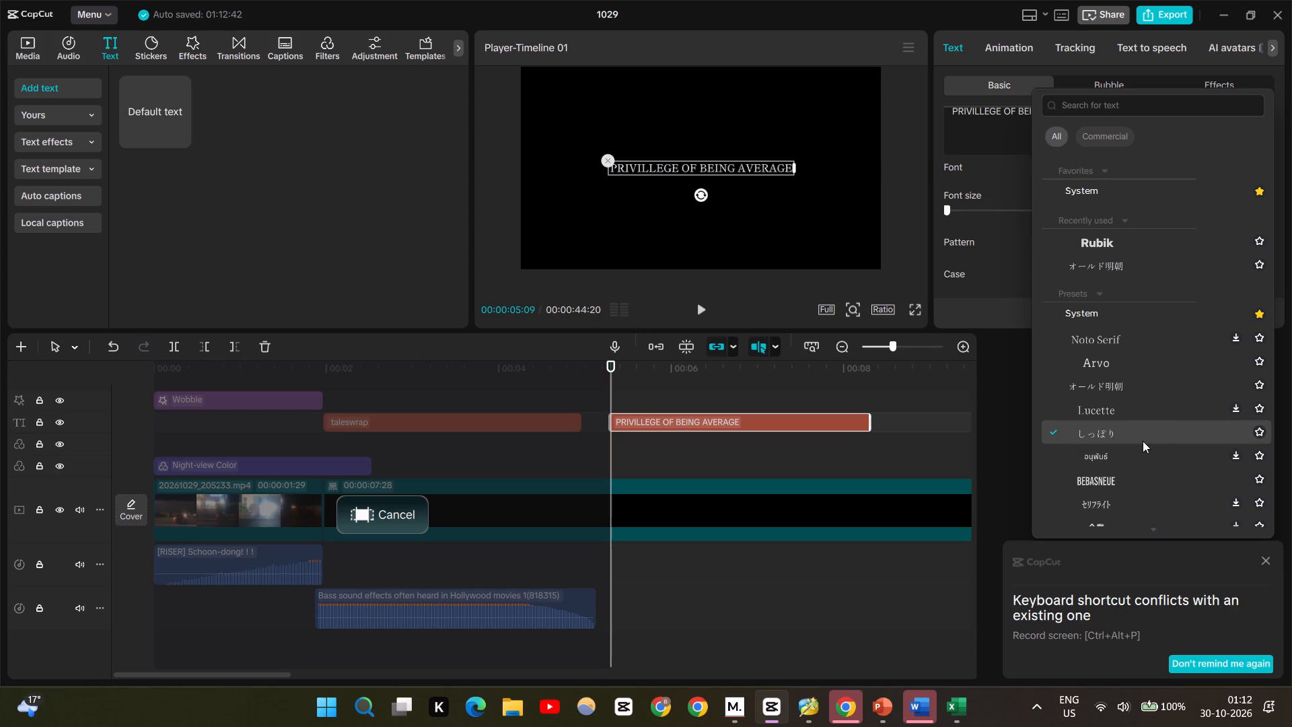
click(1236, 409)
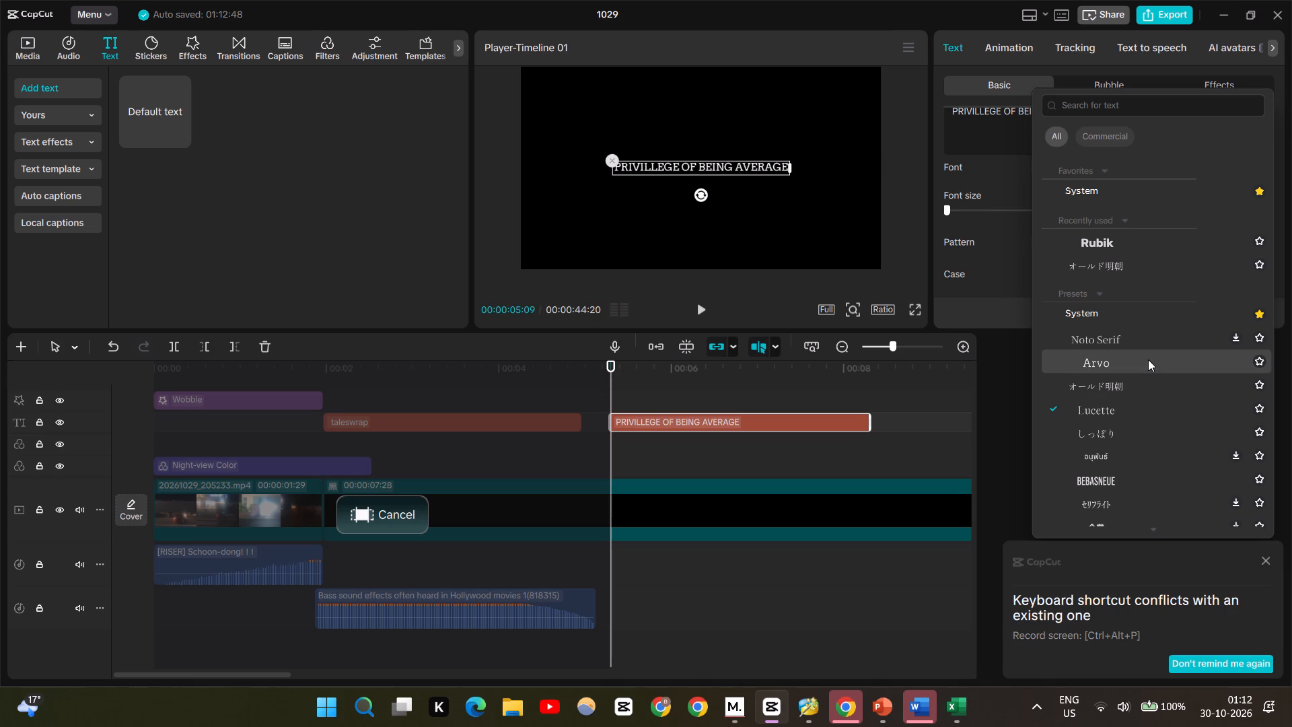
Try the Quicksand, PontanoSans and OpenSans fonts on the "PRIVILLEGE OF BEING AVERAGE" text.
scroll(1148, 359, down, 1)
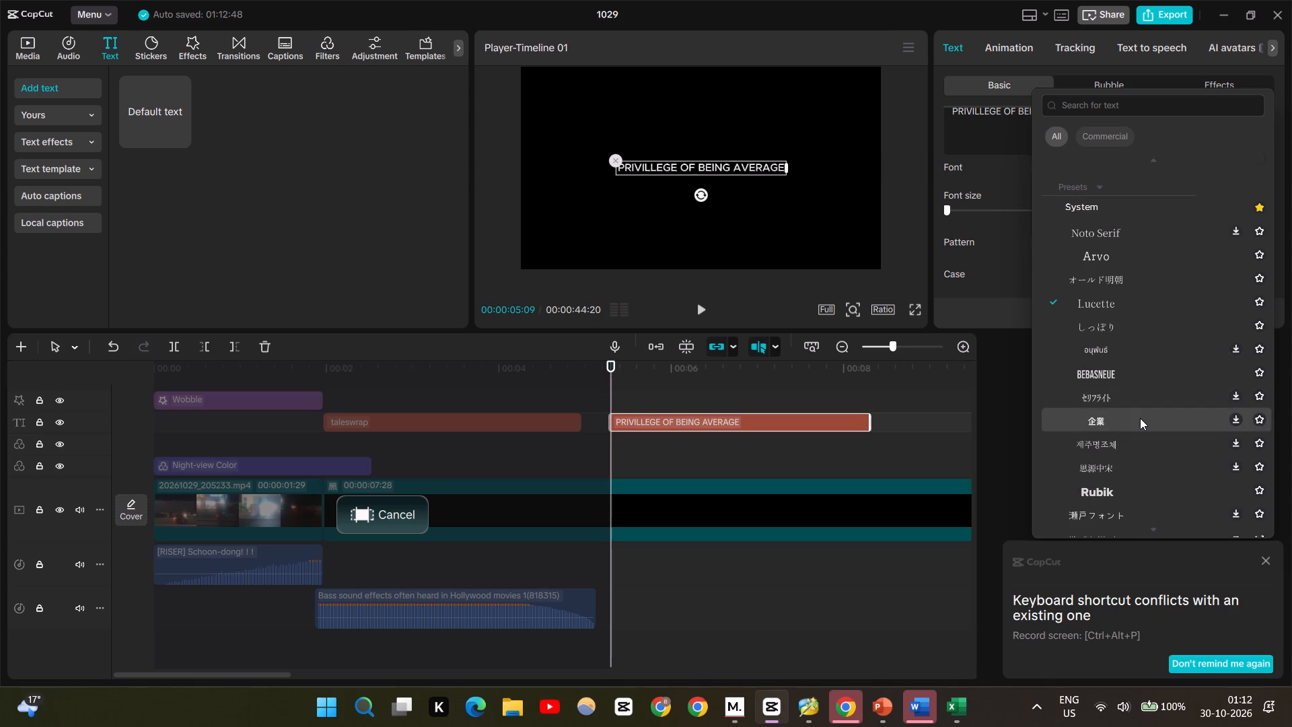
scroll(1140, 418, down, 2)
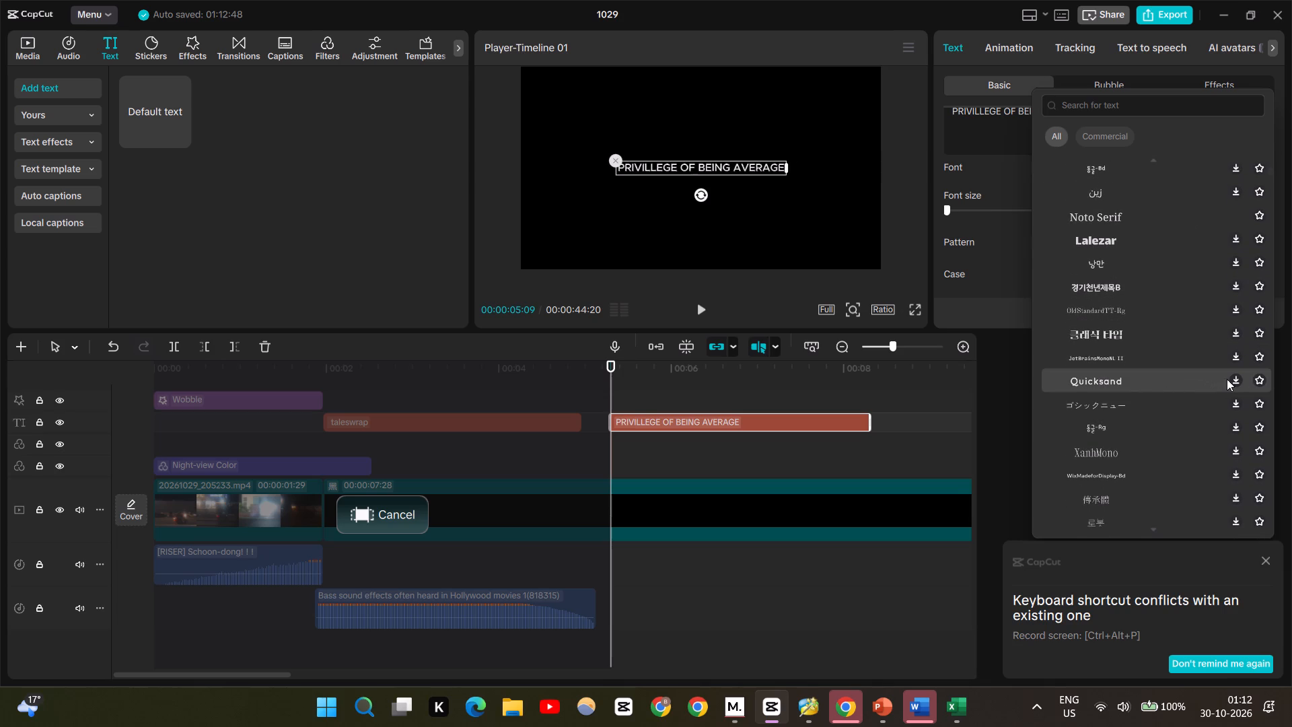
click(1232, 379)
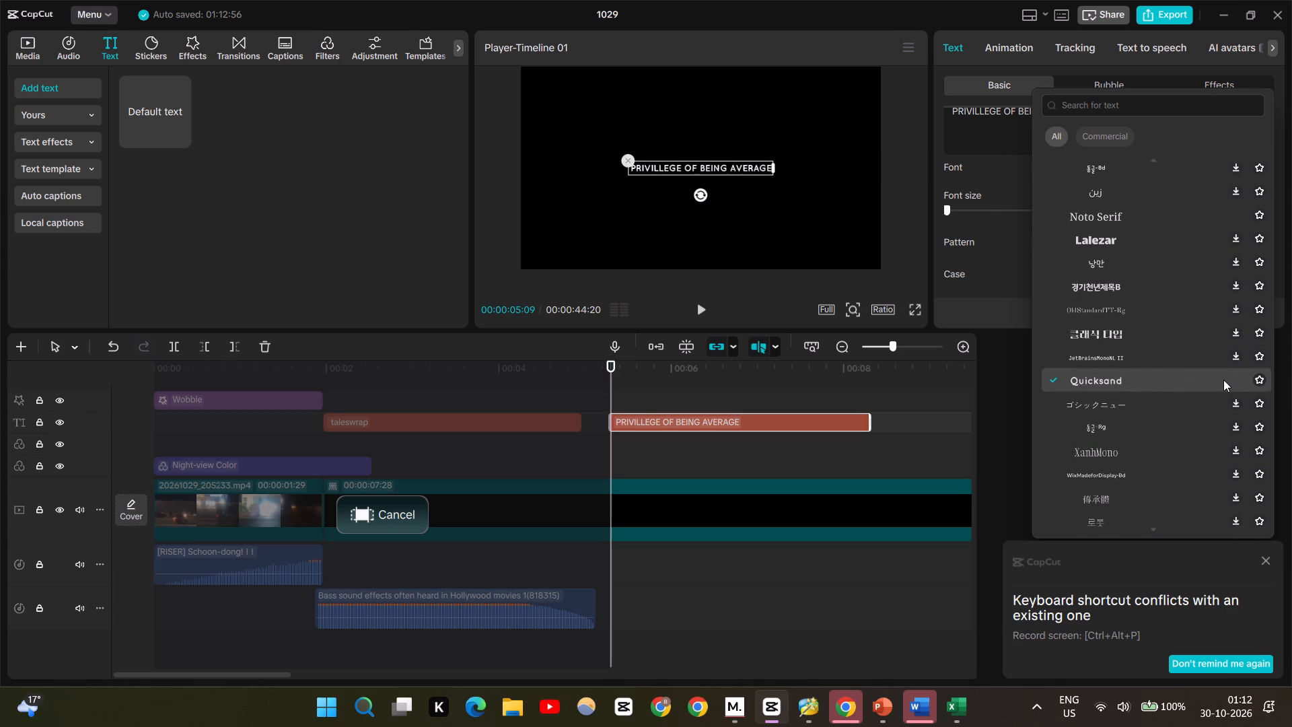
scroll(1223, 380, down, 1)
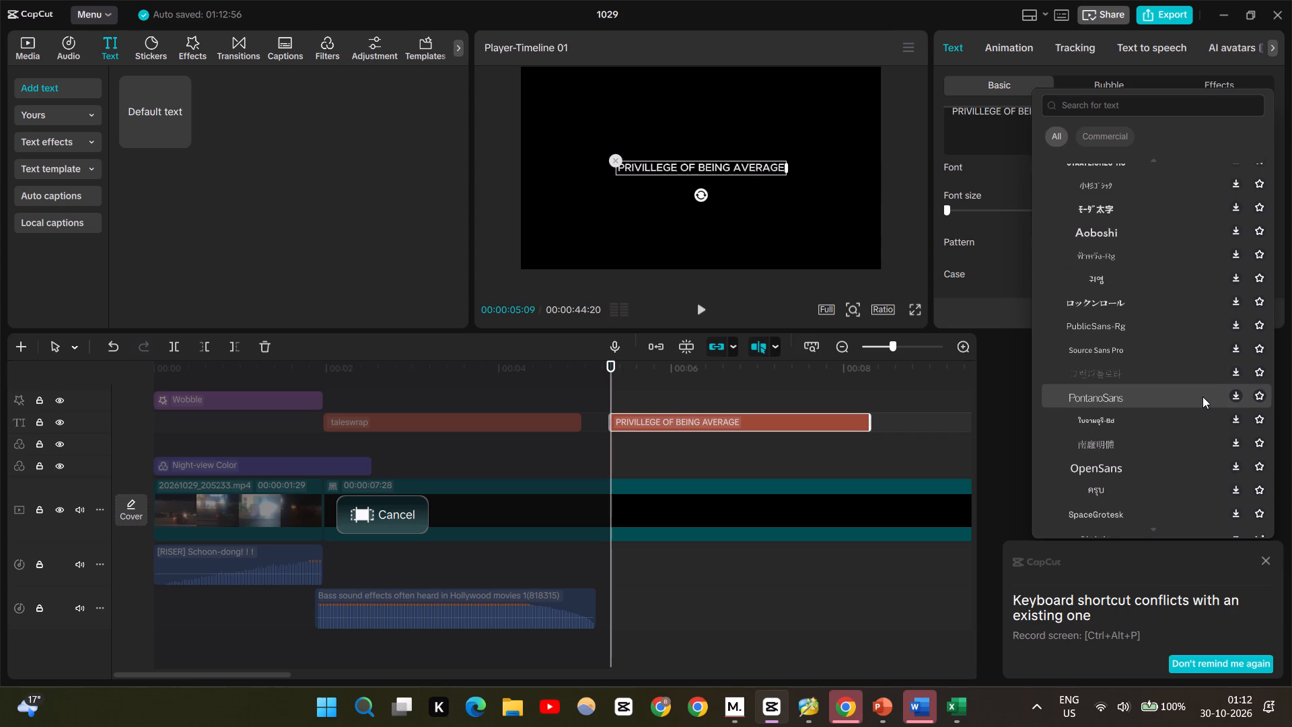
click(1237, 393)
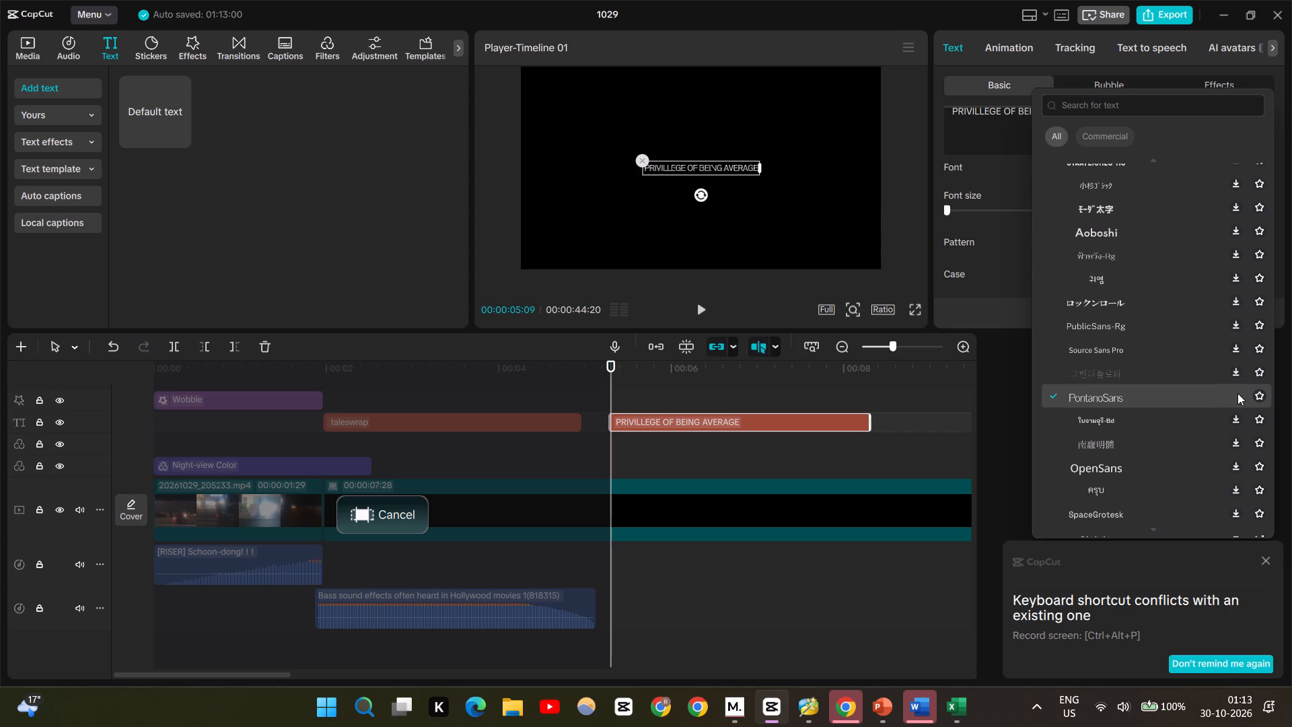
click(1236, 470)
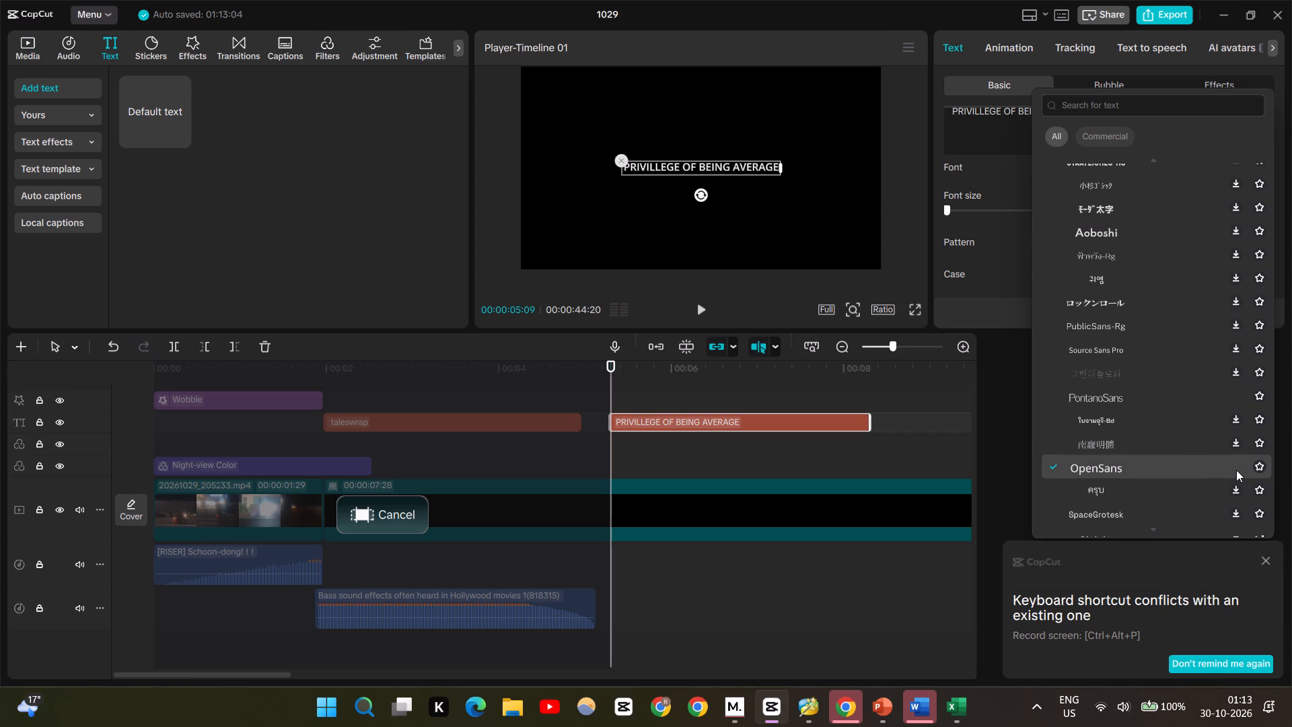
Browse further through the fonts and apply Souvenir to the "PRIVILLEGE OF BEING AVERAGE" text.
scroll(1184, 477, down, 1)
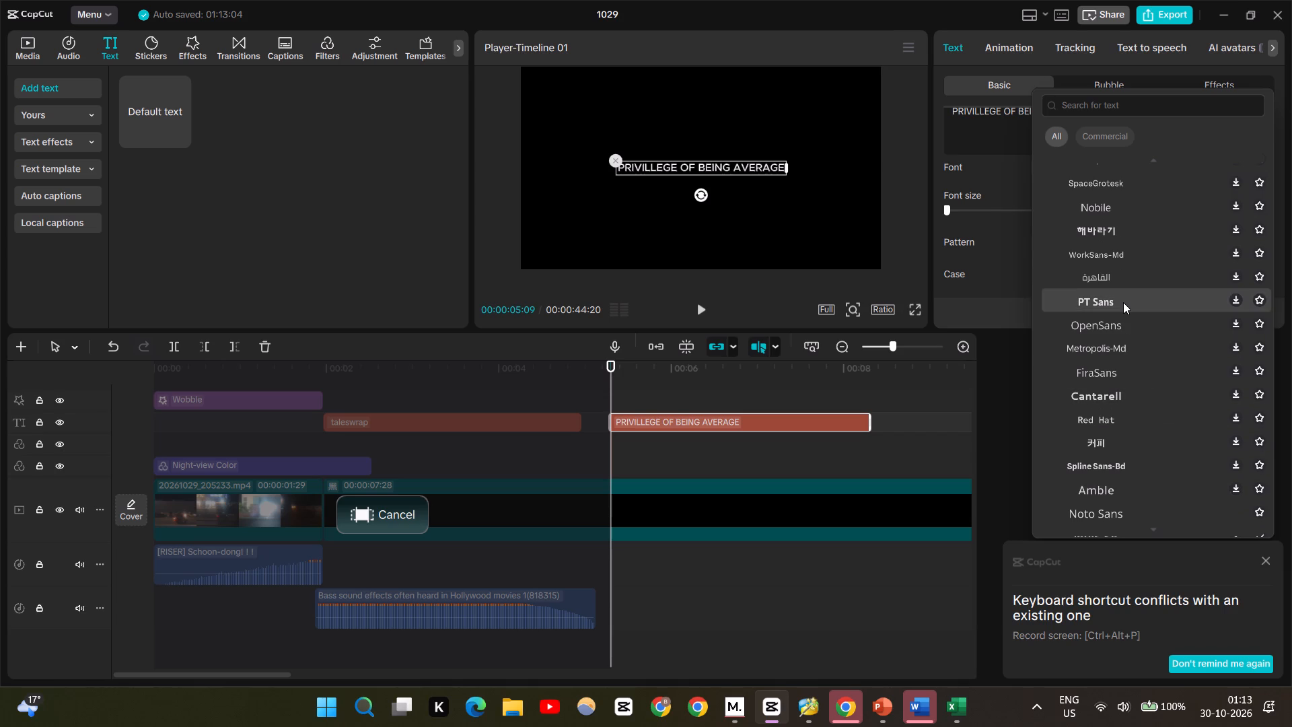
scroll(1123, 302, down, 1)
scroll(1123, 302, up, 1)
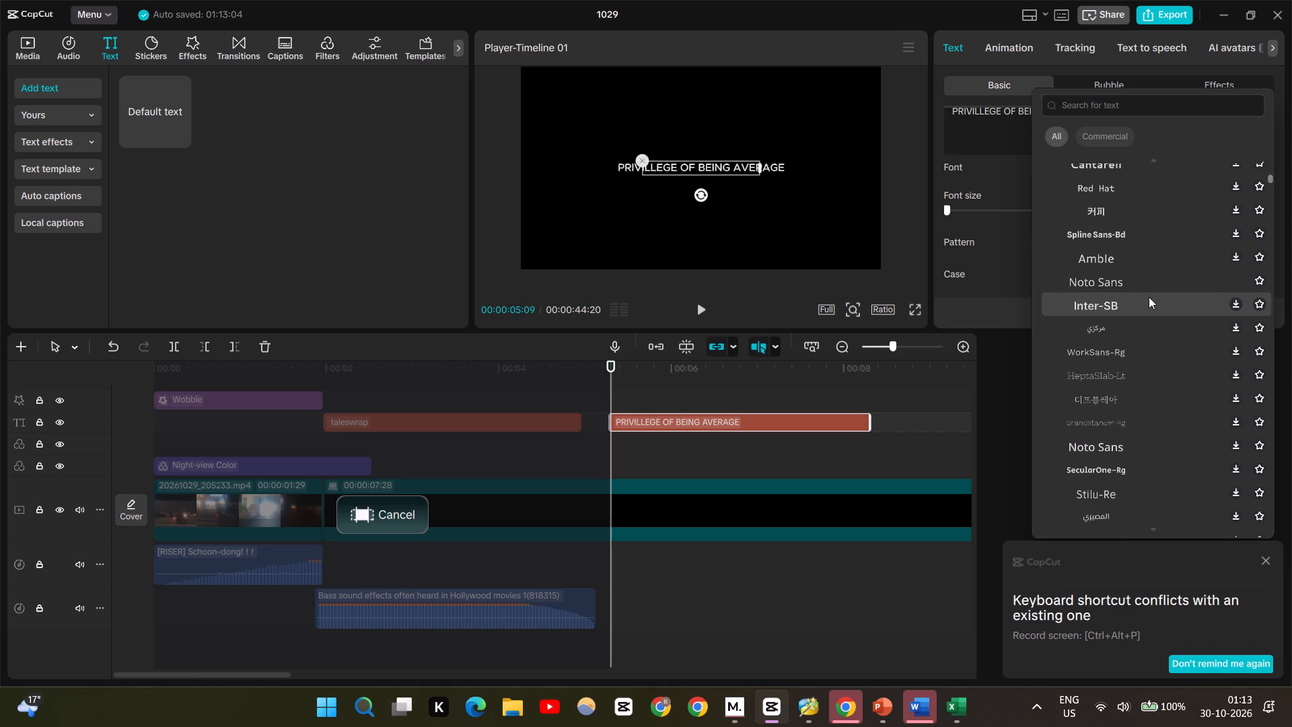
scroll(1130, 370, down, 1)
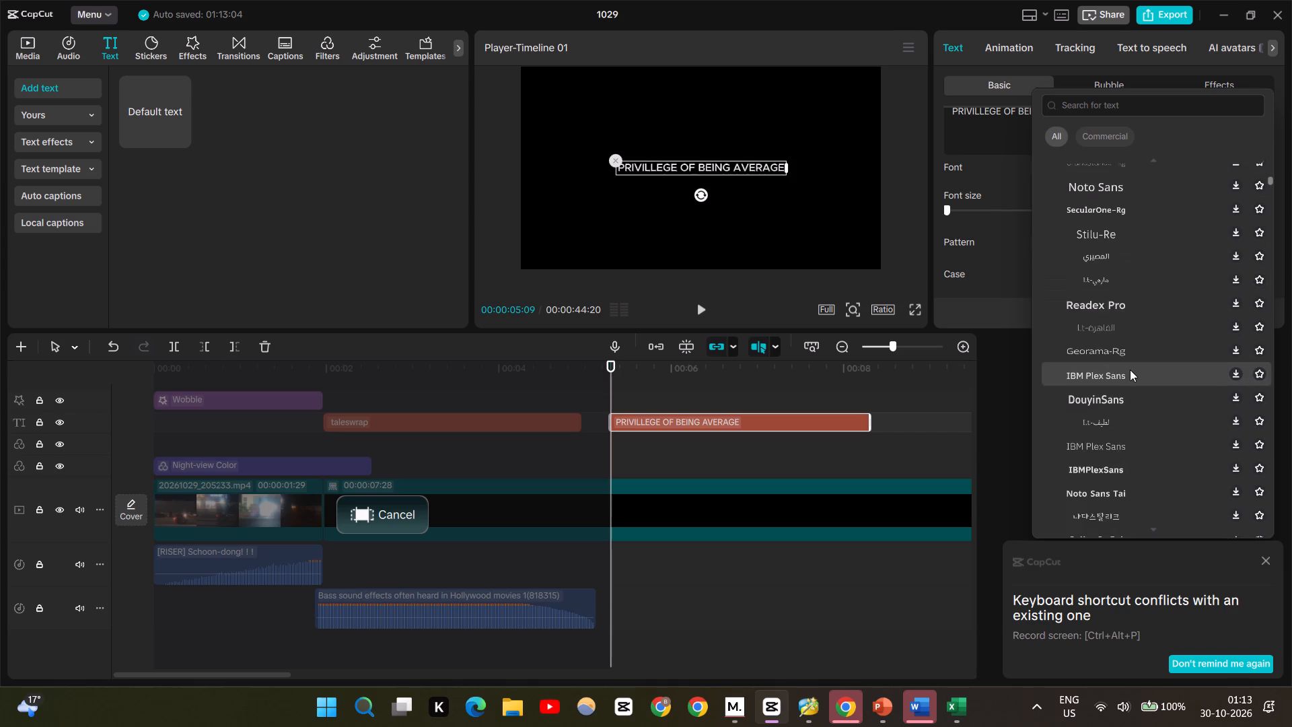
scroll(1130, 370, down, 2)
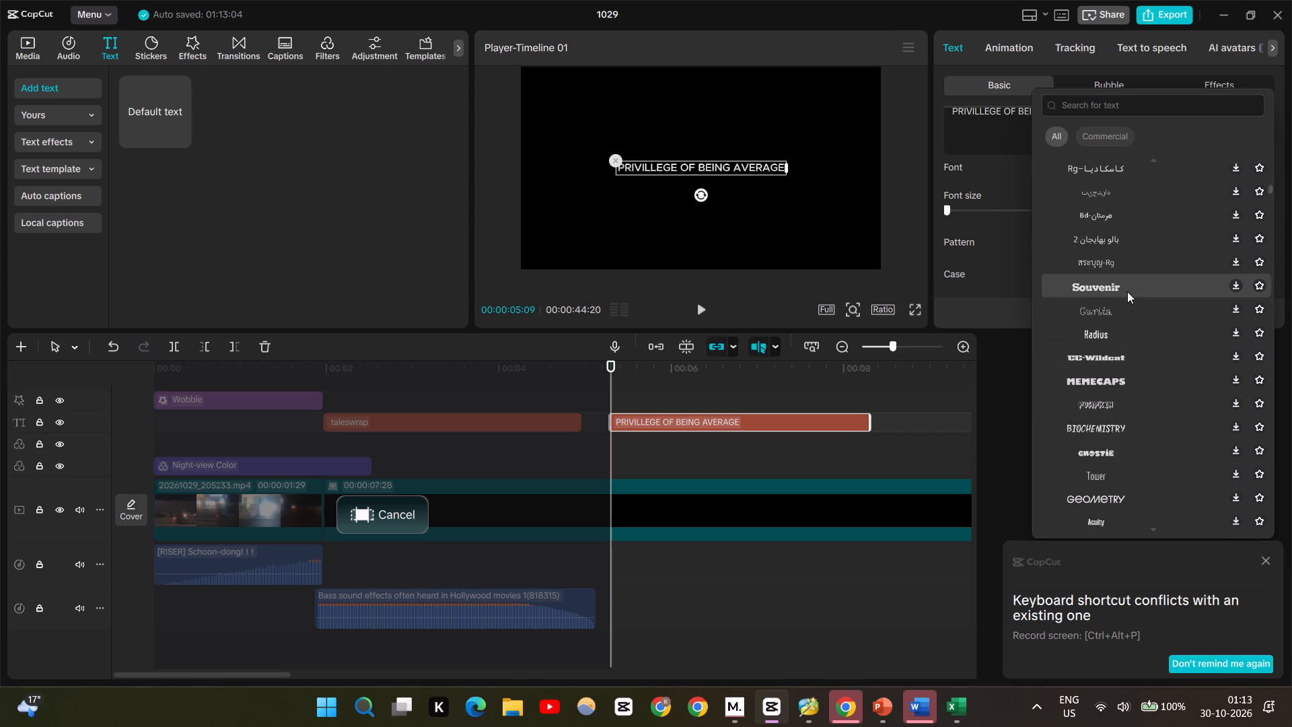
click(1240, 281)
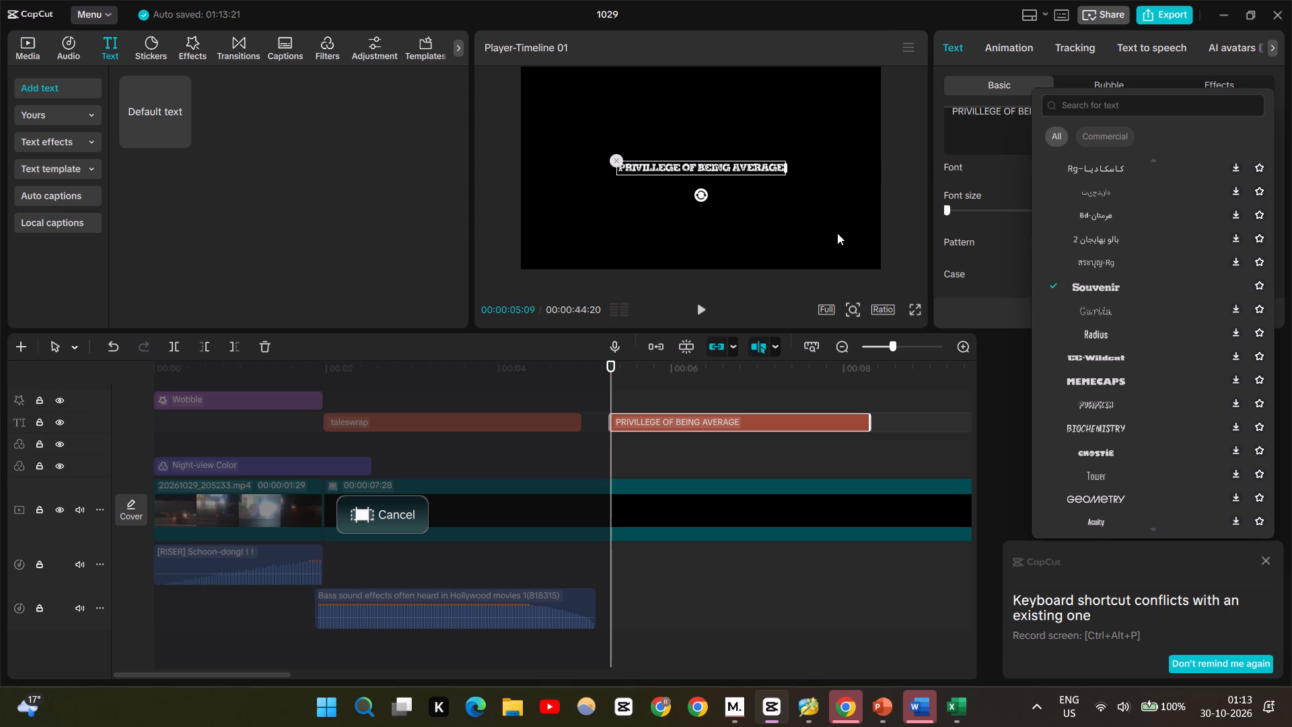
click(816, 199)
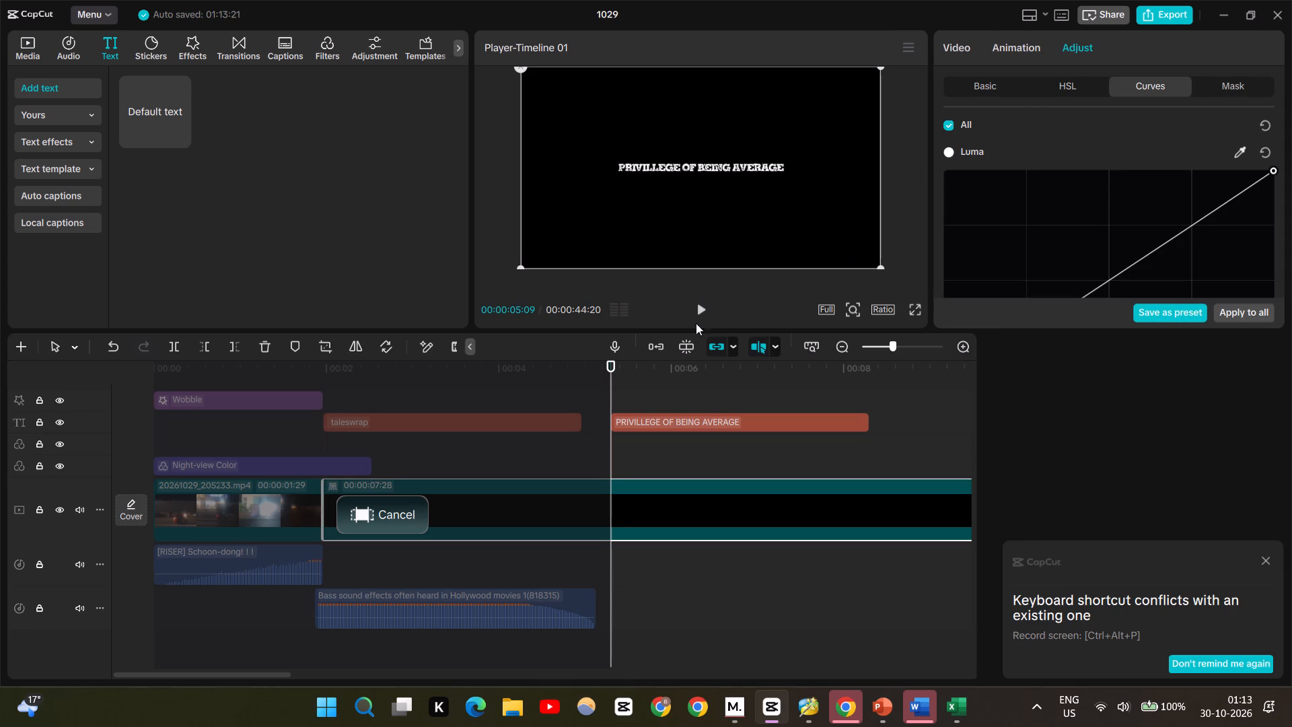
Play from the middle of the "taleswrap" title and cancel the in-point range selection on the timeline.
click(473, 438)
drag(473, 438, 418, 443)
key(space)
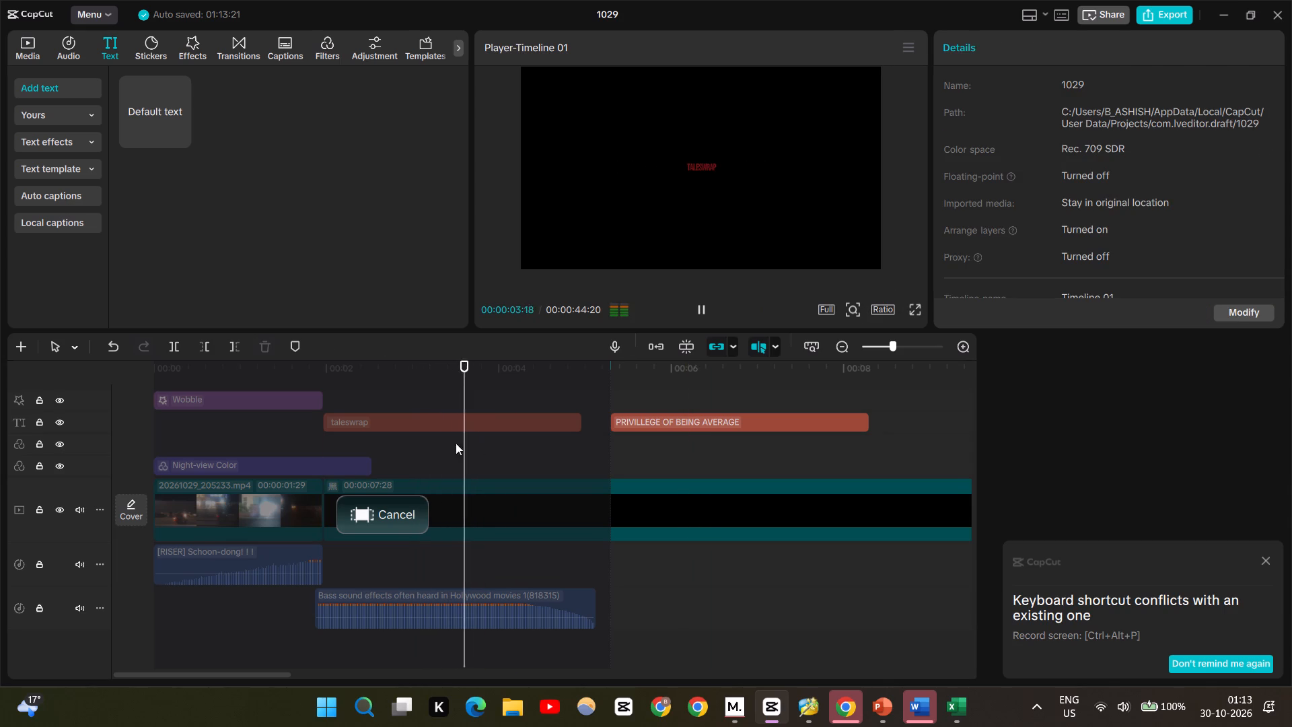
click(388, 514)
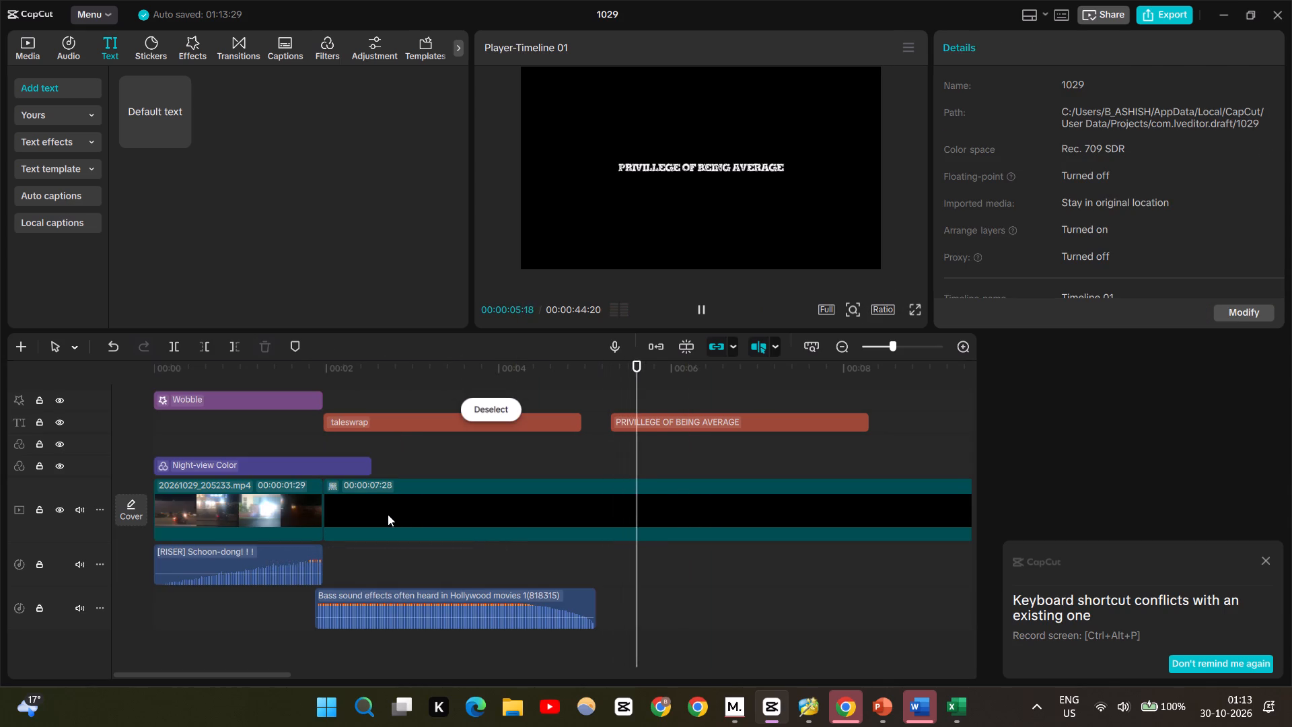
Play the end of the night opening and both titles in full screen.
click(373, 386)
drag(373, 386, 291, 388)
key(space)
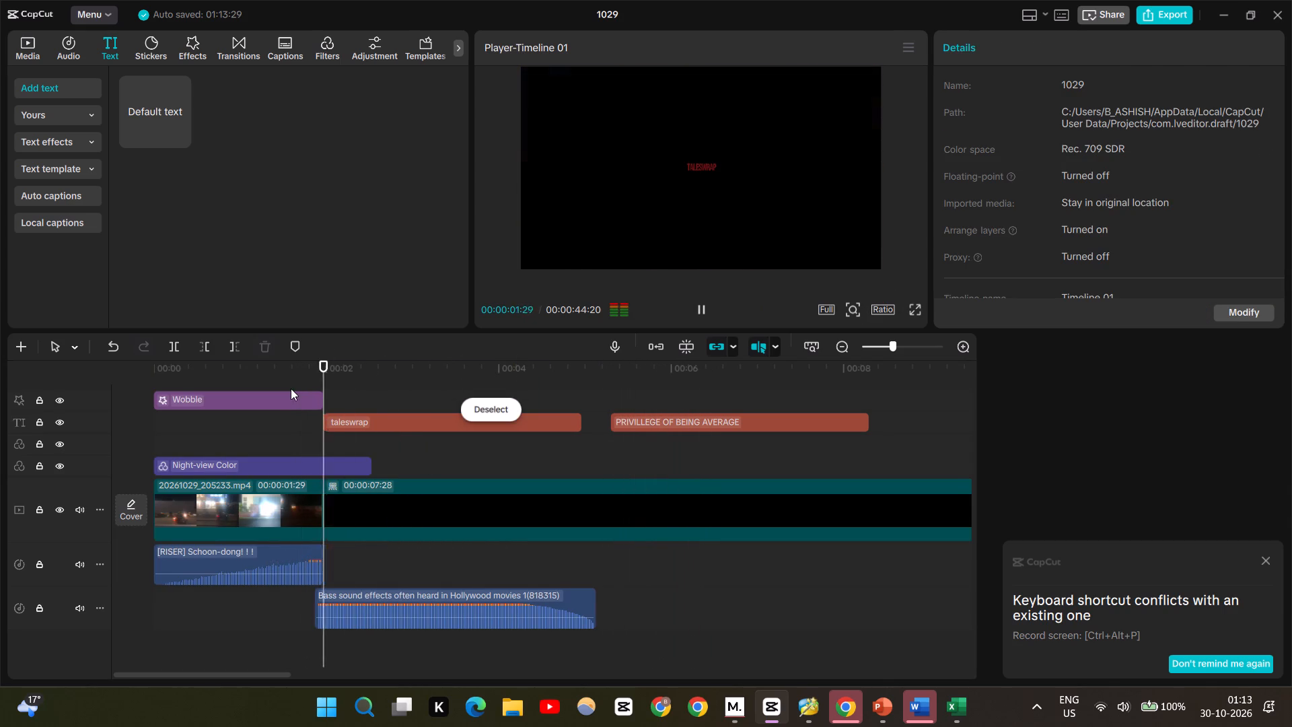
click(916, 306)
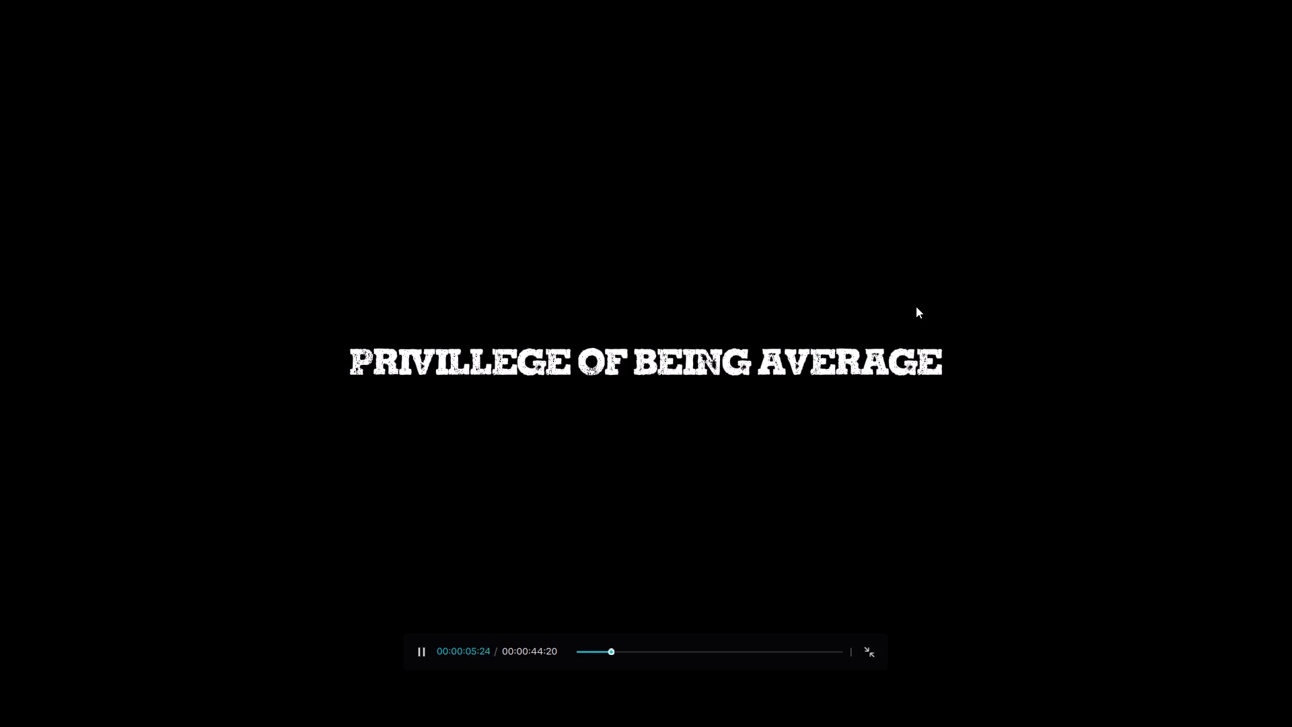
key(space)
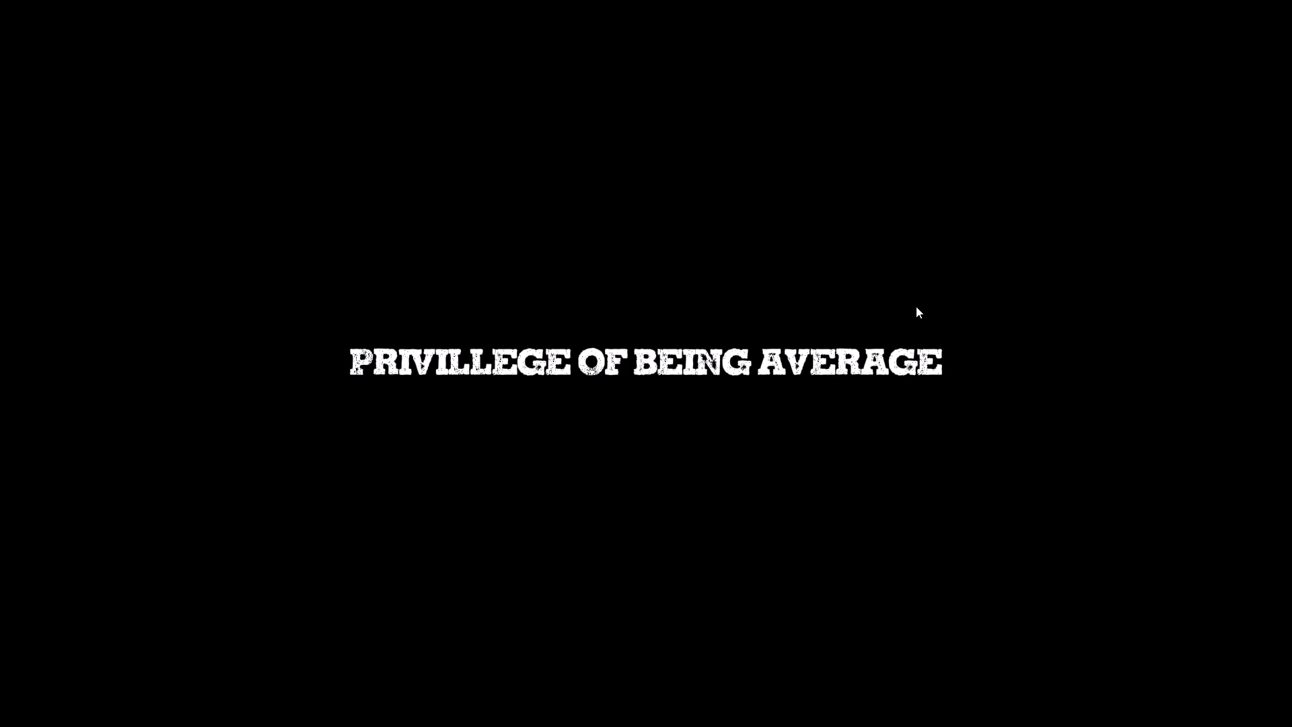
key(Escape)
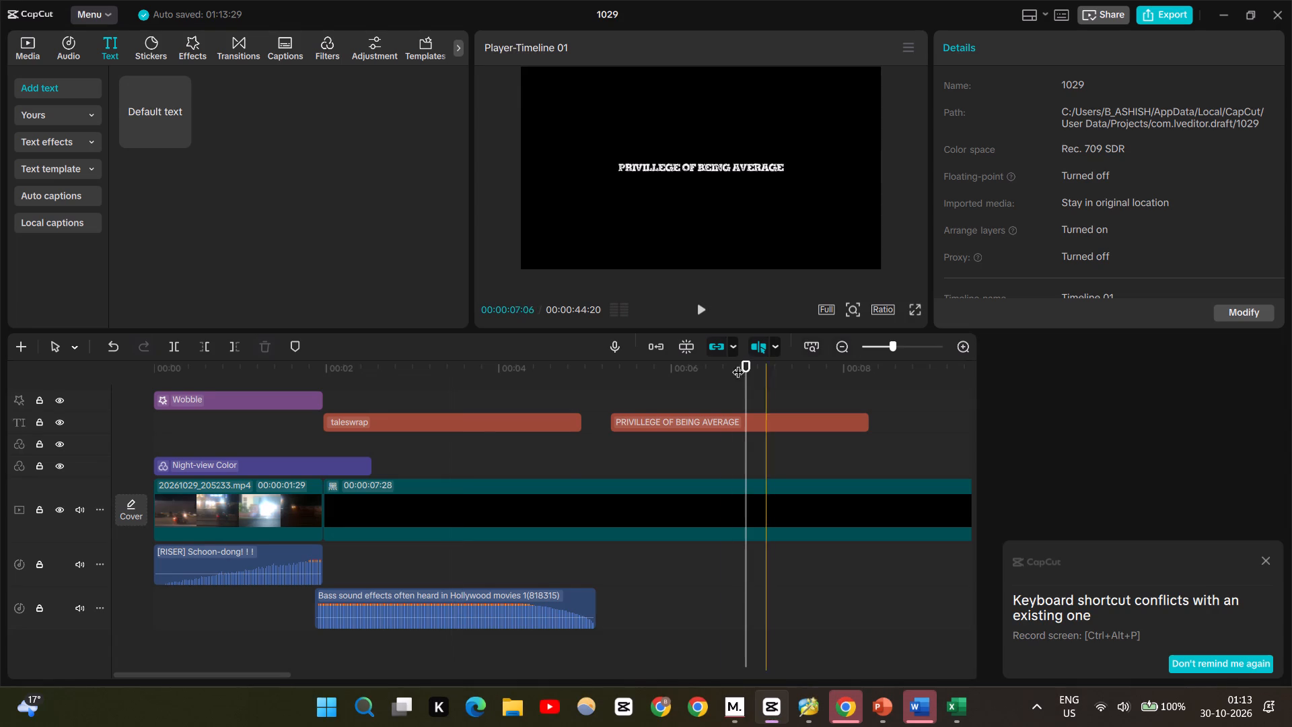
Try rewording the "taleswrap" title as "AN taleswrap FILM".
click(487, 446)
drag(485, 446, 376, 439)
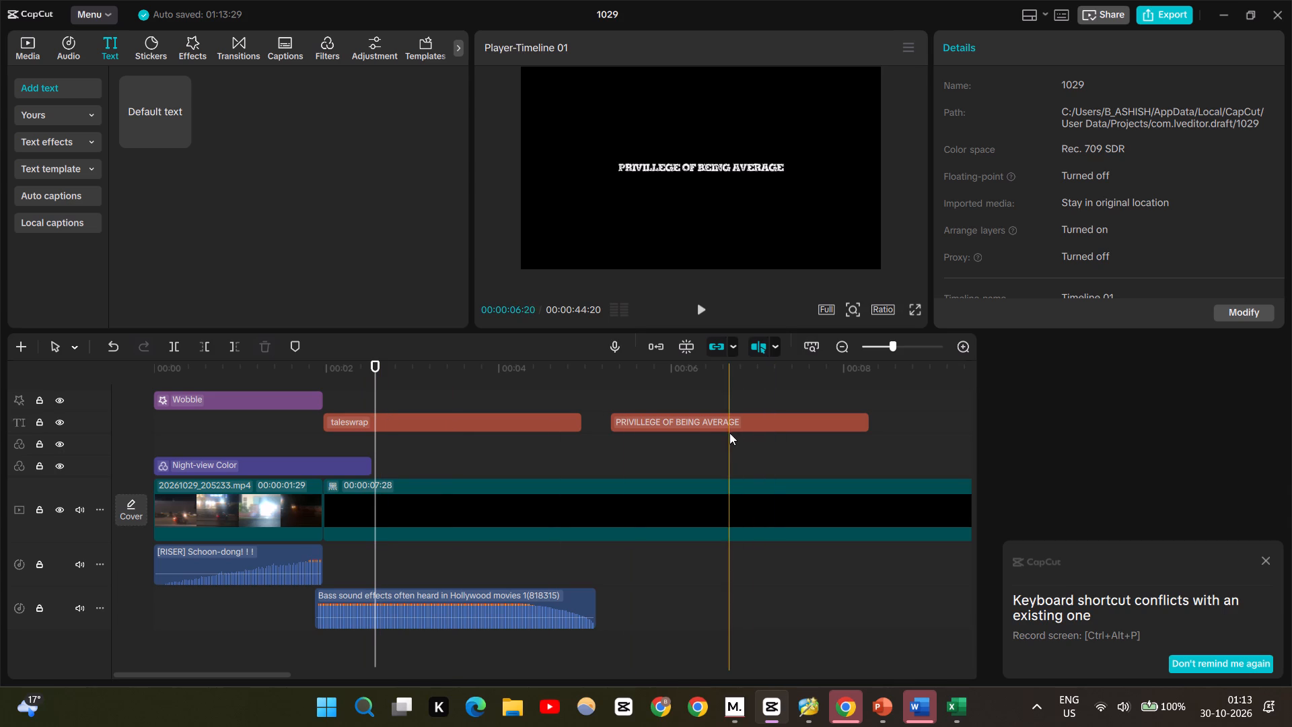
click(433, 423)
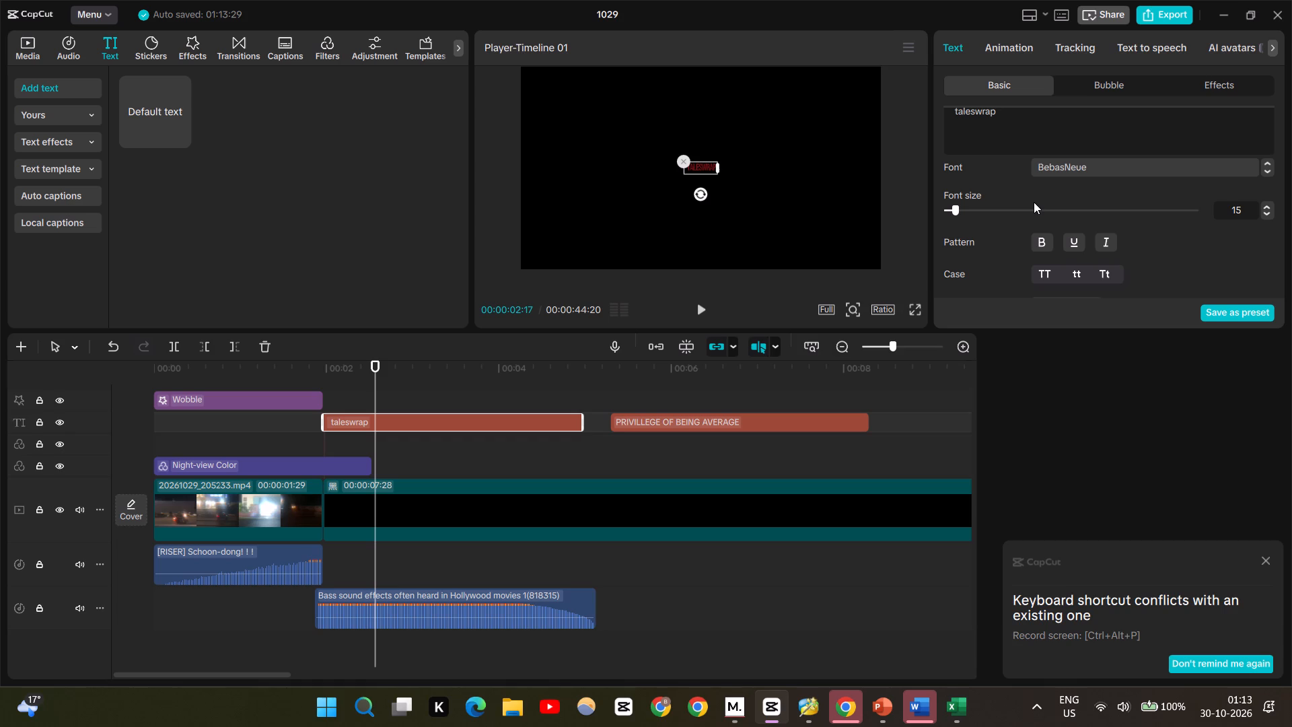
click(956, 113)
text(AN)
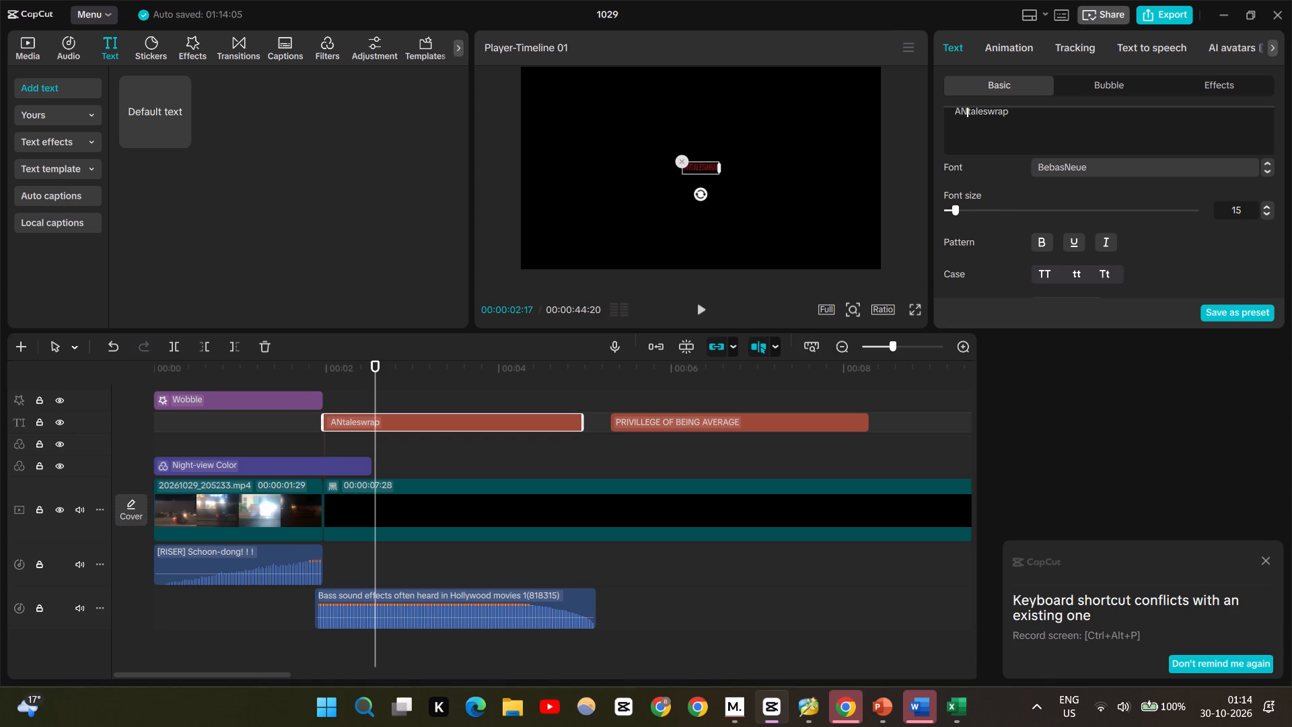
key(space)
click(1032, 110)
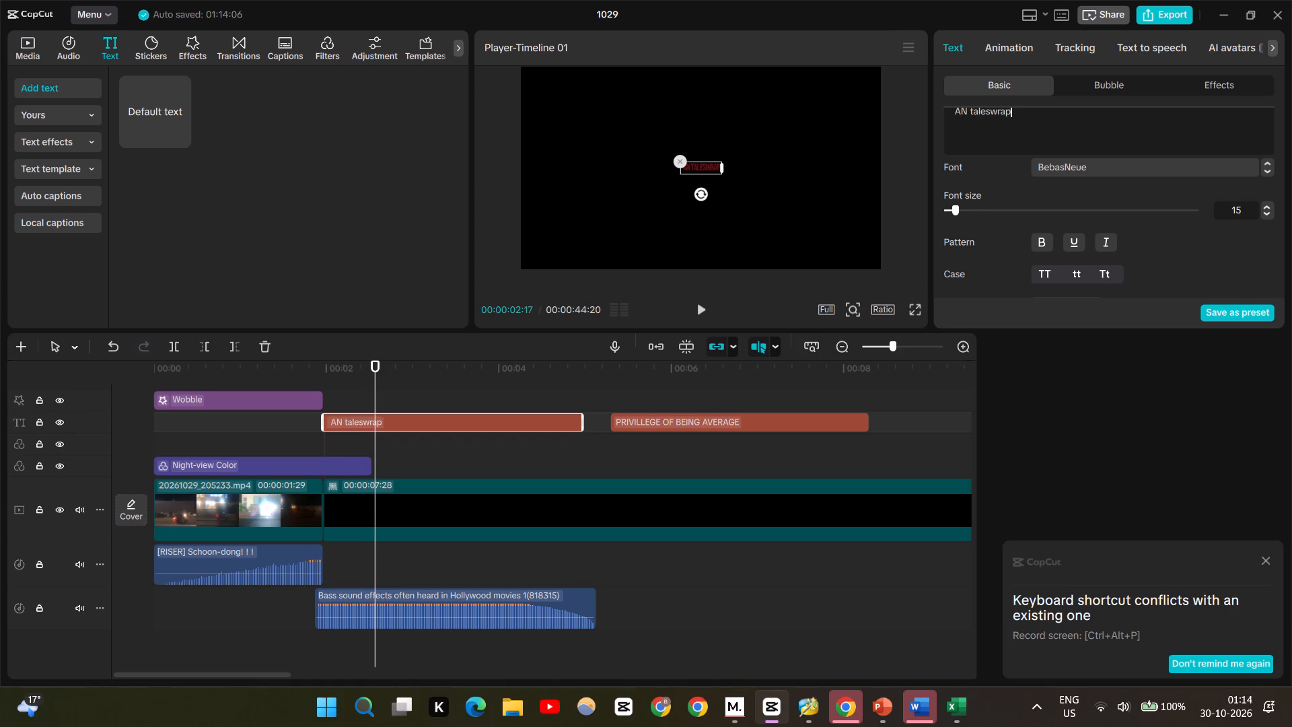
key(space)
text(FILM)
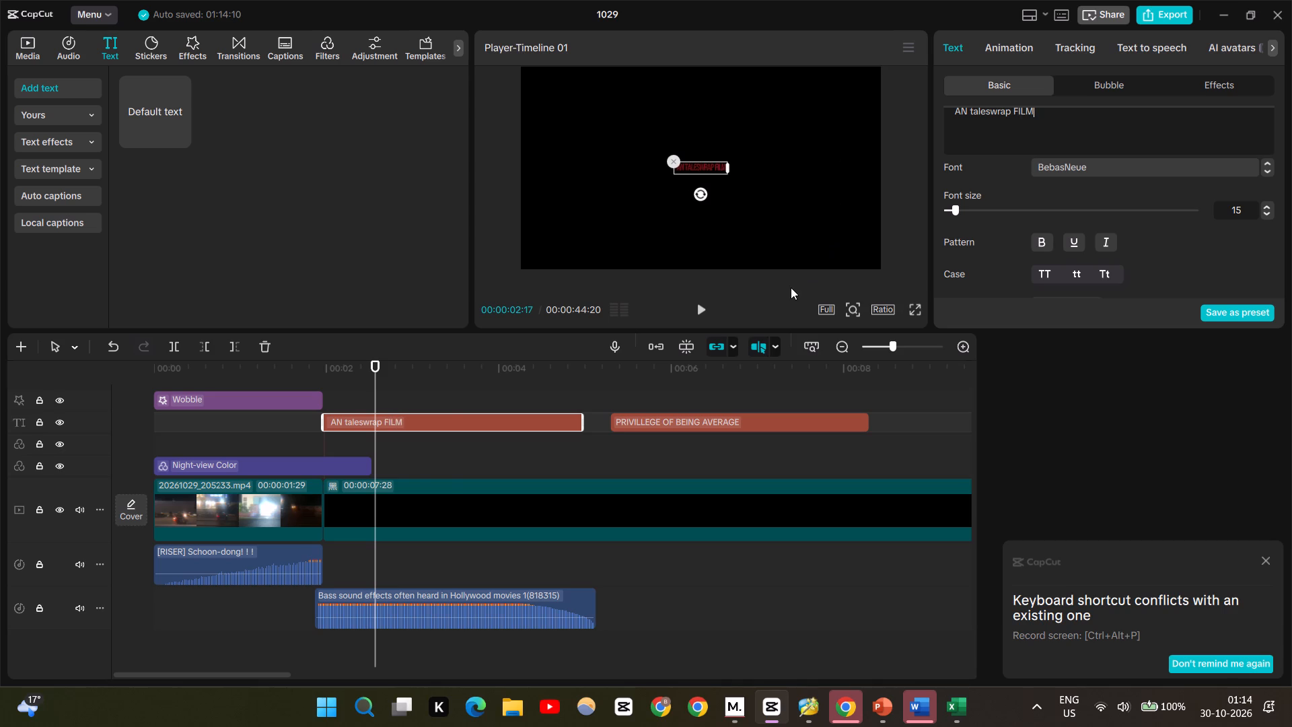
Replay the transition from the night clip into the "AN taleswrap FILM" title, including in full screen.
click(381, 444)
drag(381, 444, 284, 436)
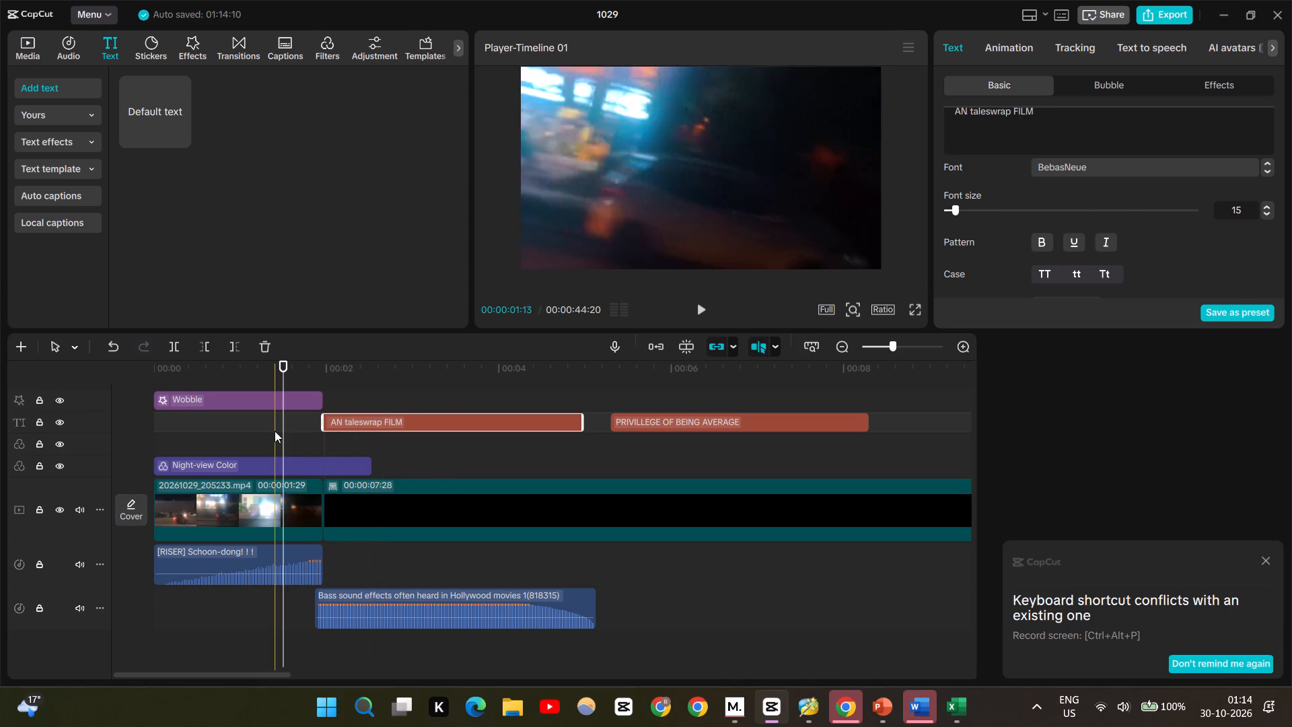
click(275, 431)
key(space)
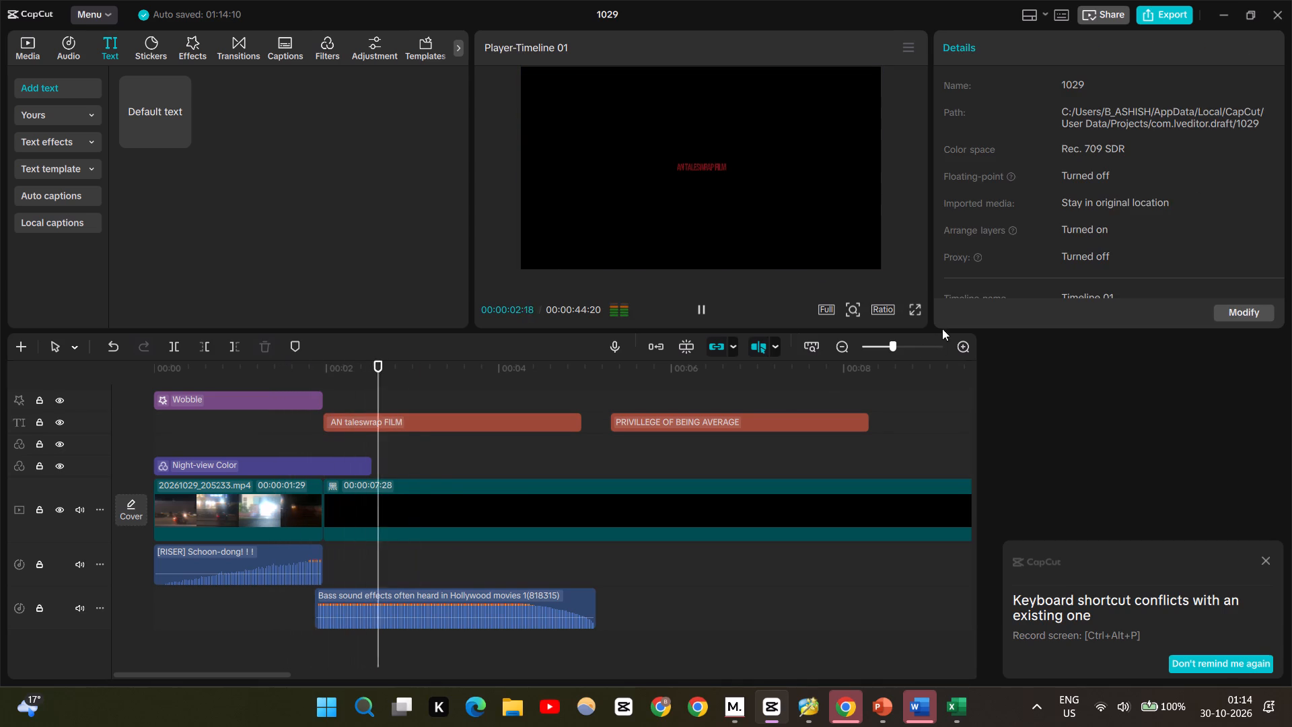
click(917, 312)
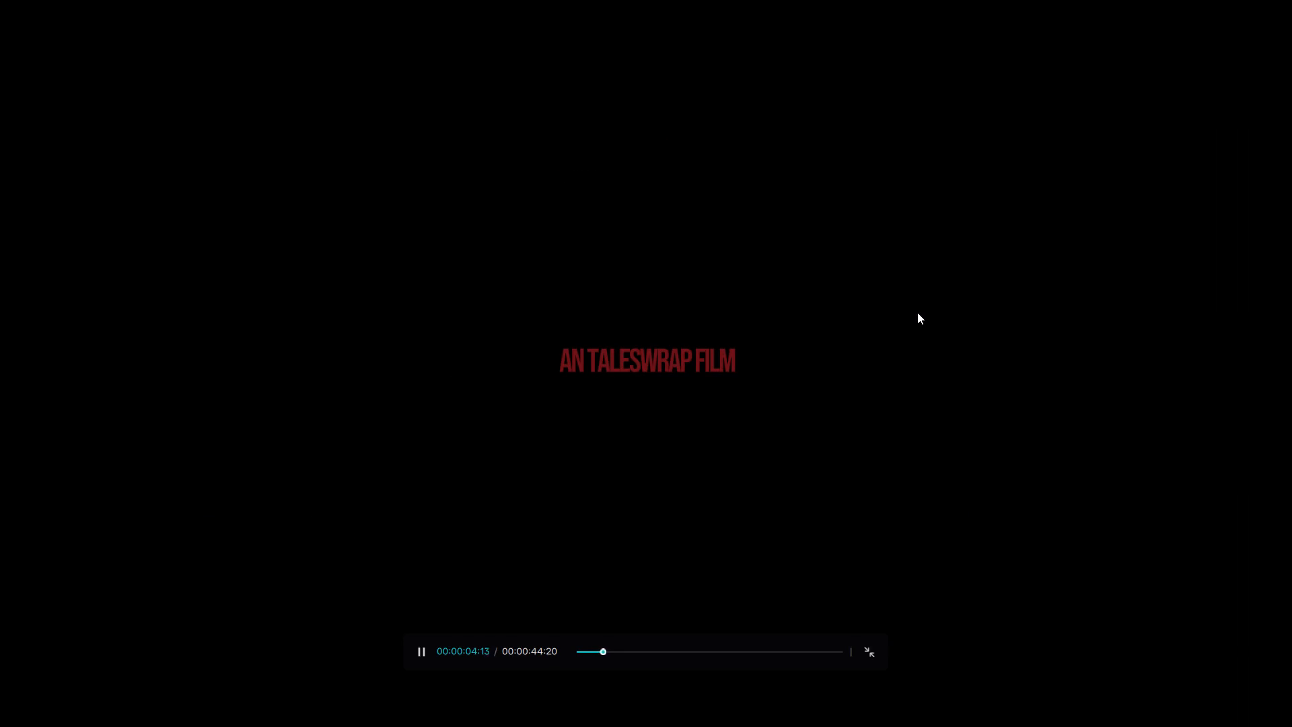
key(Escape)
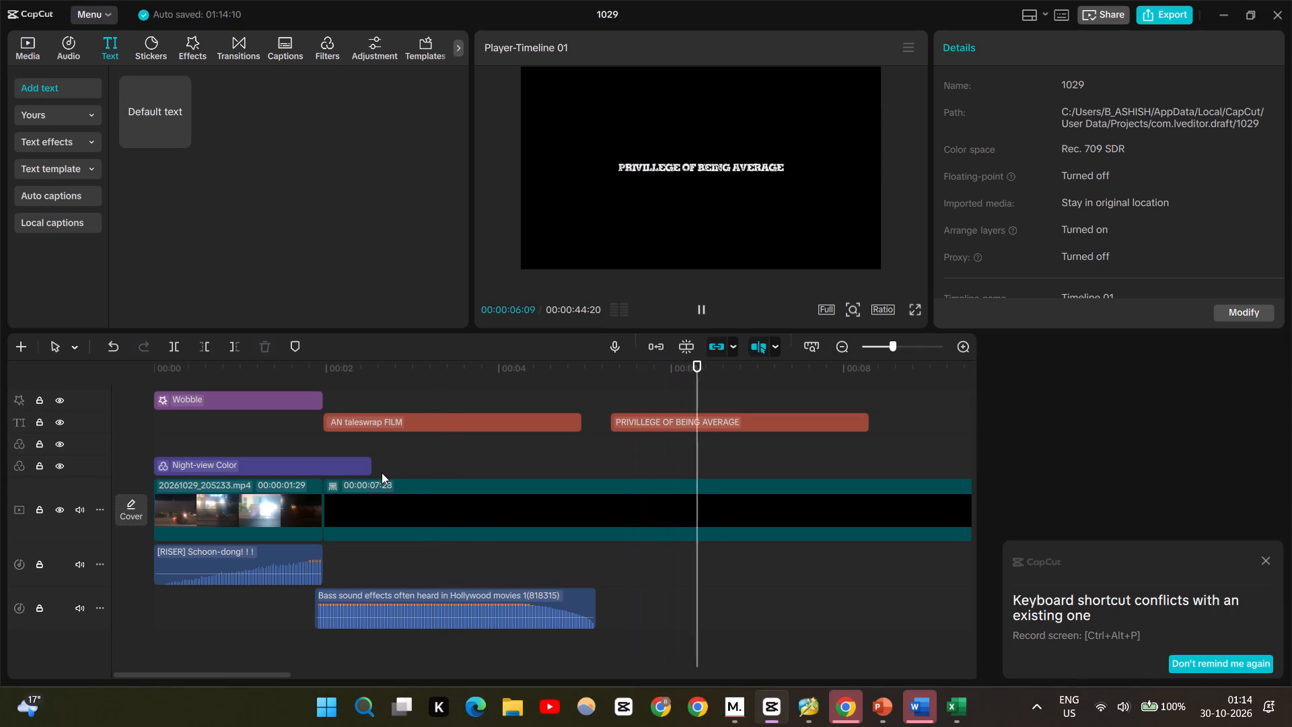
click(382, 473)
drag(382, 473, 241, 471)
key(space)
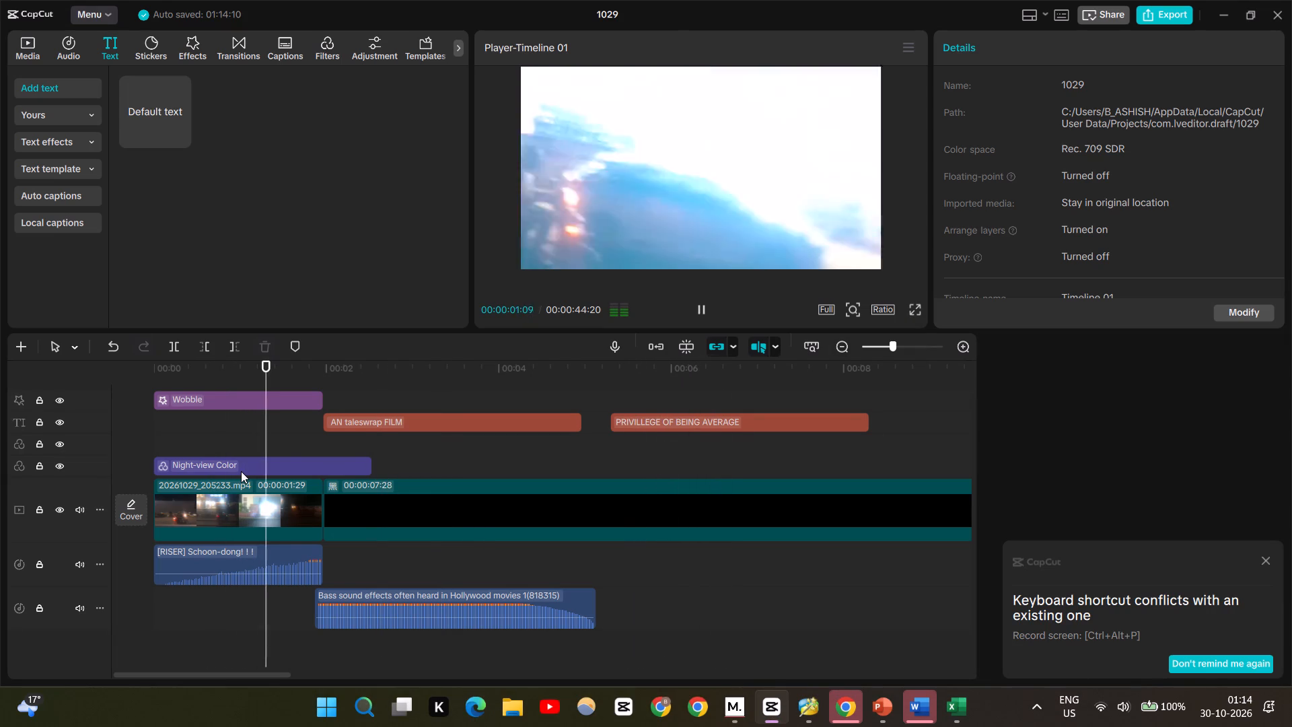
key(space)
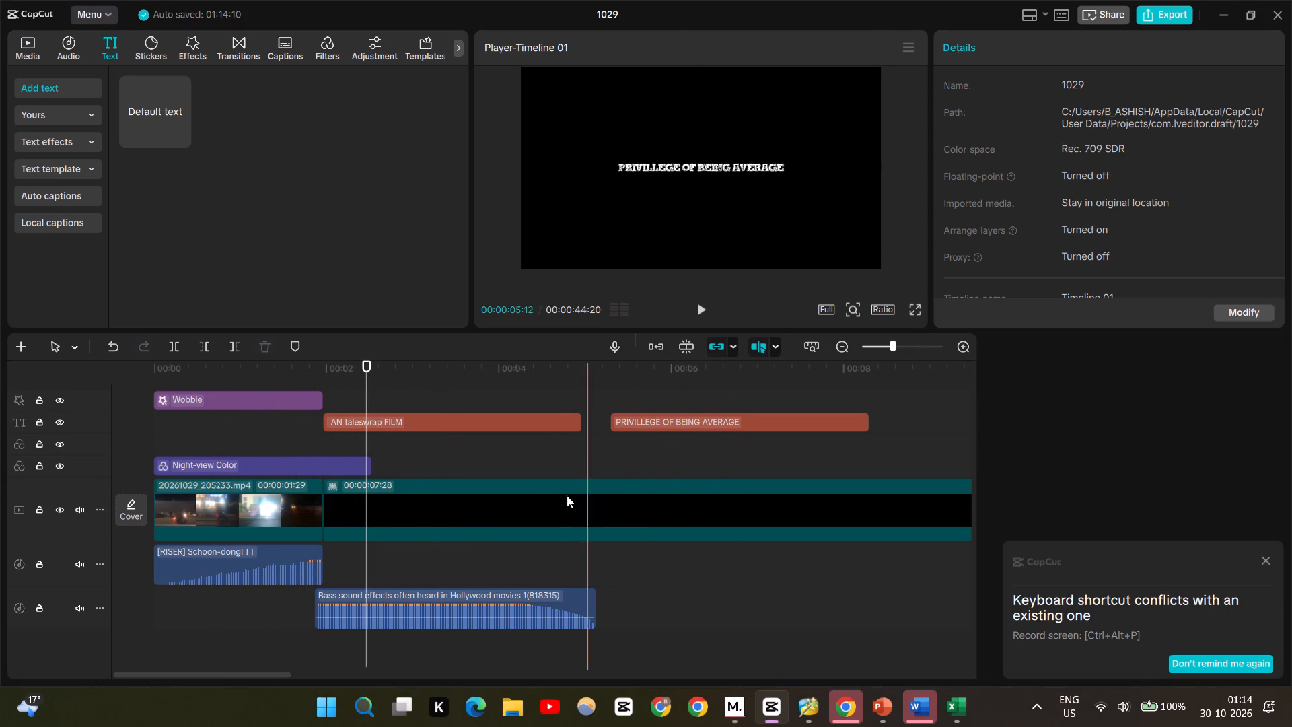
click(917, 303)
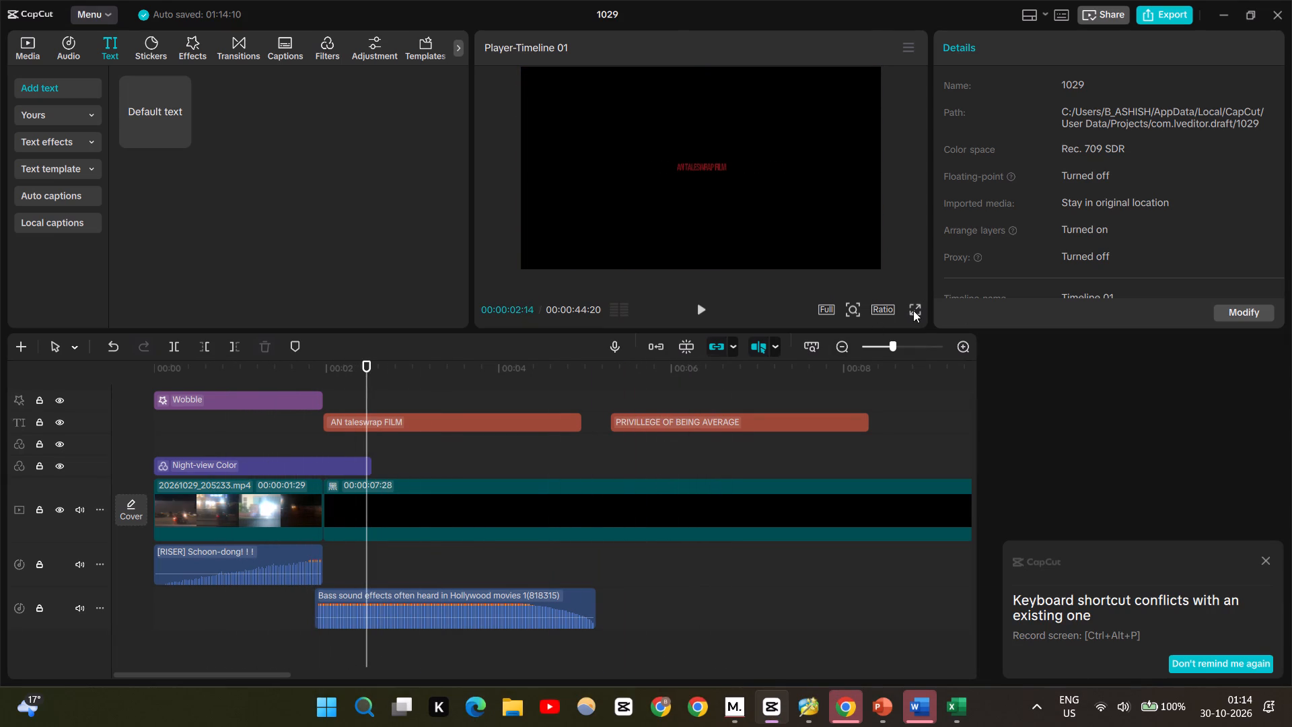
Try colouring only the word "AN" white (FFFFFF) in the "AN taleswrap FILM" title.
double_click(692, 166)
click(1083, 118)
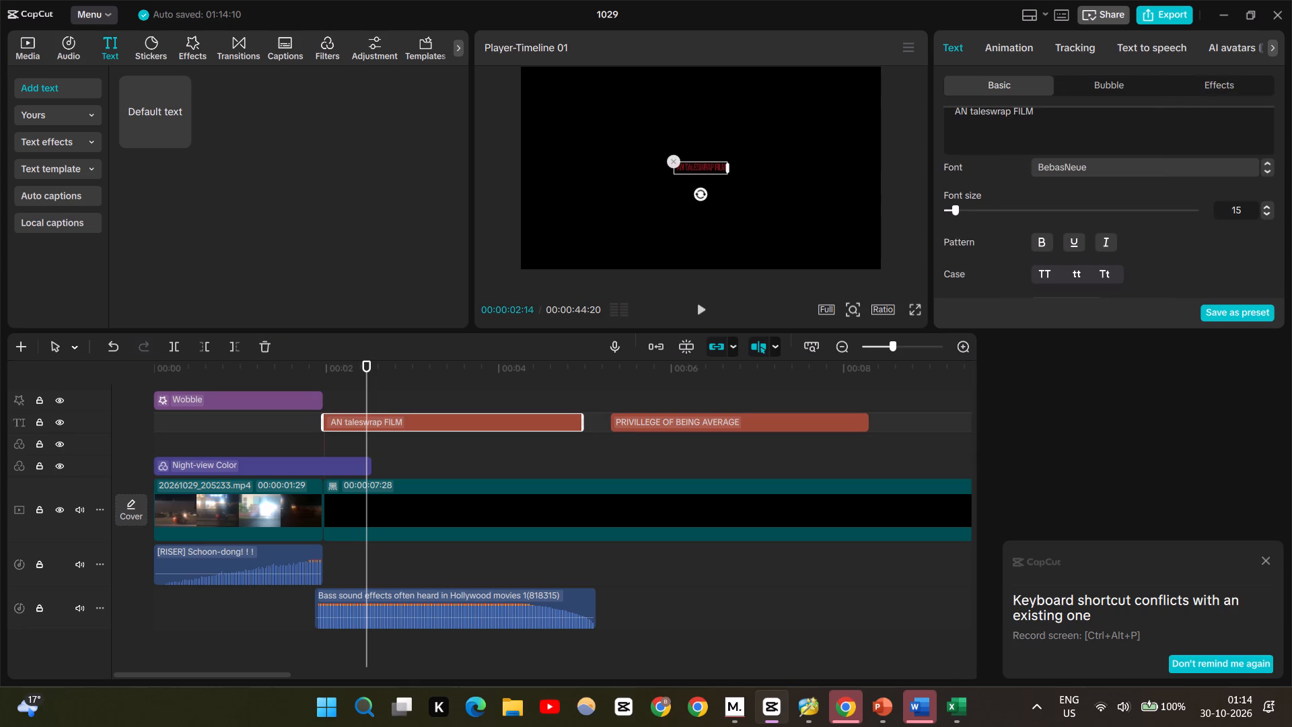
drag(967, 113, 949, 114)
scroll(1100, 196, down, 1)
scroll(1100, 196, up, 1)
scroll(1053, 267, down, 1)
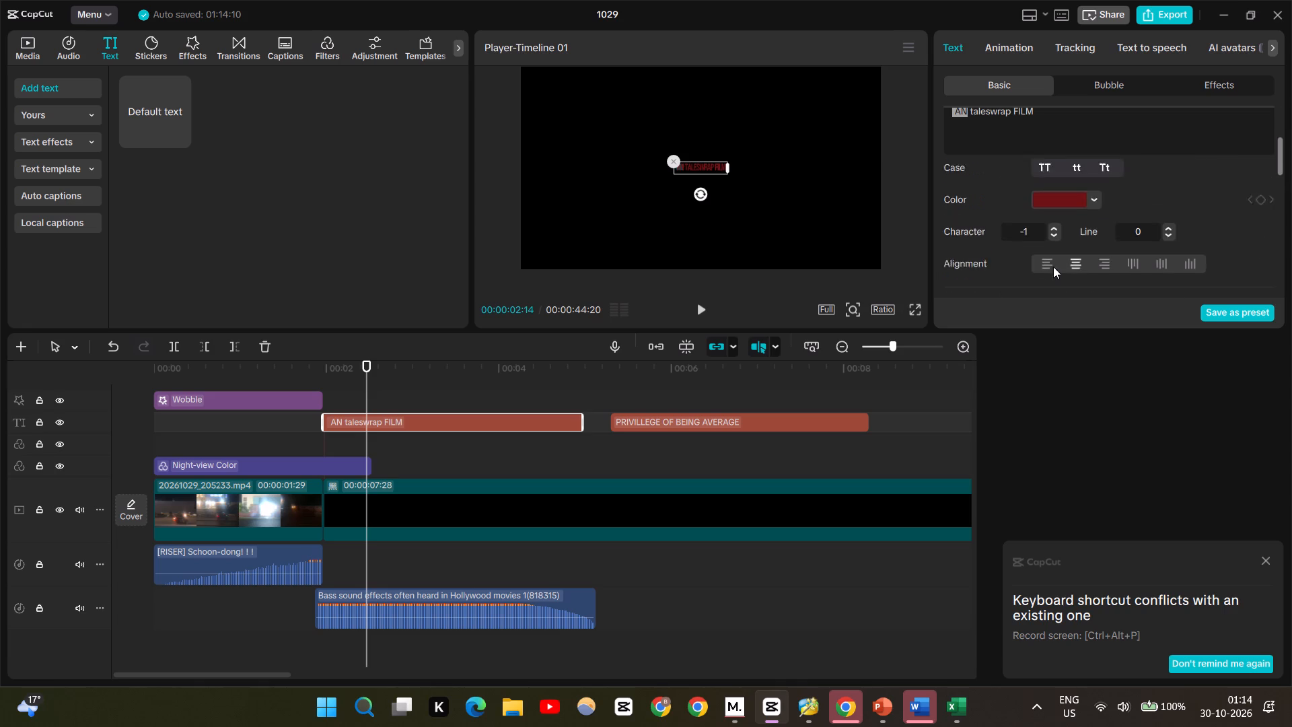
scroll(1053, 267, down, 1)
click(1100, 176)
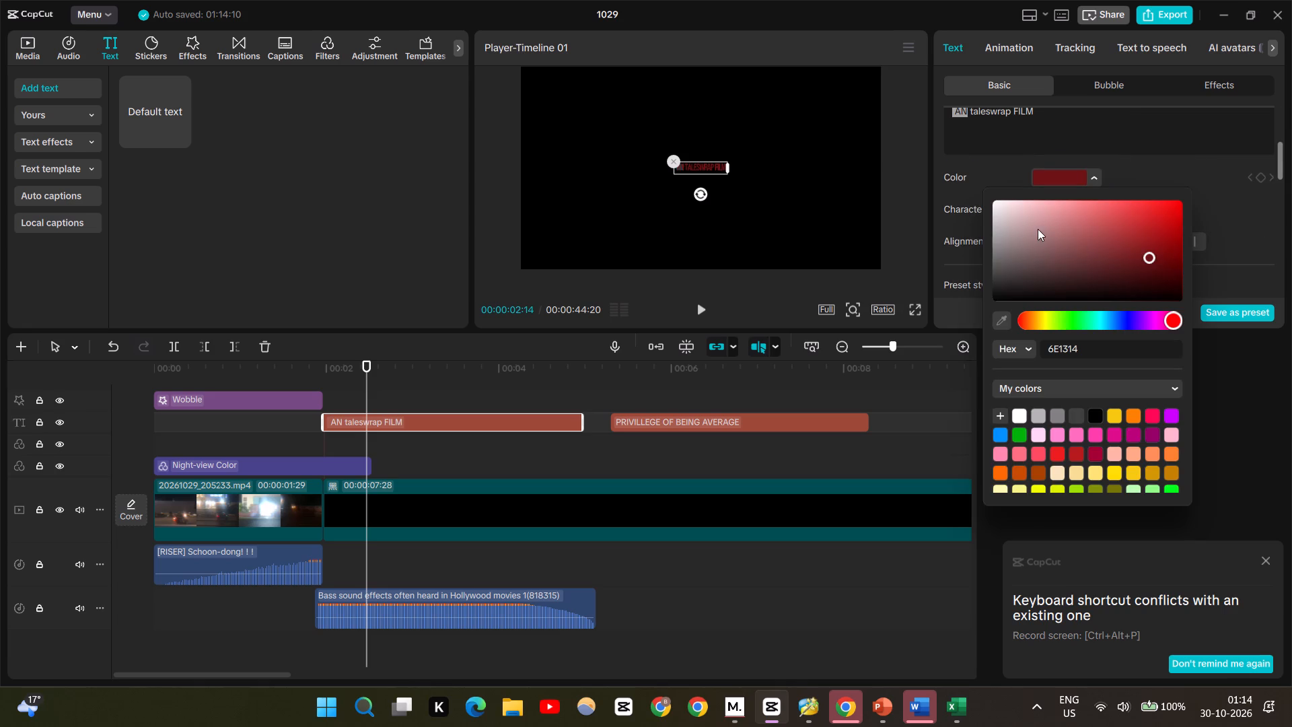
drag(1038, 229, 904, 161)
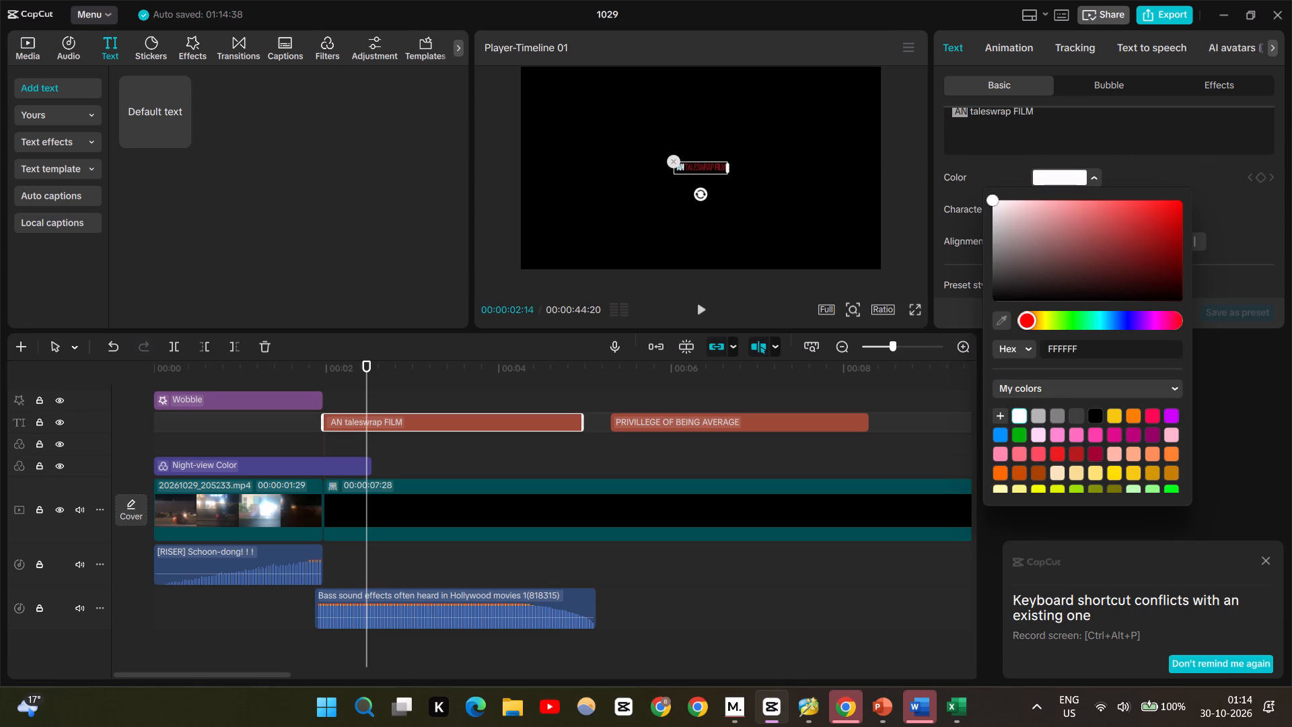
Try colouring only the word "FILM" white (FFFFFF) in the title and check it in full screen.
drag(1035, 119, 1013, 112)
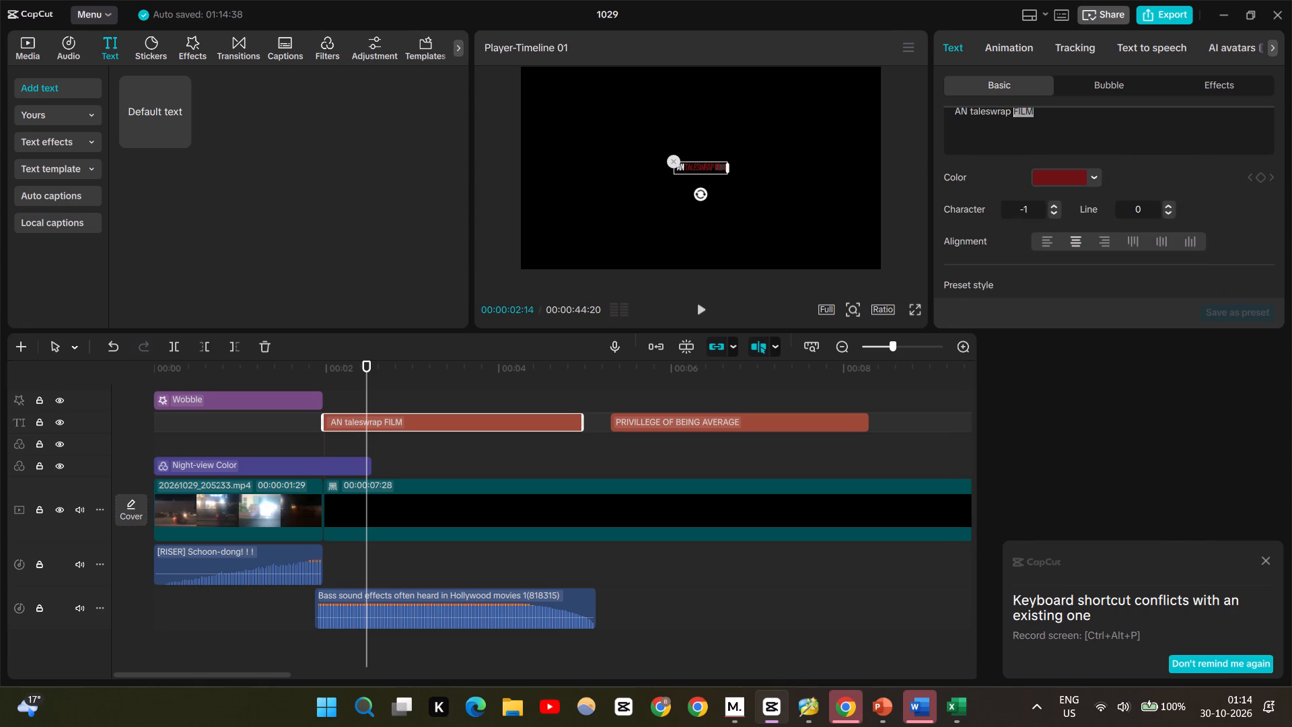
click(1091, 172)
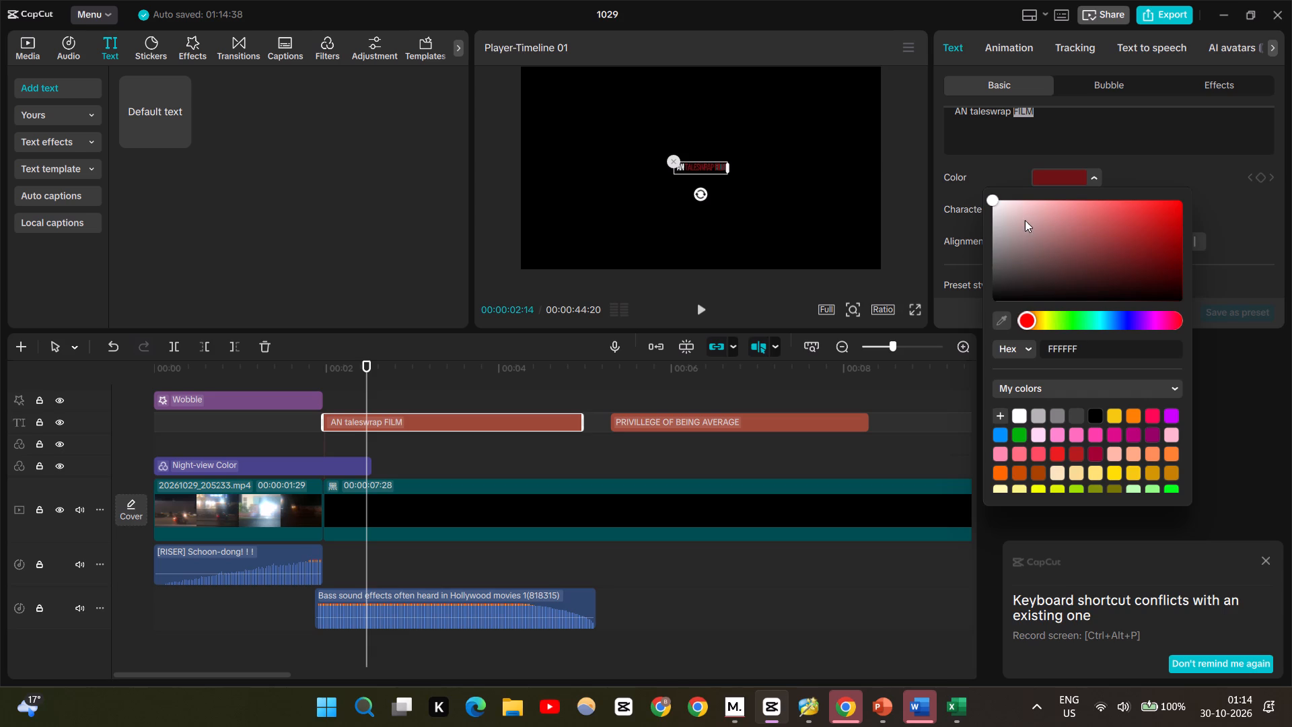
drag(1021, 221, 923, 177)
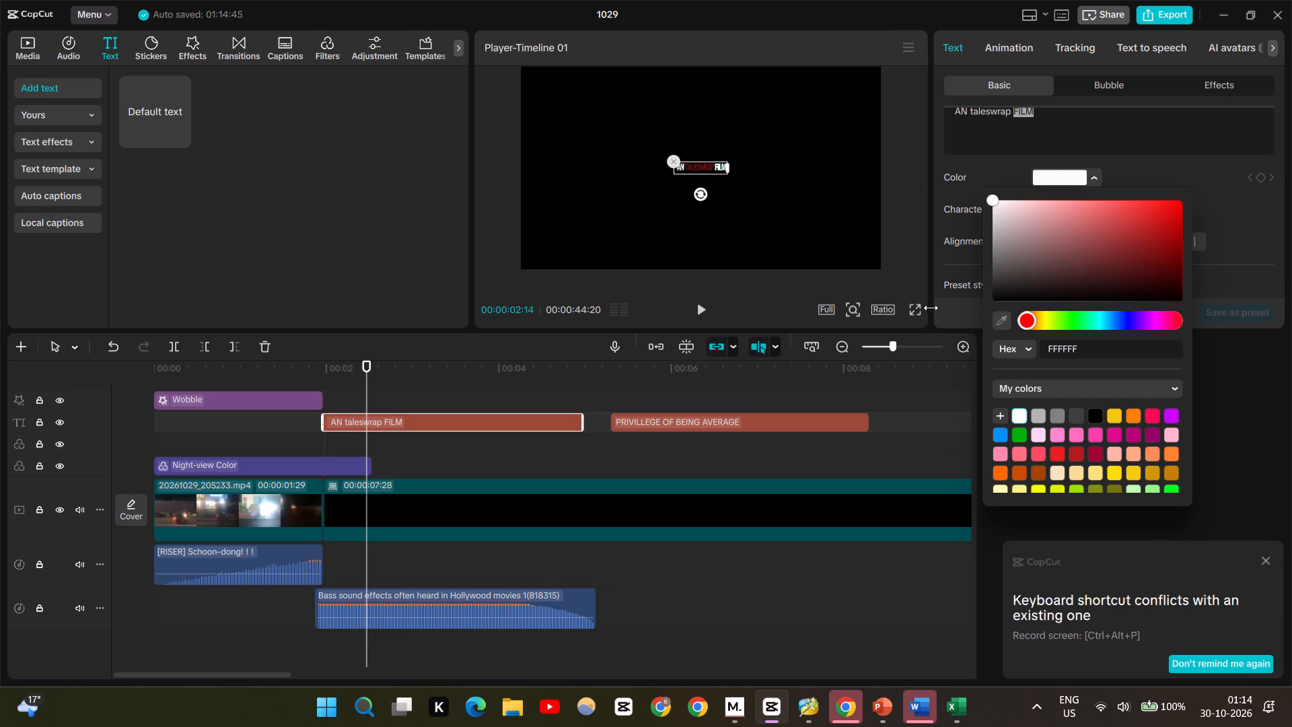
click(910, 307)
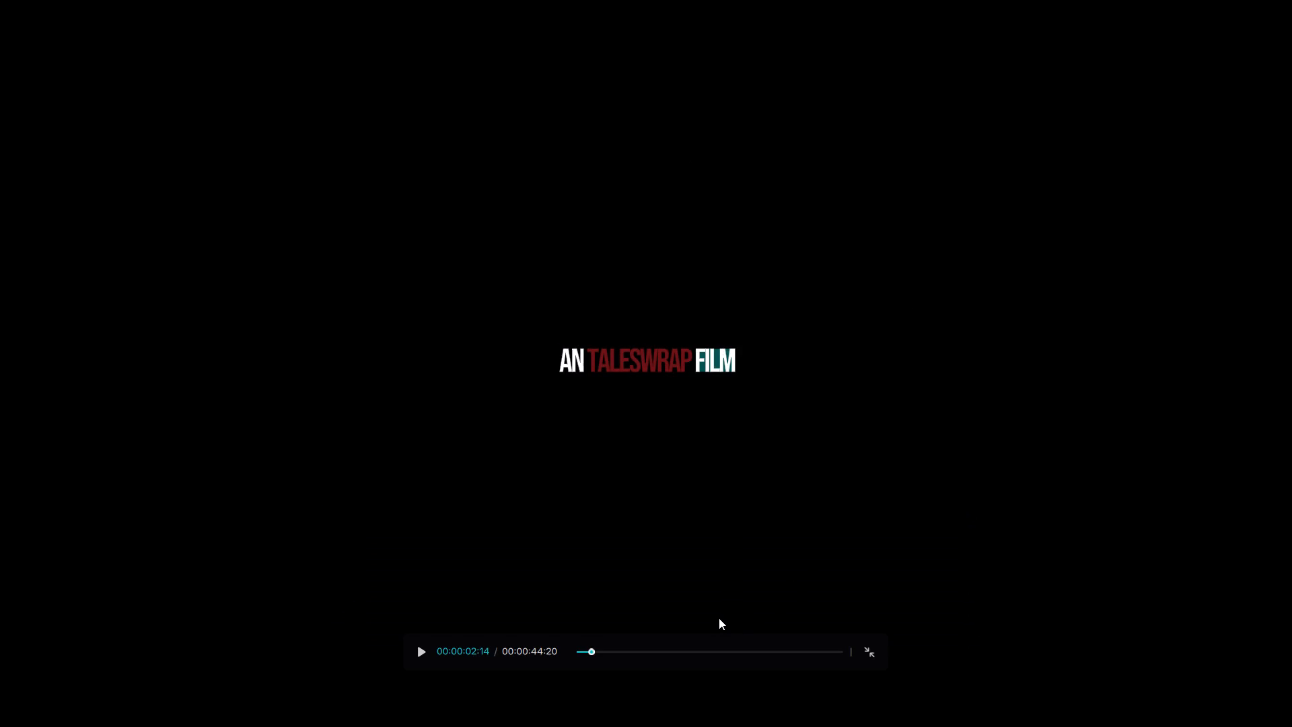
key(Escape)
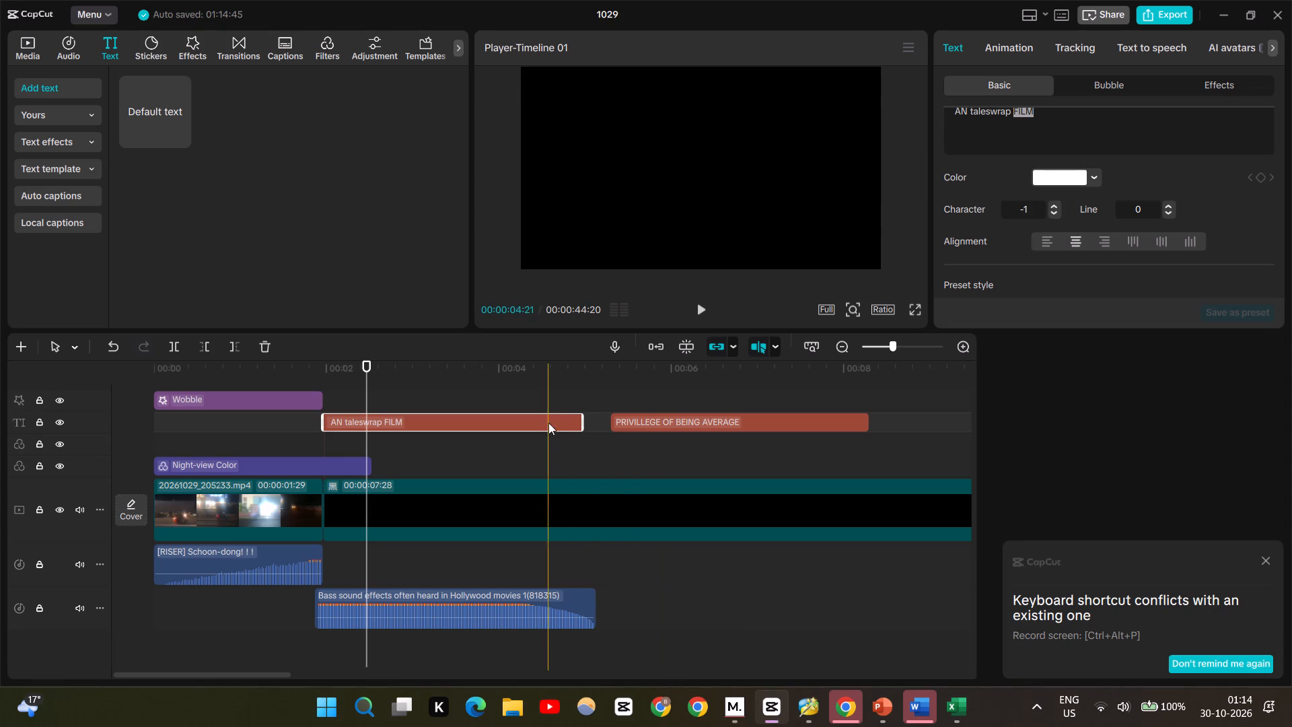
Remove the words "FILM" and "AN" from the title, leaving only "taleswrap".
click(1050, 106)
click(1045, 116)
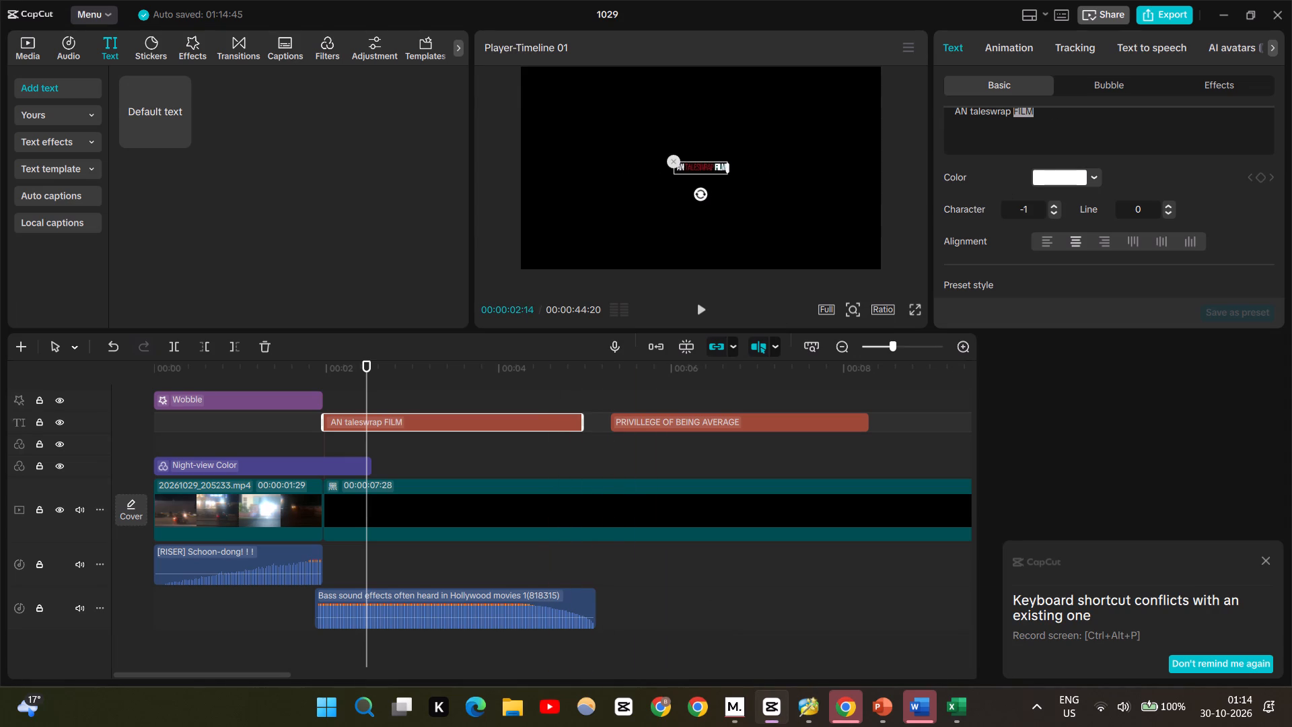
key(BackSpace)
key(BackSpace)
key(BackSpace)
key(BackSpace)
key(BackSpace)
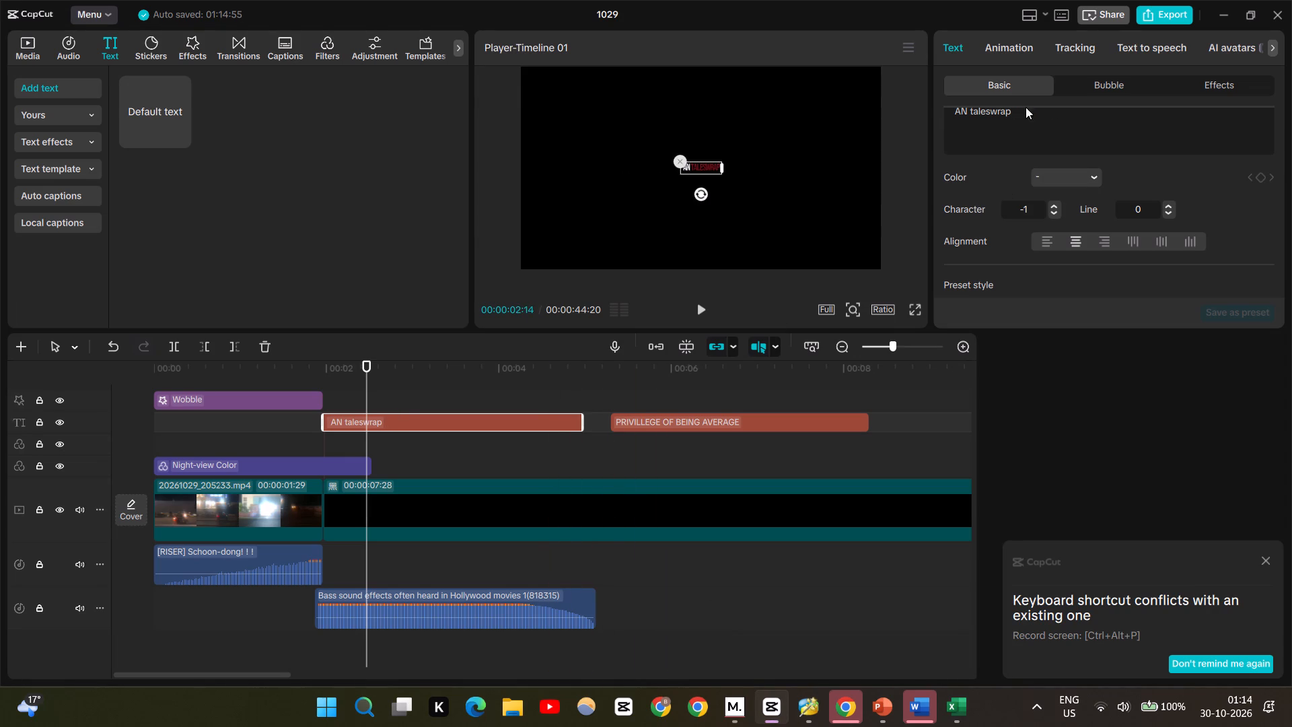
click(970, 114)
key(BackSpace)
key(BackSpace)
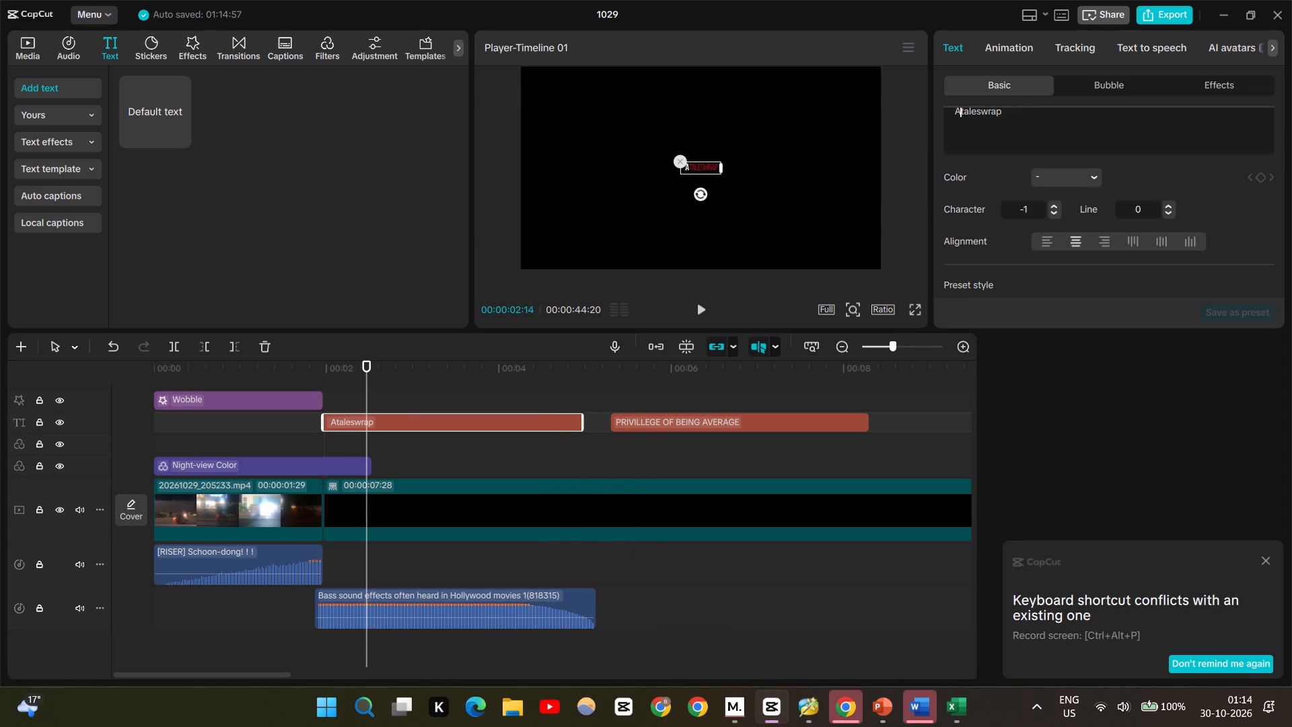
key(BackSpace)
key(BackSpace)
Play the opening from the start in full screen through the "taleswrap" and "PRIVILLEGE OF BEING AVERAGE" titles.
click(913, 304)
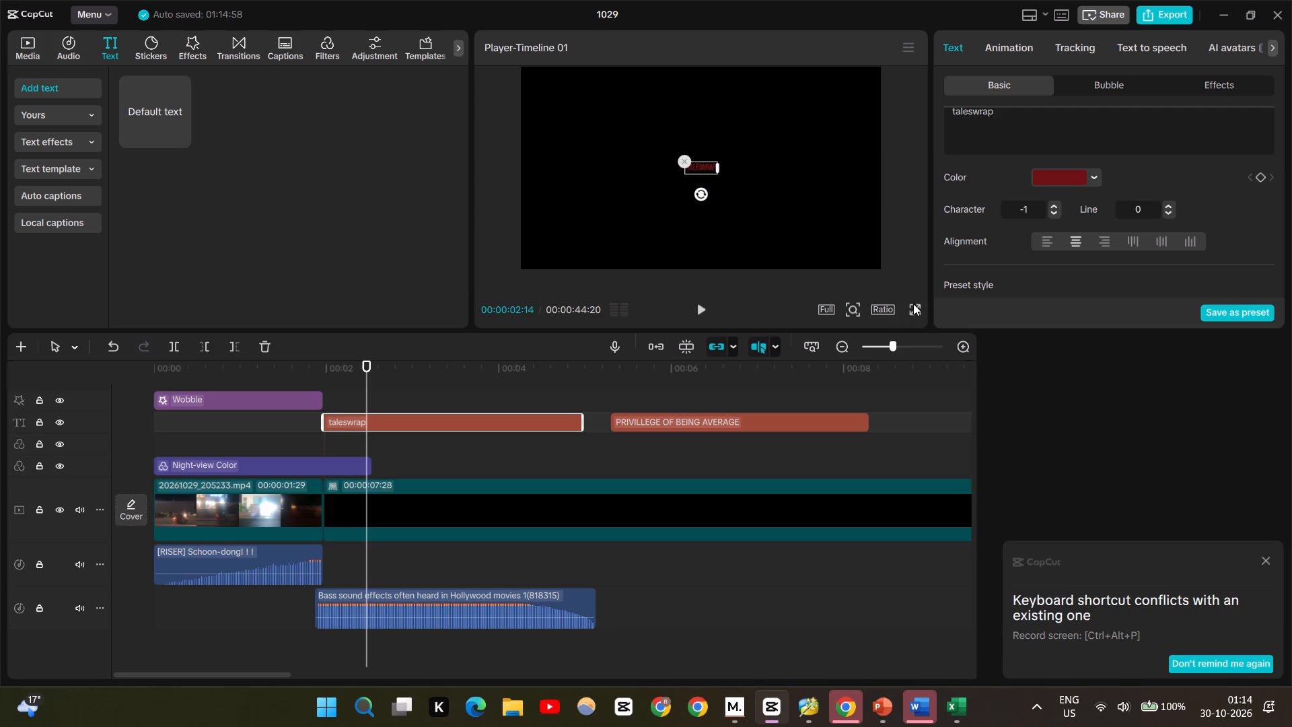
click(914, 306)
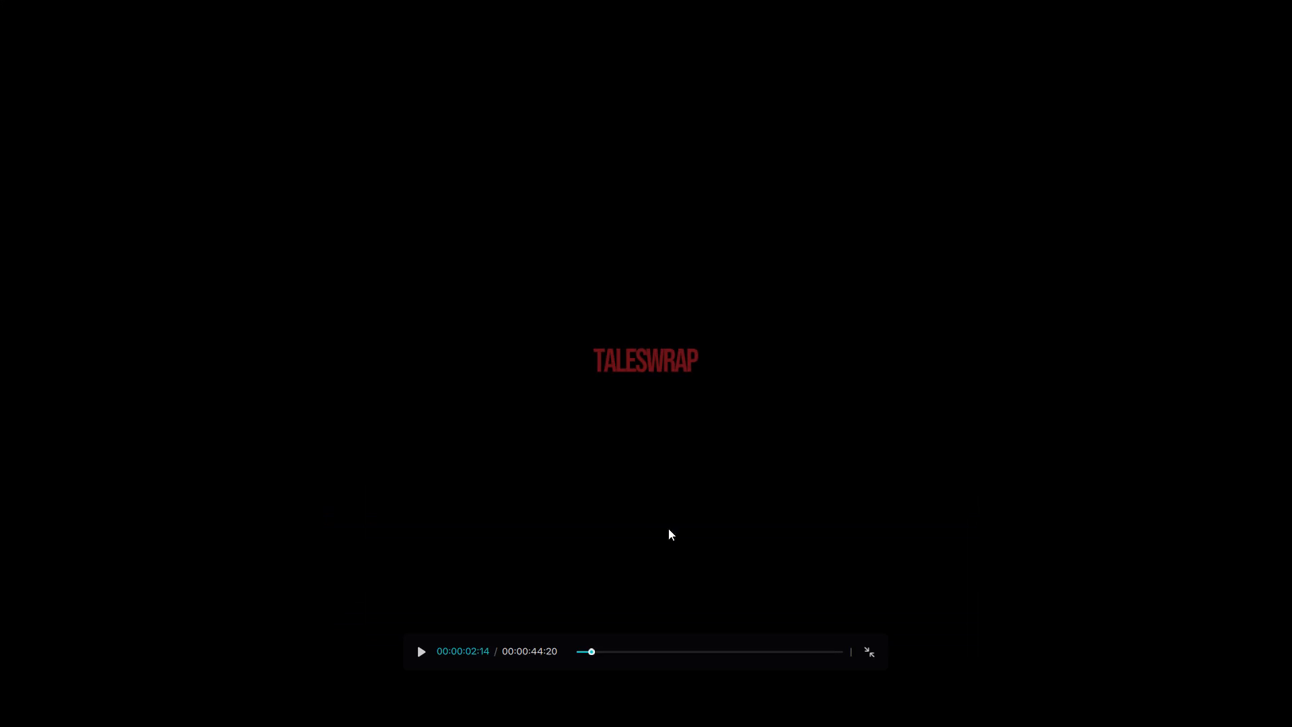
drag(591, 650, 534, 654)
key(space)
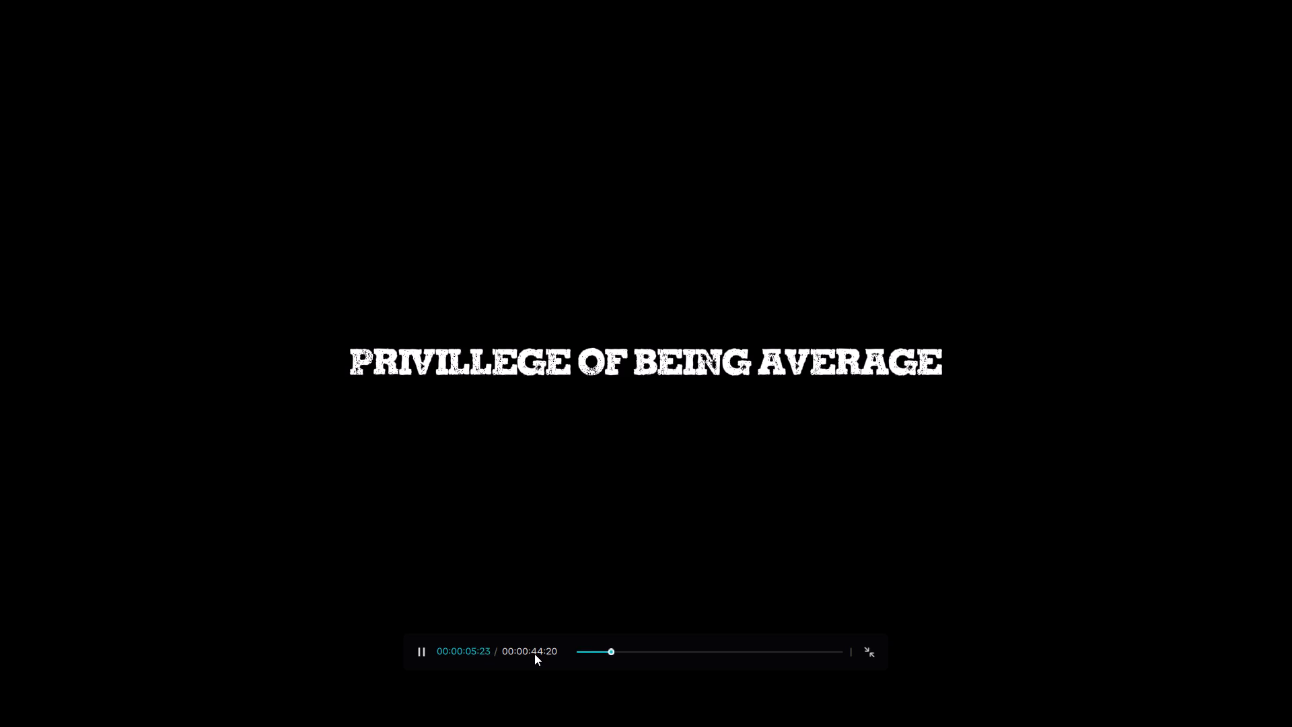
key(space)
key(Escape)
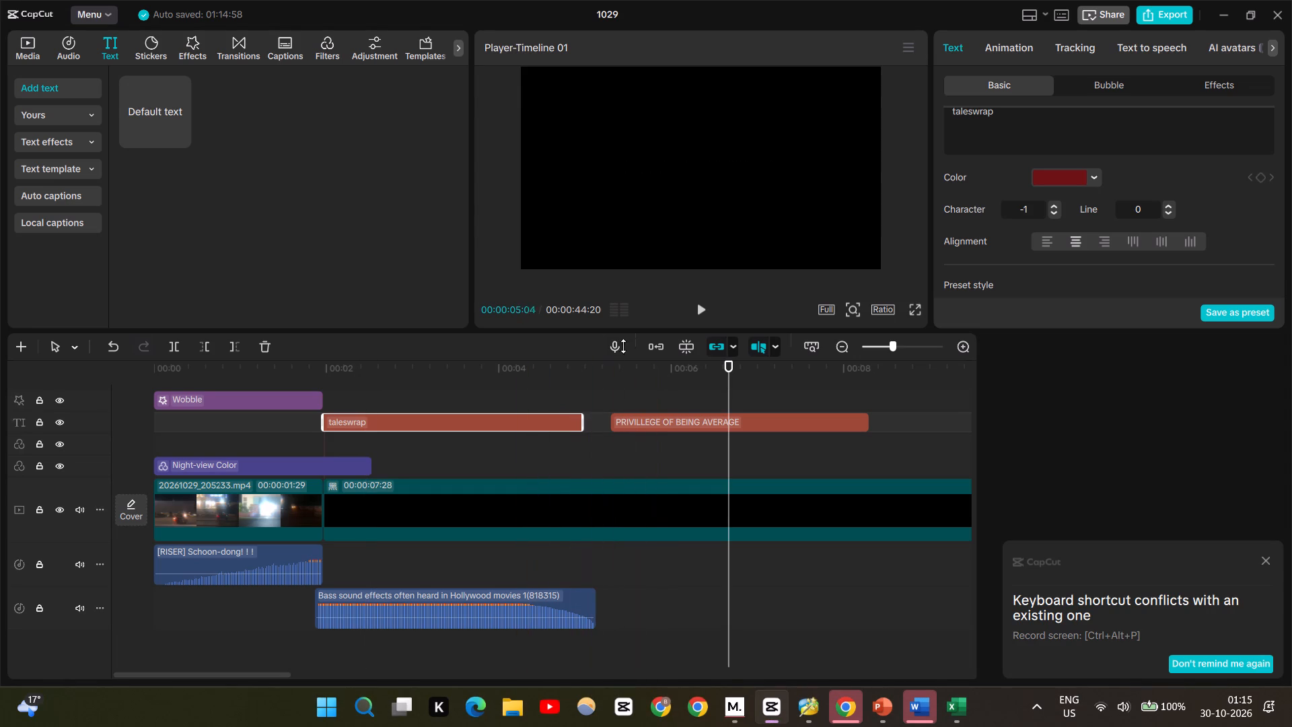
click(464, 473)
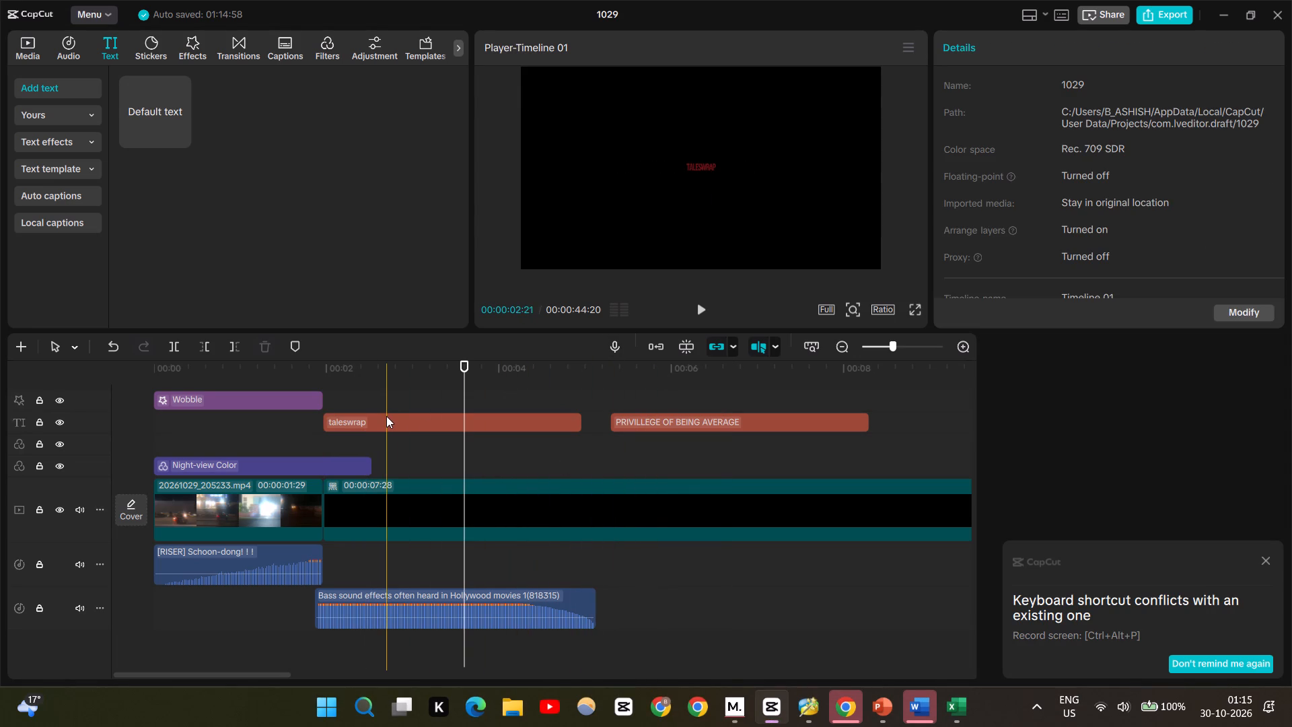
Apply the Fade In entrance animation to the "PRIVILLEGE OF BEING AVERAGE" title and play it back.
click(386, 416)
click(567, 466)
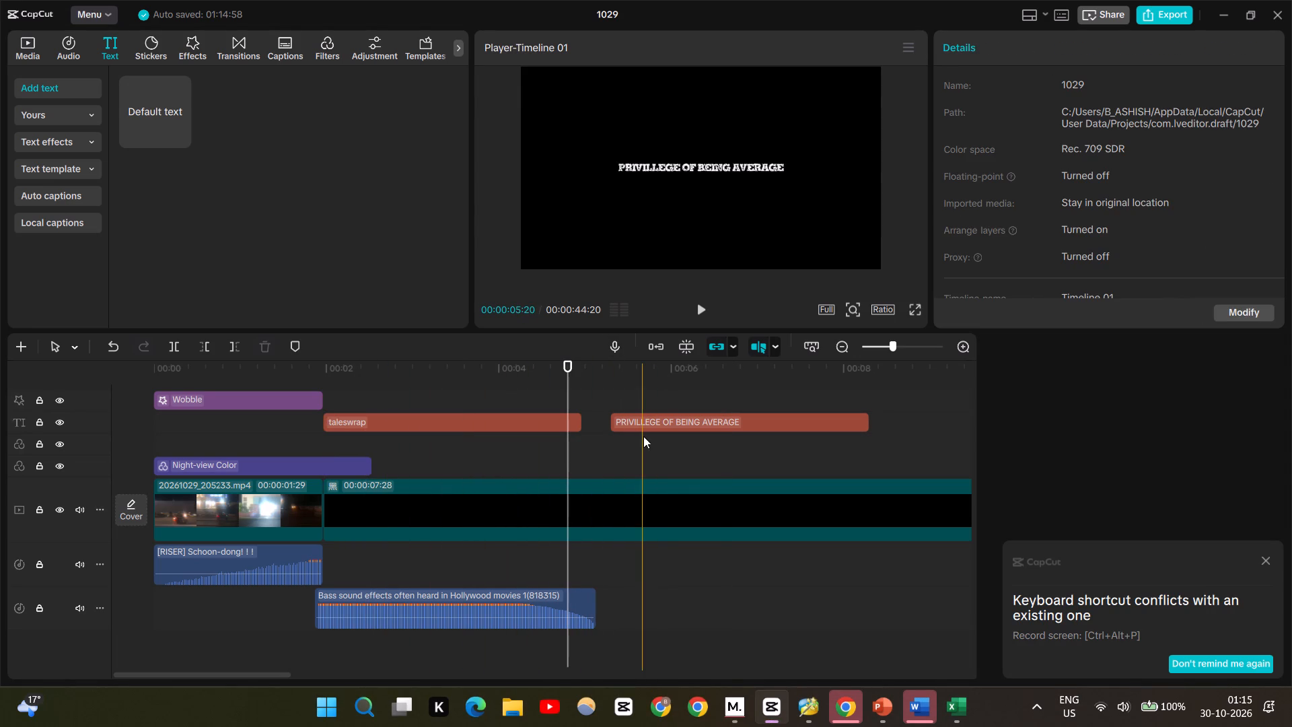
click(650, 427)
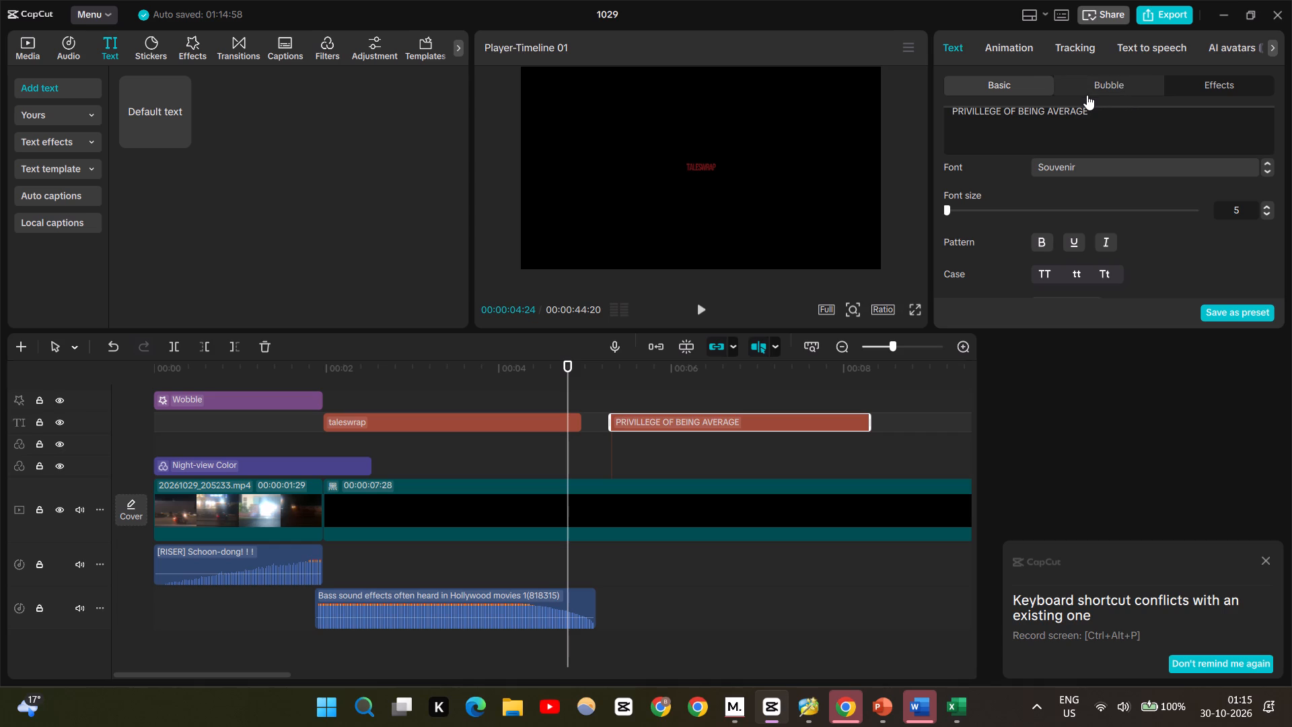
click(1006, 48)
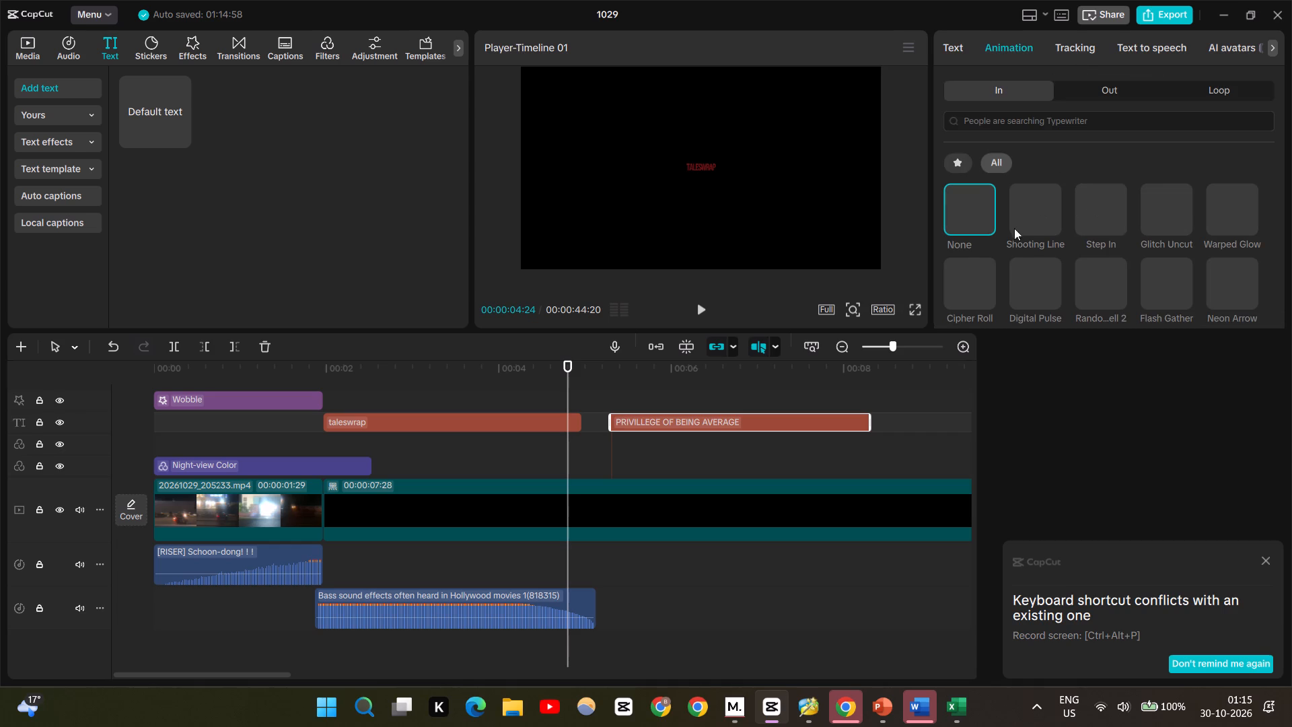
scroll(1108, 213, down, 1)
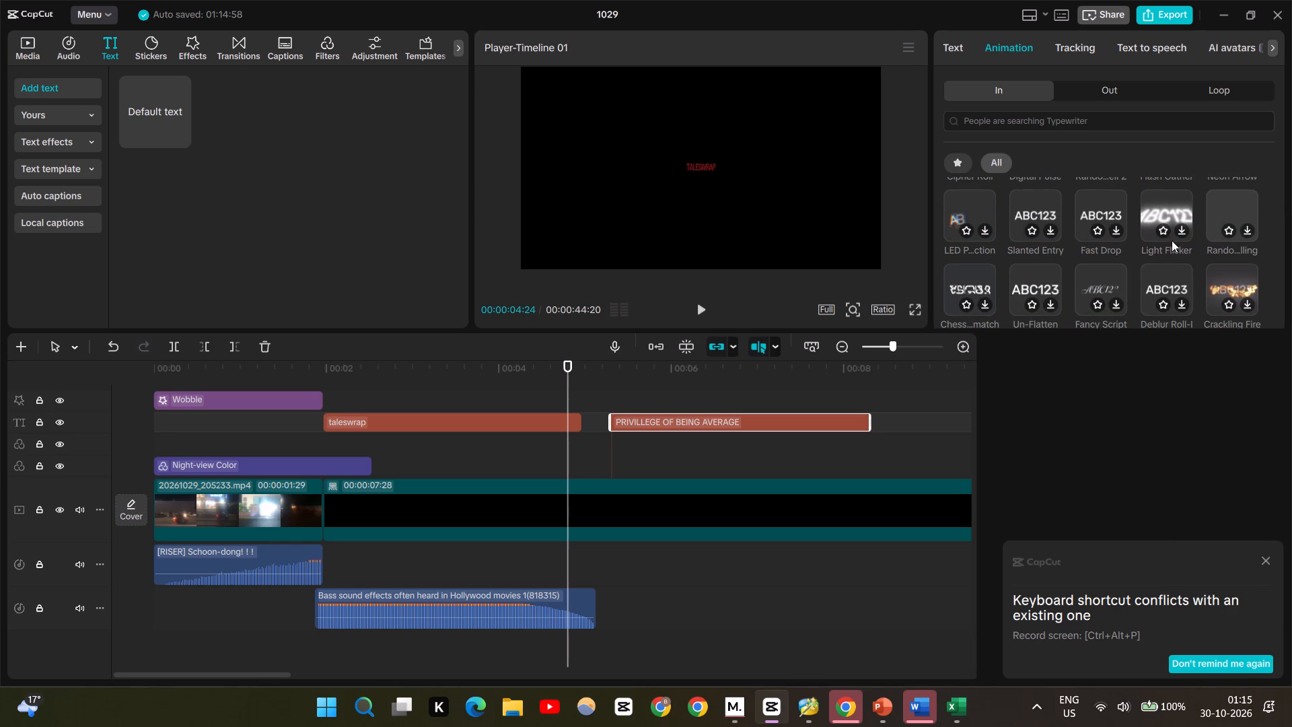
scroll(1171, 213, up, 1)
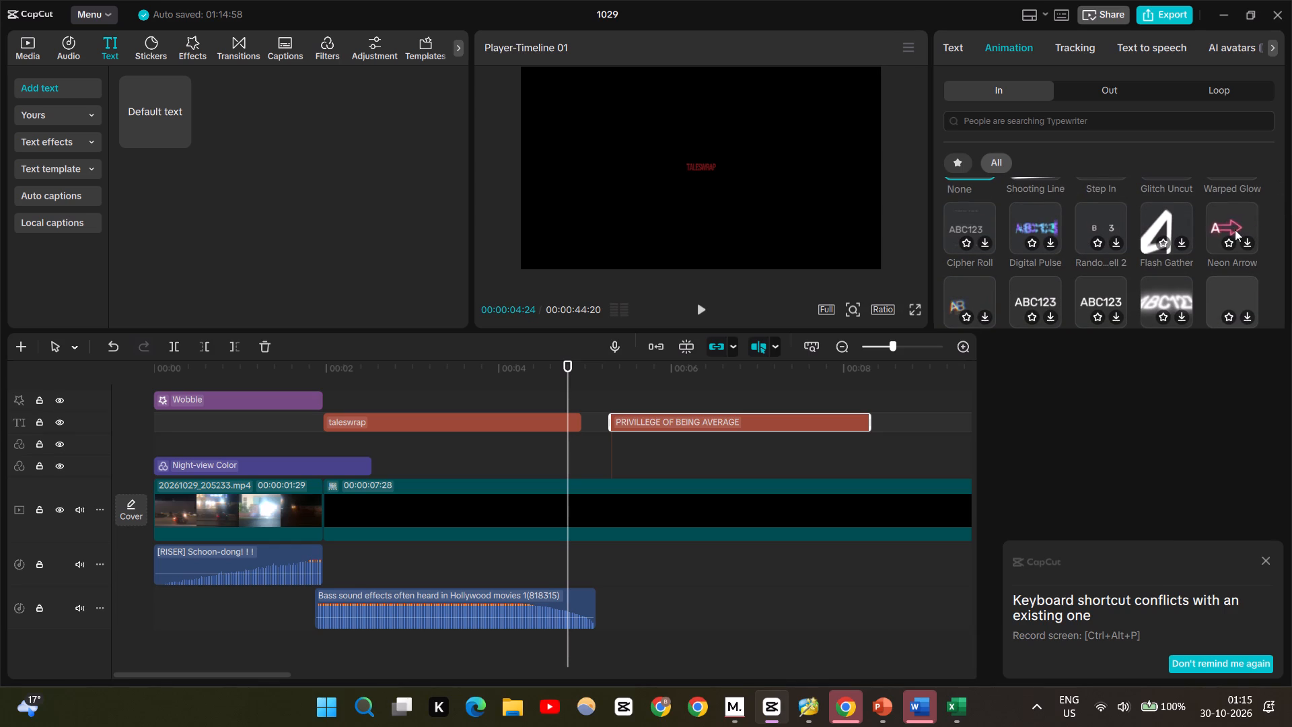
scroll(1235, 230, up, 1)
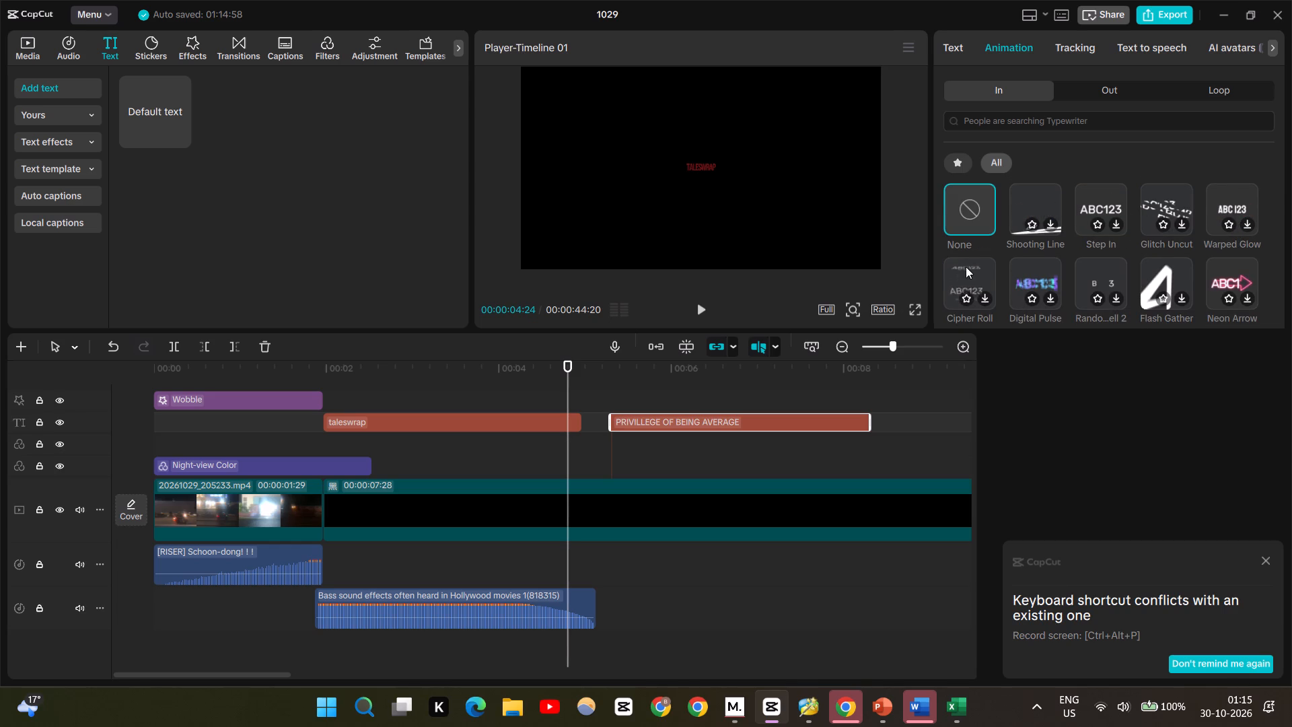
scroll(966, 267, down, 1)
scroll(1044, 244, down, 1)
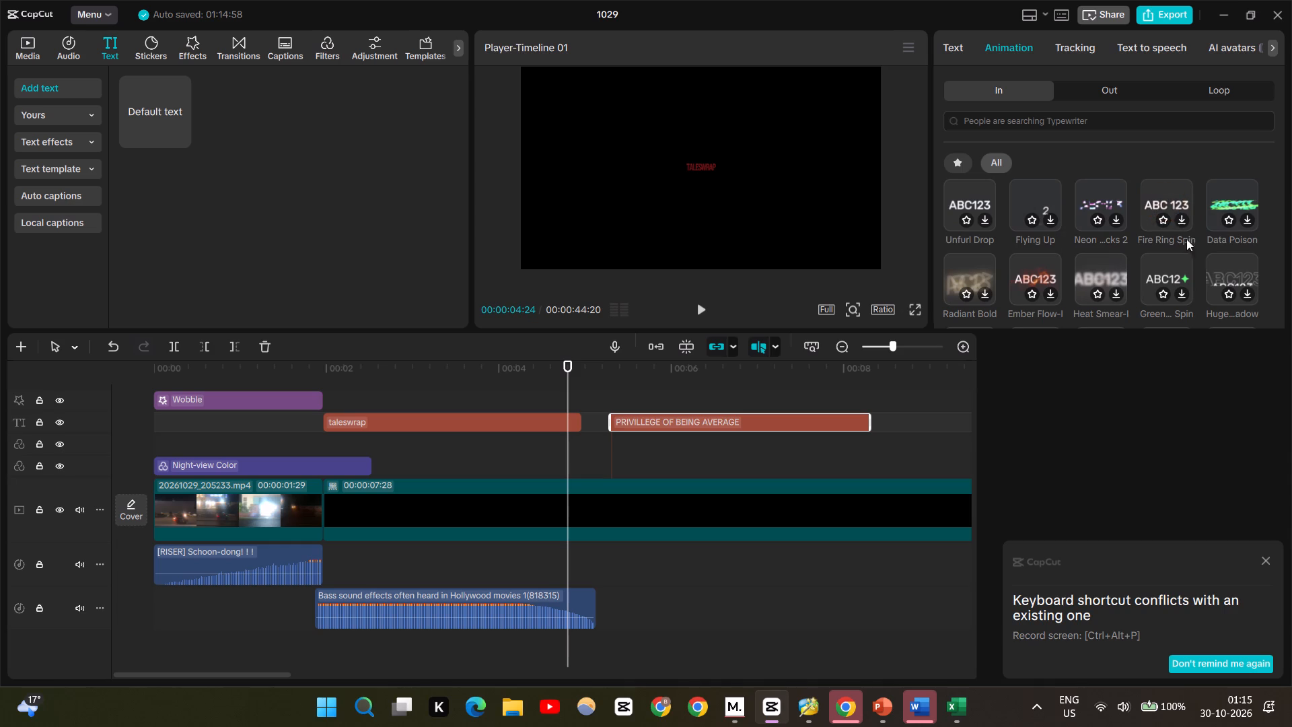
scroll(1139, 283, up, 3)
click(1003, 116)
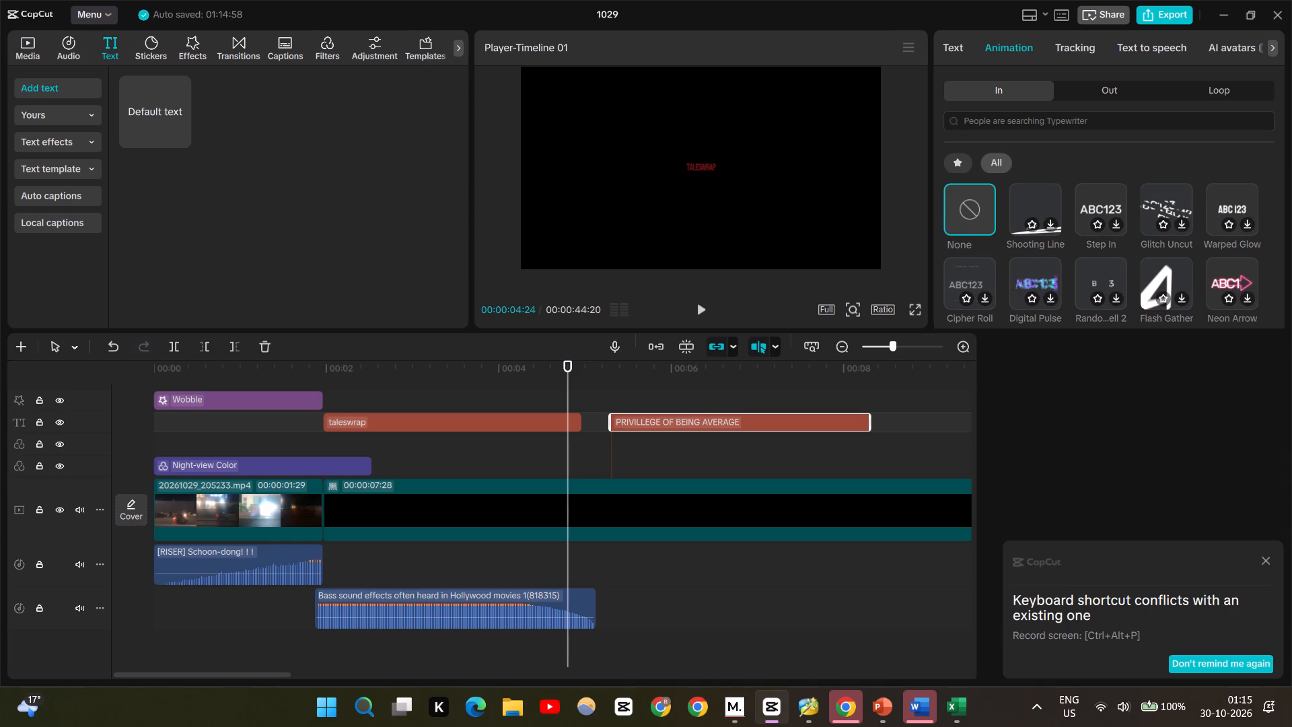
click(995, 156)
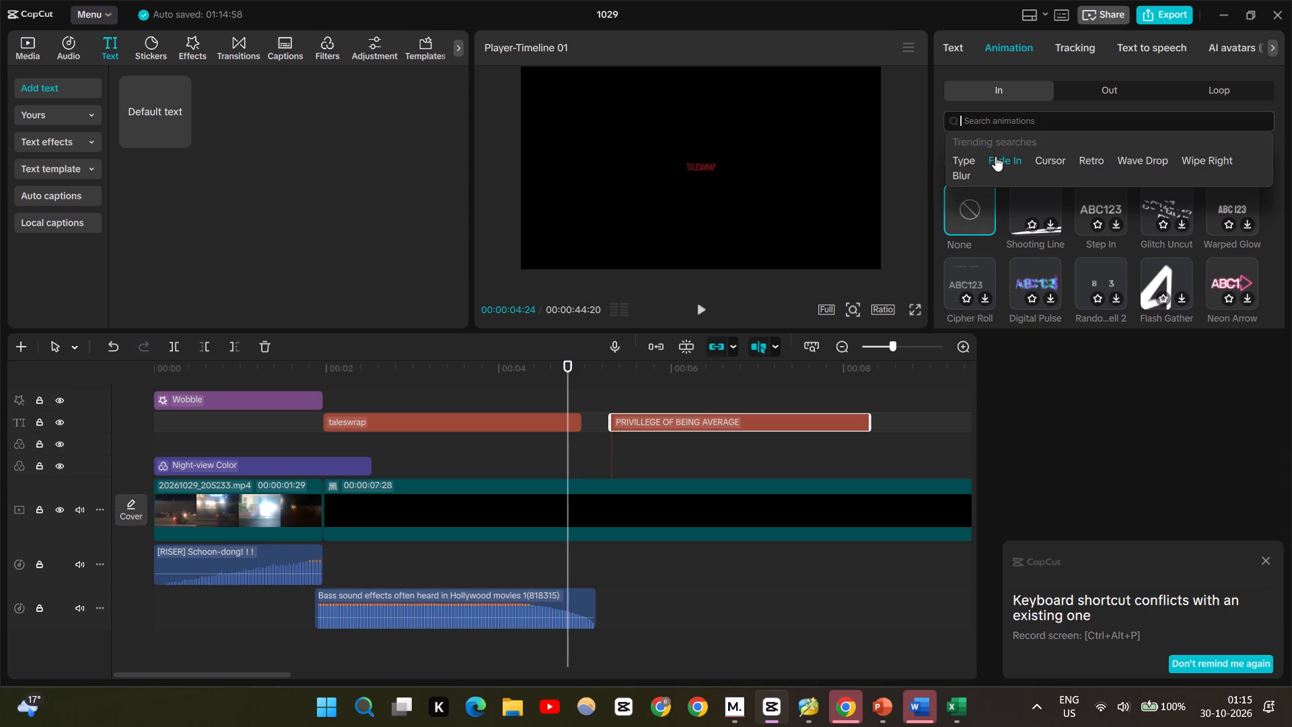
click(1048, 202)
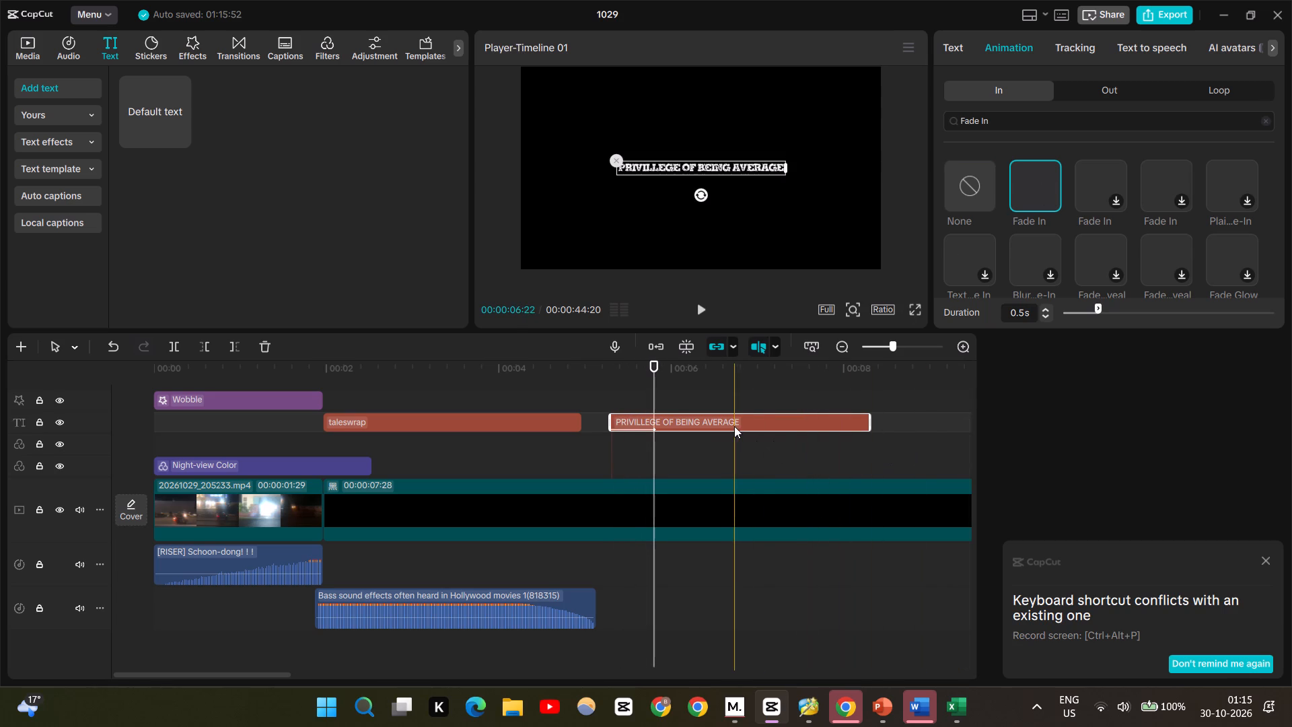
click(721, 440)
drag(721, 440, 589, 448)
key(space)
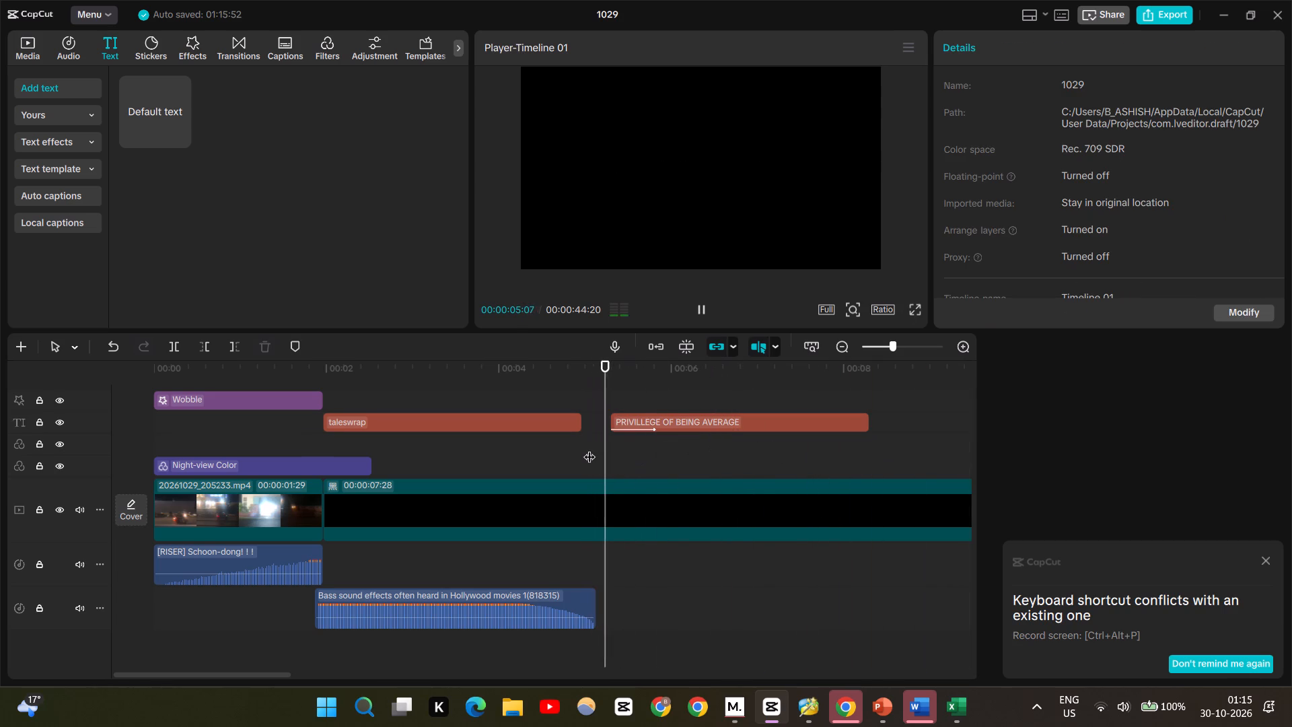
key(space)
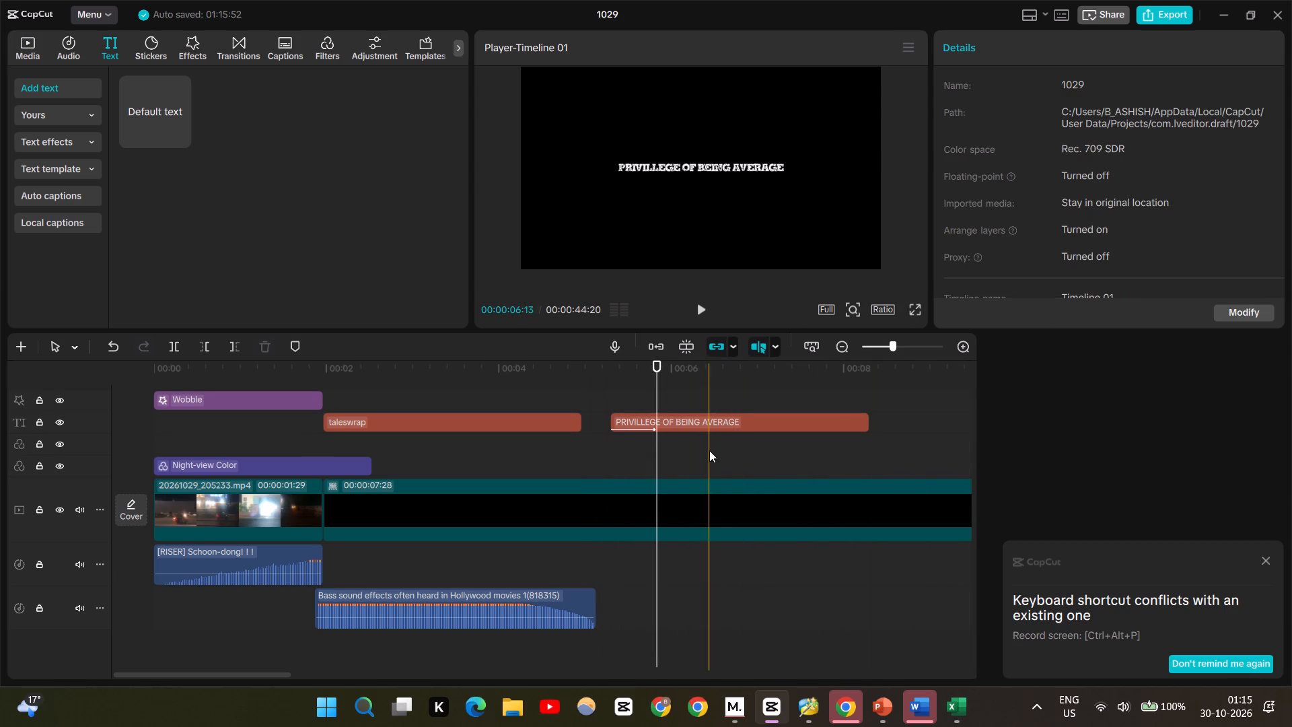
Lengthen the title's Fade In animation to about 0.9 s and check the fade in normal and full-screen playback.
click(659, 429)
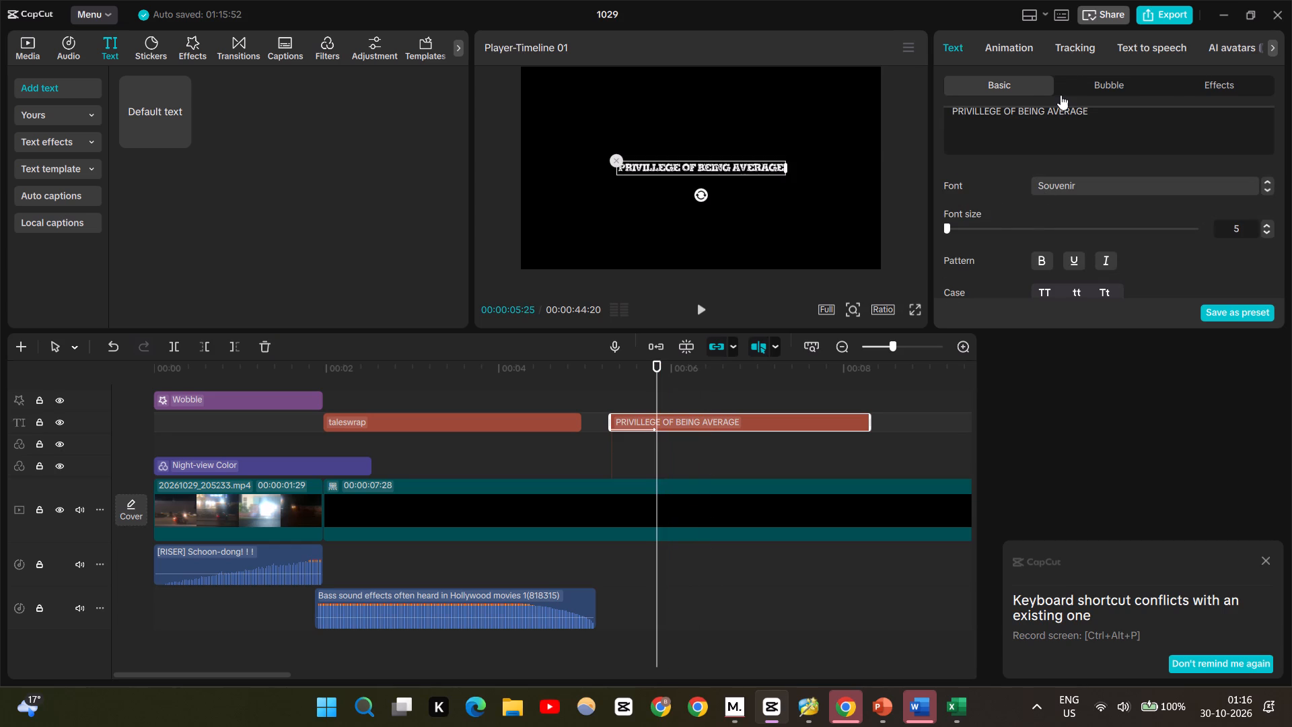
click(1019, 55)
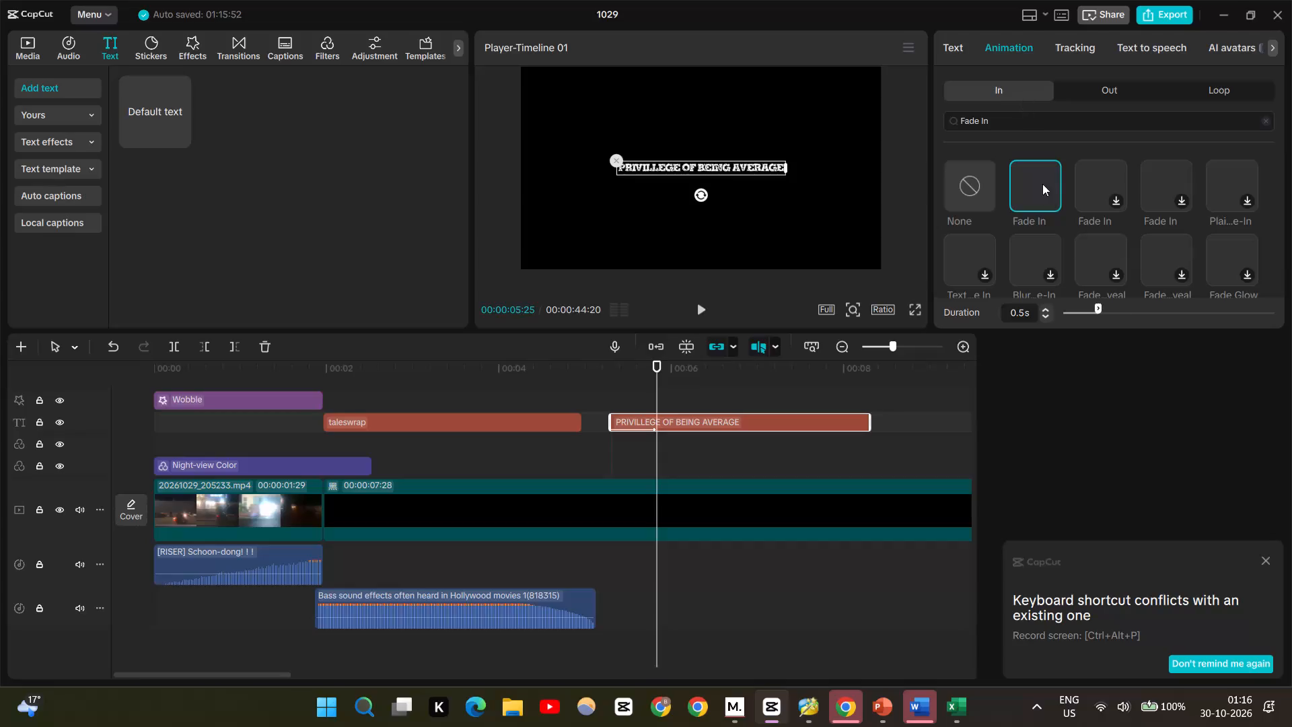
drag(1098, 308, 1130, 310)
drag(1130, 310, 1130, 310)
click(573, 464)
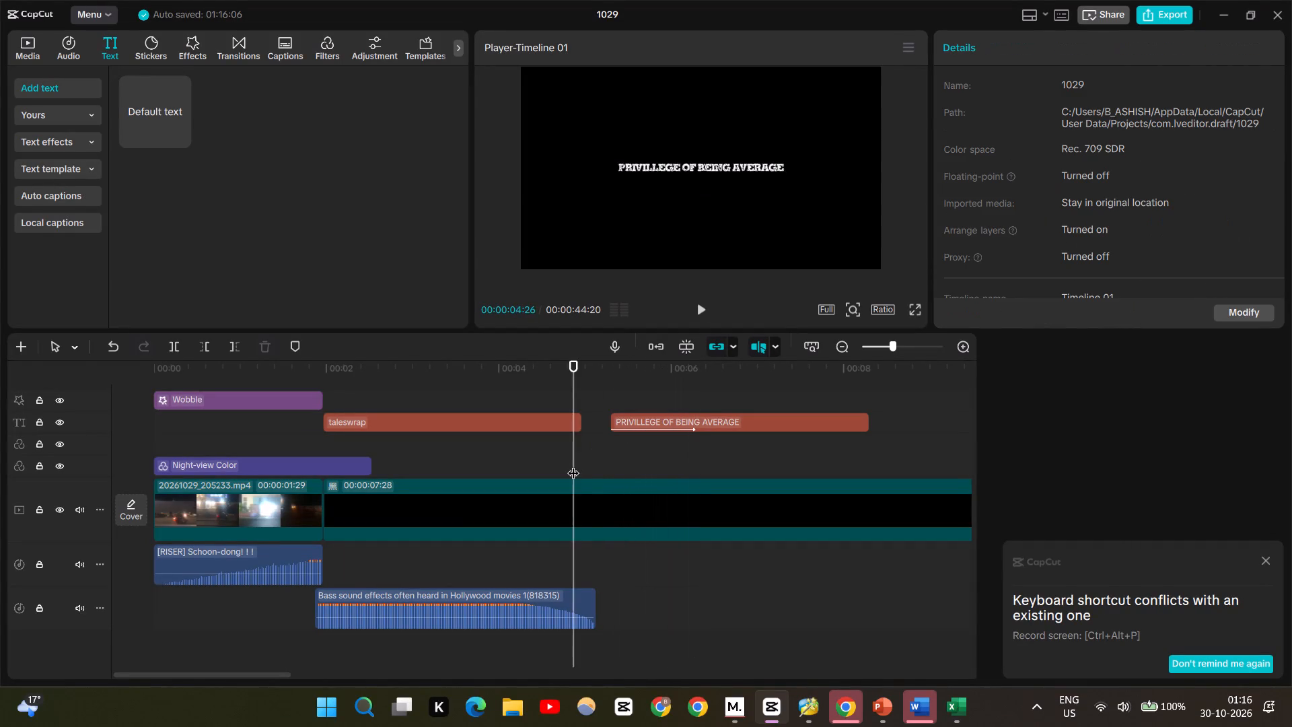
key(space)
key(space)
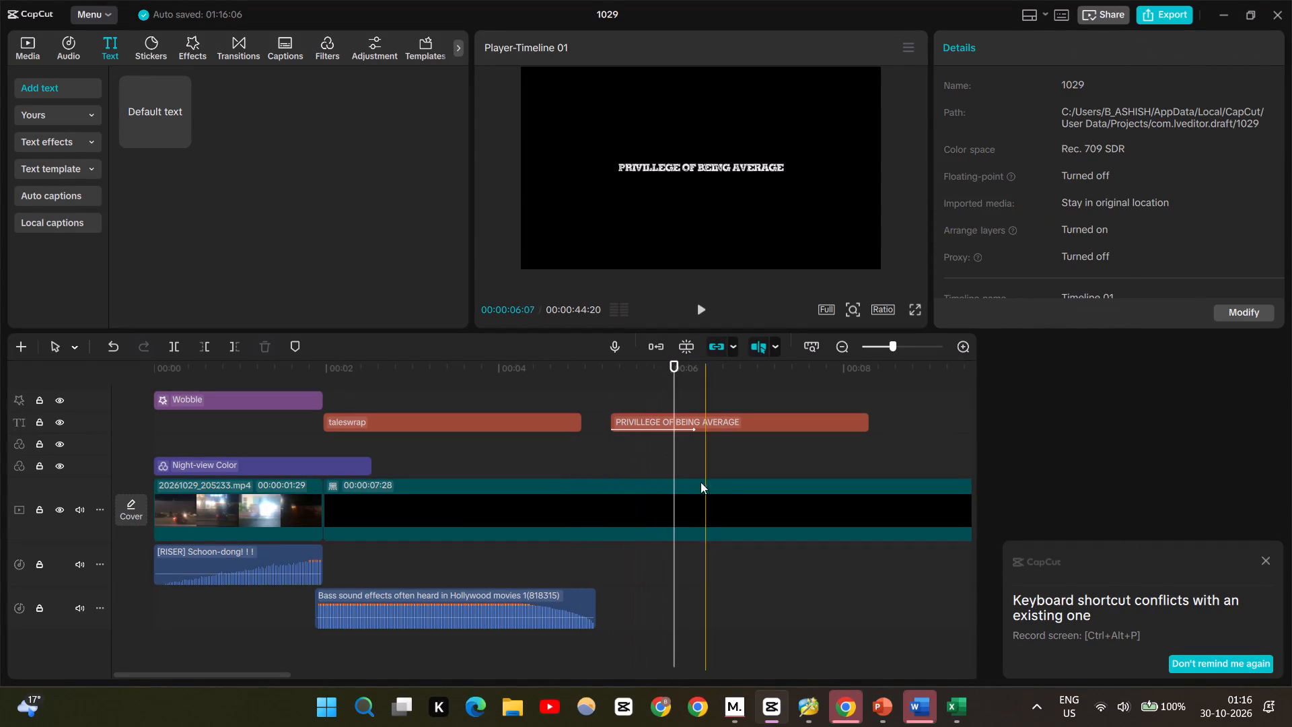
click(912, 308)
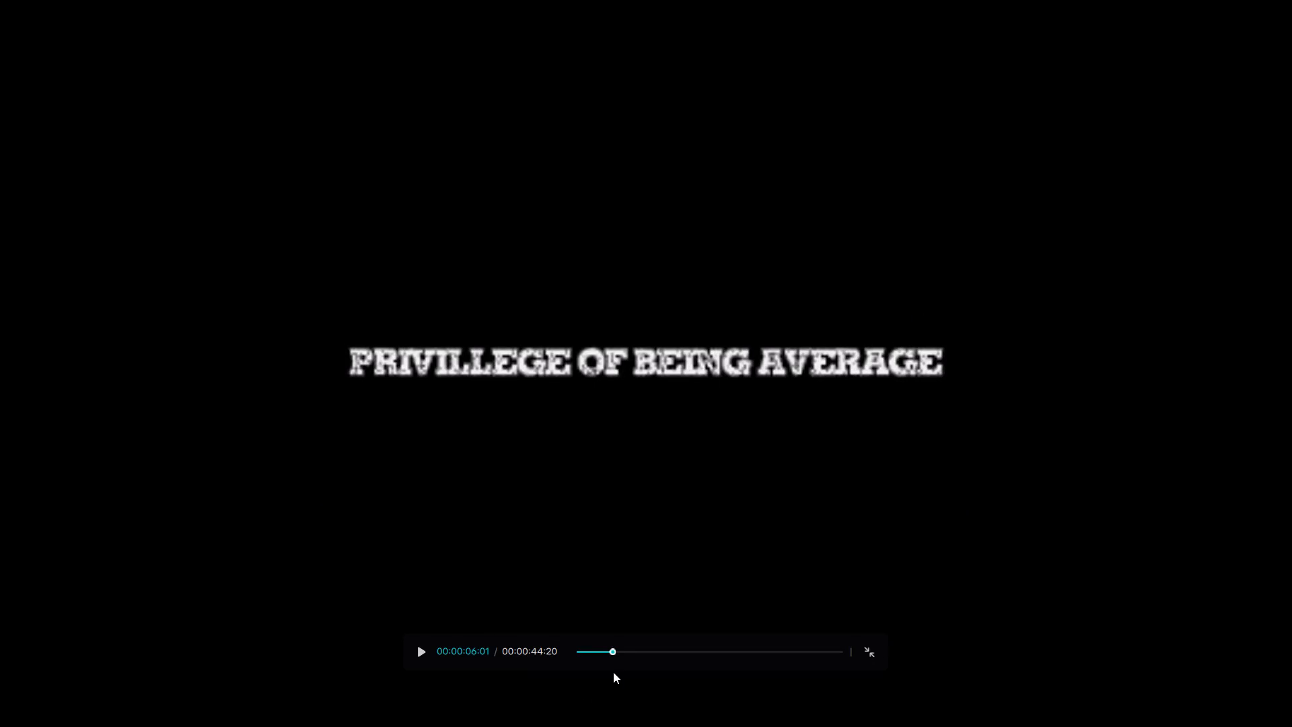
drag(614, 654, 523, 656)
key(space)
key(space)
key(Escape)
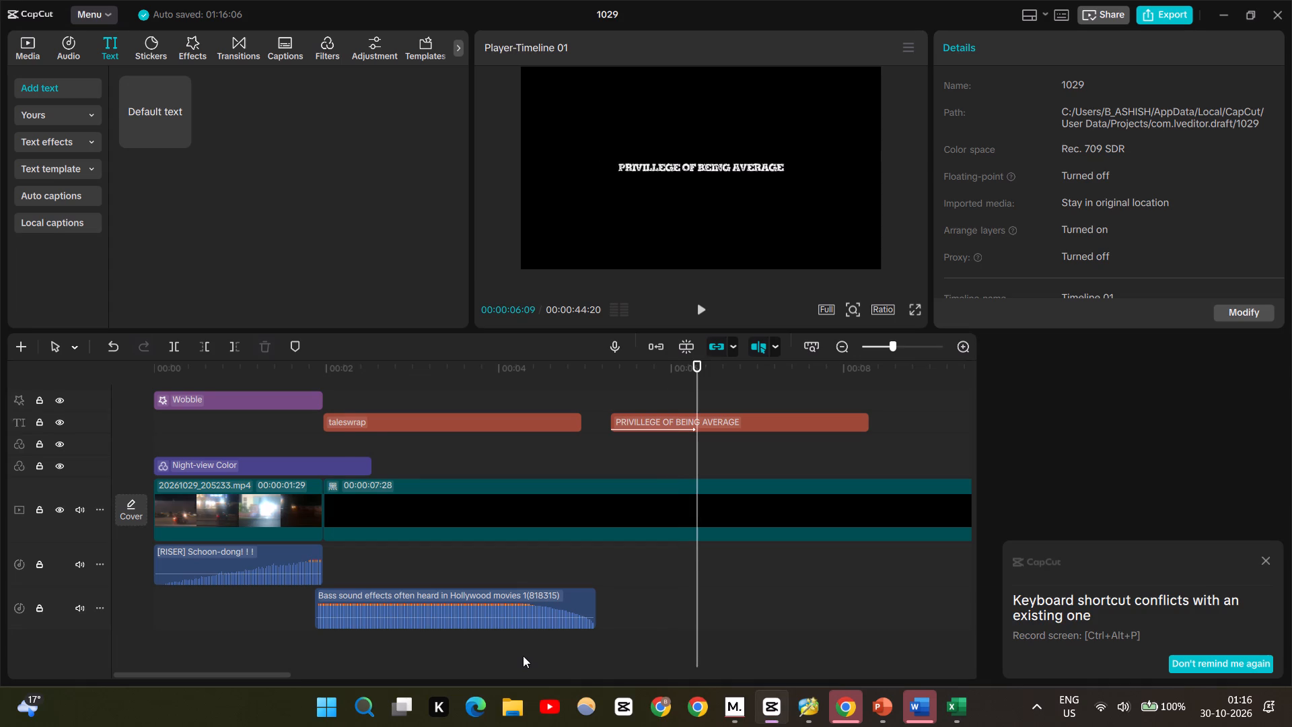
Shift the "PRIVILLEGE OF BEING AVERAGE" title on the timeline so it starts at about 6.2 s.
drag(673, 418, 683, 418)
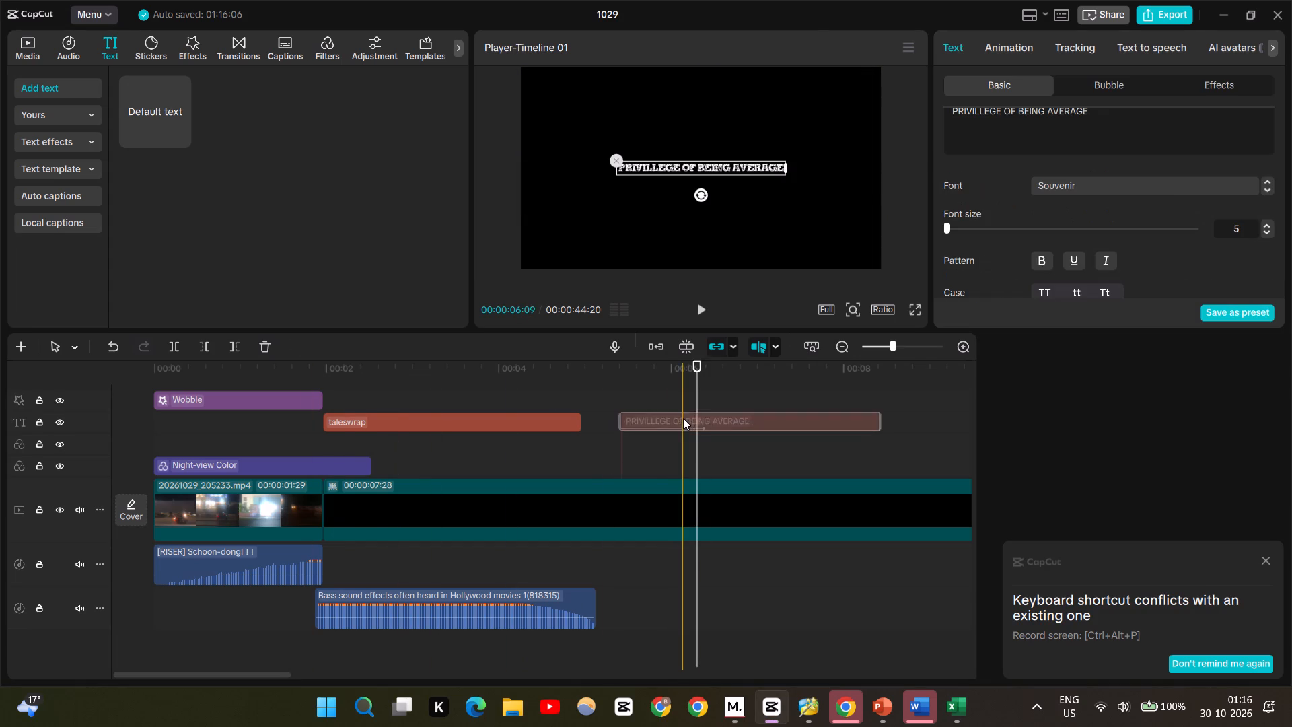
drag(683, 418, 752, 419)
Play the opening in full screen through the fading-in title and into the flower clip to check the timing.
click(454, 433)
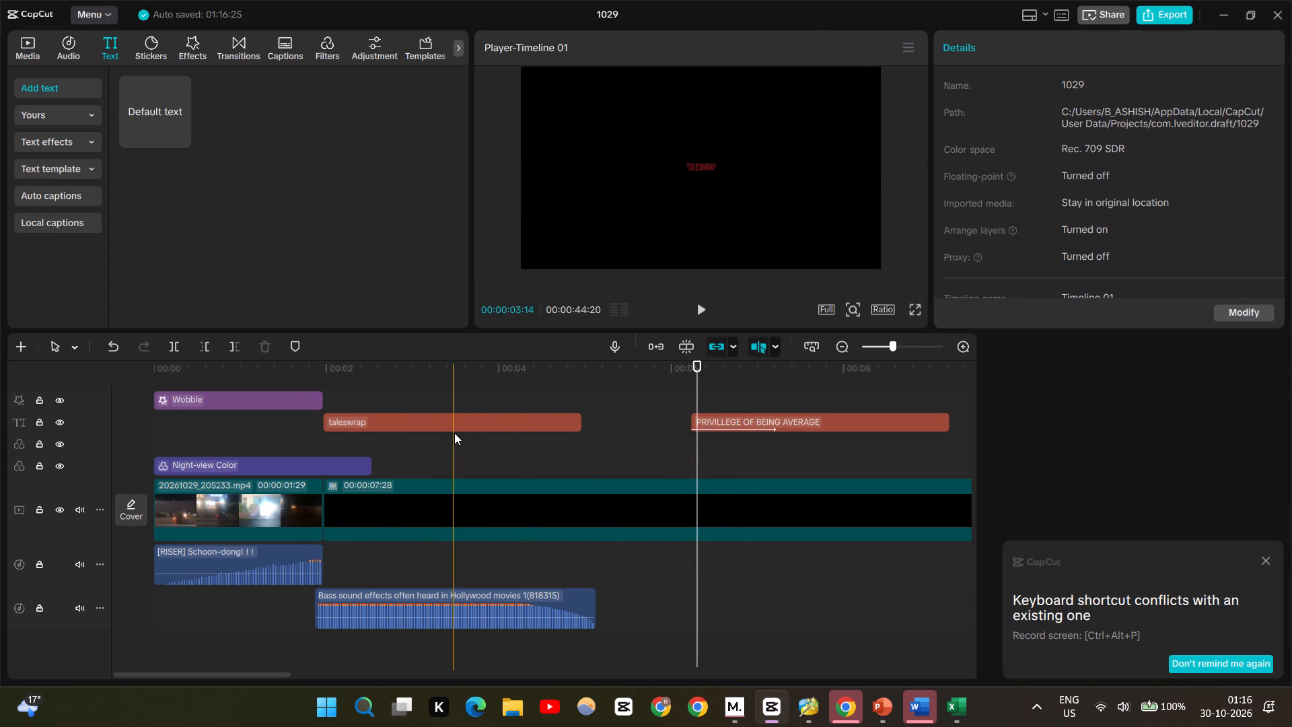
key(space)
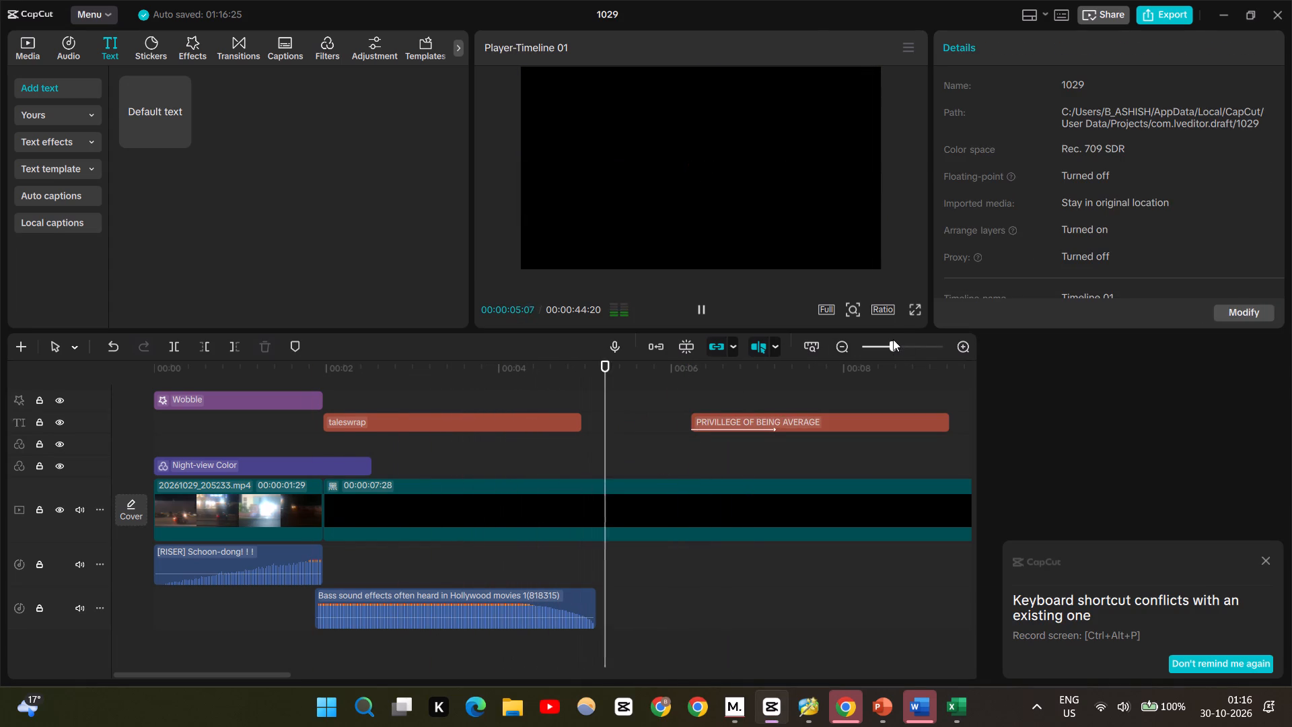
click(917, 314)
key(space)
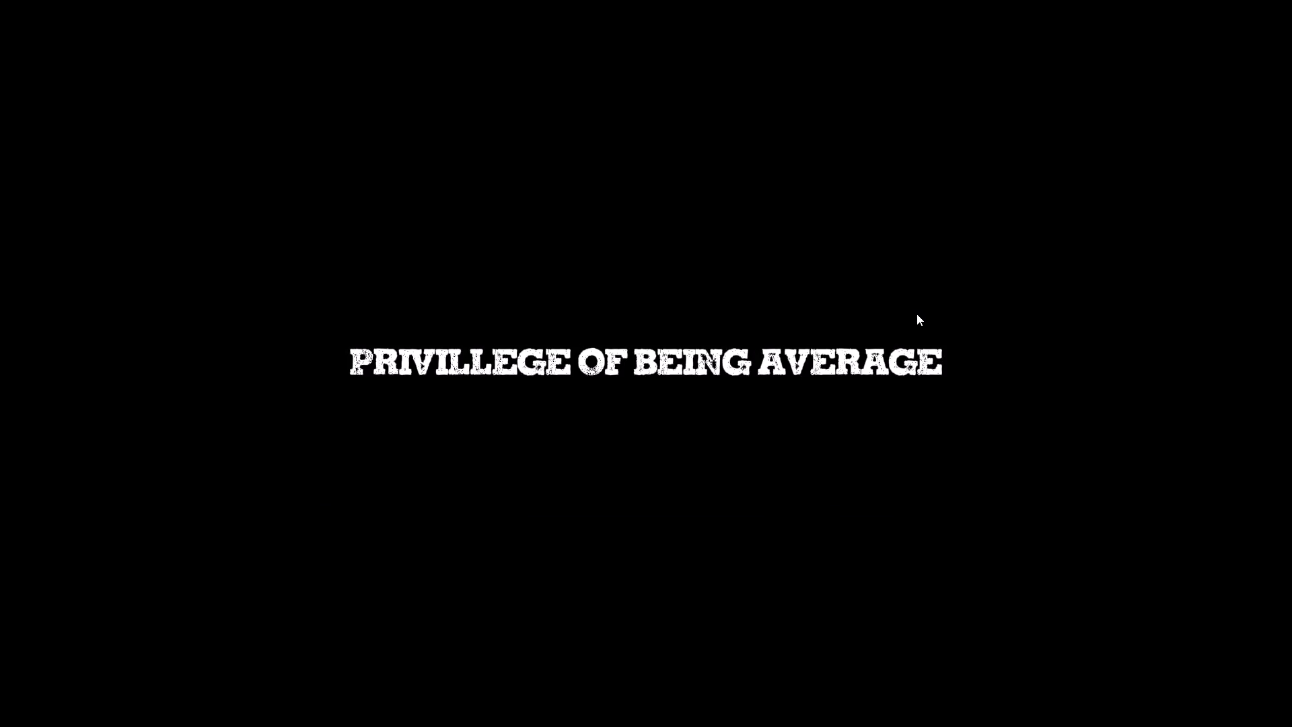
click(583, 513)
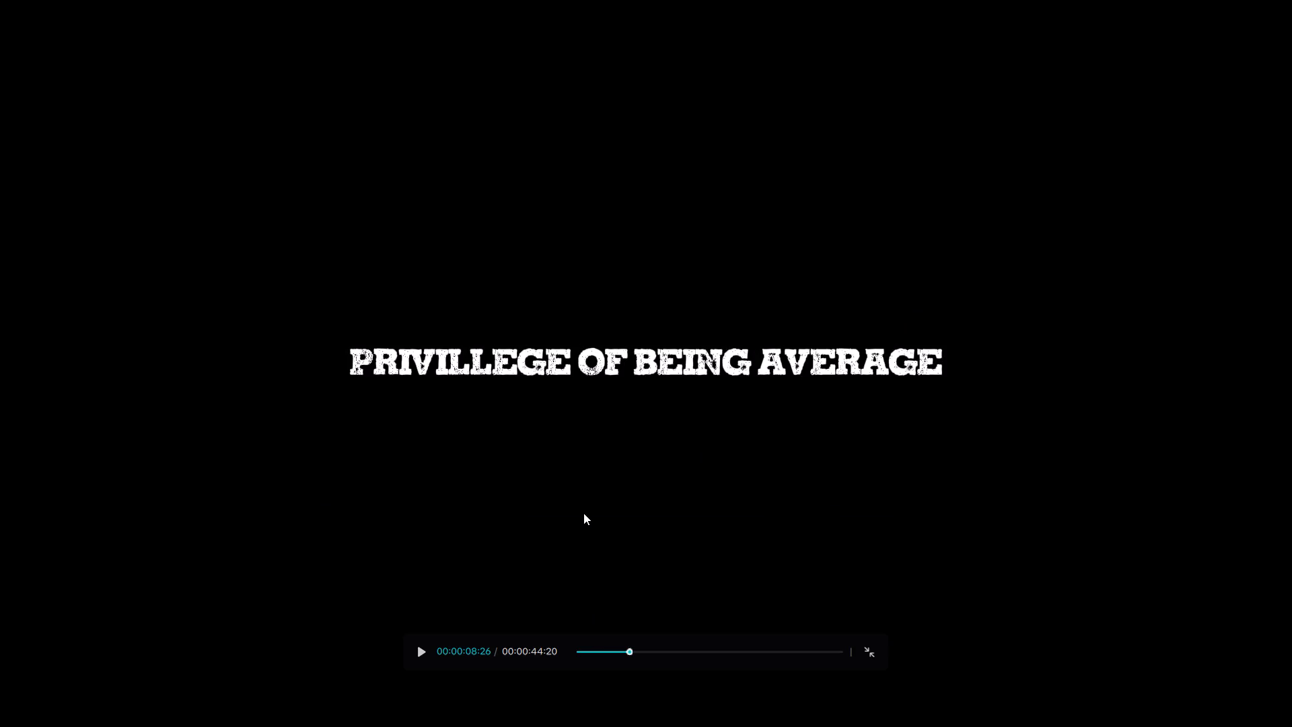
drag(630, 651, 524, 644)
key(space)
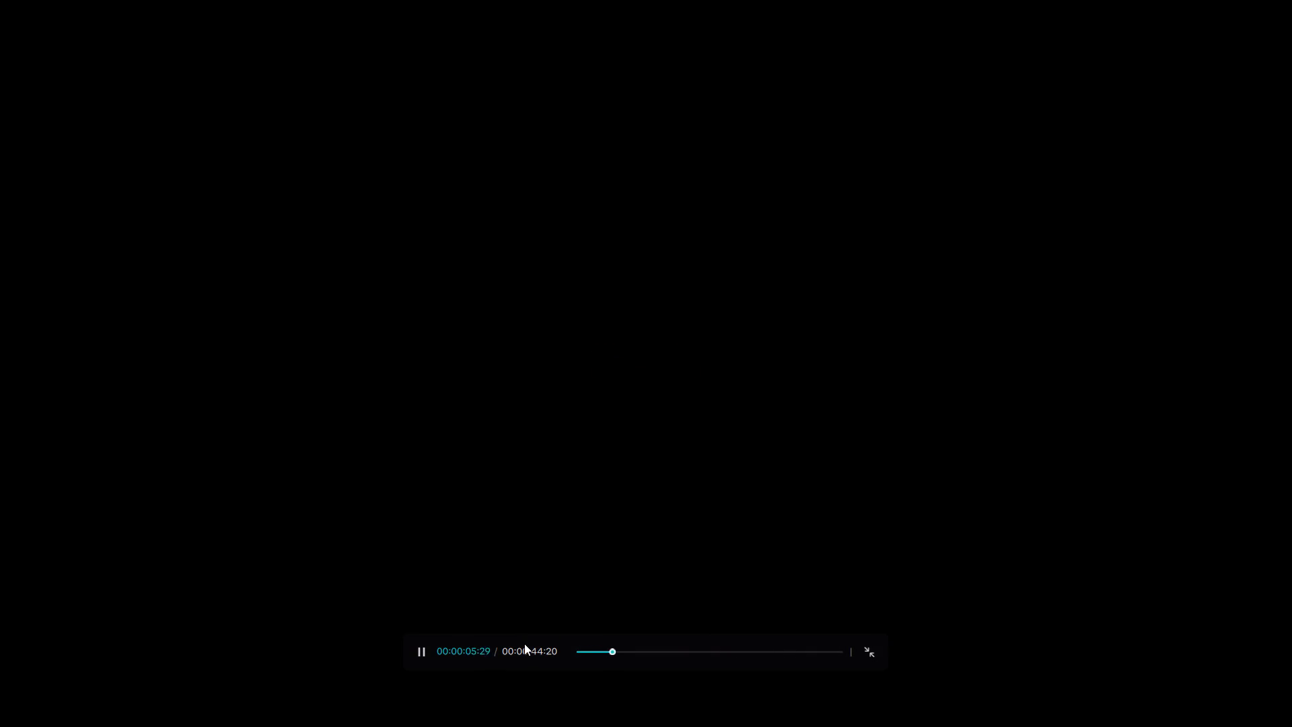
key(space)
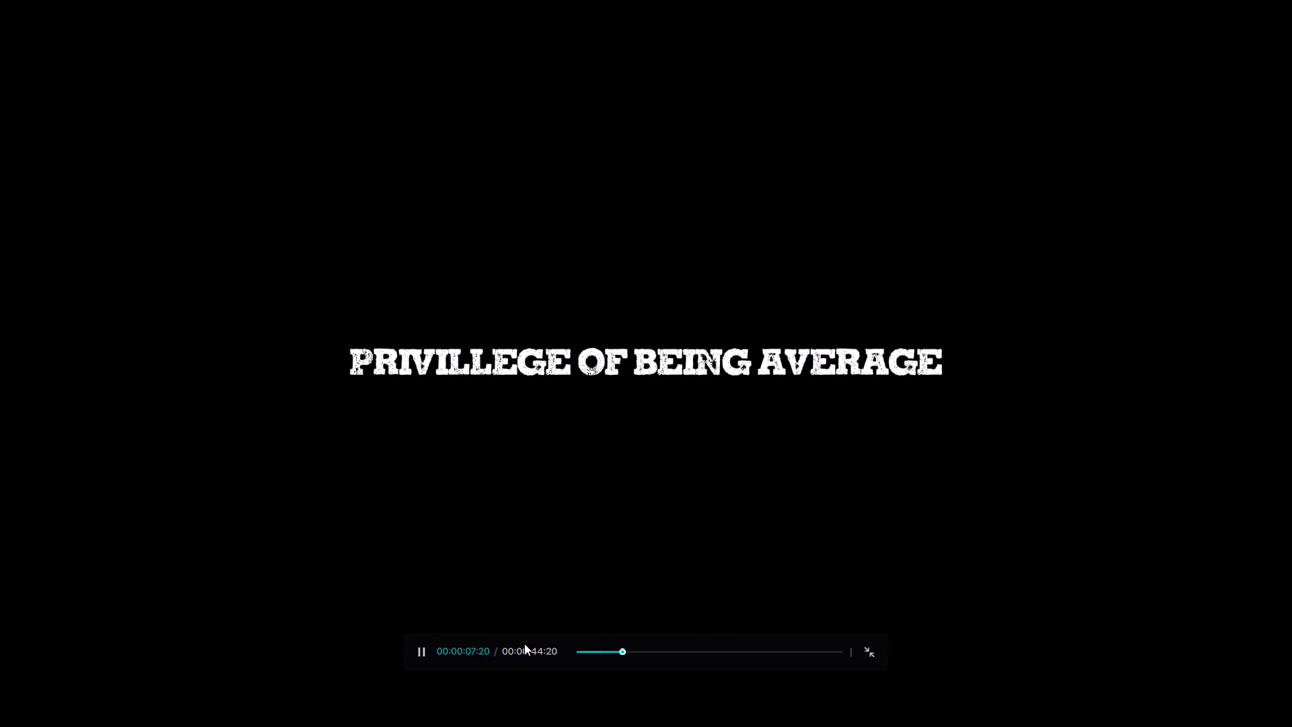
key(space)
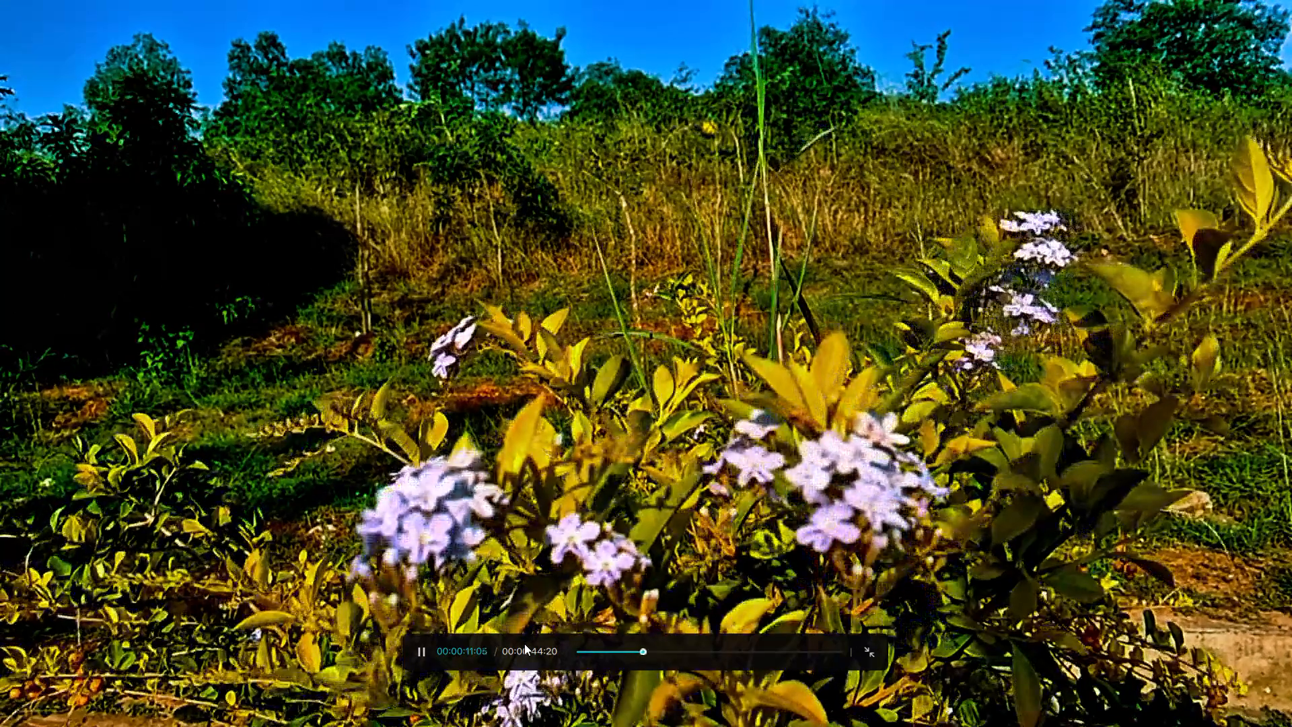
key(space)
key(Escape)
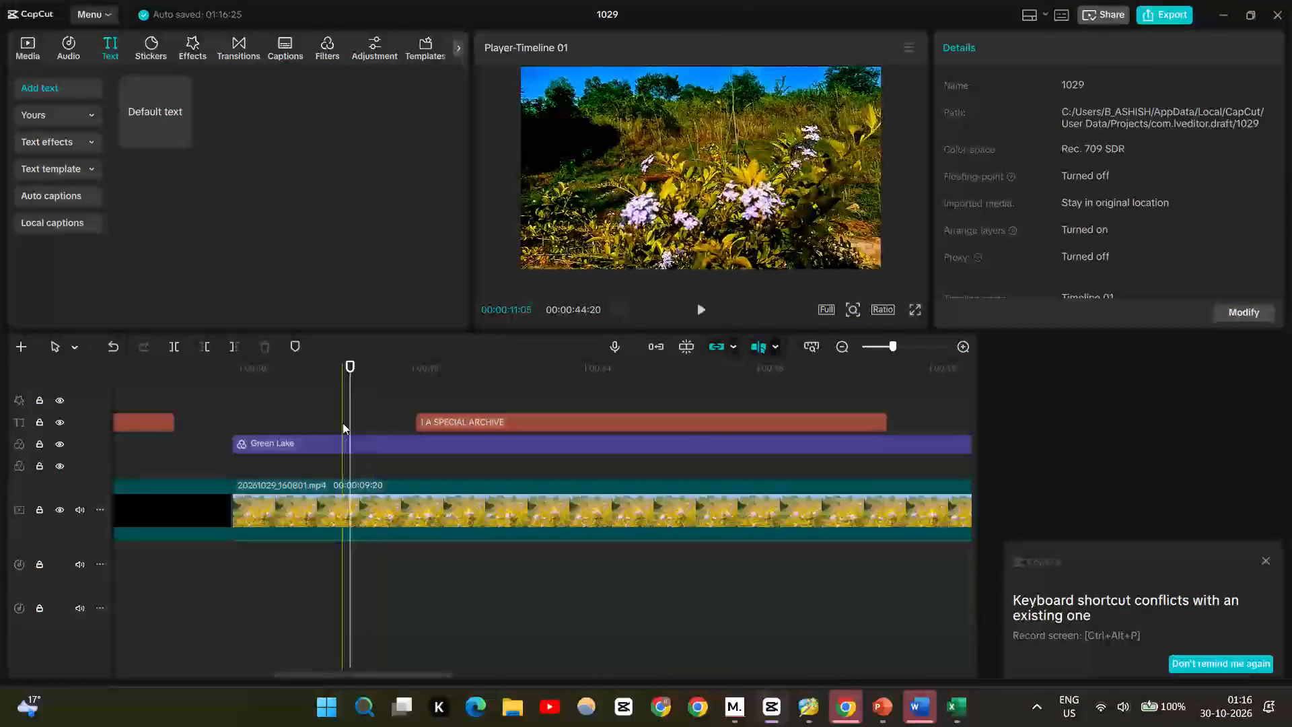
Place the playhead at 00:00:07:13 and search the sound effects for "NATURE".
drag(350, 374, 132, 405)
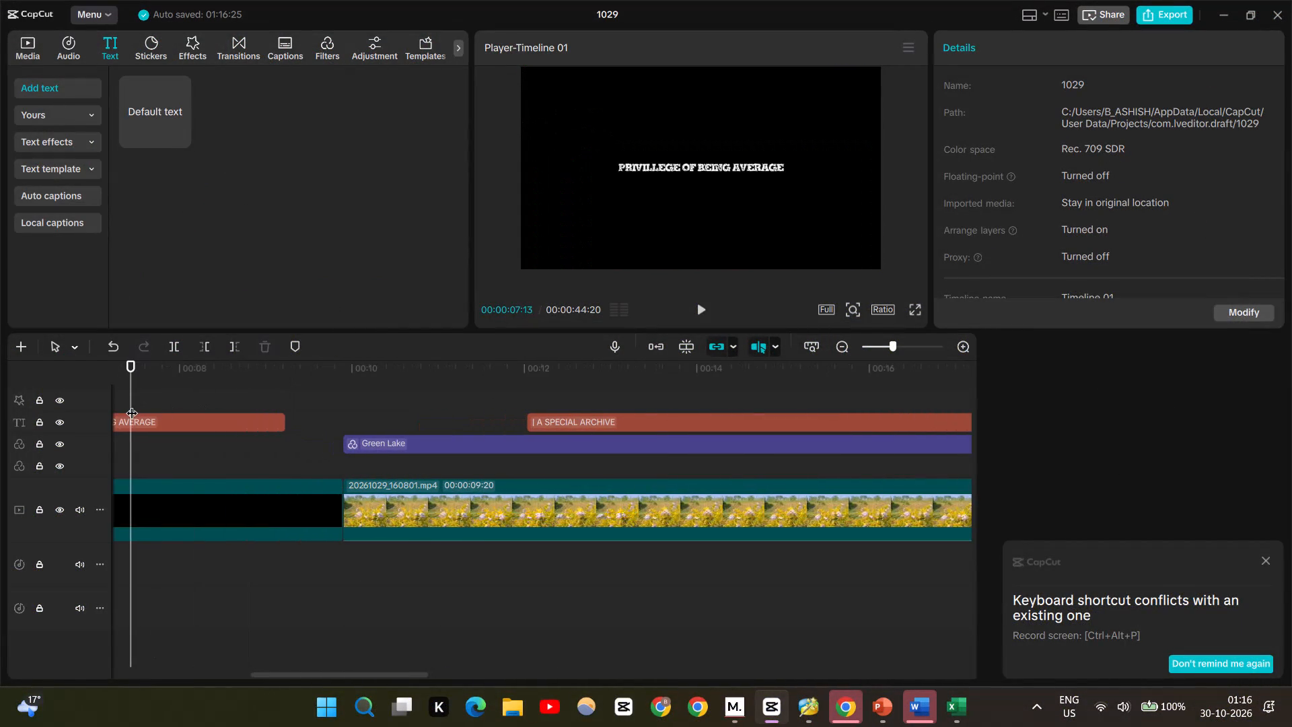
click(60, 53)
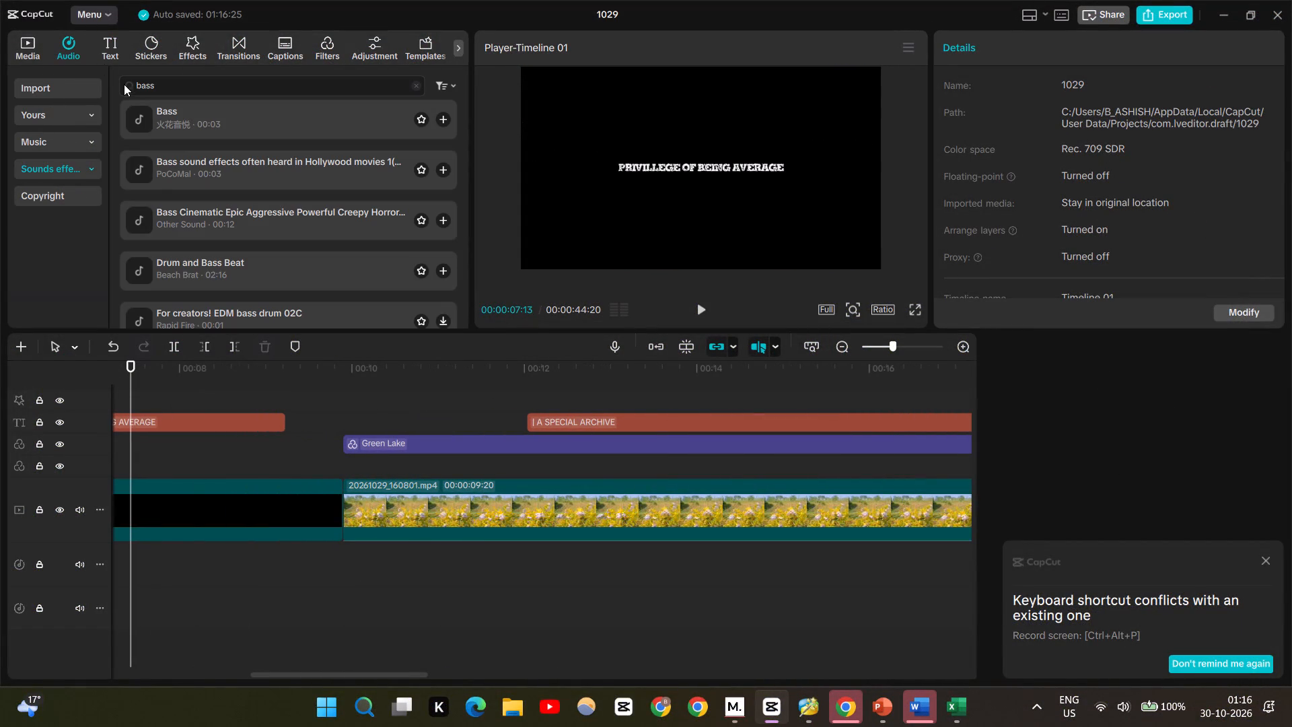
drag(157, 86, 147, 86)
drag(147, 86, 125, 85)
key(BackSpace)
text(NATURE)
key(Return)
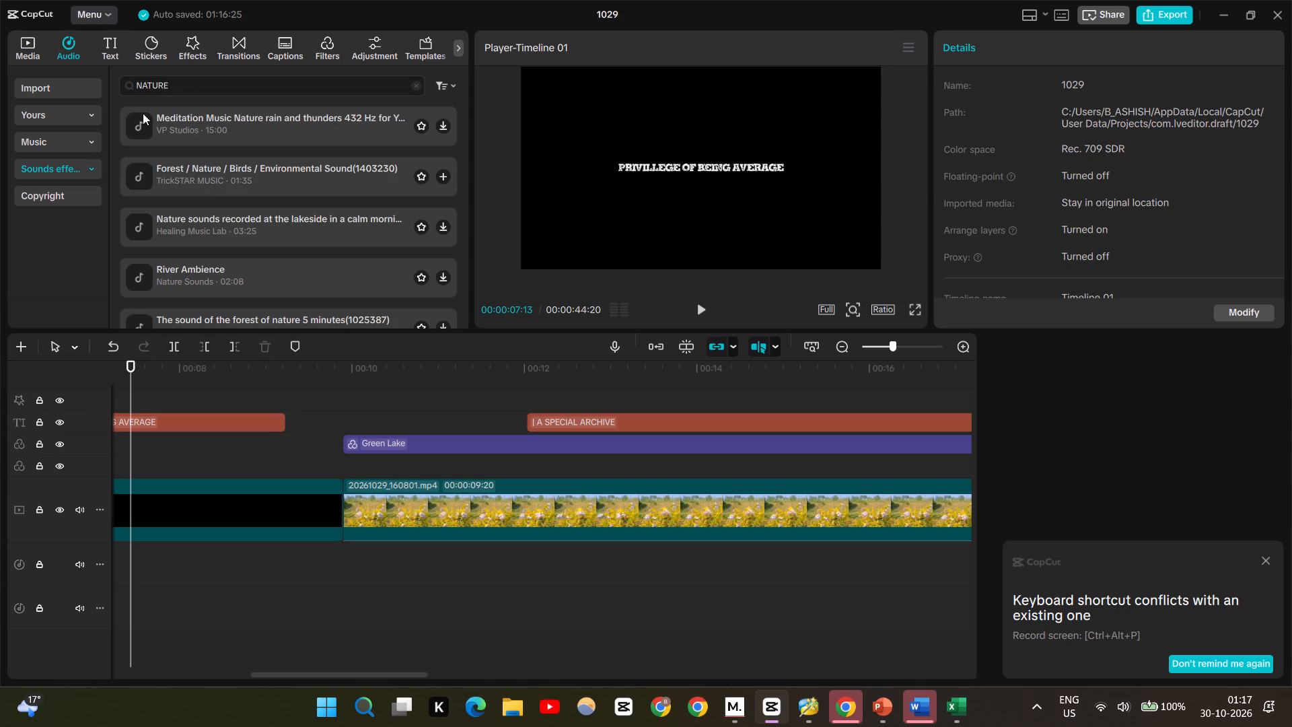
Download the "Meditation Music Nature rain and thunders 432 Hz" track and add "Forest / Nature / Birds / Environmental Sound(1403230)" at the playhead.
click(442, 128)
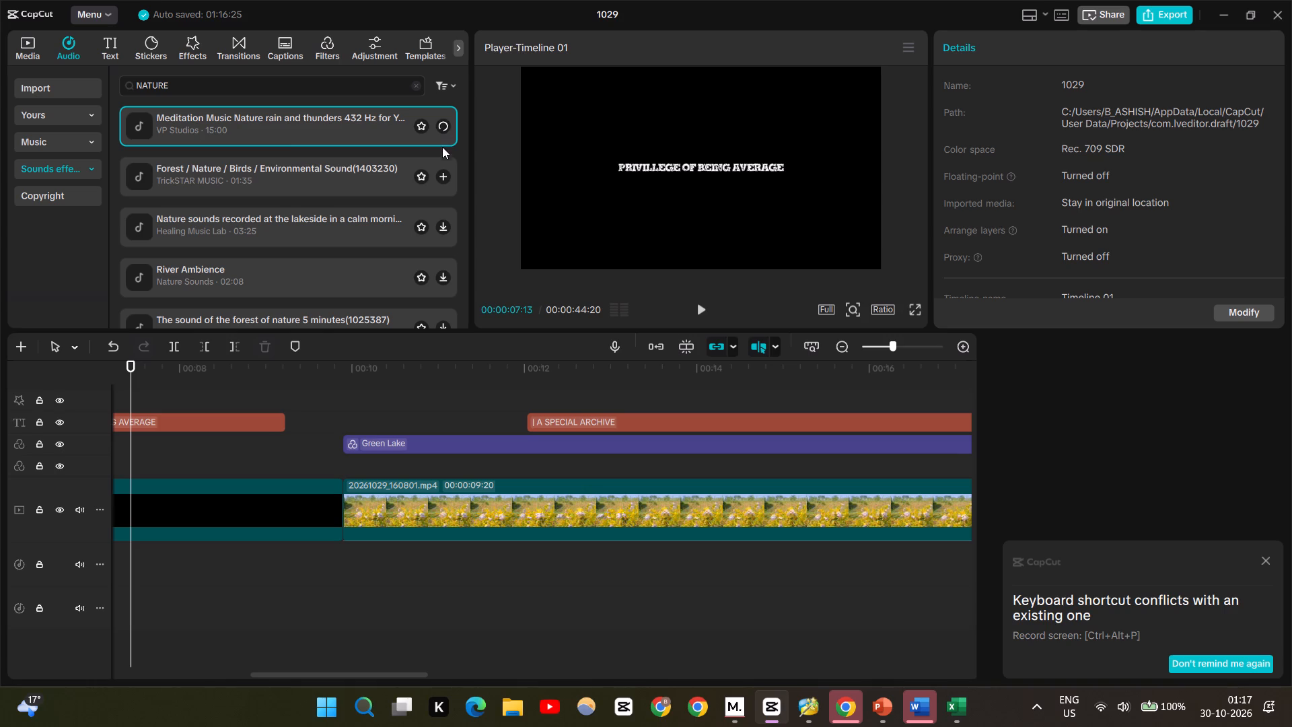
click(439, 174)
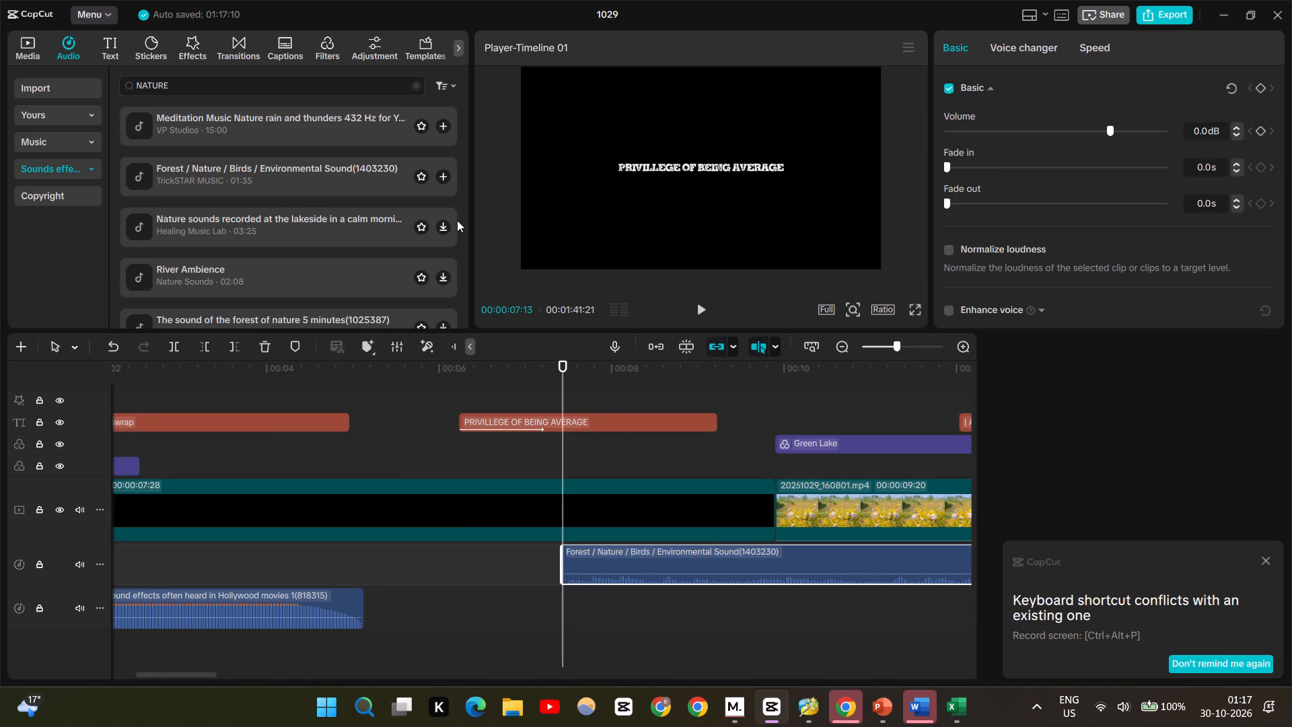
Undo adding the forest sound, download "River Ambience", and add "Nature sounds recorded at the lakeside in a calm morning" at the playhead.
key(ctrl+z)
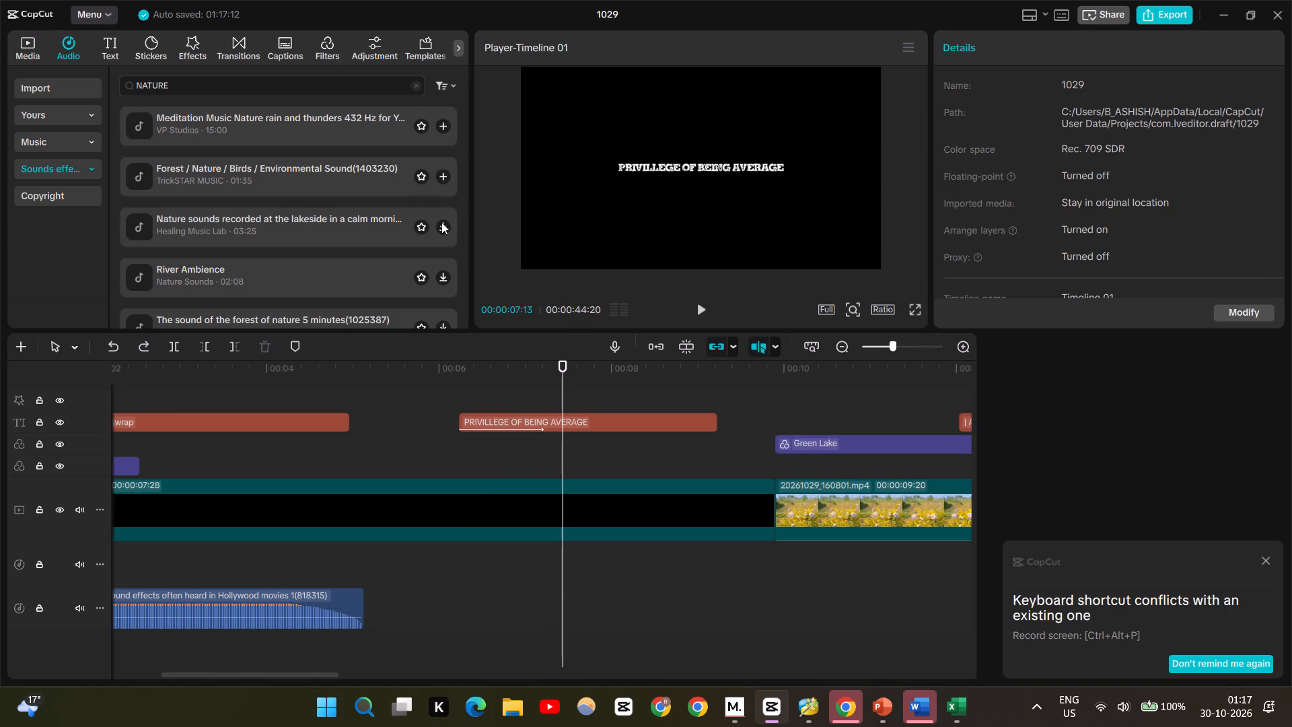
click(441, 222)
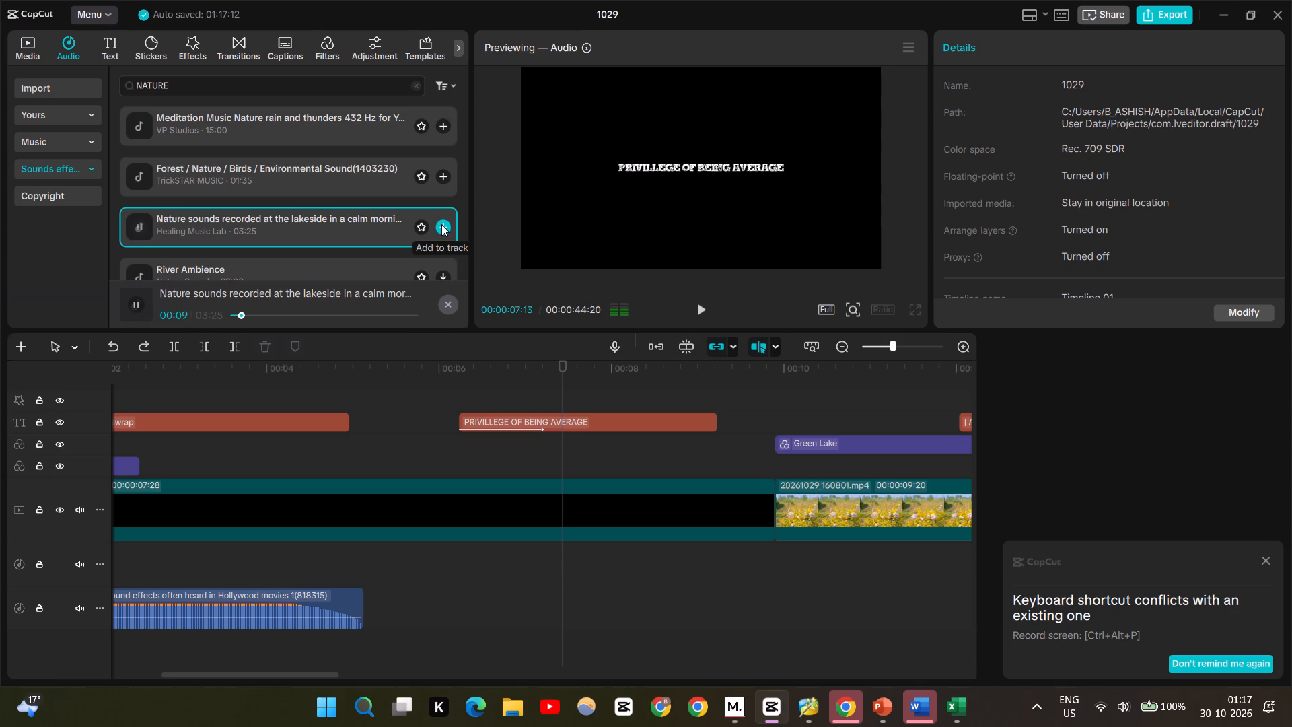
click(447, 260)
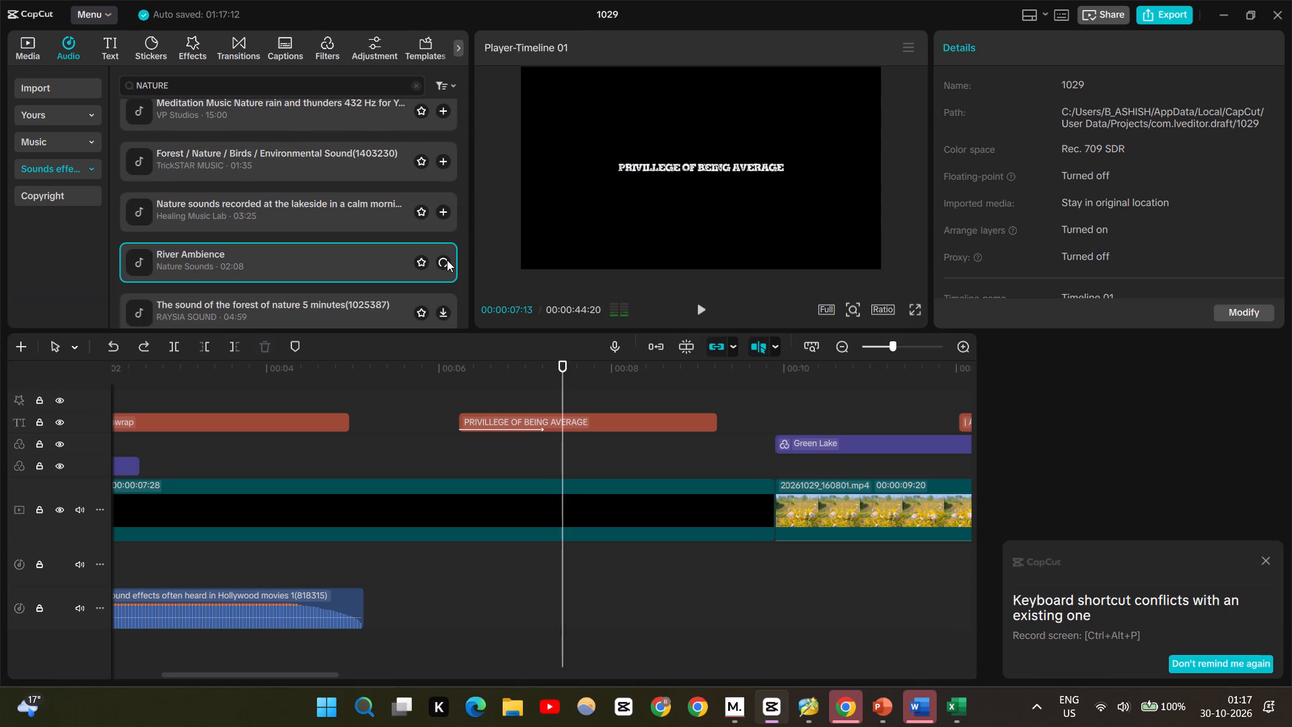
click(443, 219)
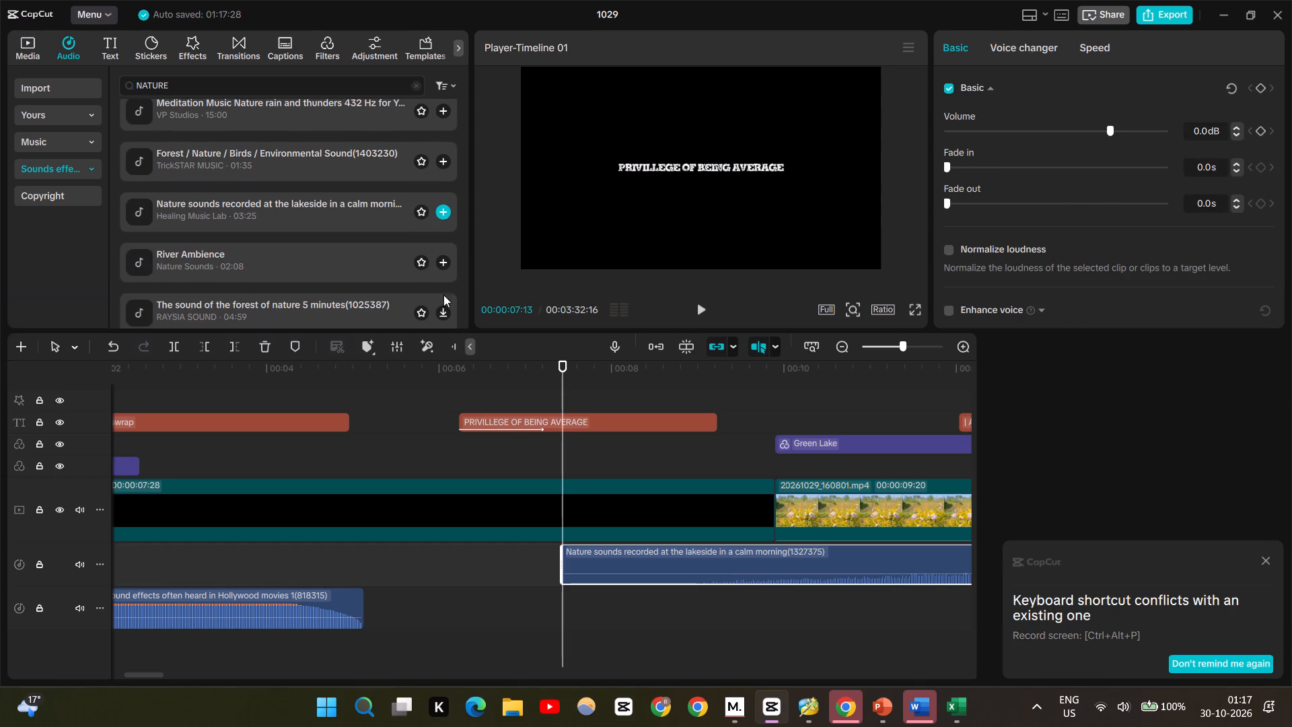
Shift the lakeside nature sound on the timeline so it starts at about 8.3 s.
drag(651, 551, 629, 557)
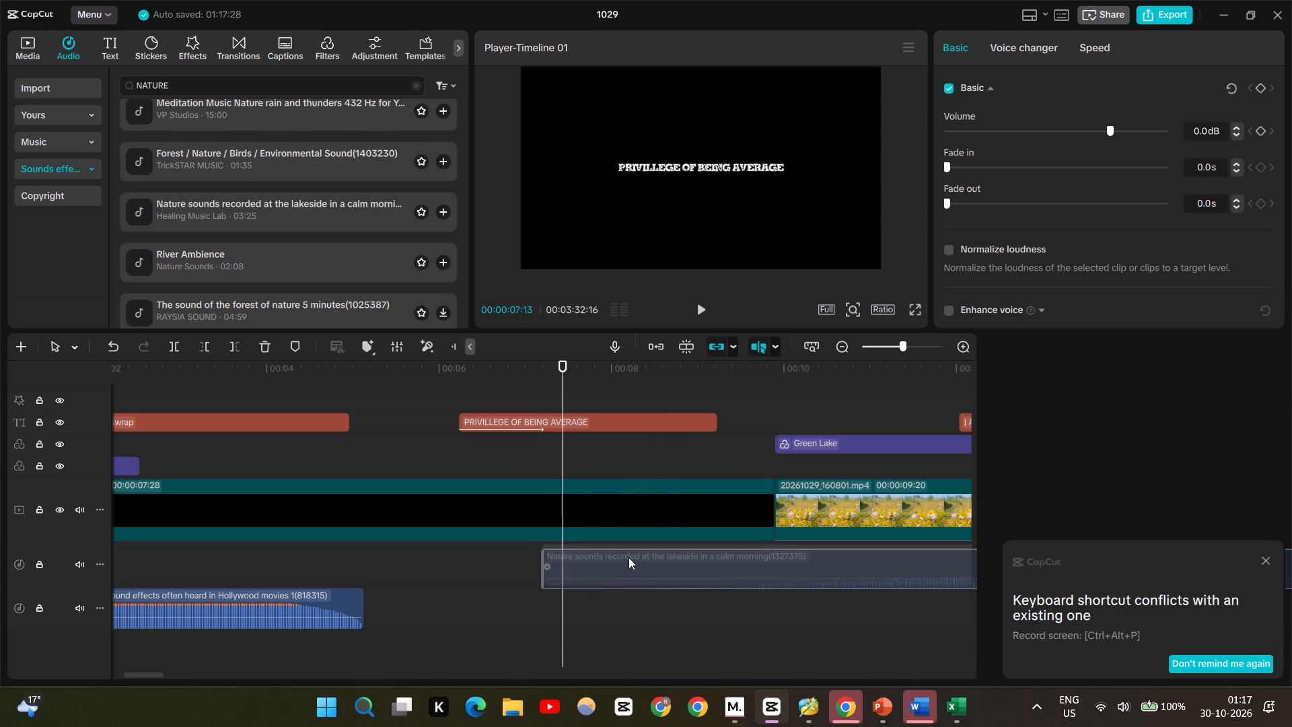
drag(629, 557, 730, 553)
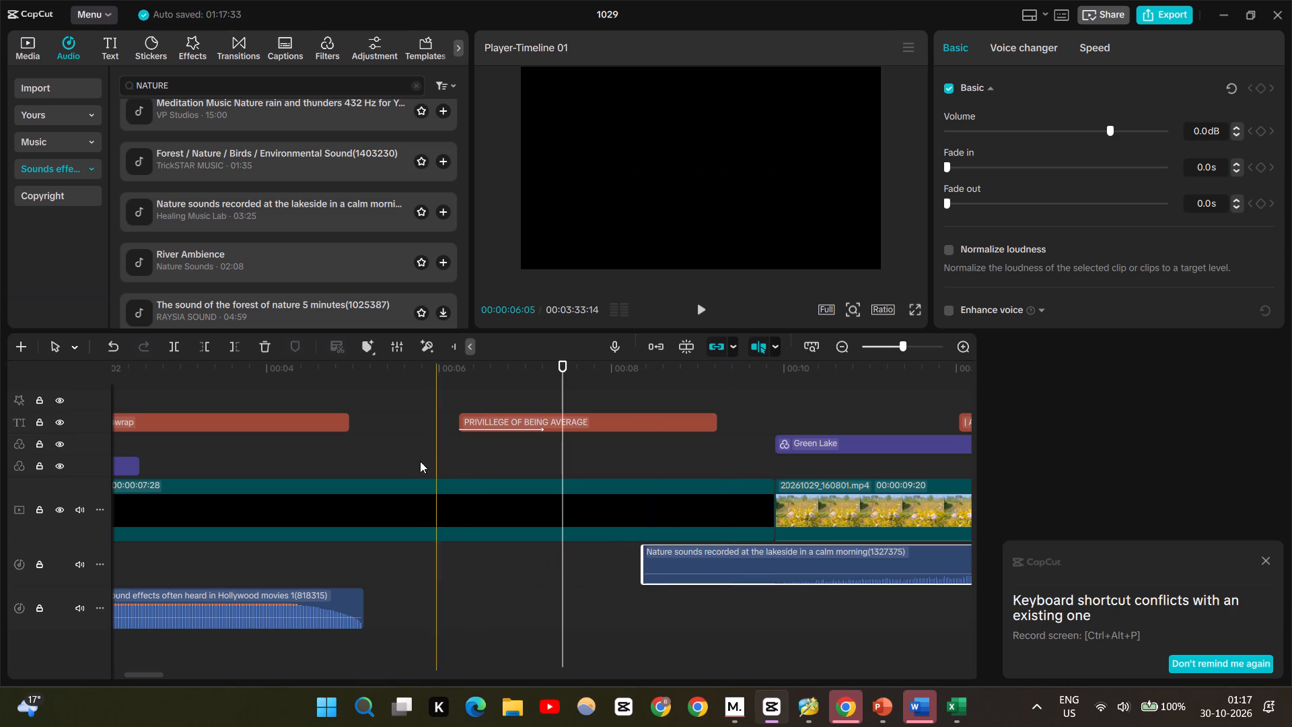
Play from just before the "PRIVILLEGE OF BEING AVERAGE" title into the flower clip, partly in full screen, to check the nature sound's timing.
click(417, 458)
key(space)
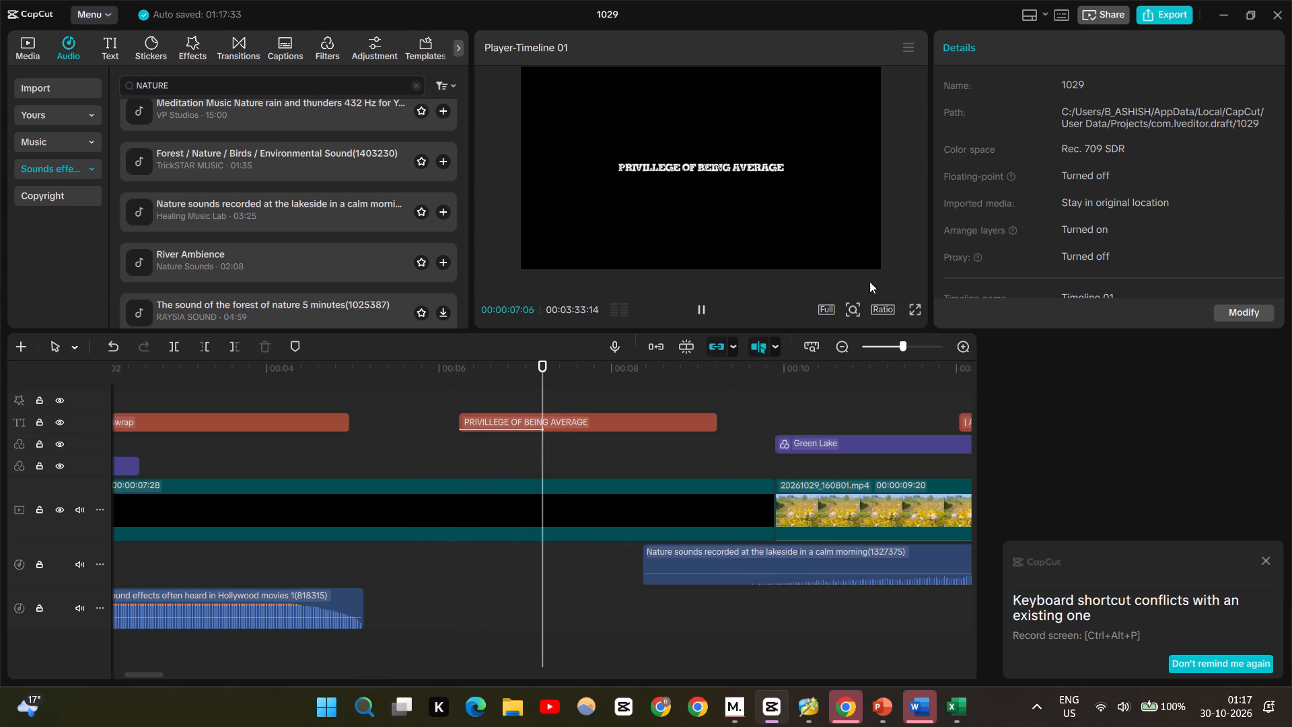
click(918, 310)
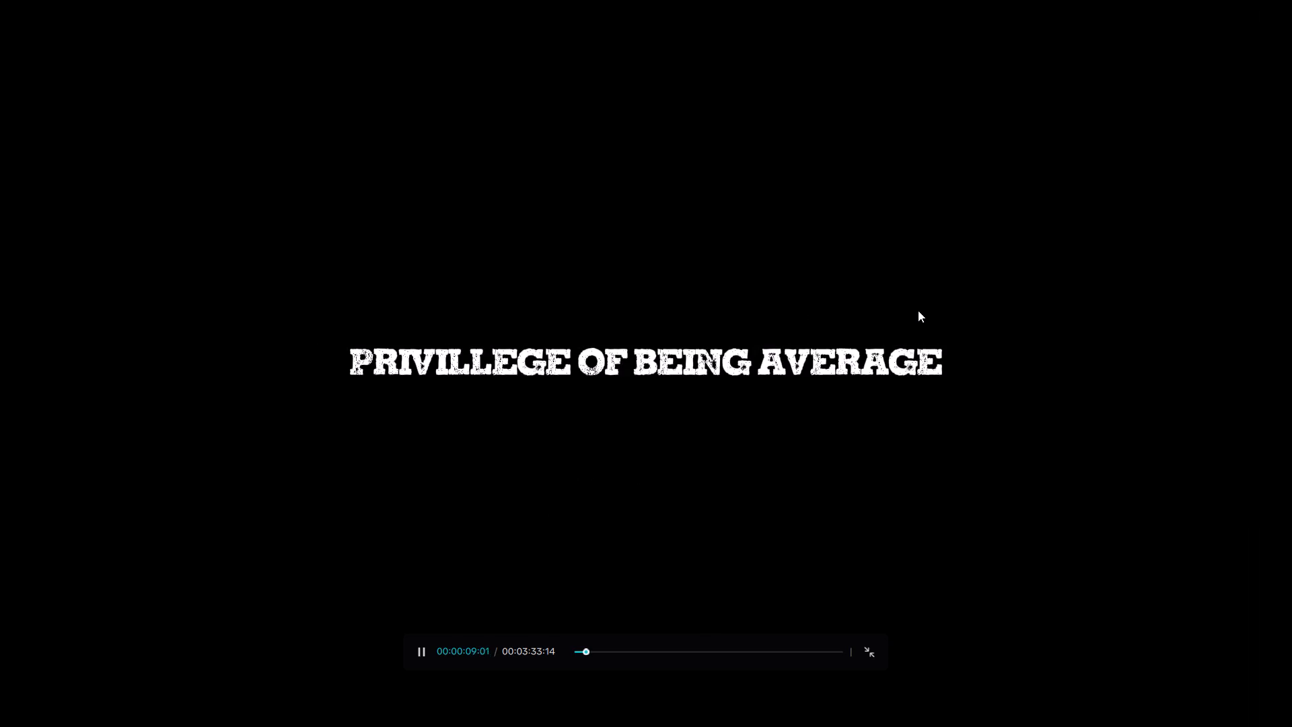
key(Escape)
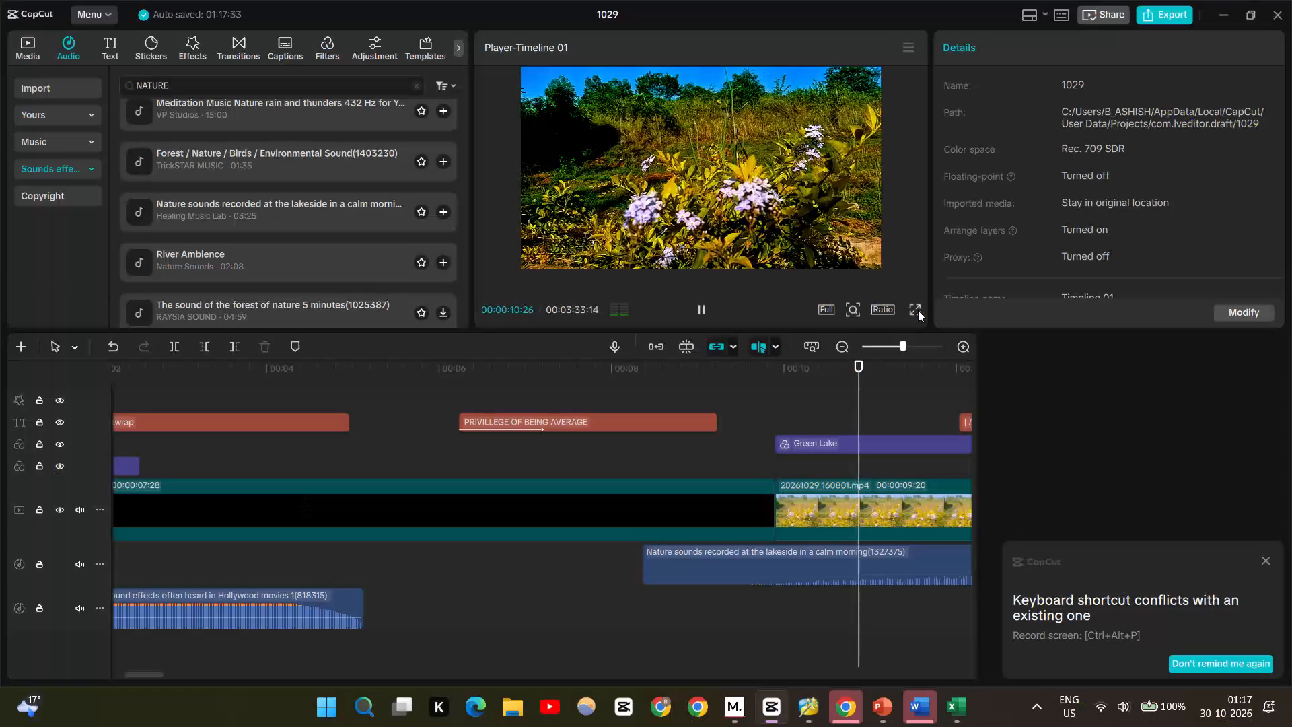
Extend the end of the "PRIVILLEGE OF BEING AVERAGE" title to about 9.9 s, around the start of the flower clip.
click(674, 433)
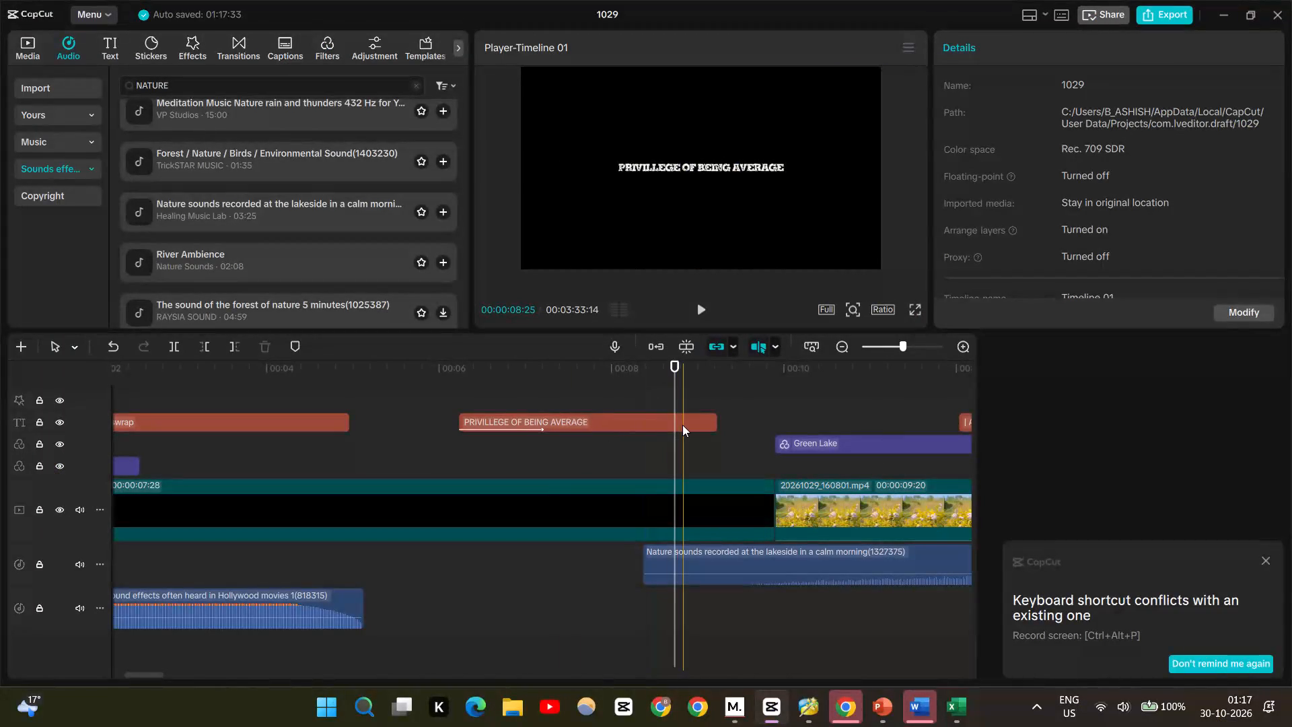
click(682, 425)
drag(716, 423, 765, 426)
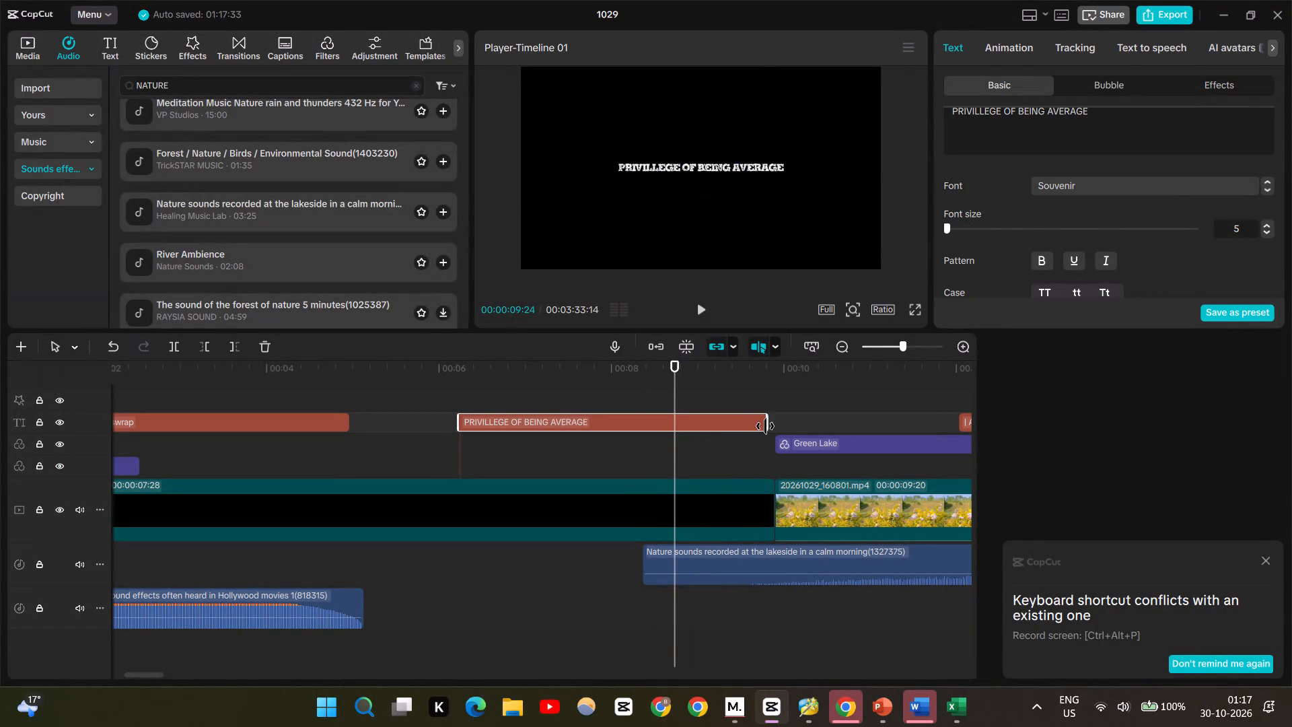
drag(765, 426, 777, 425)
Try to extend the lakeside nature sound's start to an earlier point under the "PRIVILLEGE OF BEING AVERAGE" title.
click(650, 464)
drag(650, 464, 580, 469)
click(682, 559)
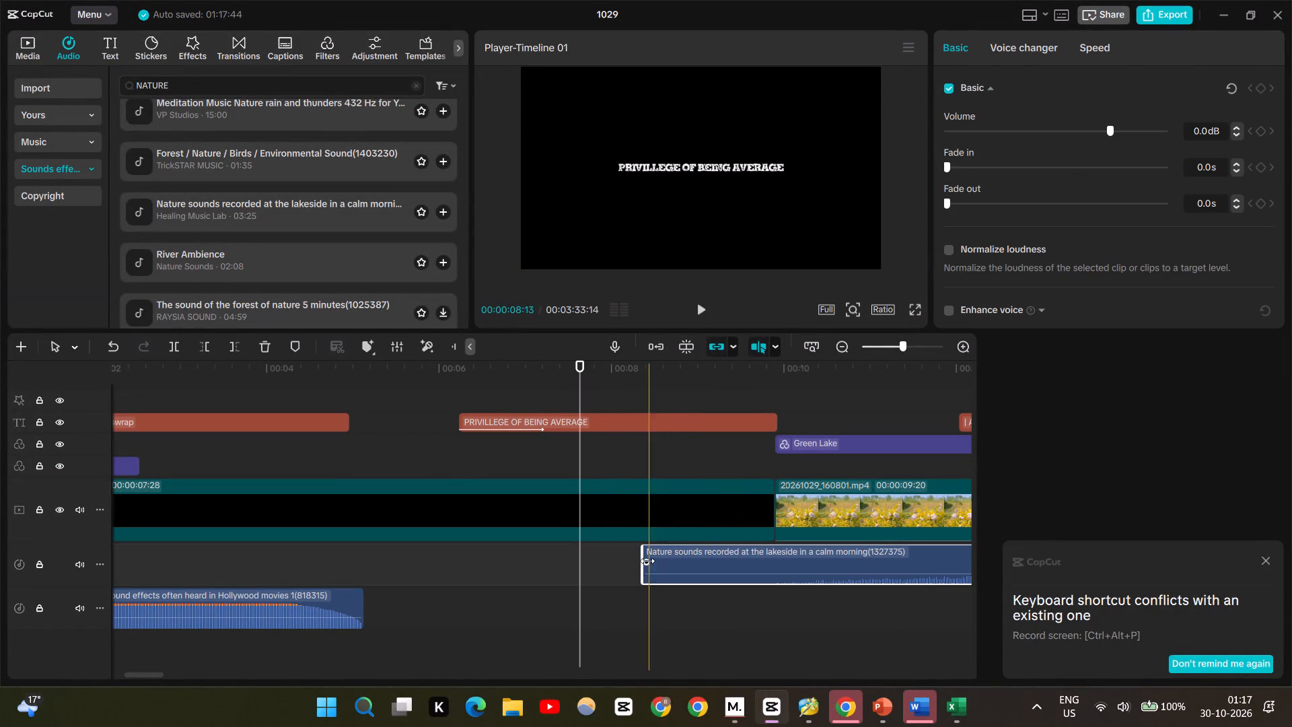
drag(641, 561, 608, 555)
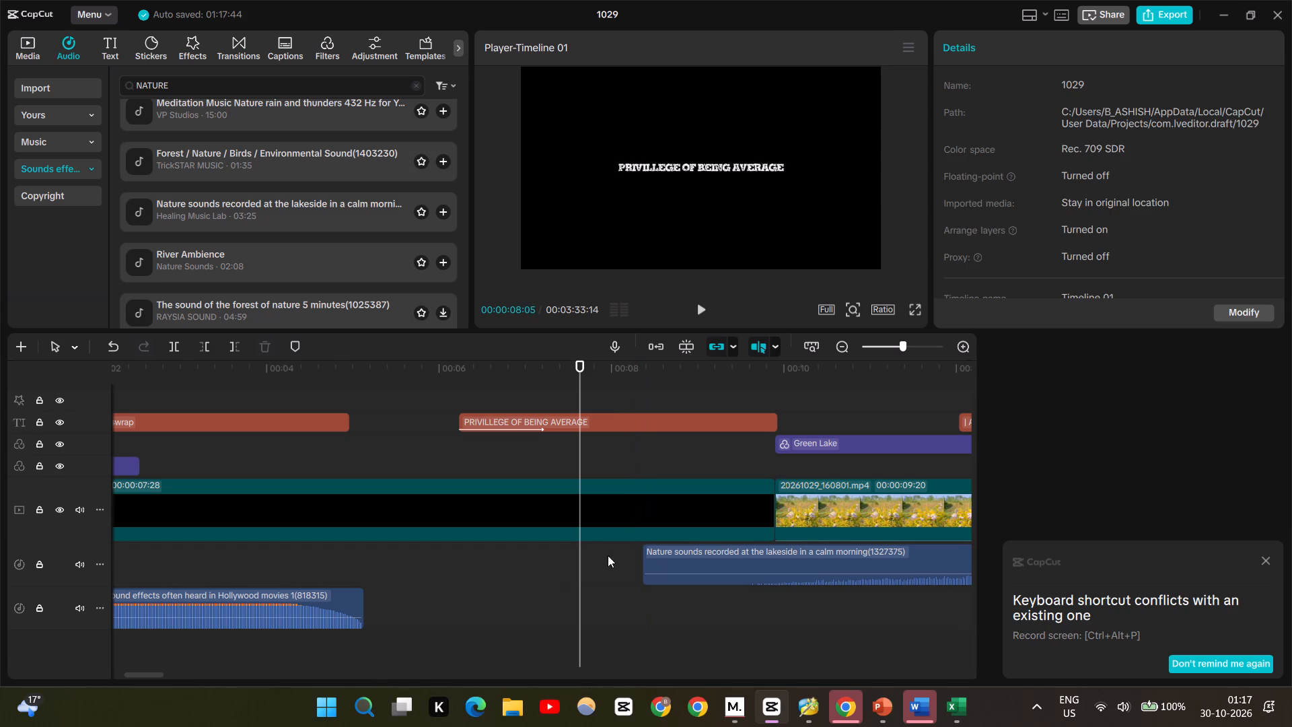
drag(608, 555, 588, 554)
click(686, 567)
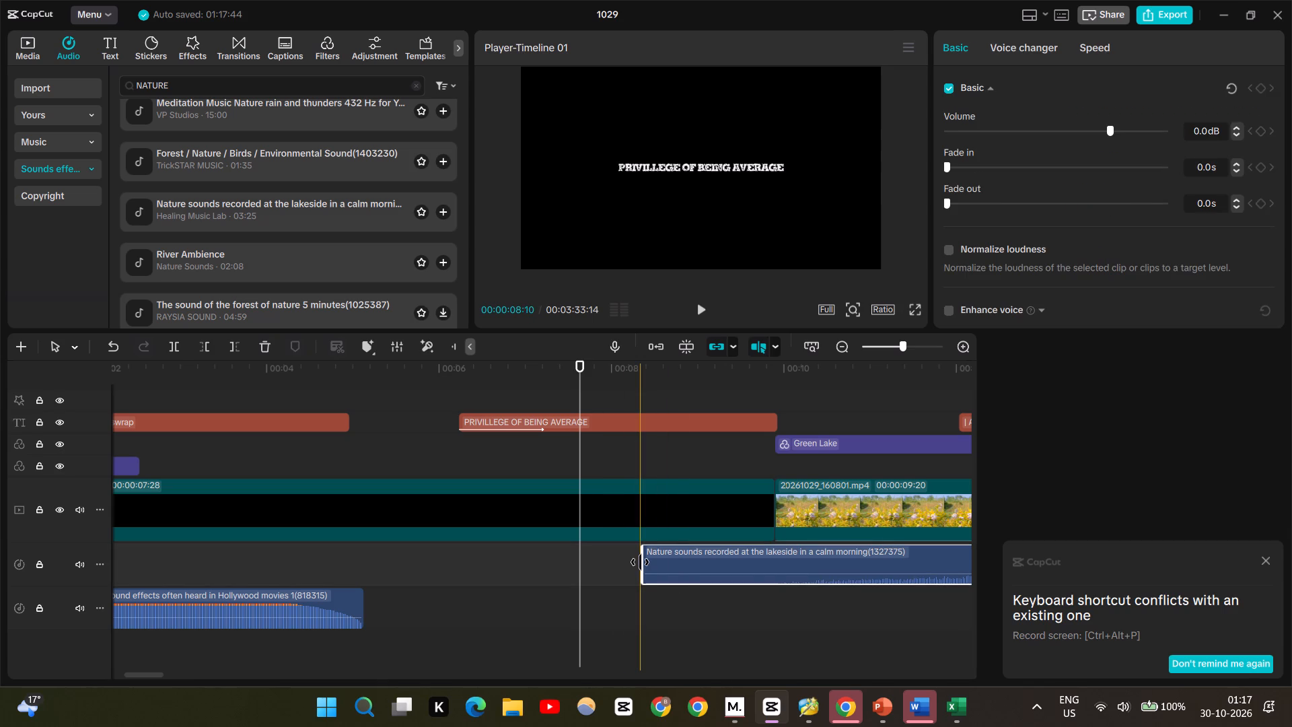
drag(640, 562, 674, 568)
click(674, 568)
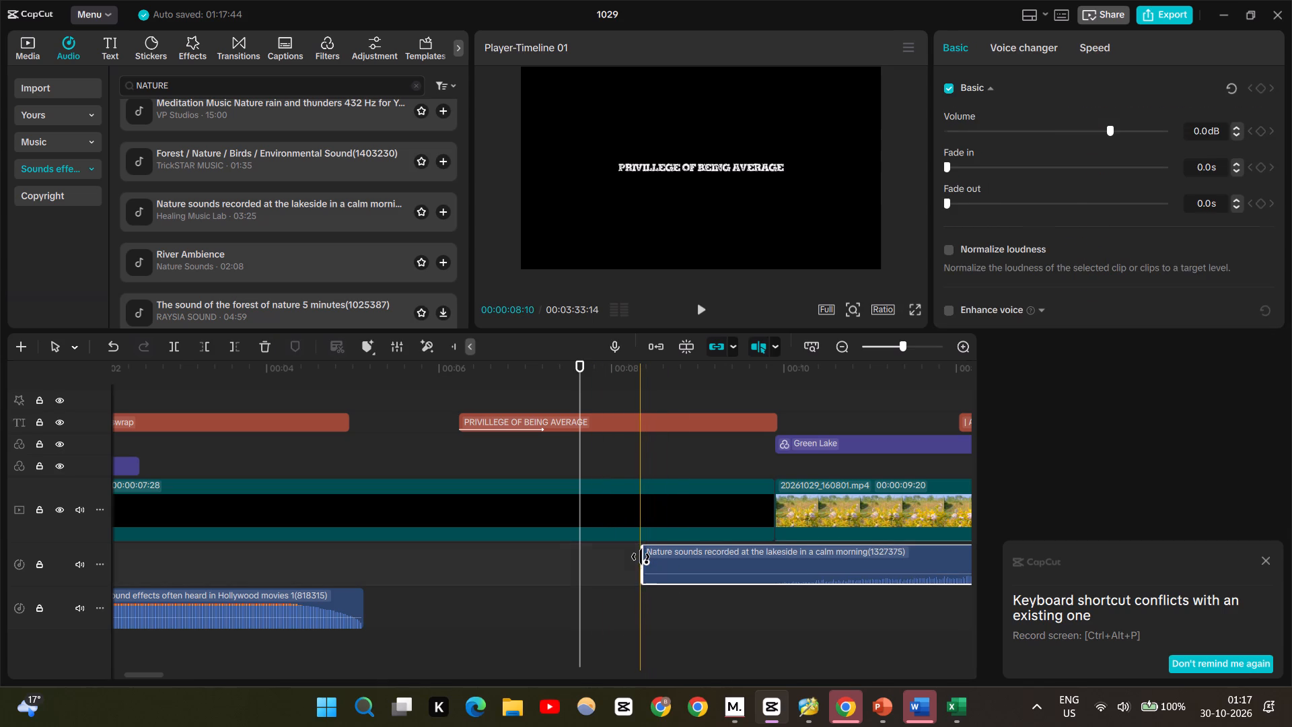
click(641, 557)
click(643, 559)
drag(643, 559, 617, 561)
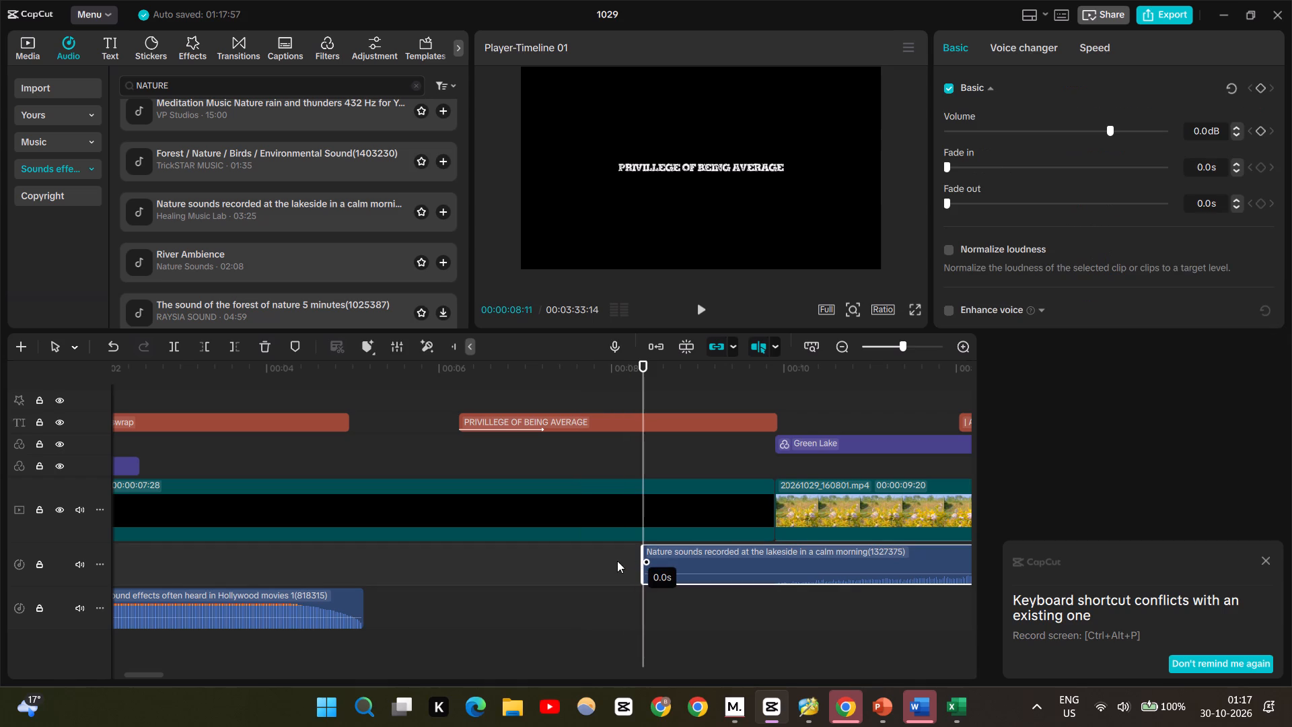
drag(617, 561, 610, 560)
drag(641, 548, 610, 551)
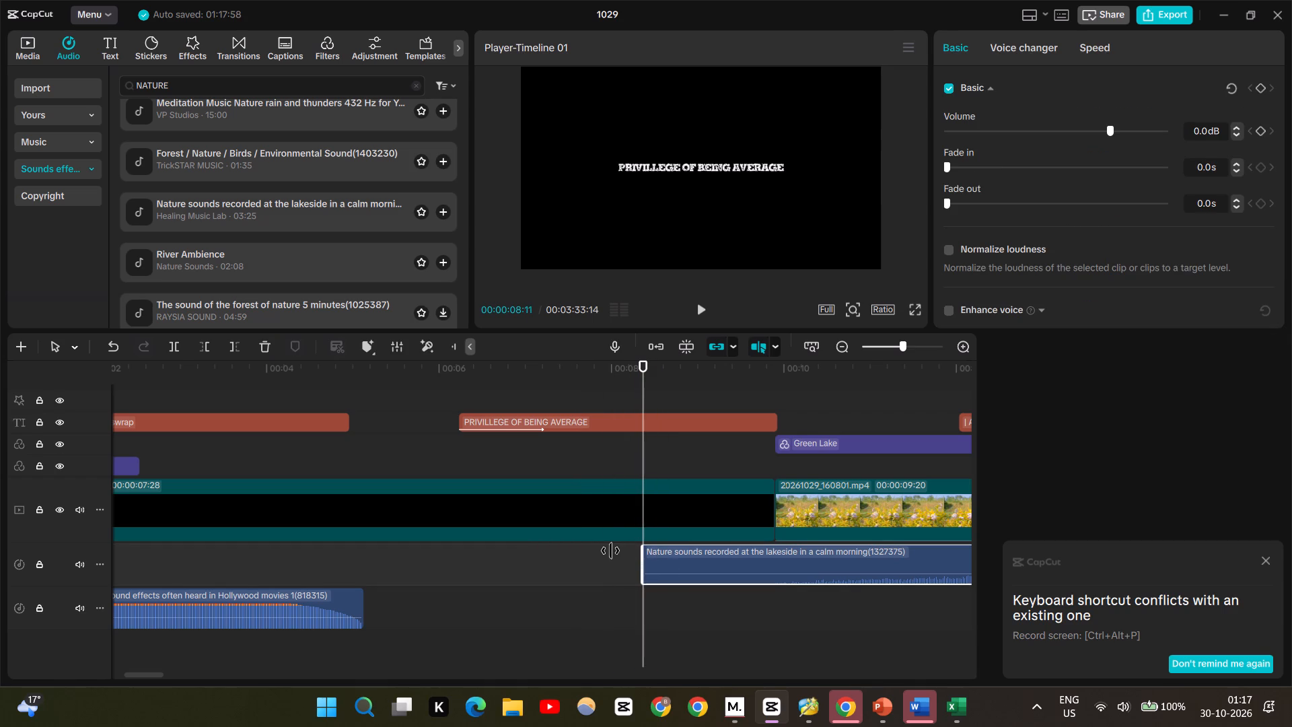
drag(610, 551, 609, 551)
Move the lakeside nature sound earlier on the timeline so it starts at about 7.0 s.
drag(678, 565, 629, 567)
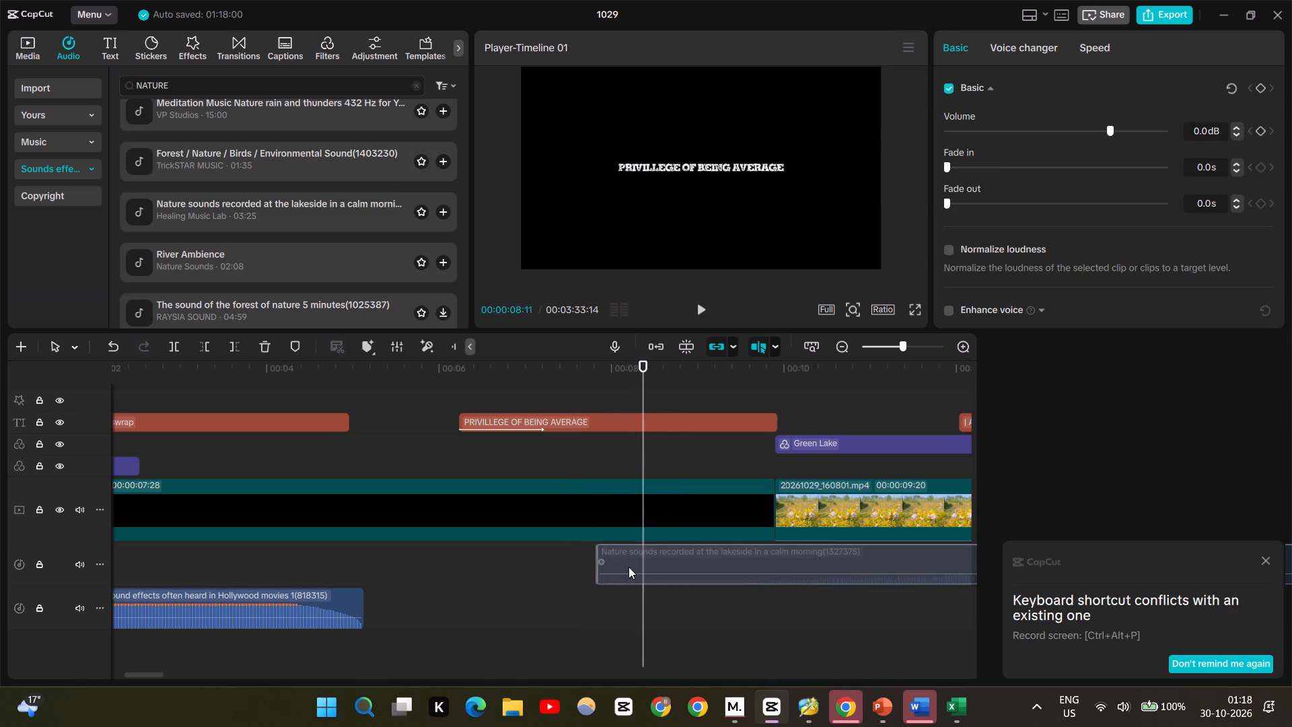
drag(629, 567, 624, 568)
drag(645, 577, 633, 576)
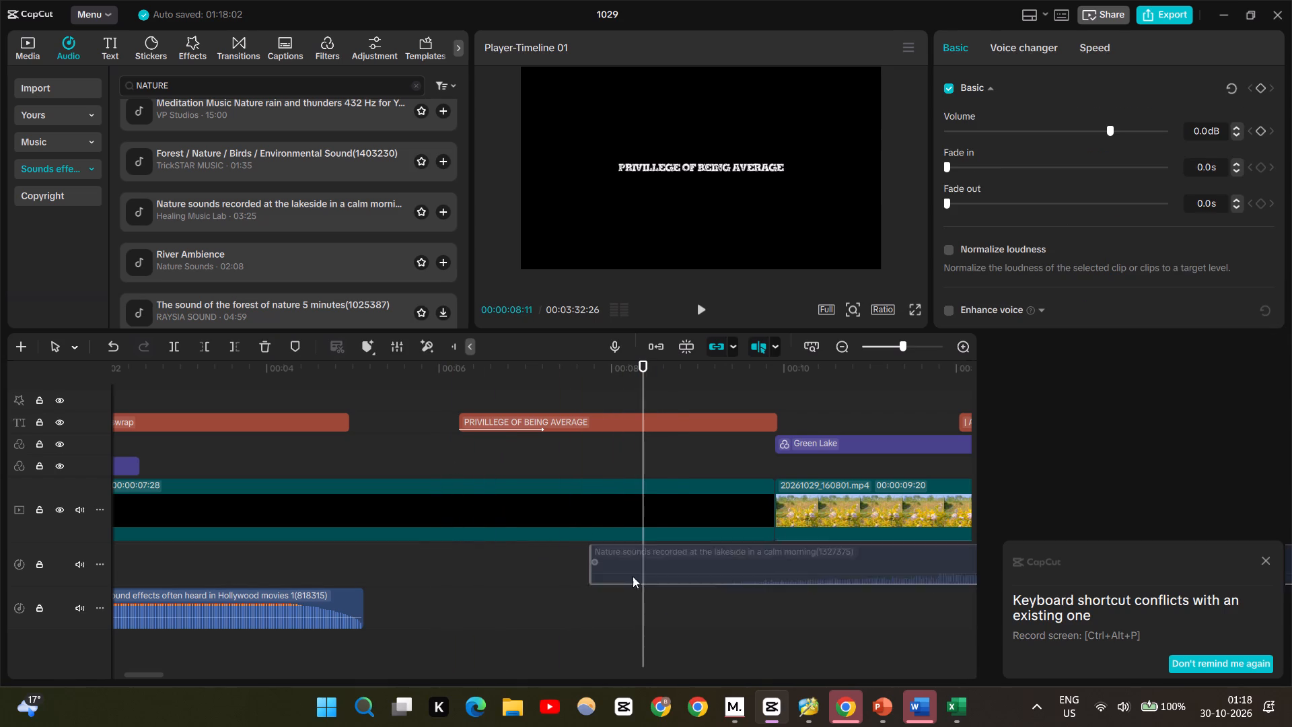
drag(633, 576, 581, 579)
Place the playhead at about 6.0 s and turn on auto snapping for the timeline.
click(442, 448)
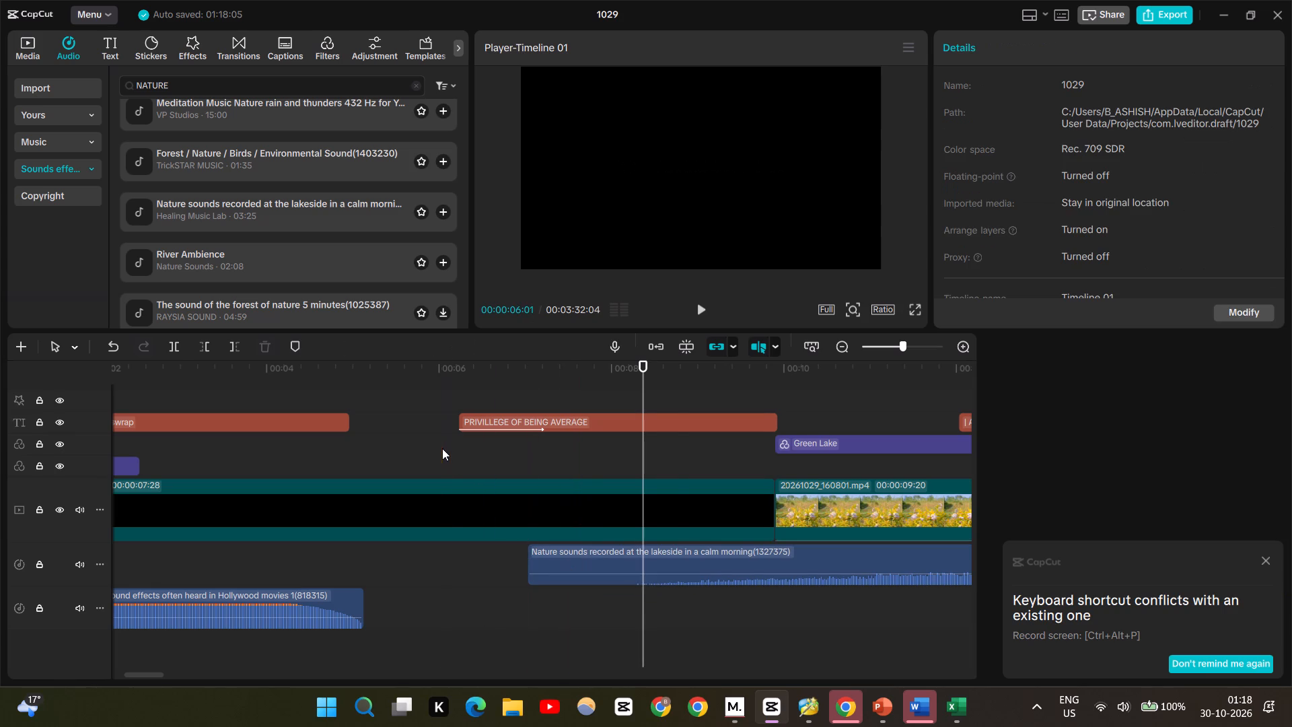
text(N)
Play the title section, then replay the opening in full screen from the start into the flower clip to check the nature sound.
key(space)
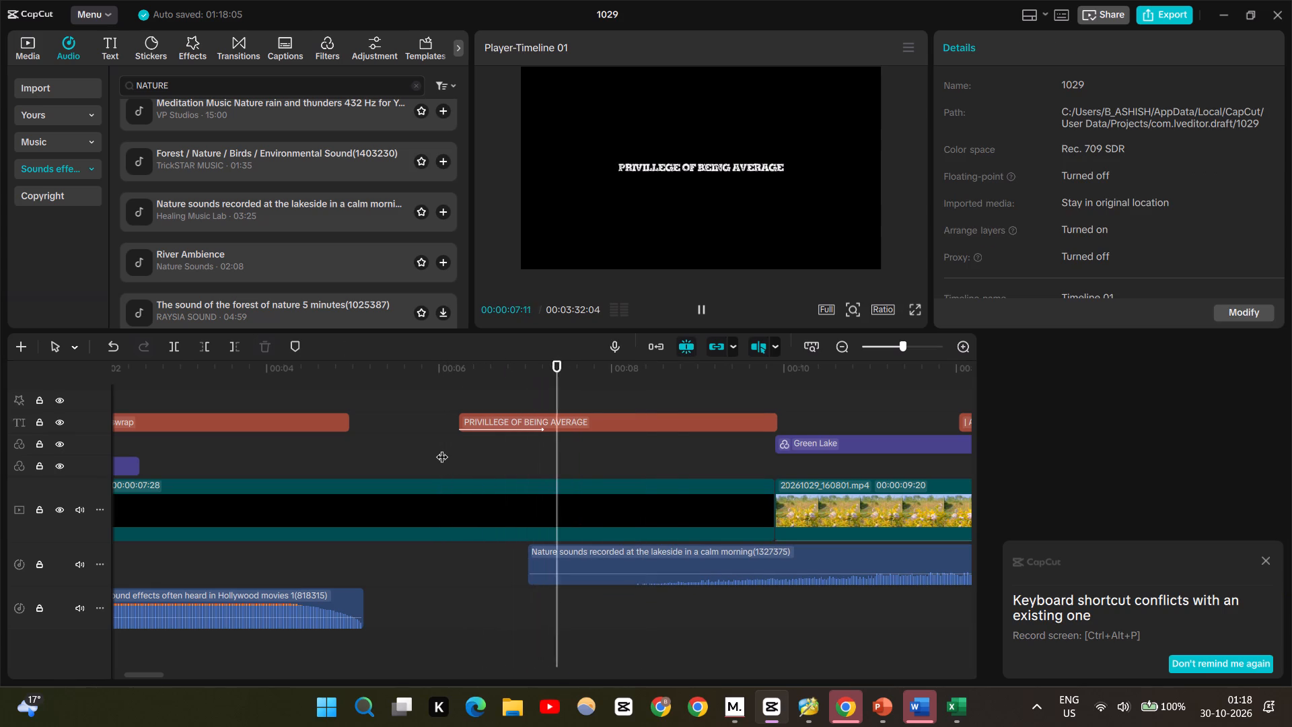
click(909, 306)
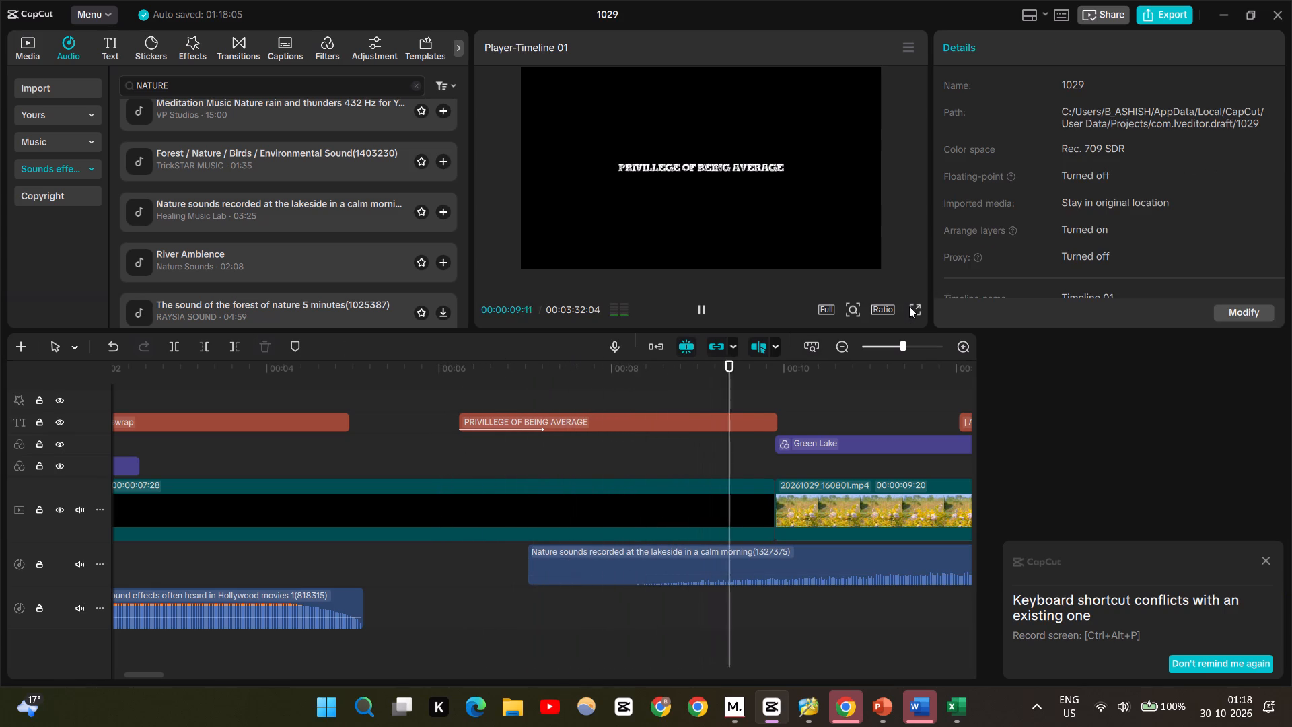
click(916, 312)
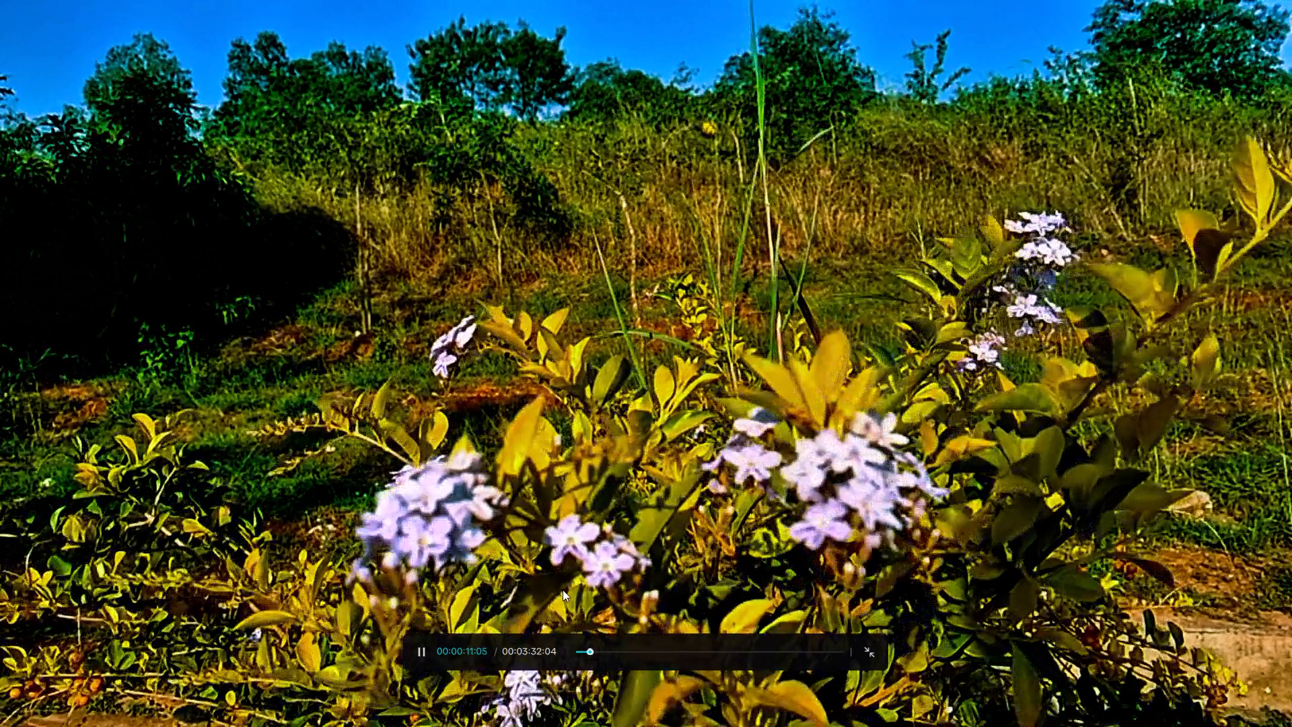
drag(590, 650, 548, 652)
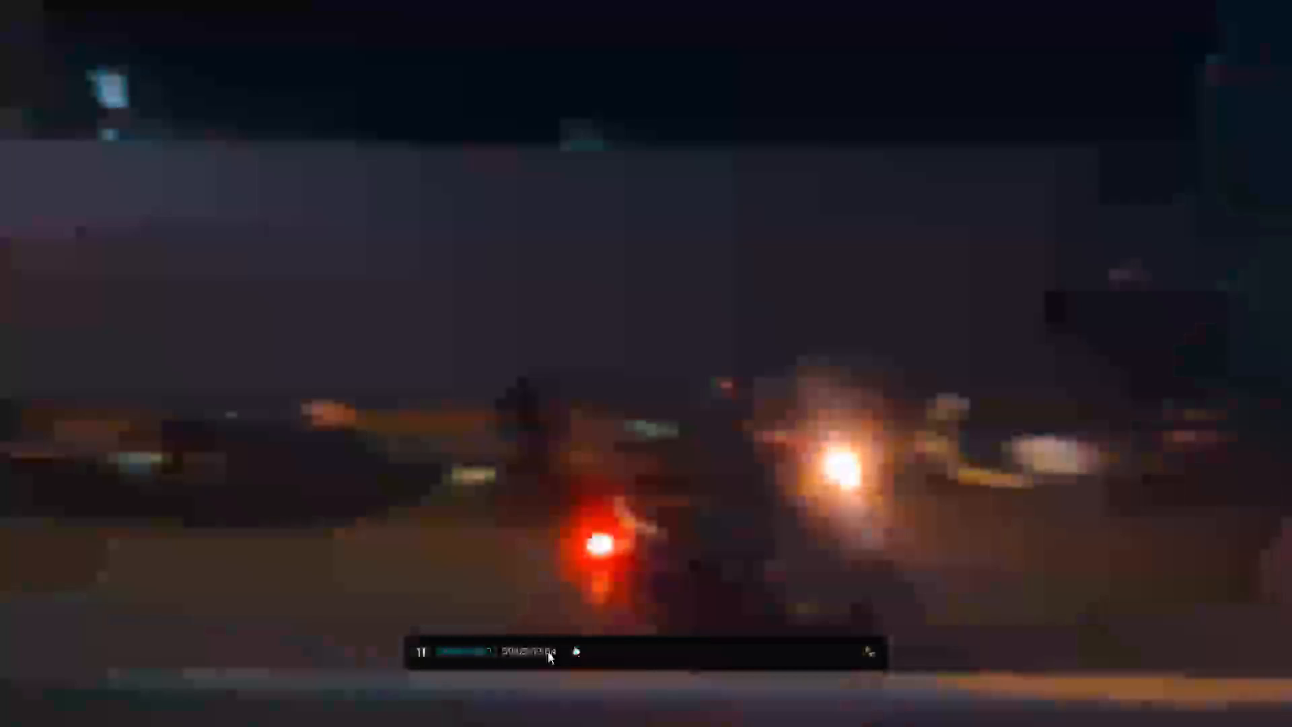
key(space)
key(space)
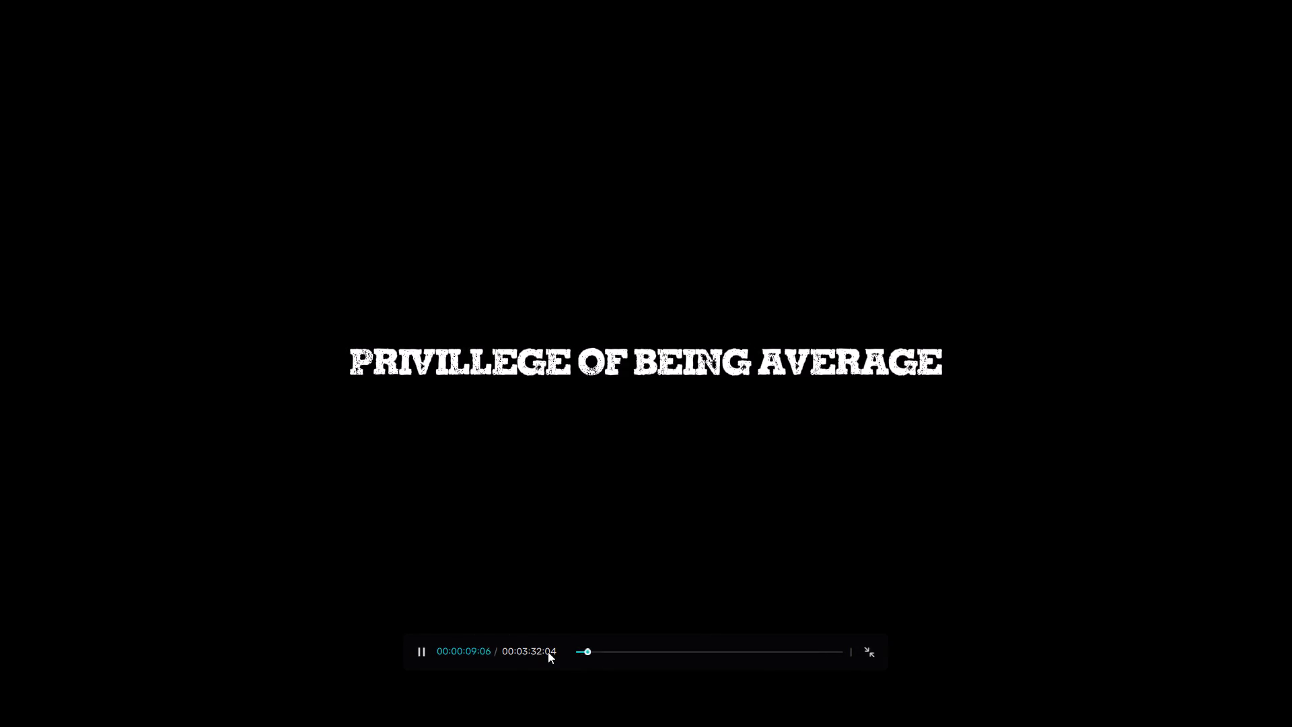
key(space)
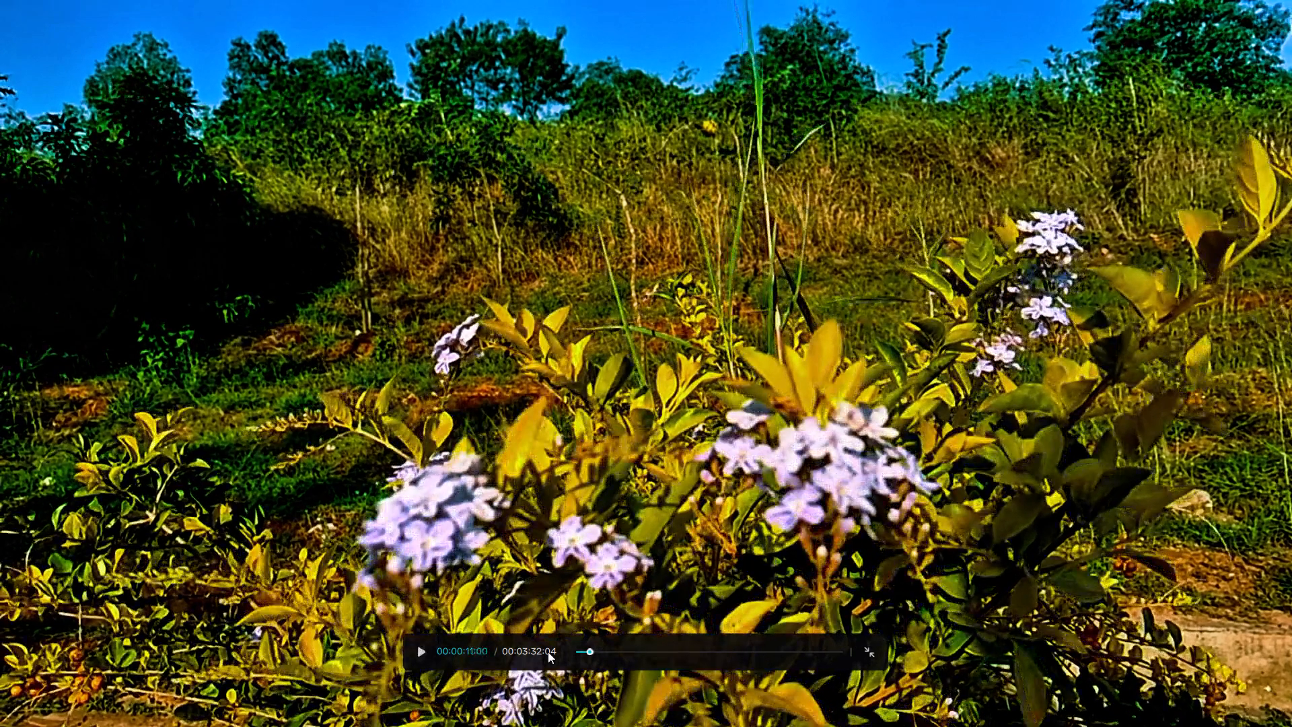
key(Escape)
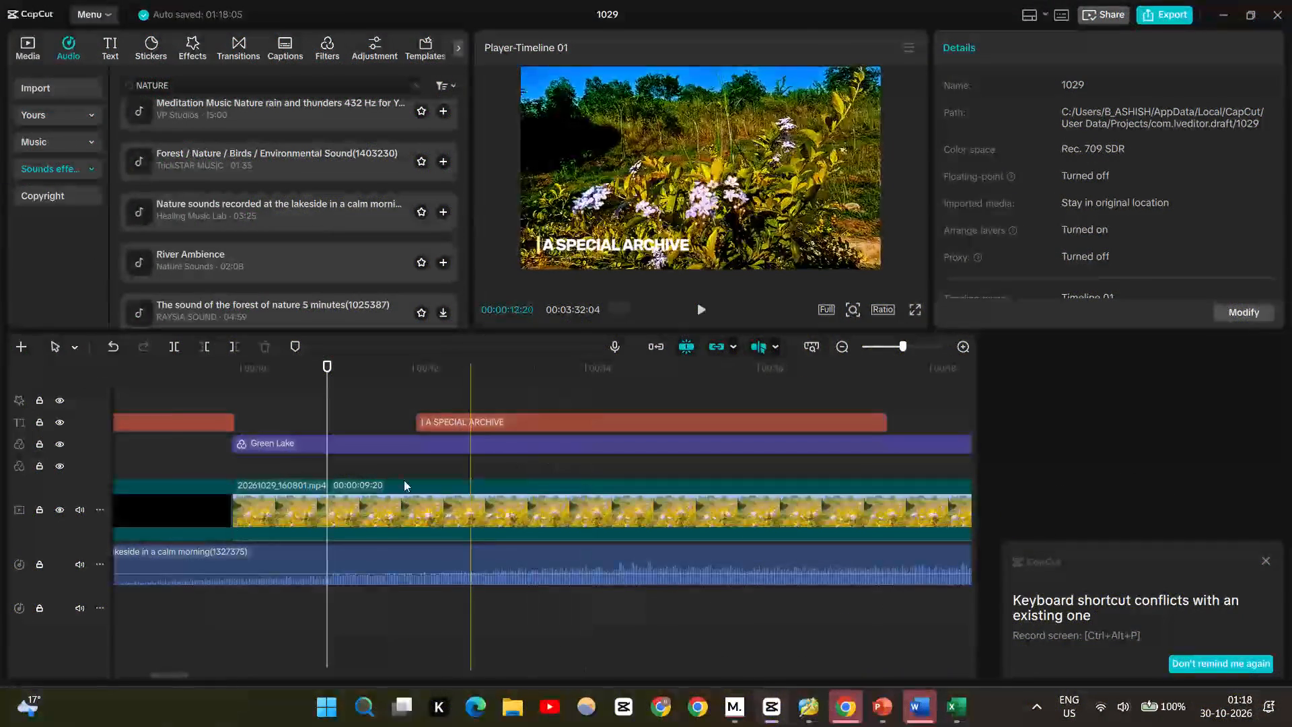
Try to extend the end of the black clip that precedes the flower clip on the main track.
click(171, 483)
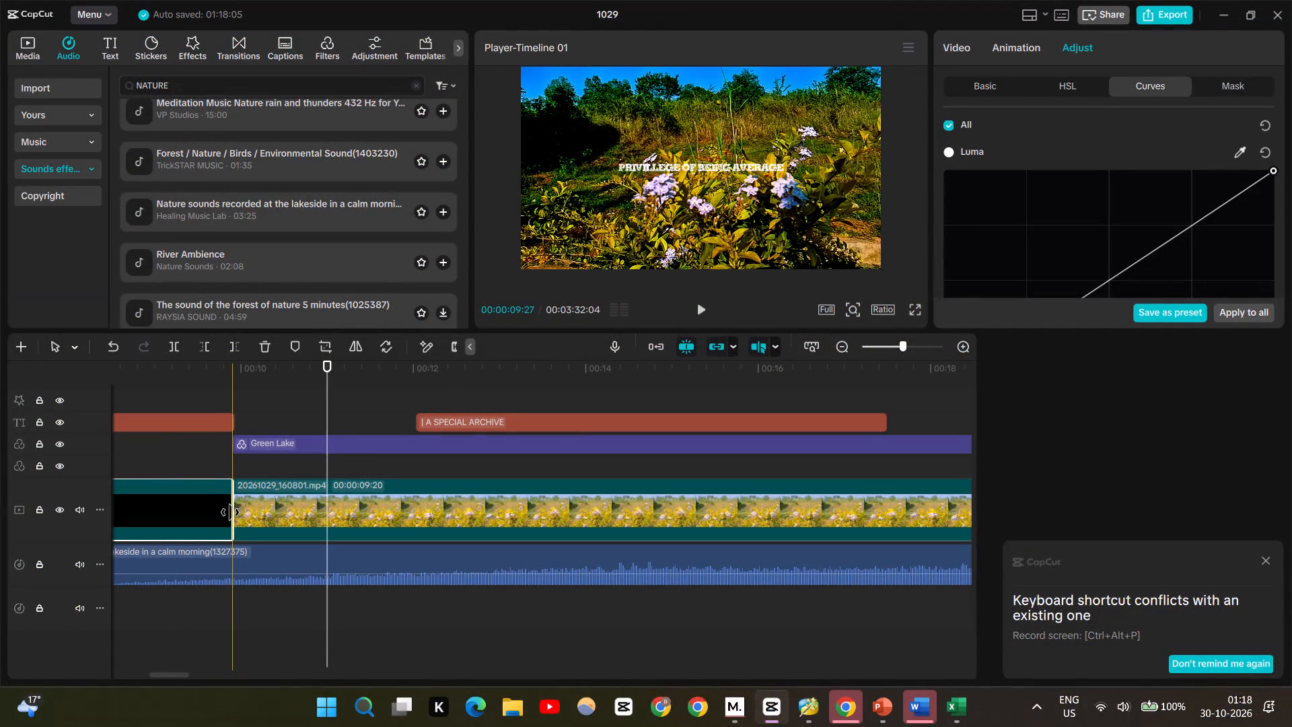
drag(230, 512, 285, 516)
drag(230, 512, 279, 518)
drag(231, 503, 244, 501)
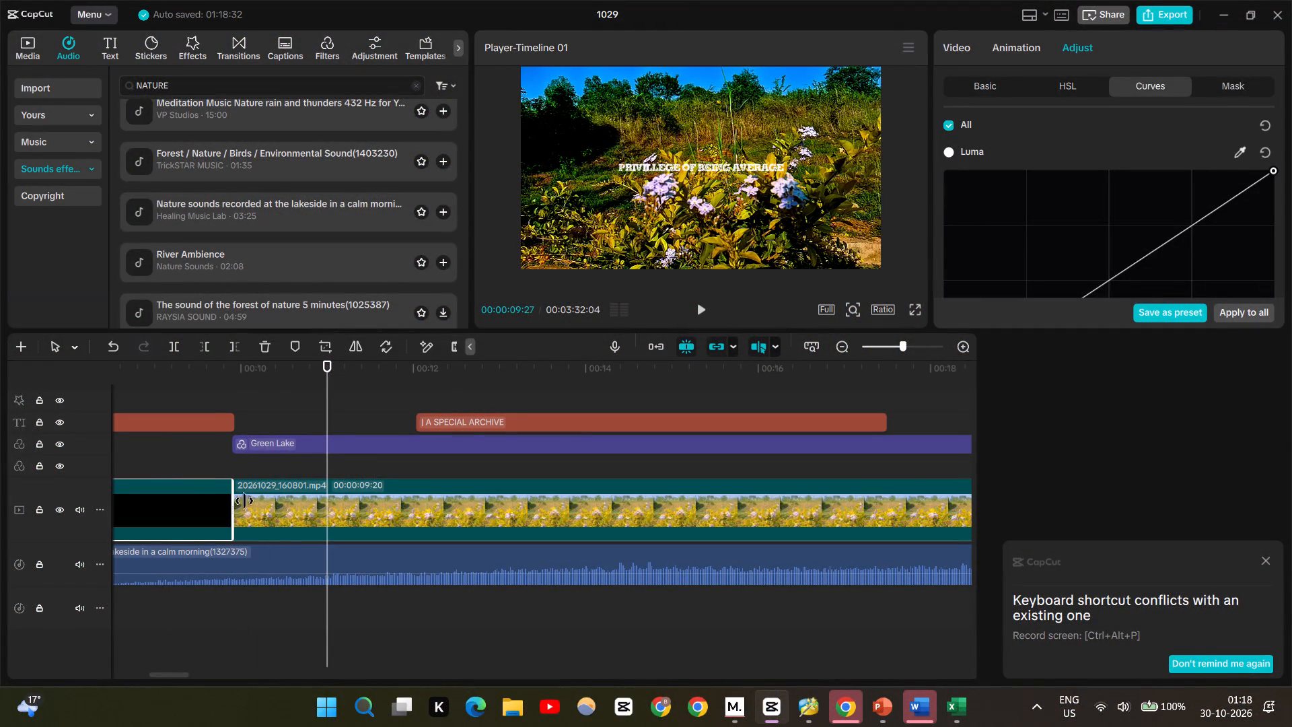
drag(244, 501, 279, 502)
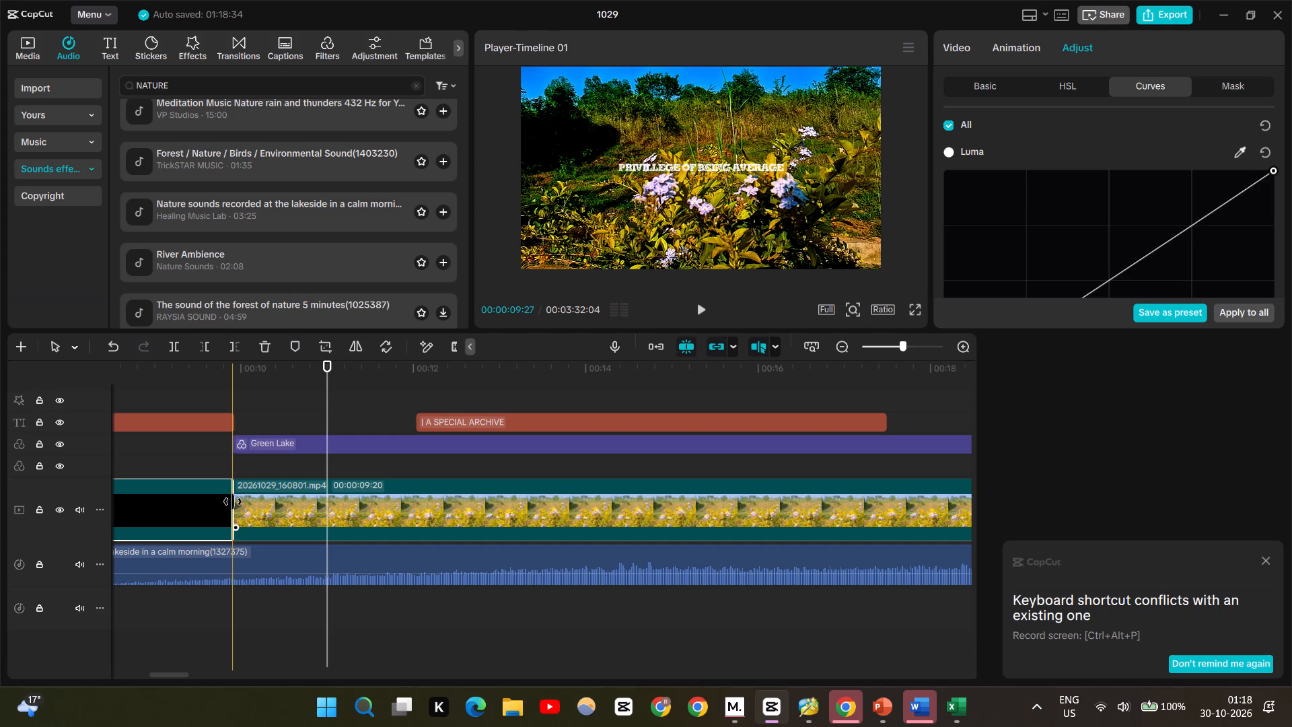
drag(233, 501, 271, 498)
Copy the black clip before the flower clip and paste the duplicate at the playhead, at about 11 s.
click(199, 511)
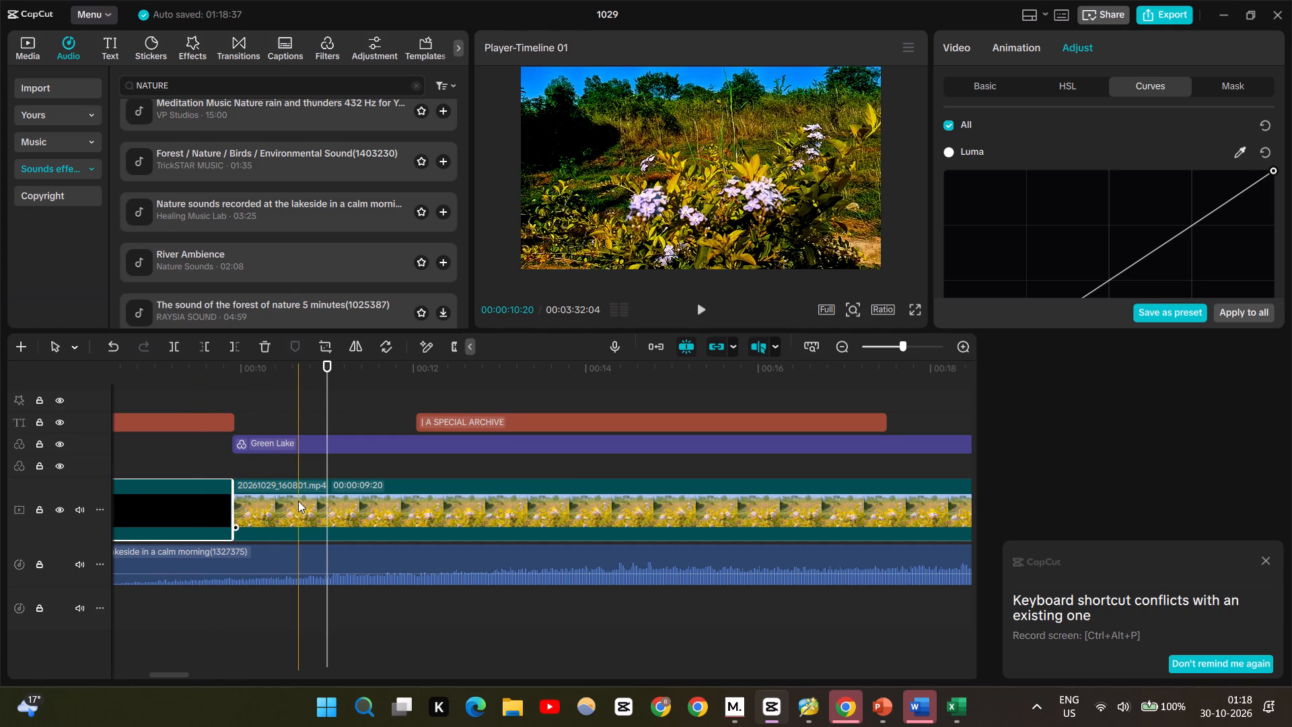
key(ctrl+c)
key(ctrl+v)
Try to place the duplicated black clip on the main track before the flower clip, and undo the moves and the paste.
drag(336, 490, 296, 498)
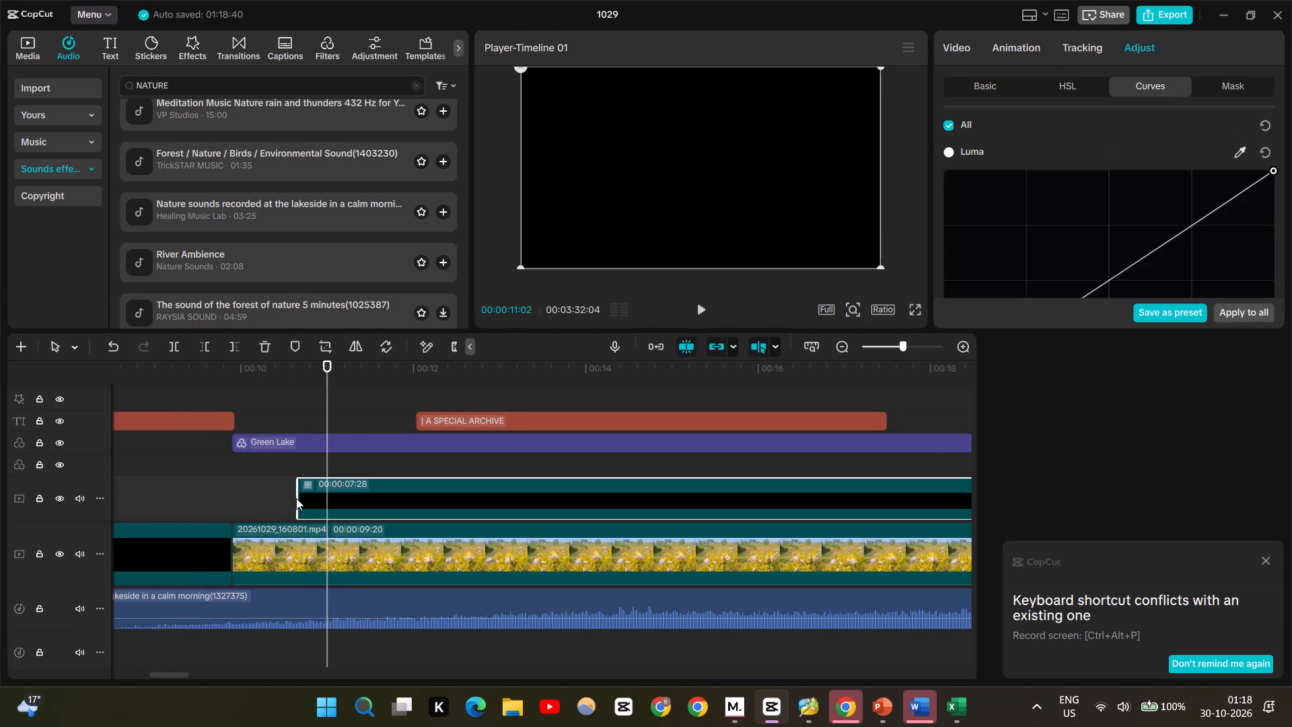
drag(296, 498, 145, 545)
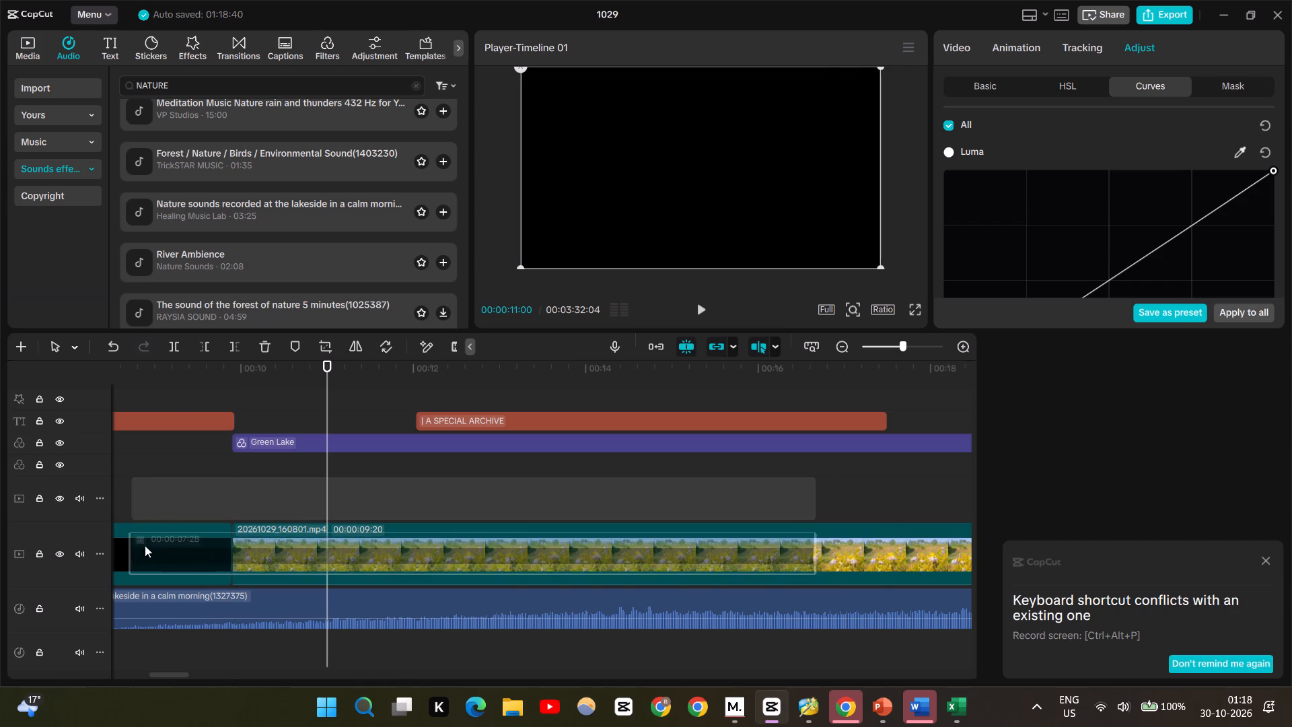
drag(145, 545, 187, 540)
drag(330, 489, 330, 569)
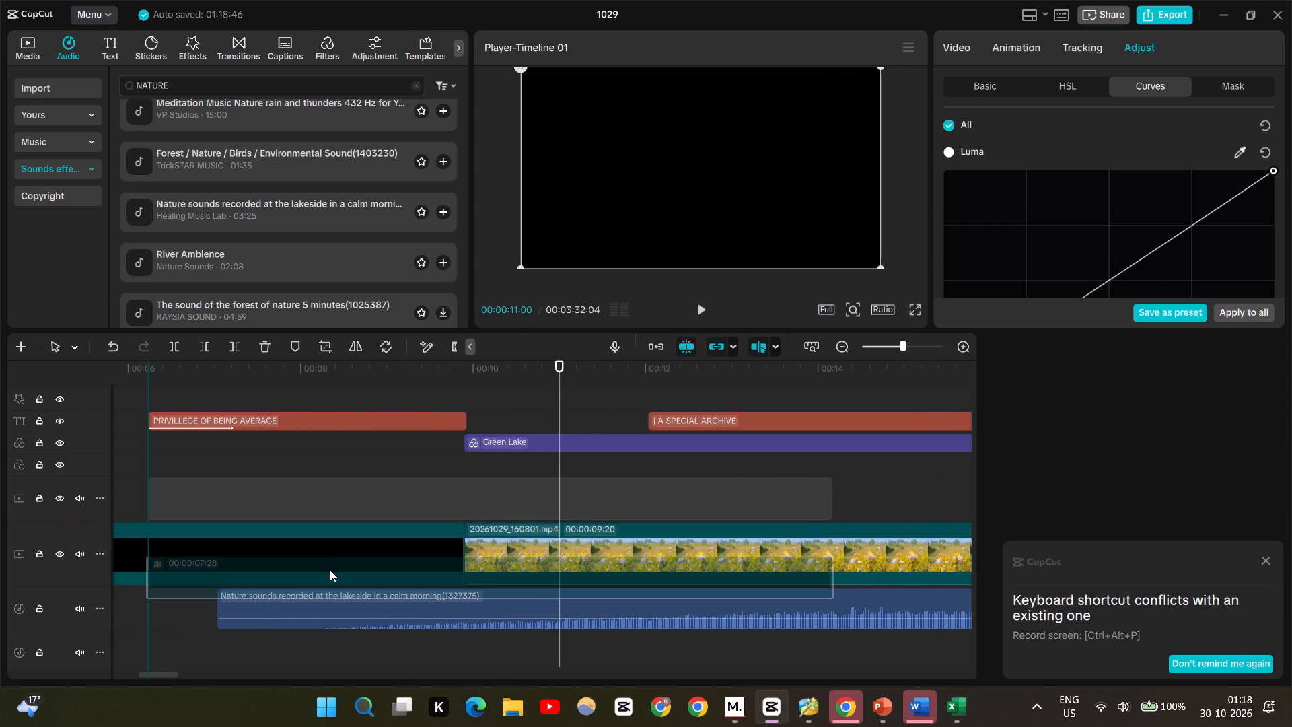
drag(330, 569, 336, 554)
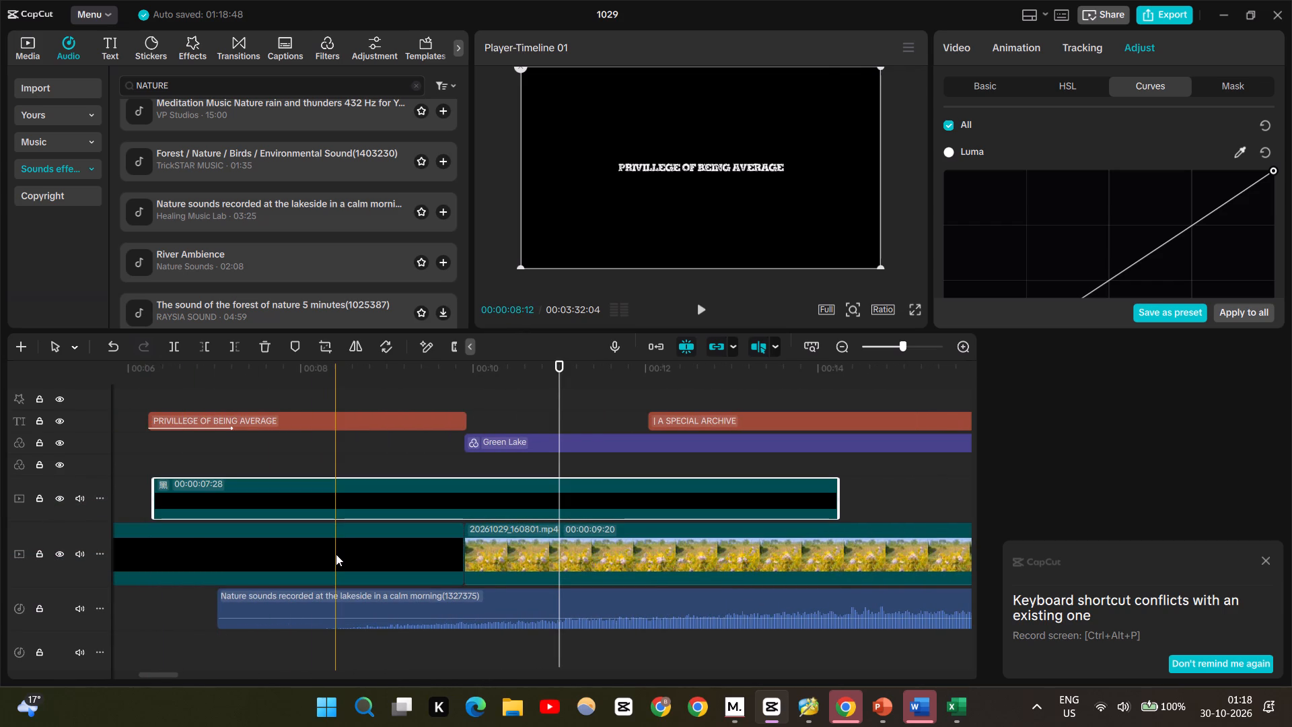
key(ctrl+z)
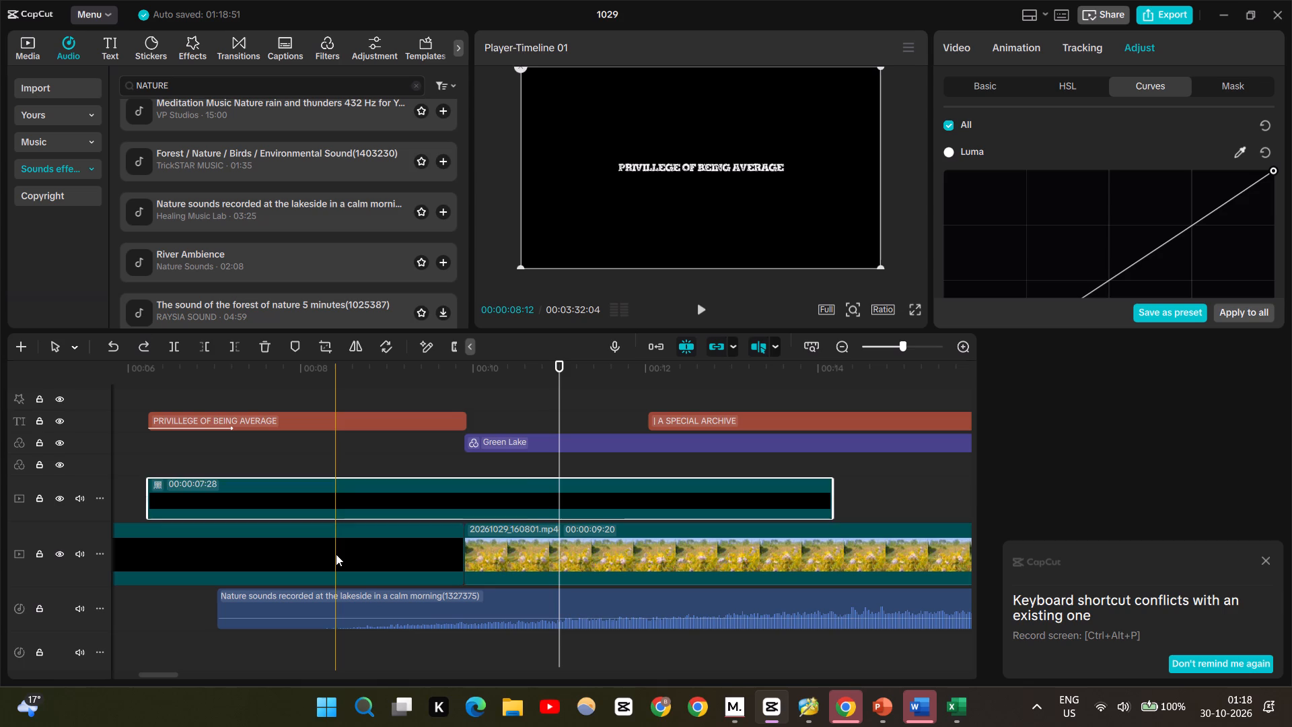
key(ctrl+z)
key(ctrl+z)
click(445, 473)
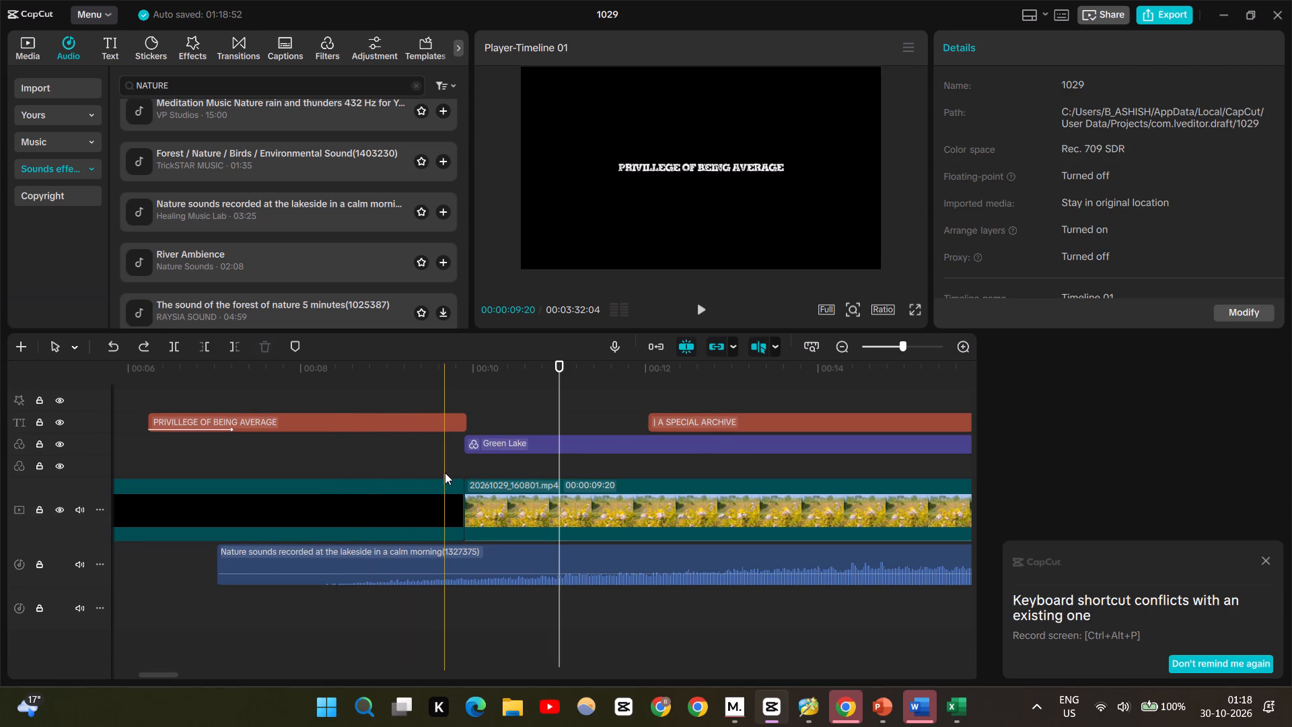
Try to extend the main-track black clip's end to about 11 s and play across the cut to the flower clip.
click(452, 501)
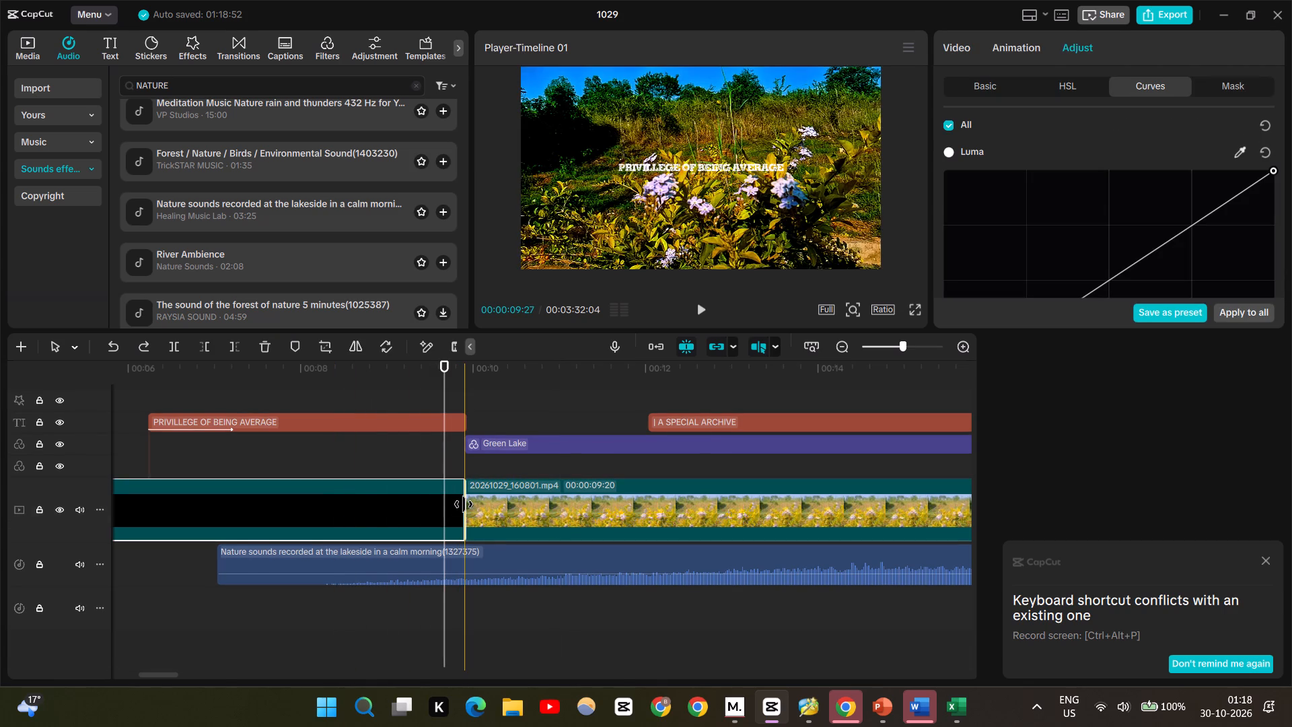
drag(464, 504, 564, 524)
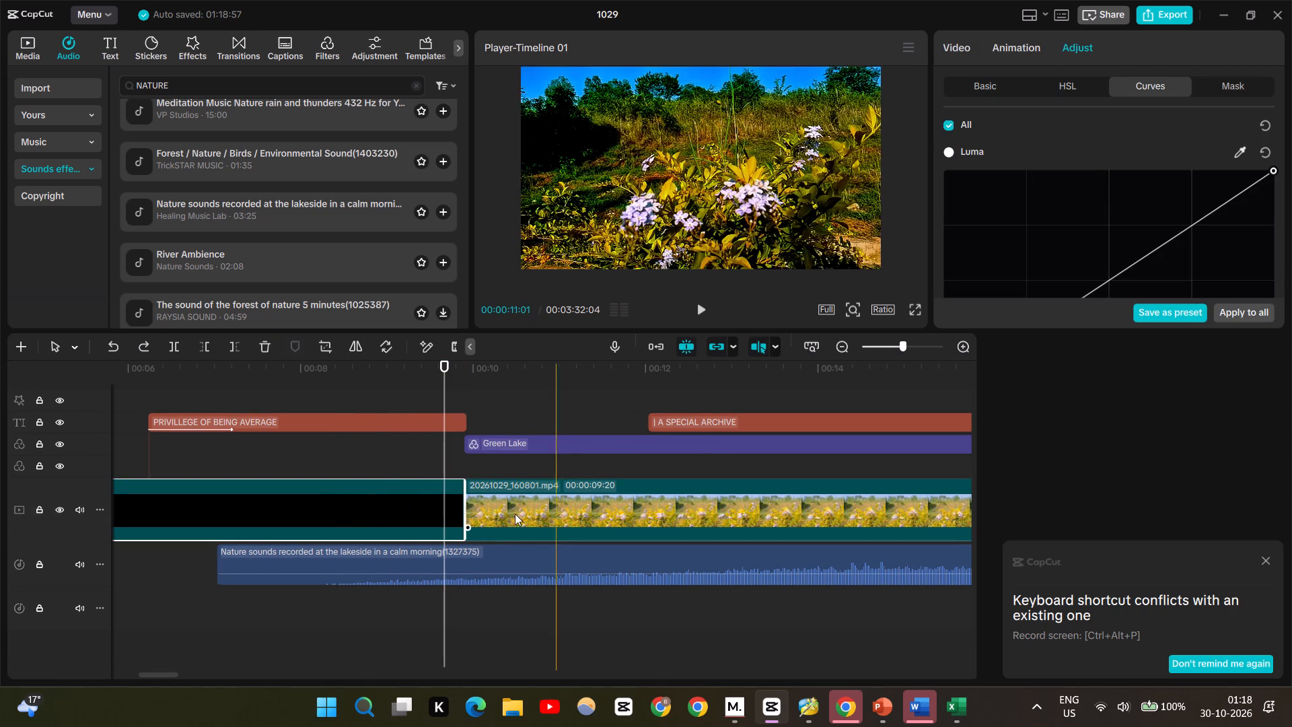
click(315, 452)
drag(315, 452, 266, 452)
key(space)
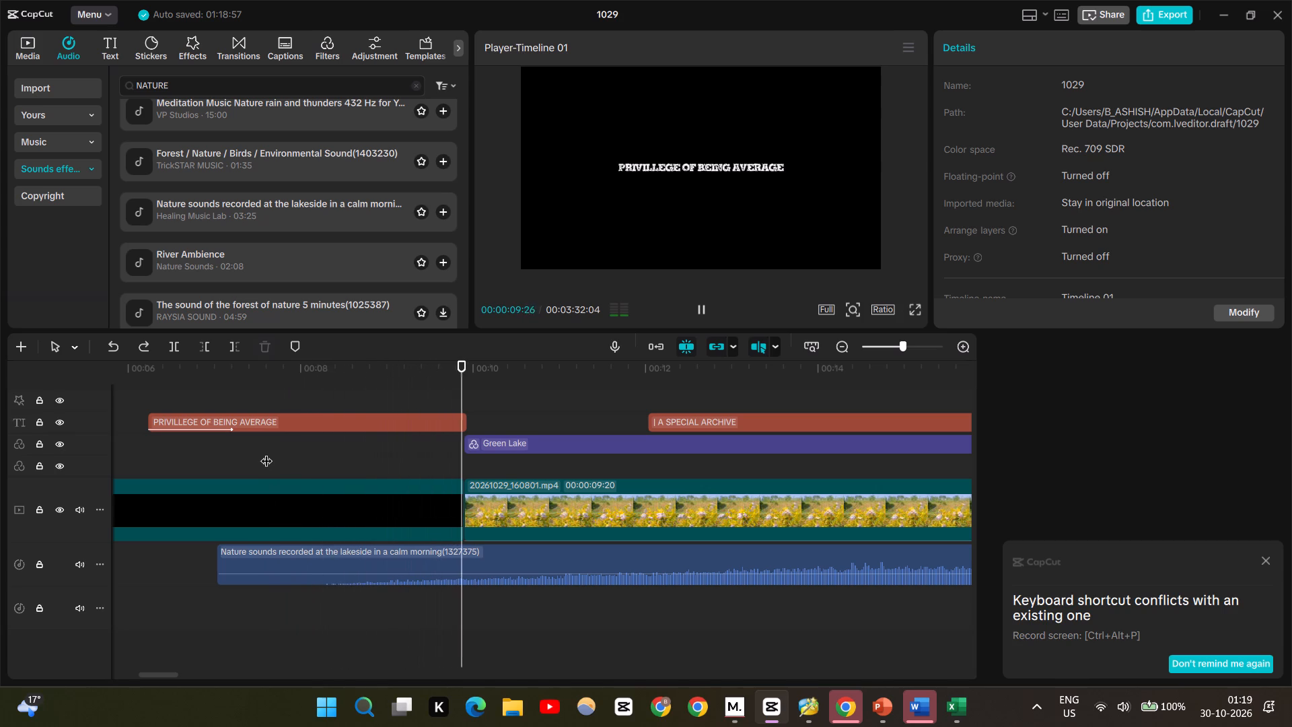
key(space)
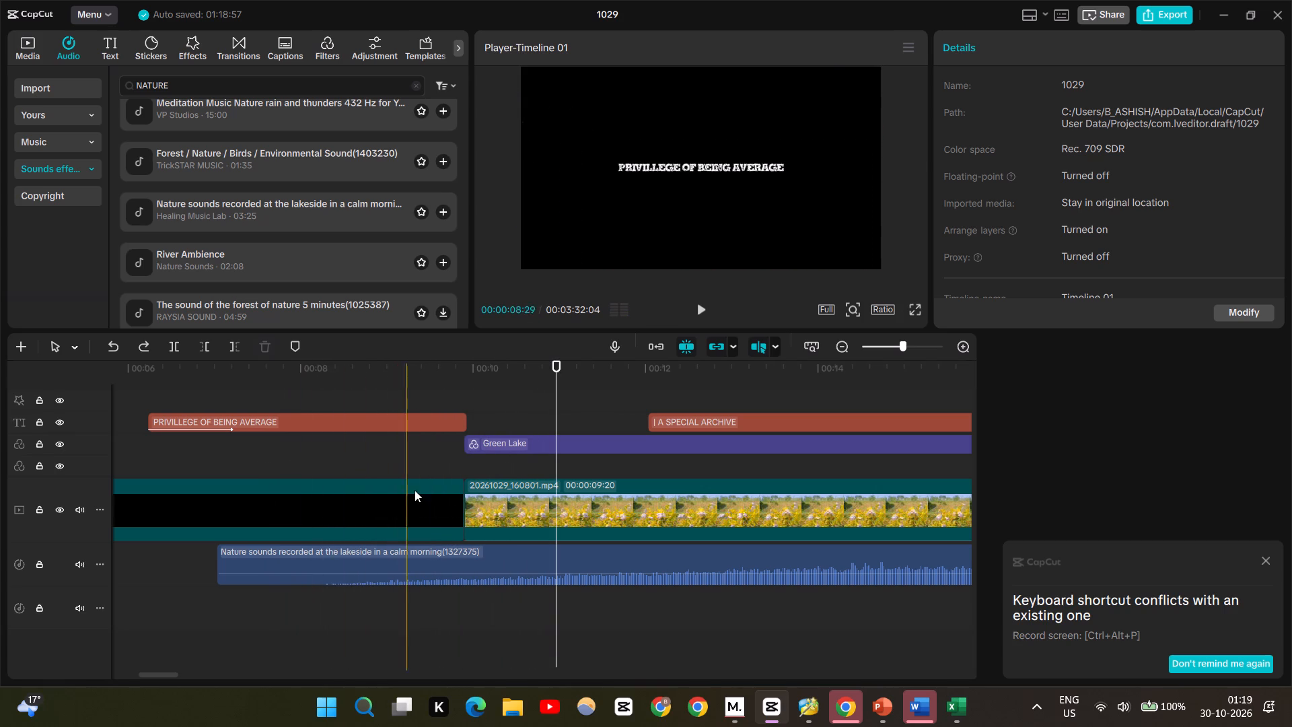
Move the cut between the black clip and the flower clip to about 10.8 s, and play across it.
click(473, 510)
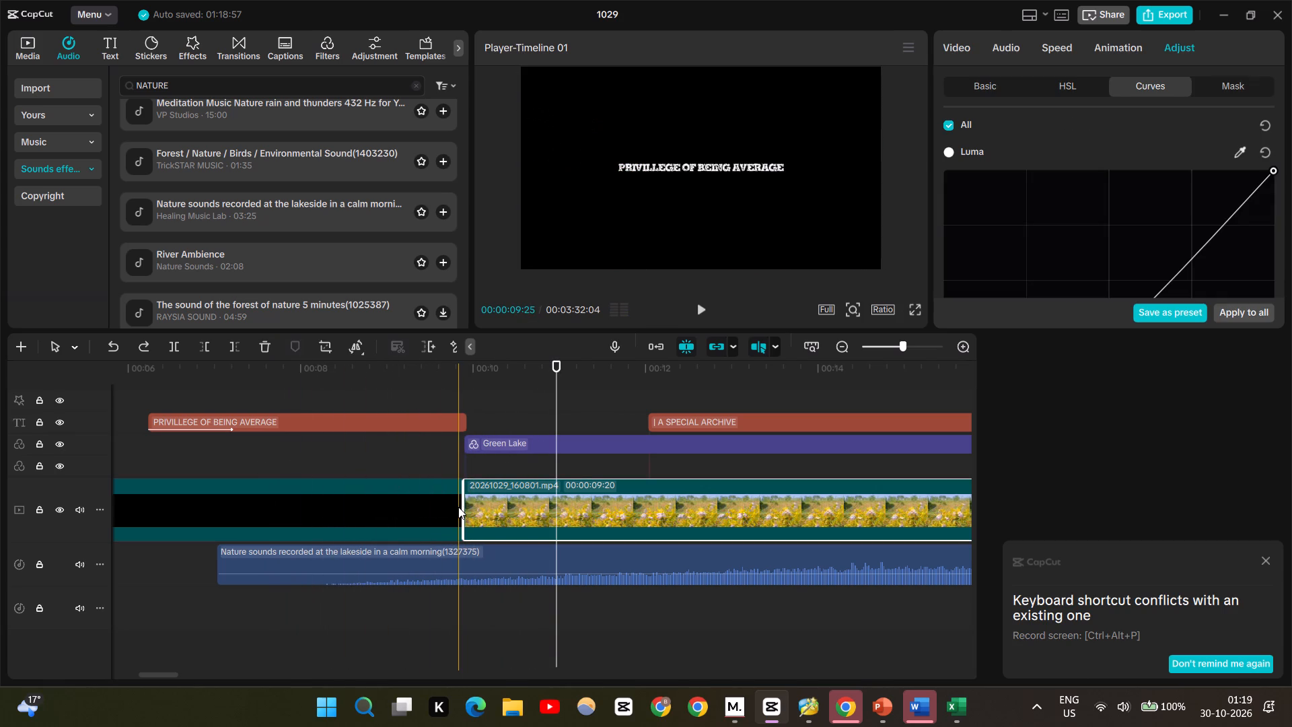
click(429, 466)
click(464, 495)
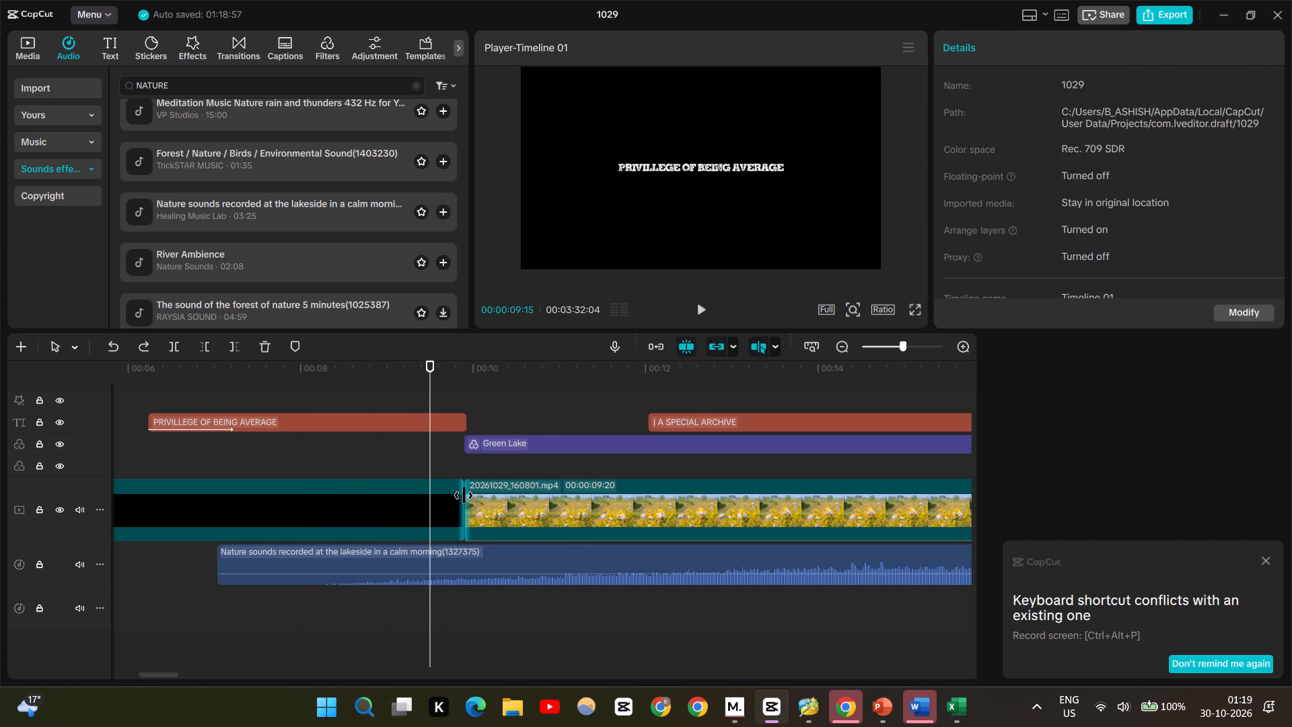
drag(463, 489, 439, 491)
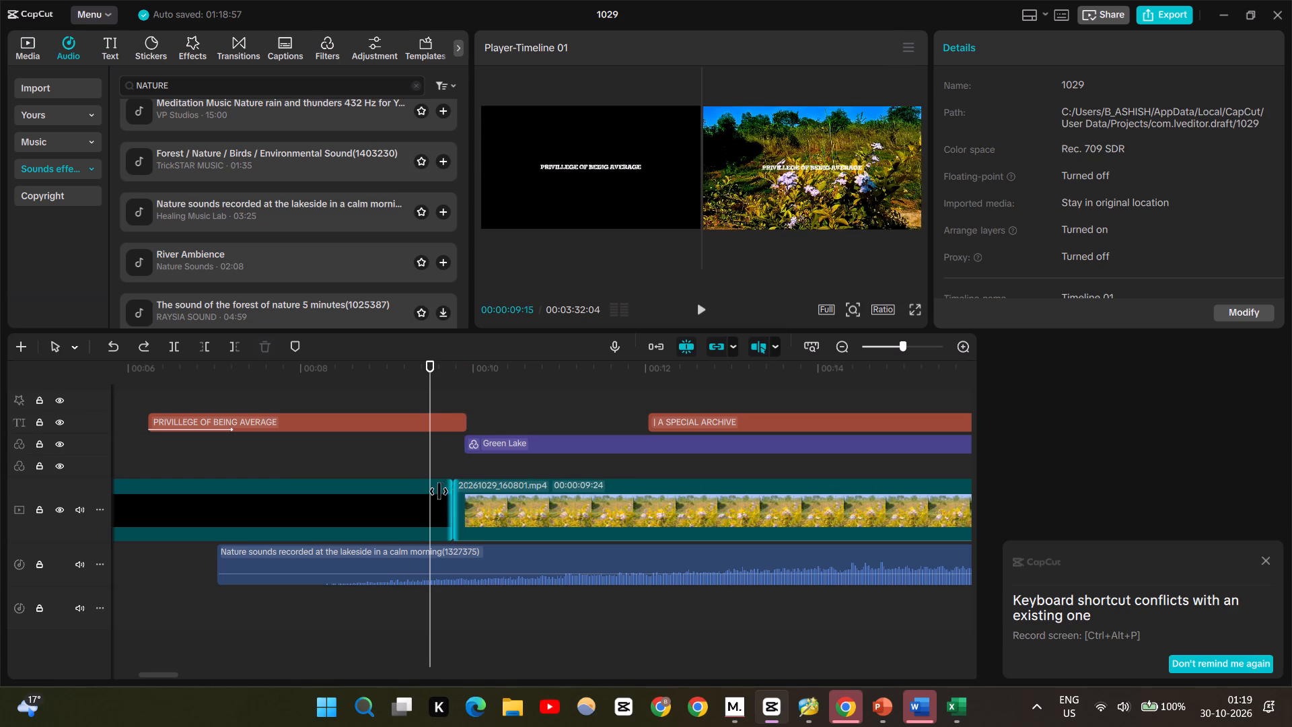
drag(439, 491, 542, 505)
click(484, 450)
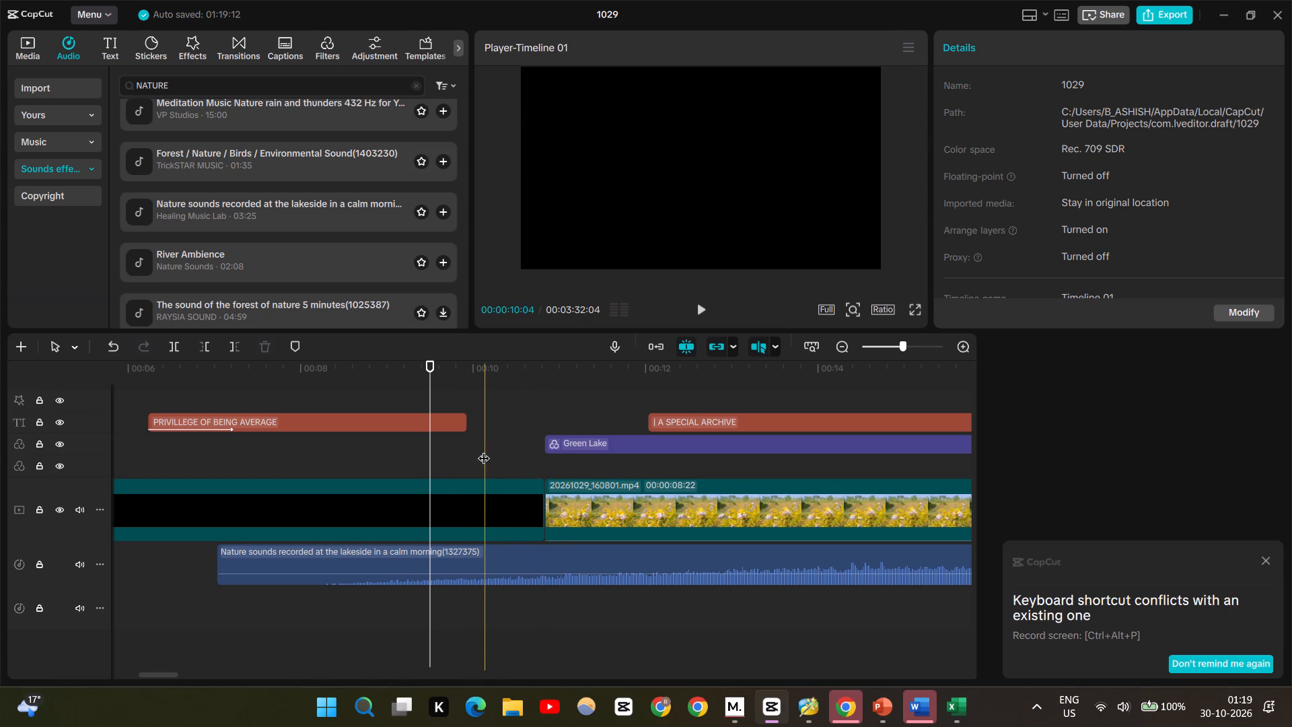
drag(484, 450, 430, 452)
key(space)
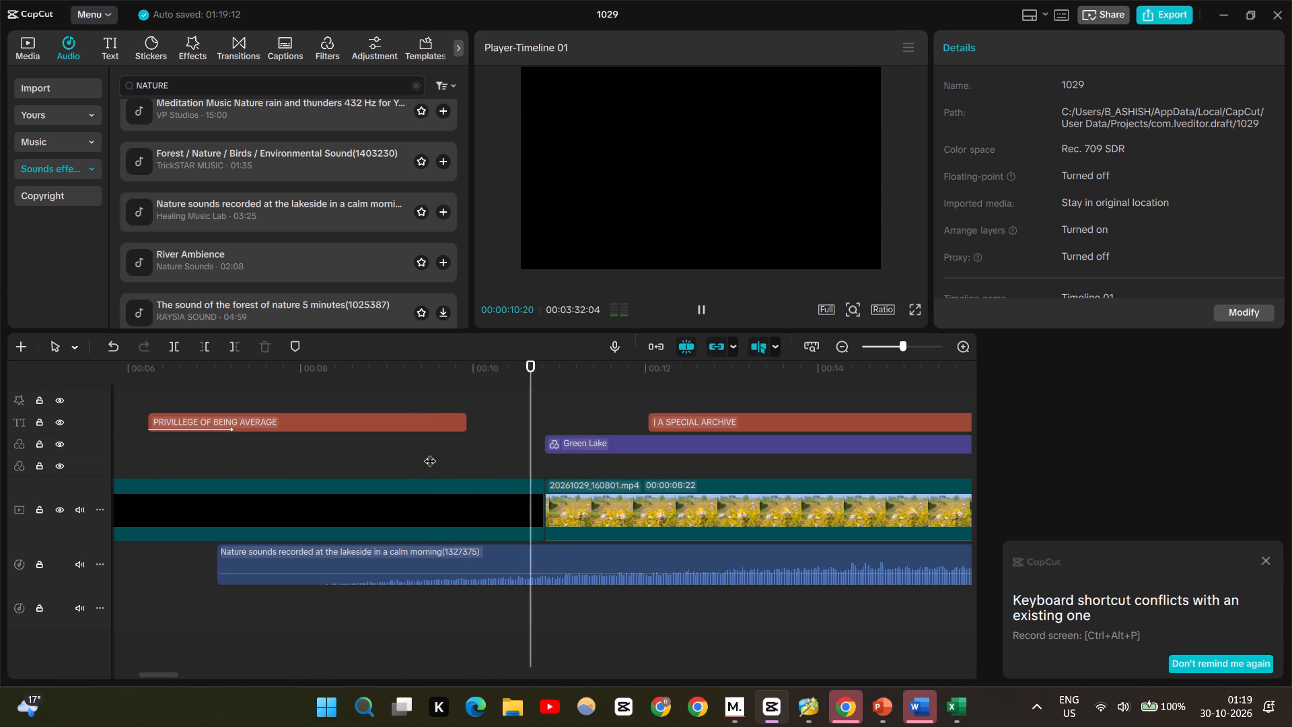
key(space)
Extend the end of the PRIVILLEGE OF BEING AVERAGE title to the end of the black clip, at about 10.8 s.
click(450, 419)
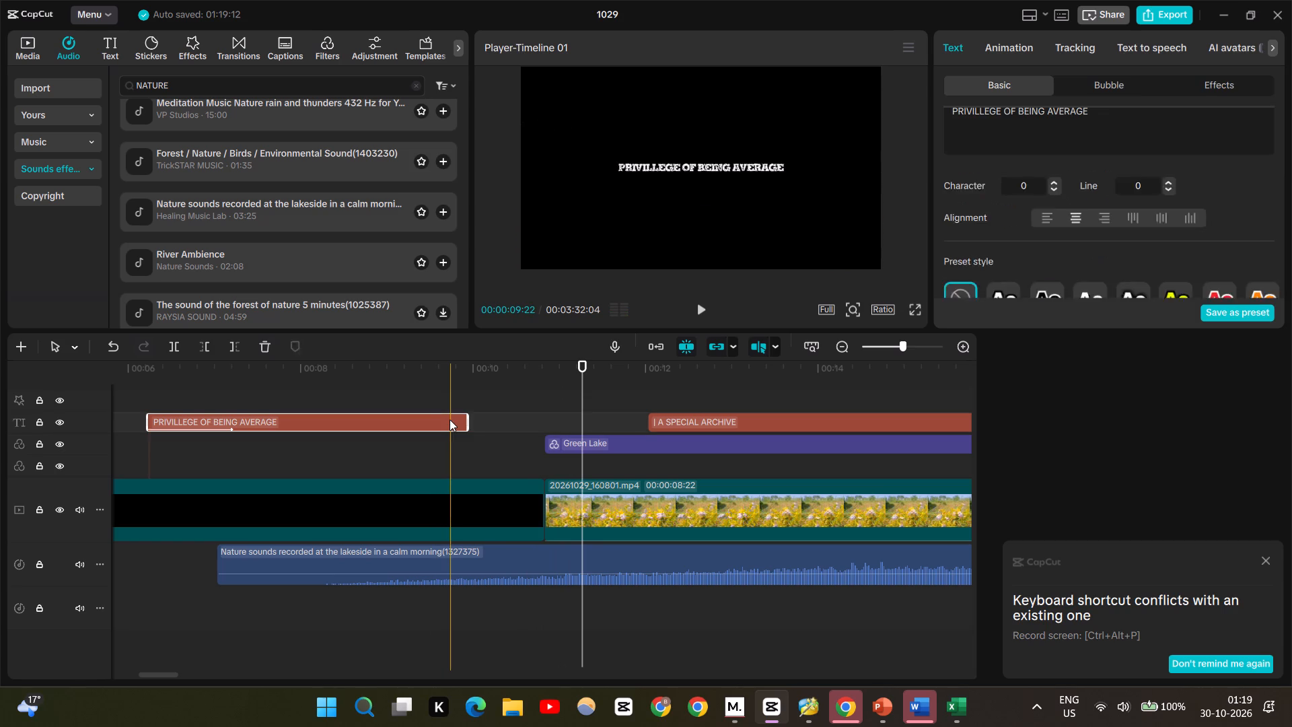
drag(468, 421, 542, 426)
Play the title section, then replay the opening in full screen from the start through the whole flower clip.
click(133, 431)
key(space)
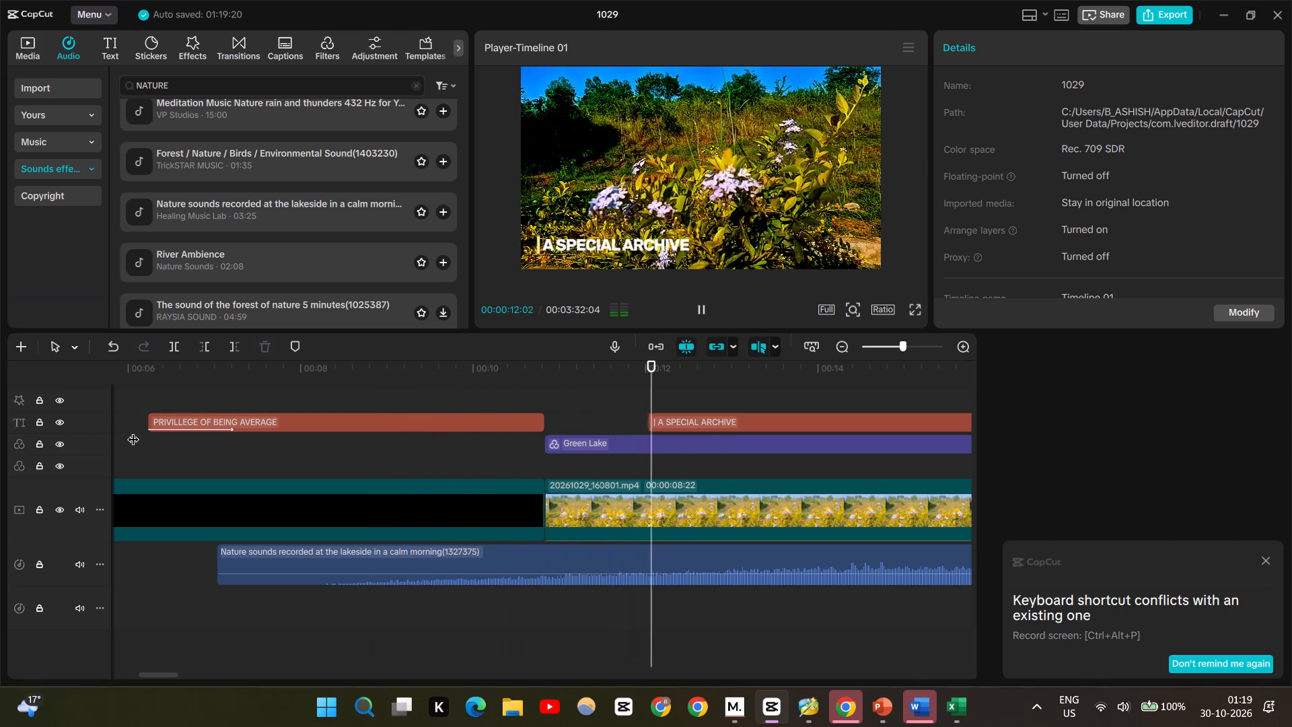
click(917, 312)
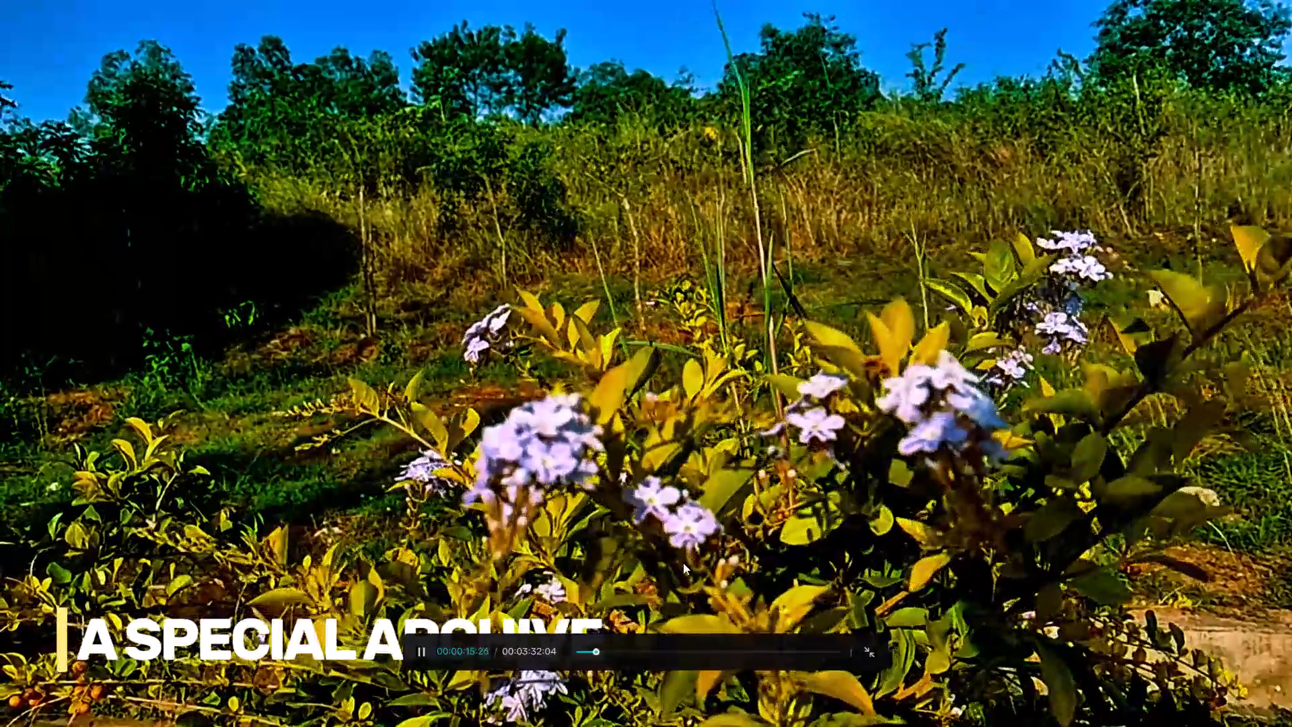
drag(597, 650, 544, 651)
key(space)
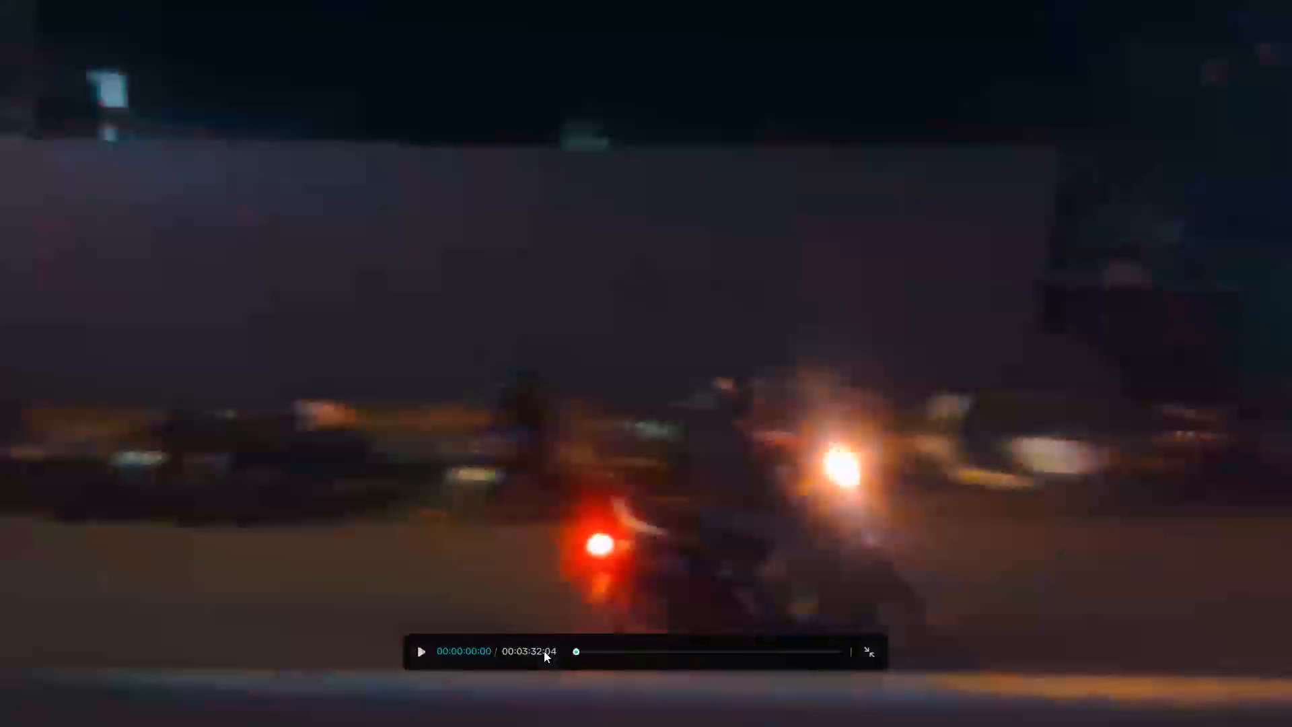
key(space)
key(space)
key(space)
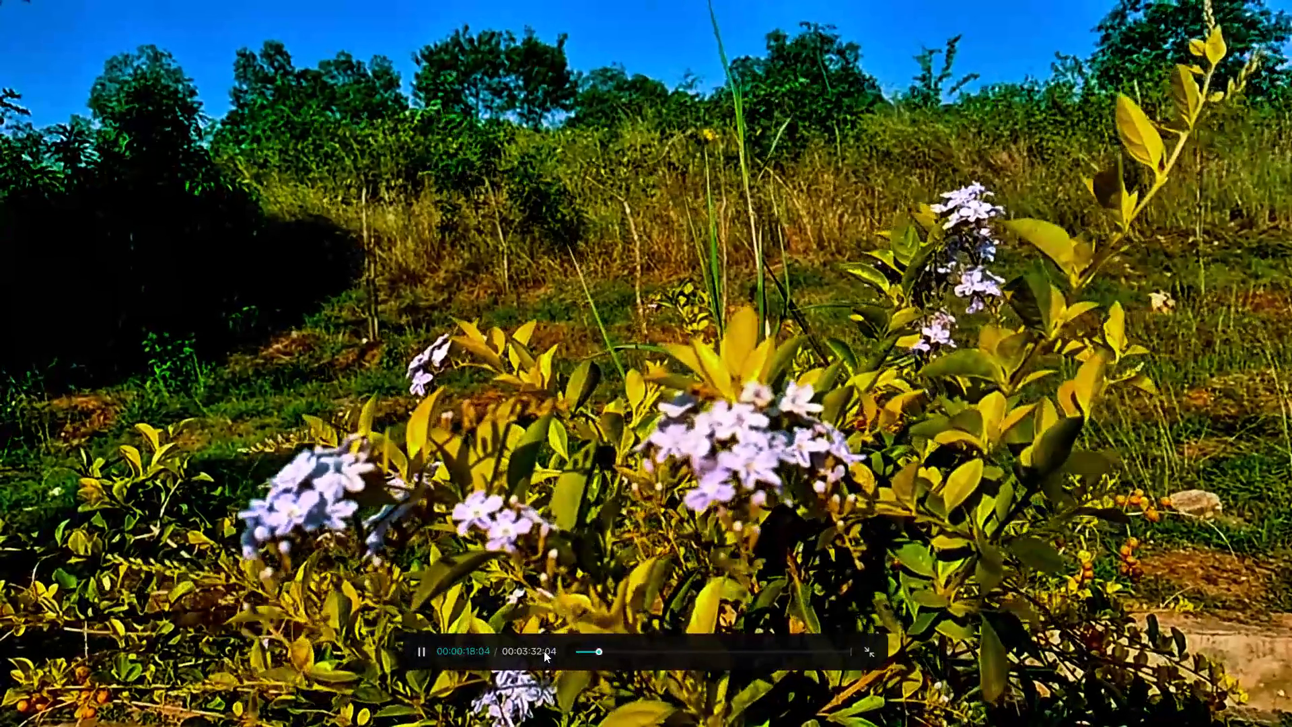
key(Escape)
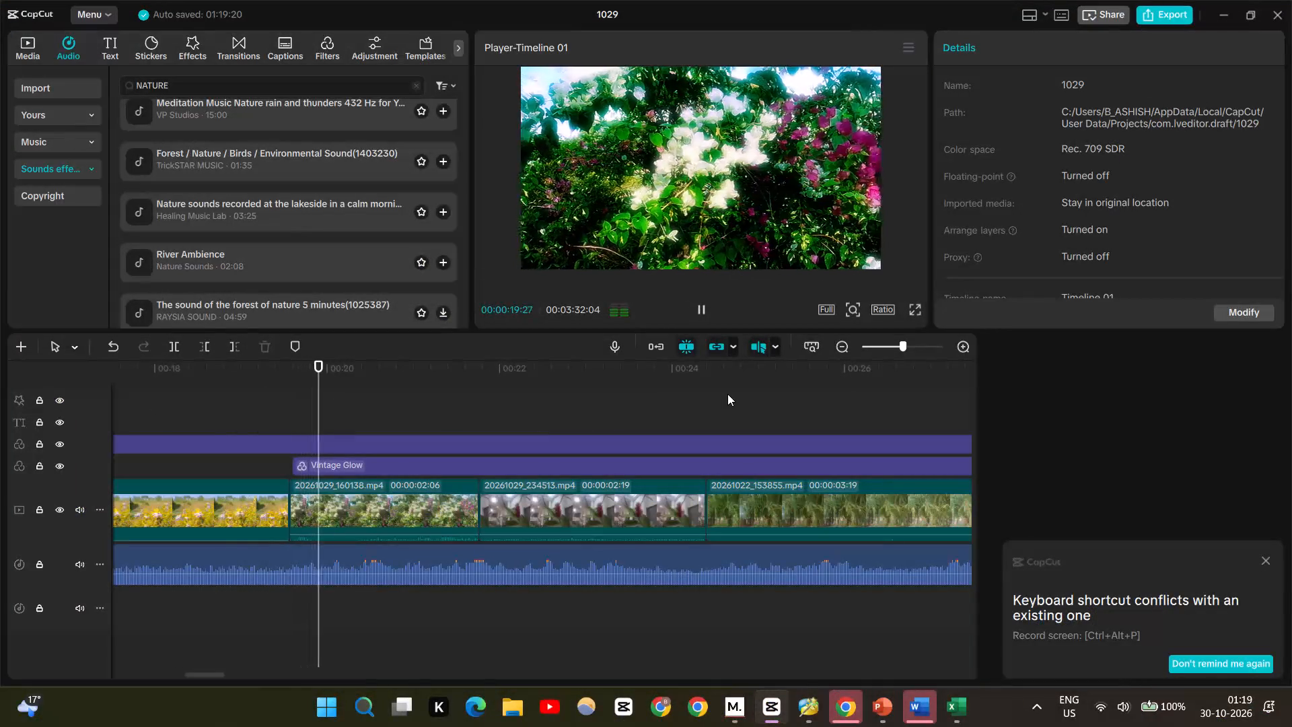
click(703, 309)
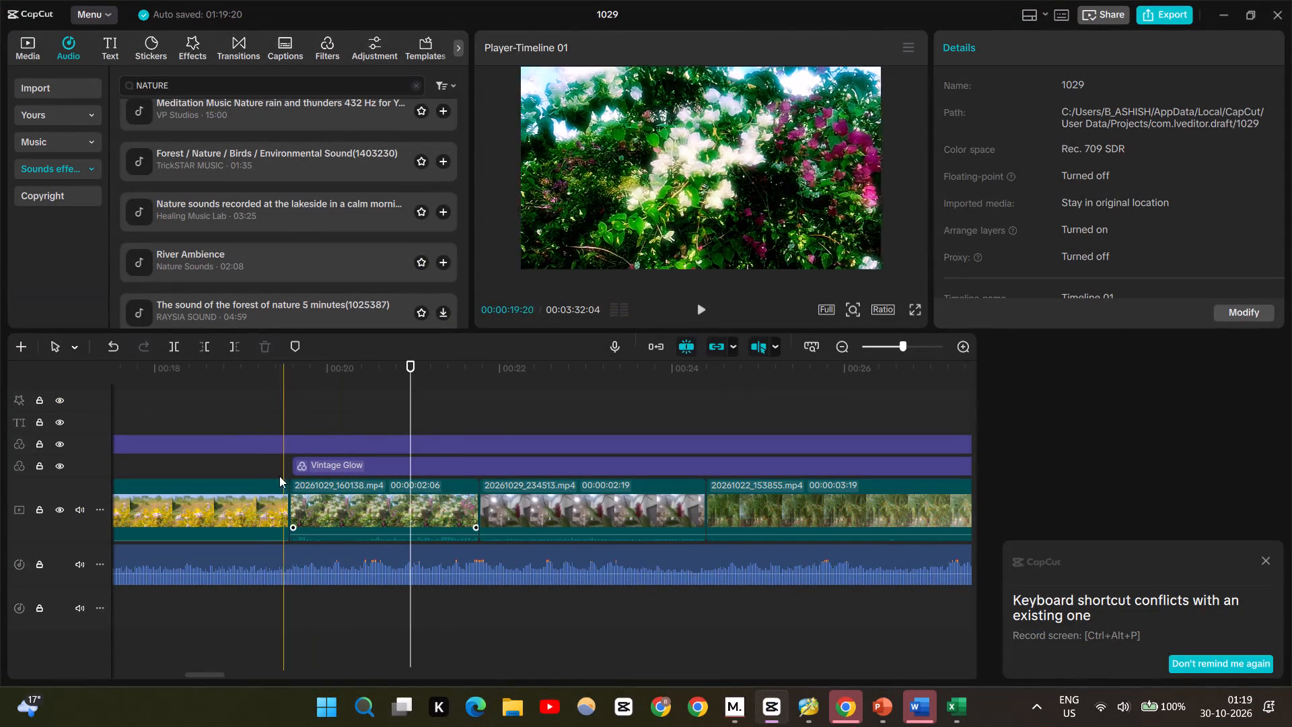
Play across the cut into the flower clip, then replay the opening in full screen up to the A SPECIAL ARCHIVE caption.
scroll(257, 415, right, 2)
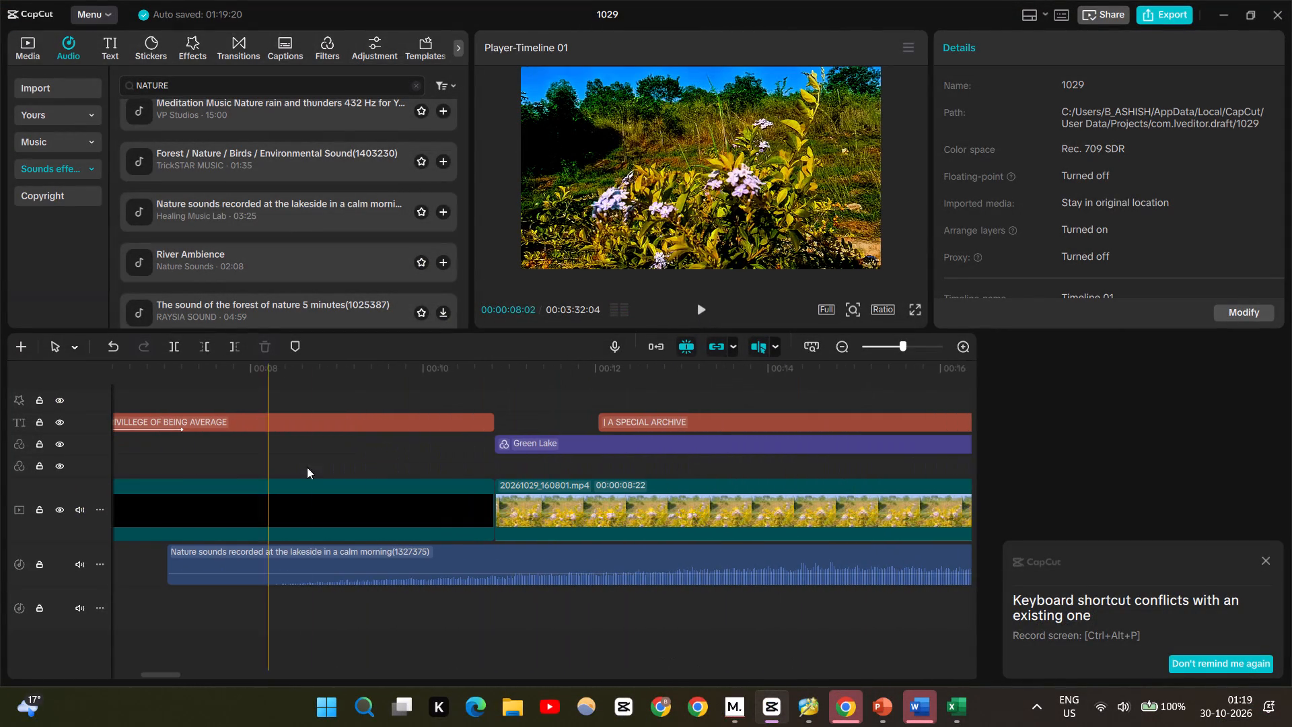
click(473, 438)
key(space)
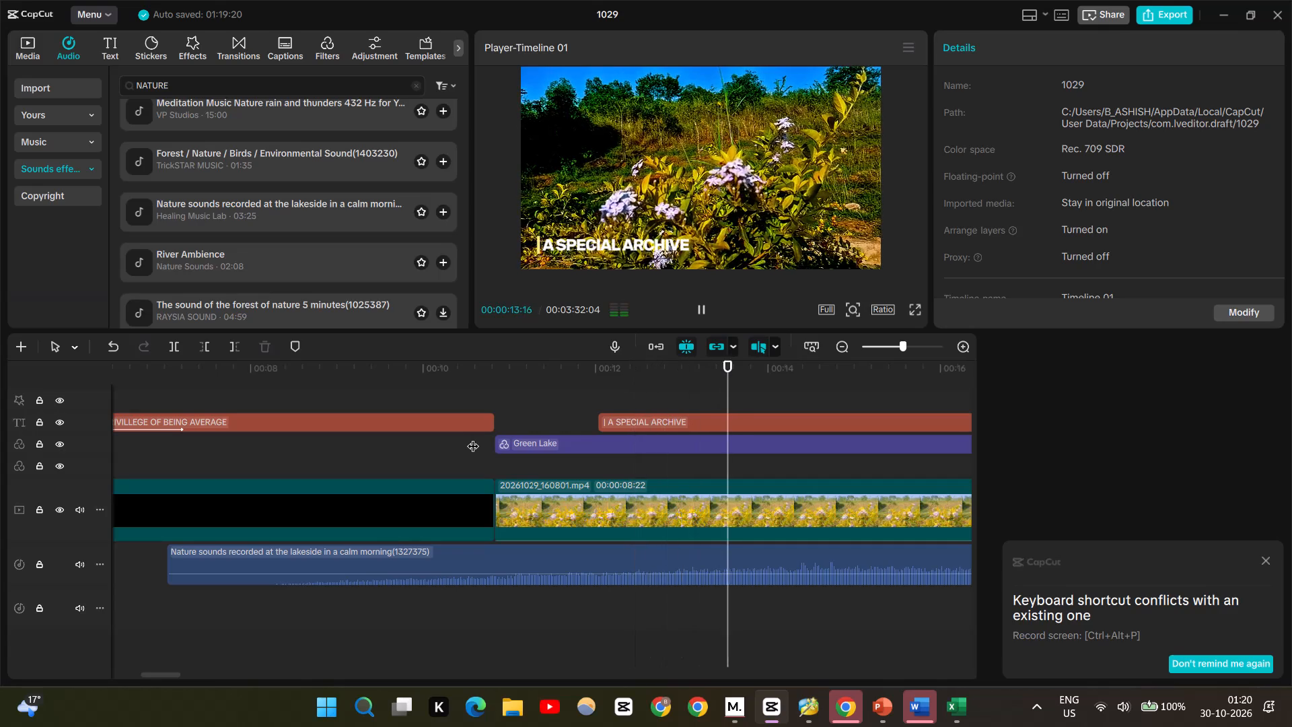
click(433, 448)
drag(433, 448, 148, 444)
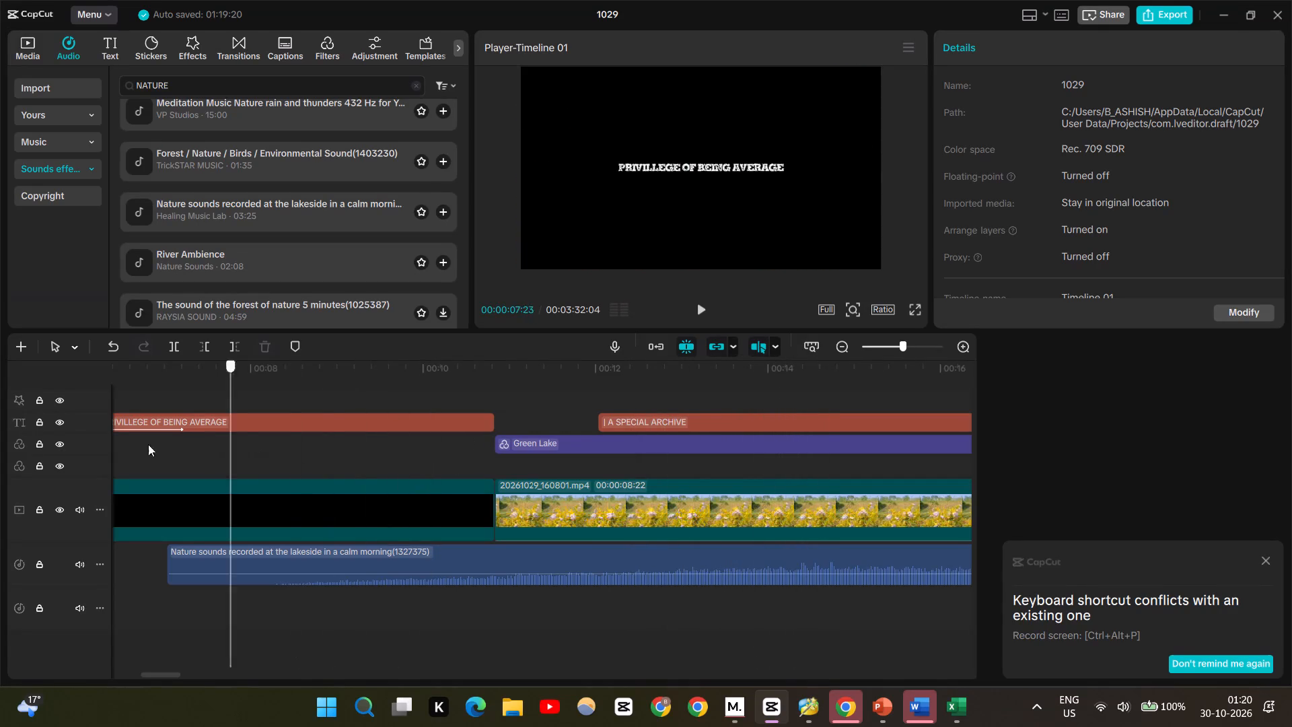
drag(148, 444, 0, 403)
key(space)
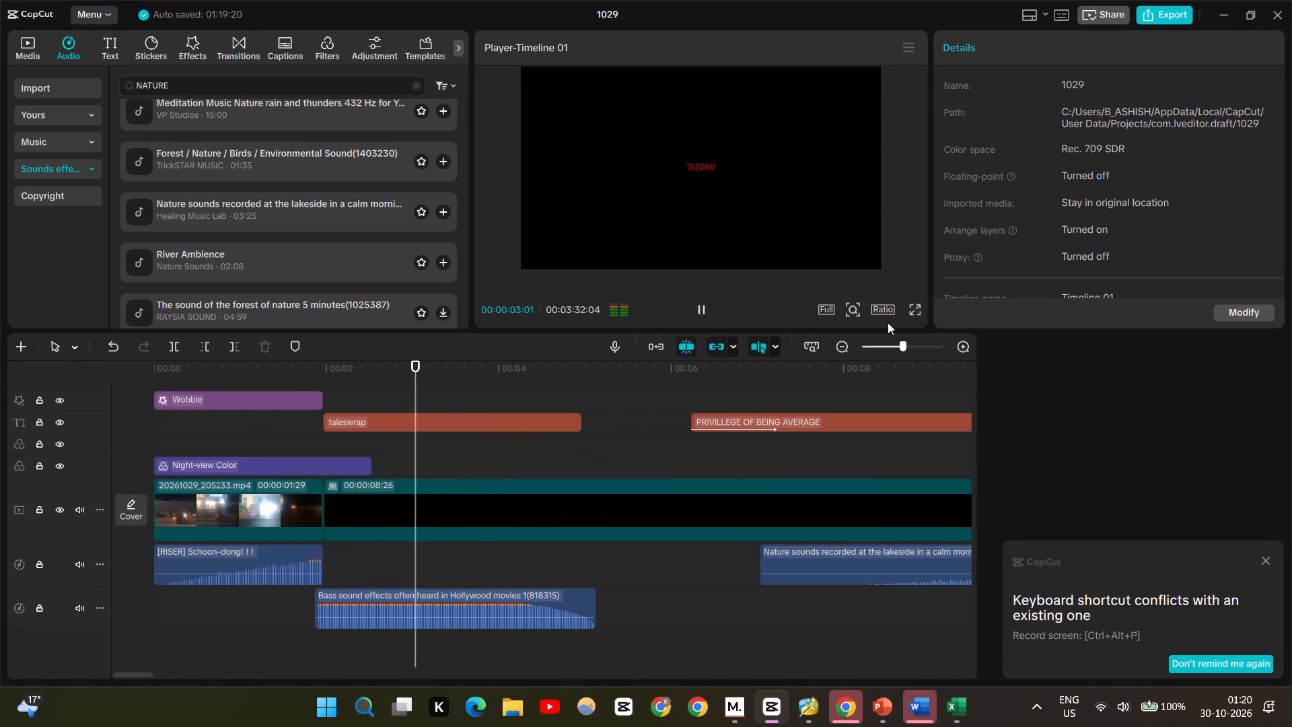
click(915, 309)
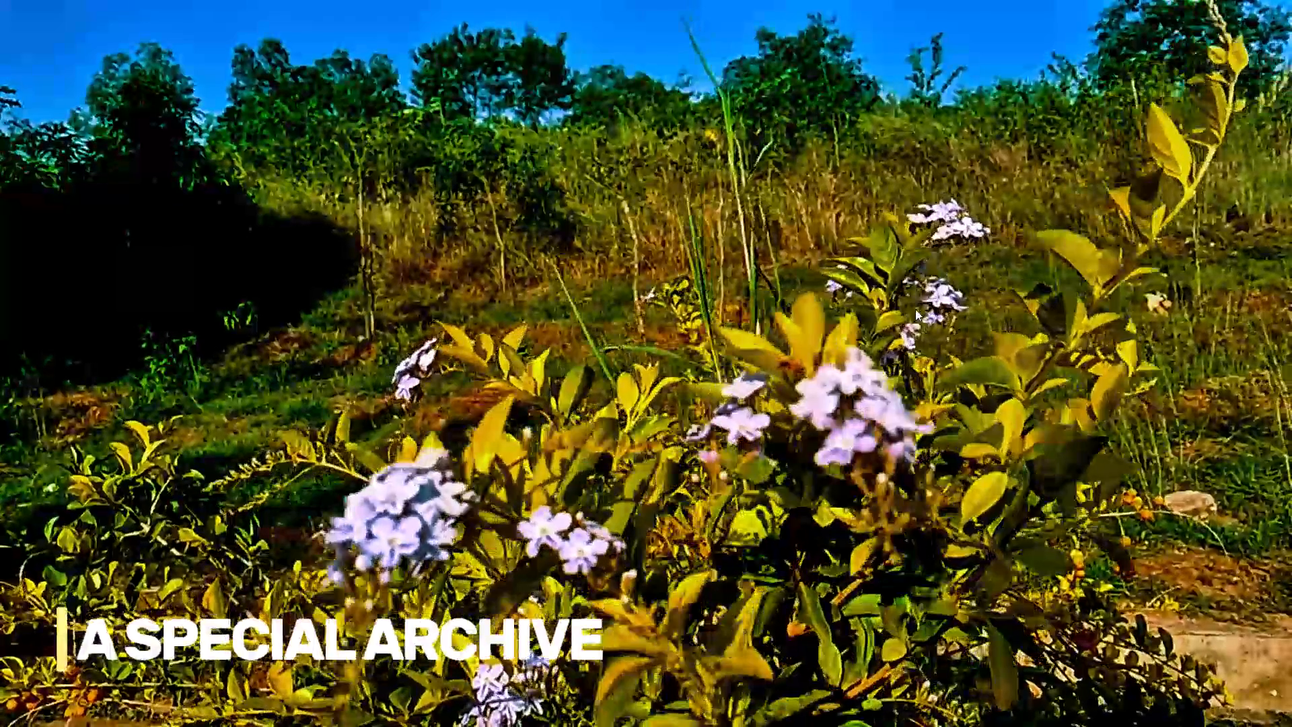
key(space)
key(Escape)
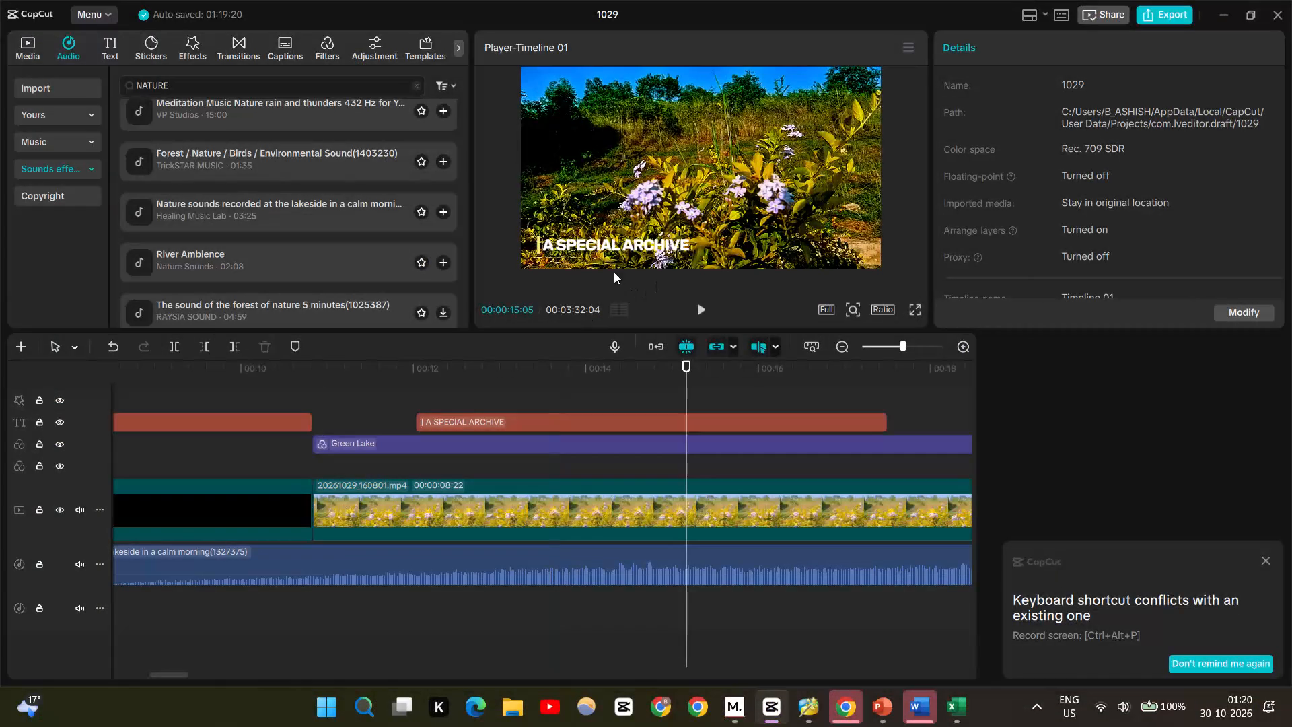
Delete the A SPECIAL ARCHIVE caption over the flower clip.
click(626, 249)
key(Delete)
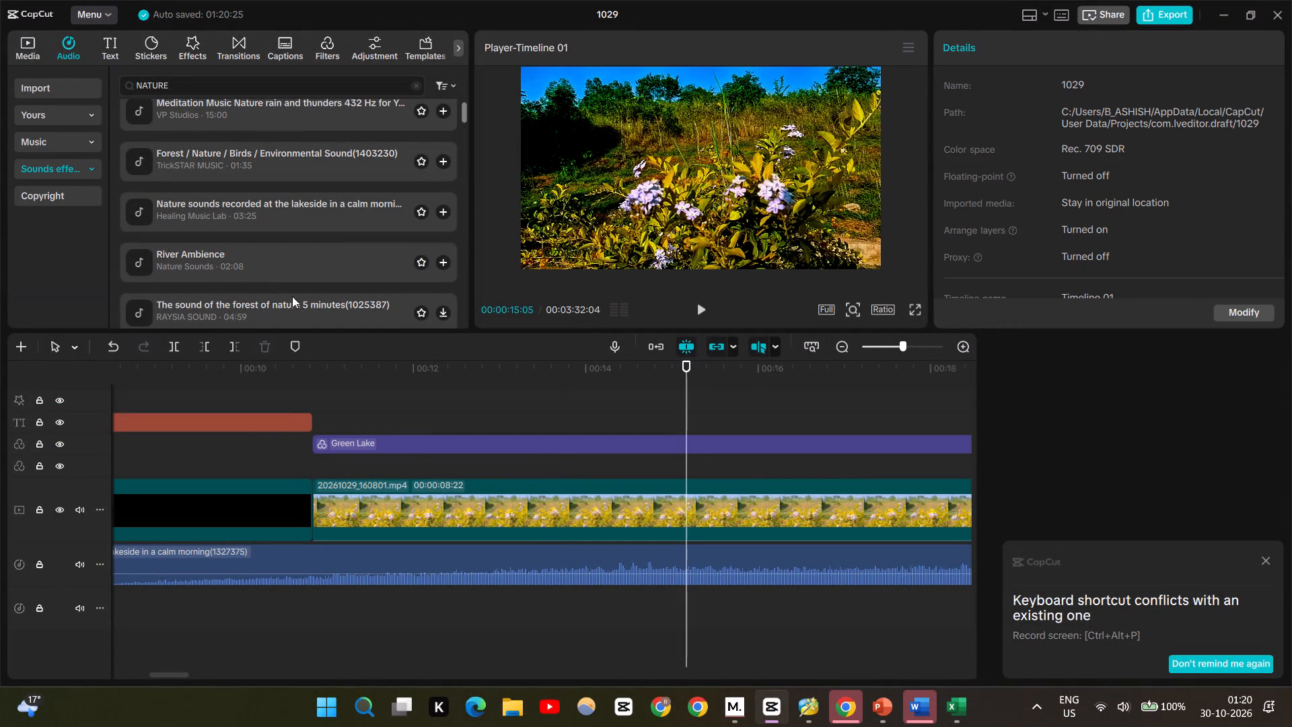
Replay the opening in full screen from the start to the PRIVILLEGE OF BEING AVERAGE title.
click(273, 444)
drag(273, 444, 0, 454)
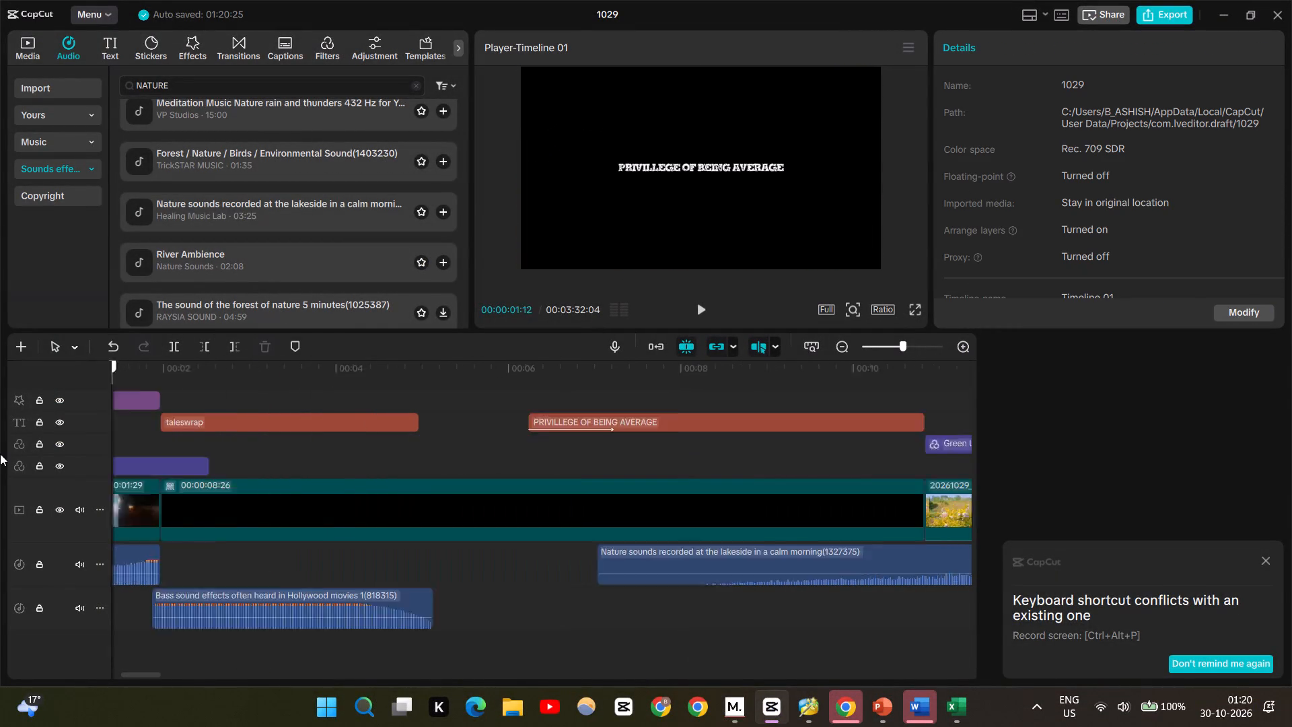
drag(0, 454, 0, 451)
key(space)
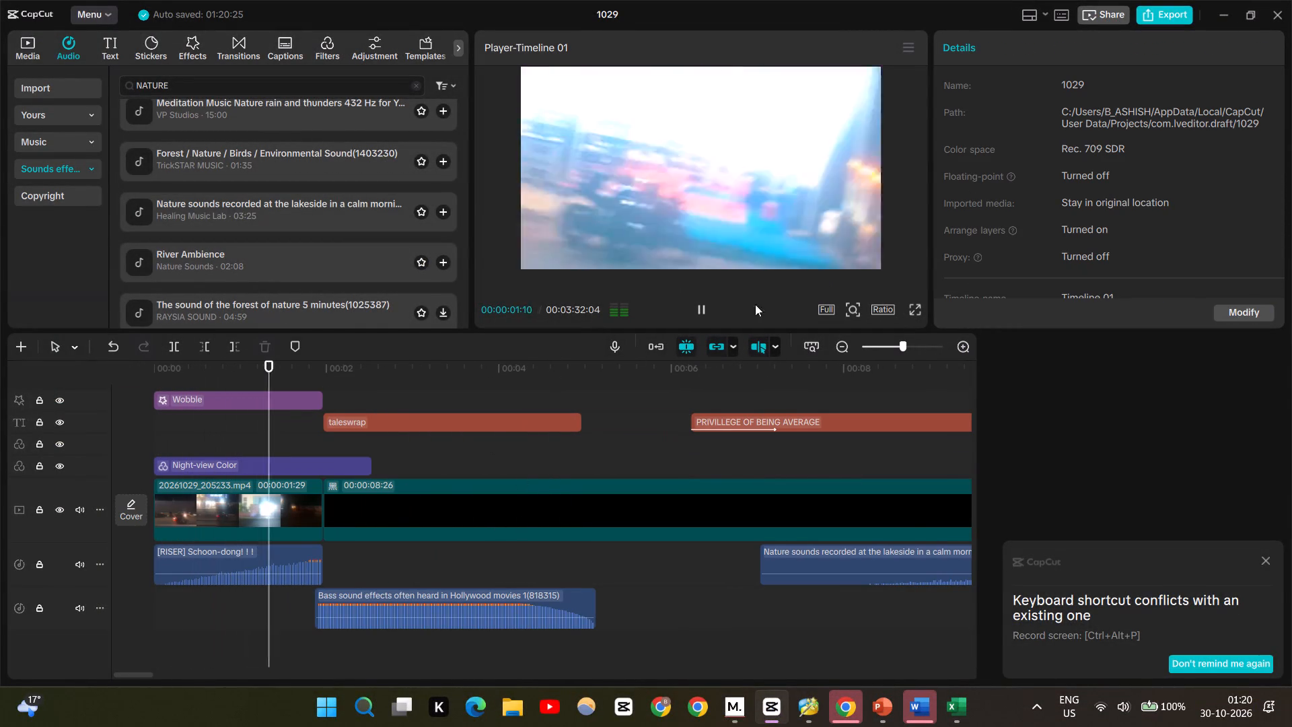
click(917, 311)
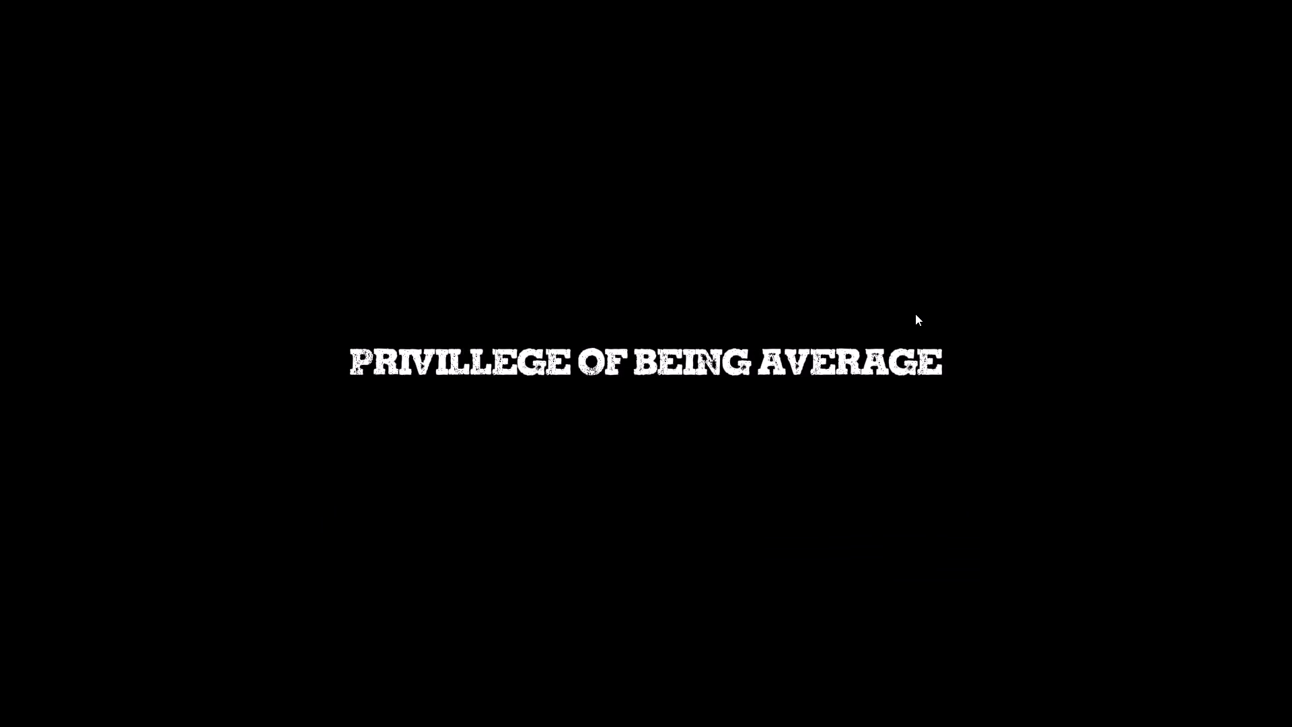
key(space)
key(Escape)
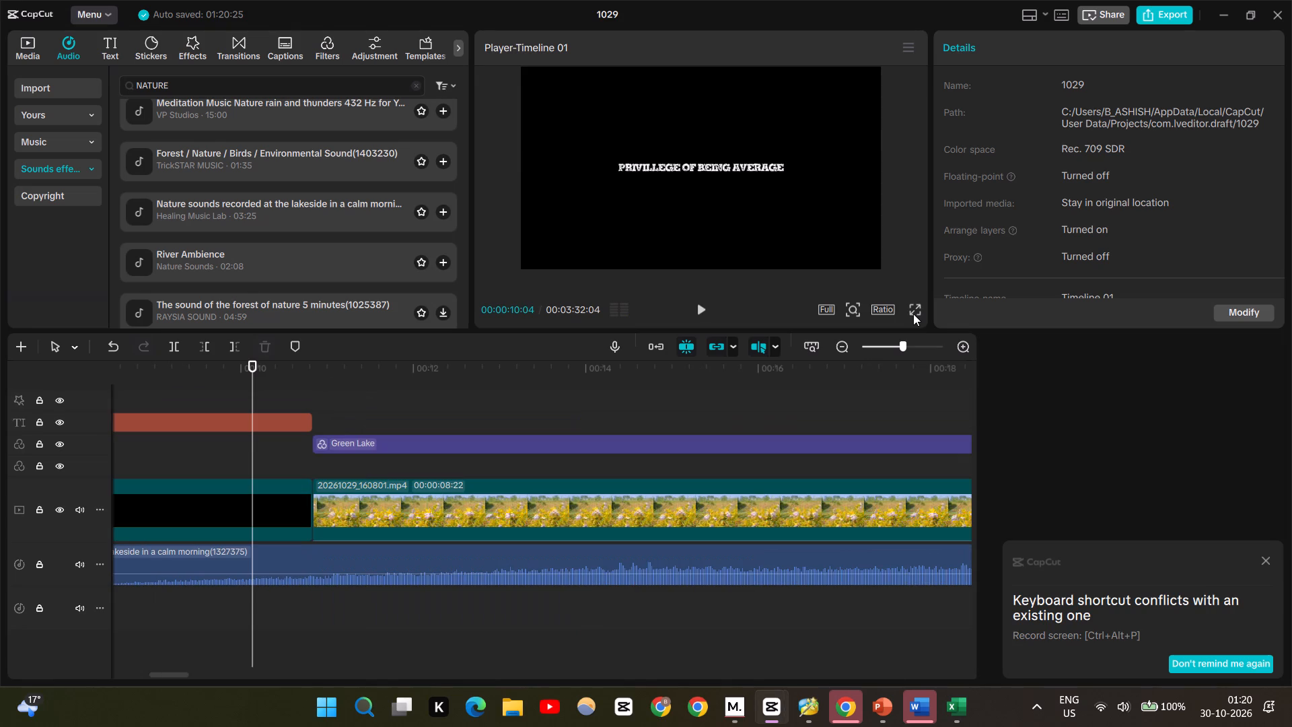
Change the word AVERAGE in the opening title to MINIMALISTIC so it reads PRIVILLEGE OF BEING MINIMALISTIC.
double_click(737, 173)
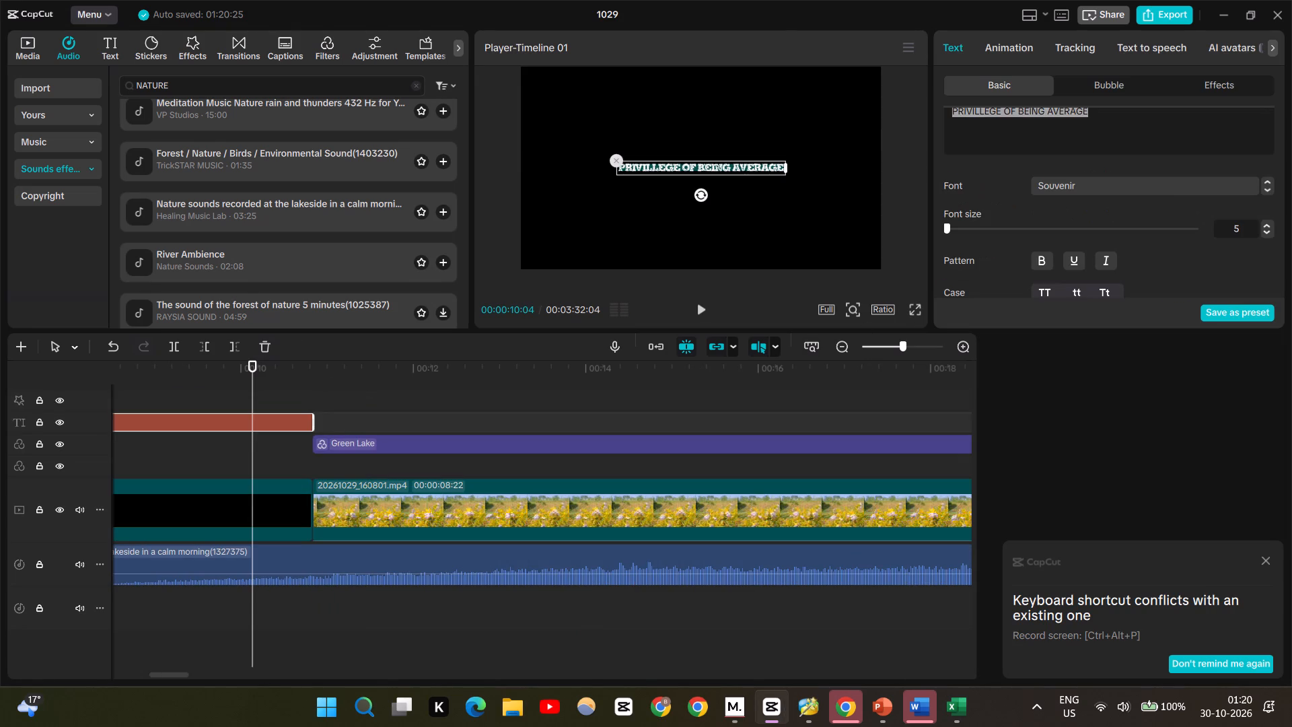
click(1095, 125)
drag(1092, 113, 1056, 113)
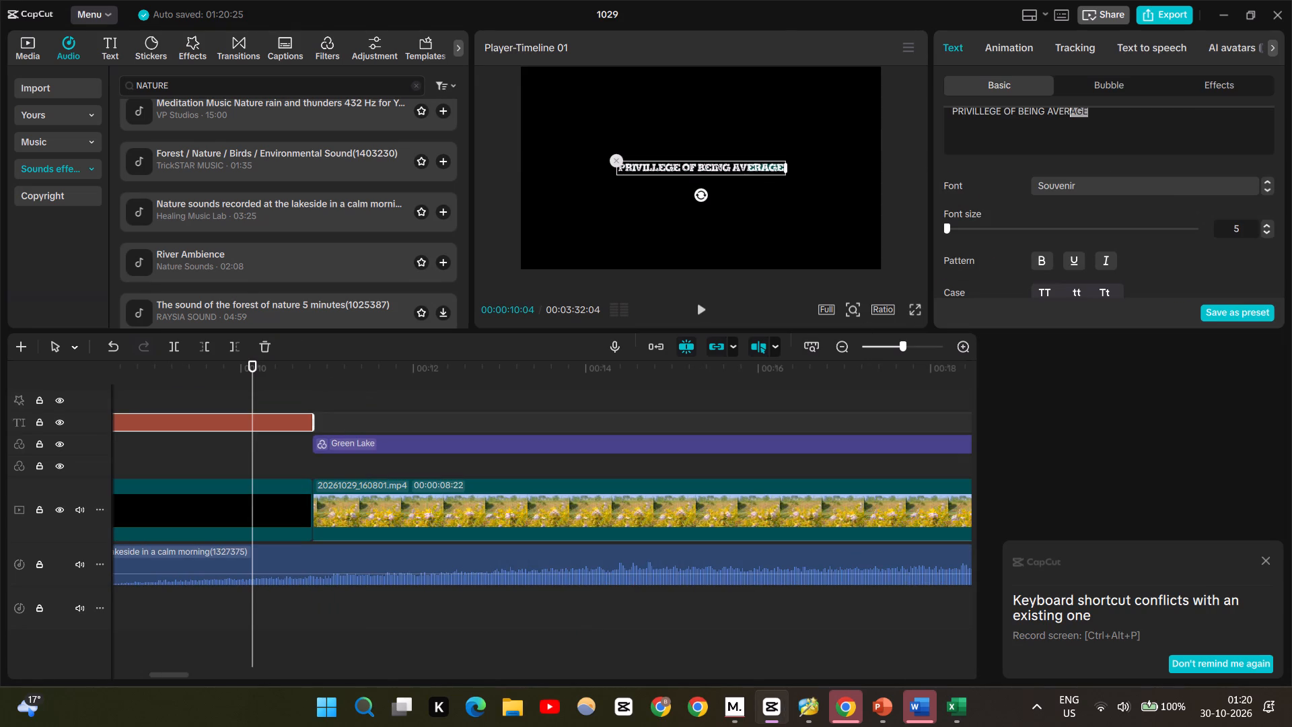
drag(1056, 113, 1049, 112)
drag(1049, 112, 1050, 112)
text(MINIMALISTIC)
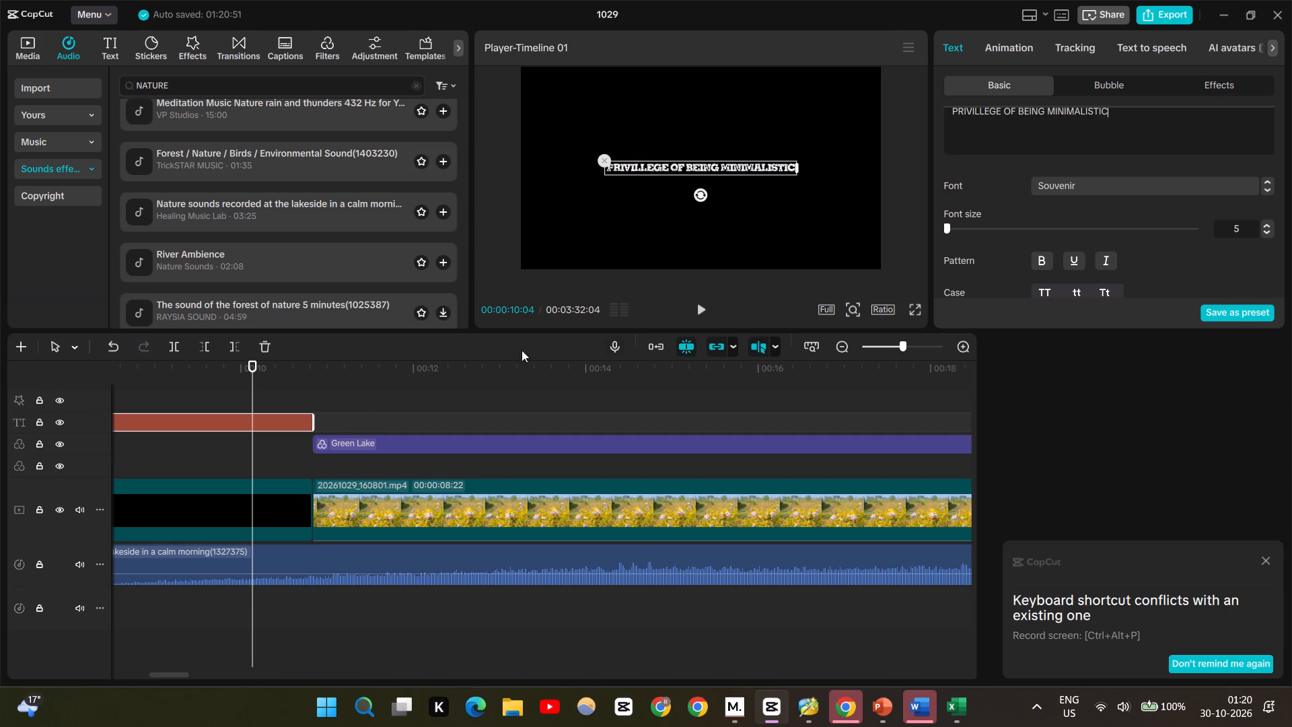
click(335, 428)
Play from the edited title into the flower clip, then replay in full screen from the TALESWRAP title to the glass building clip.
drag(335, 428, 227, 420)
key(space)
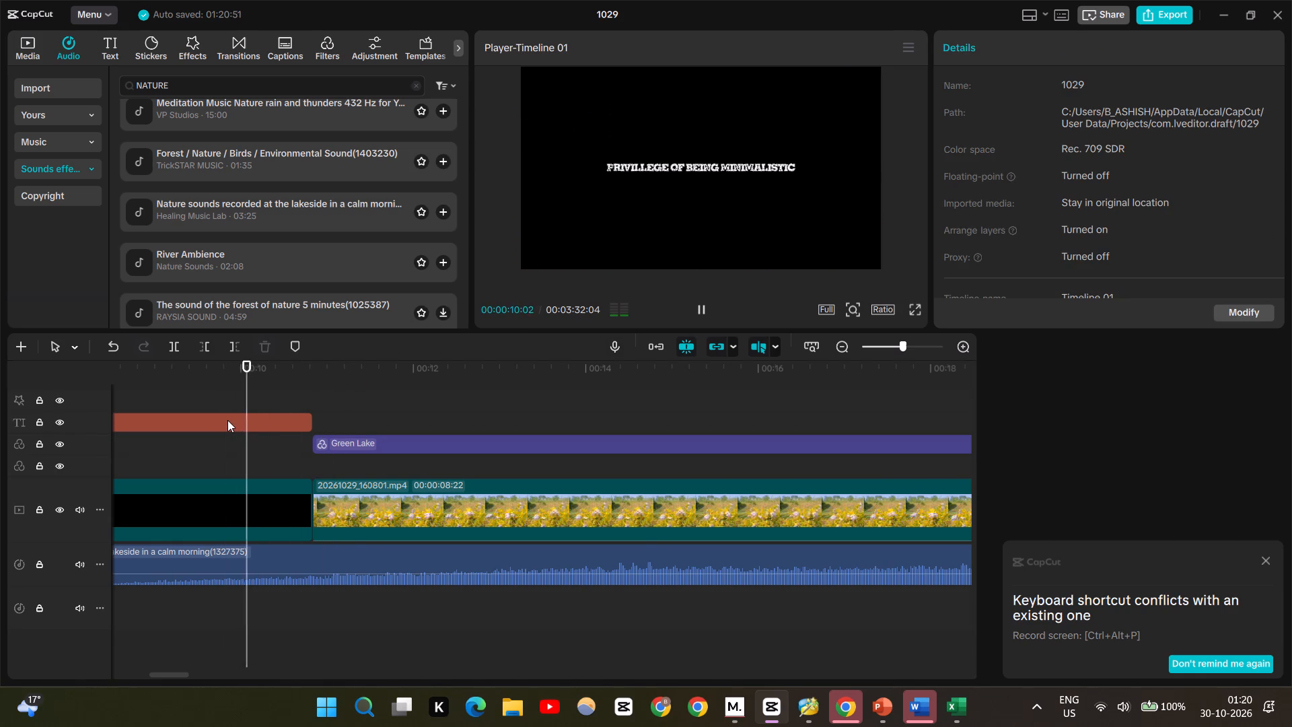
click(911, 314)
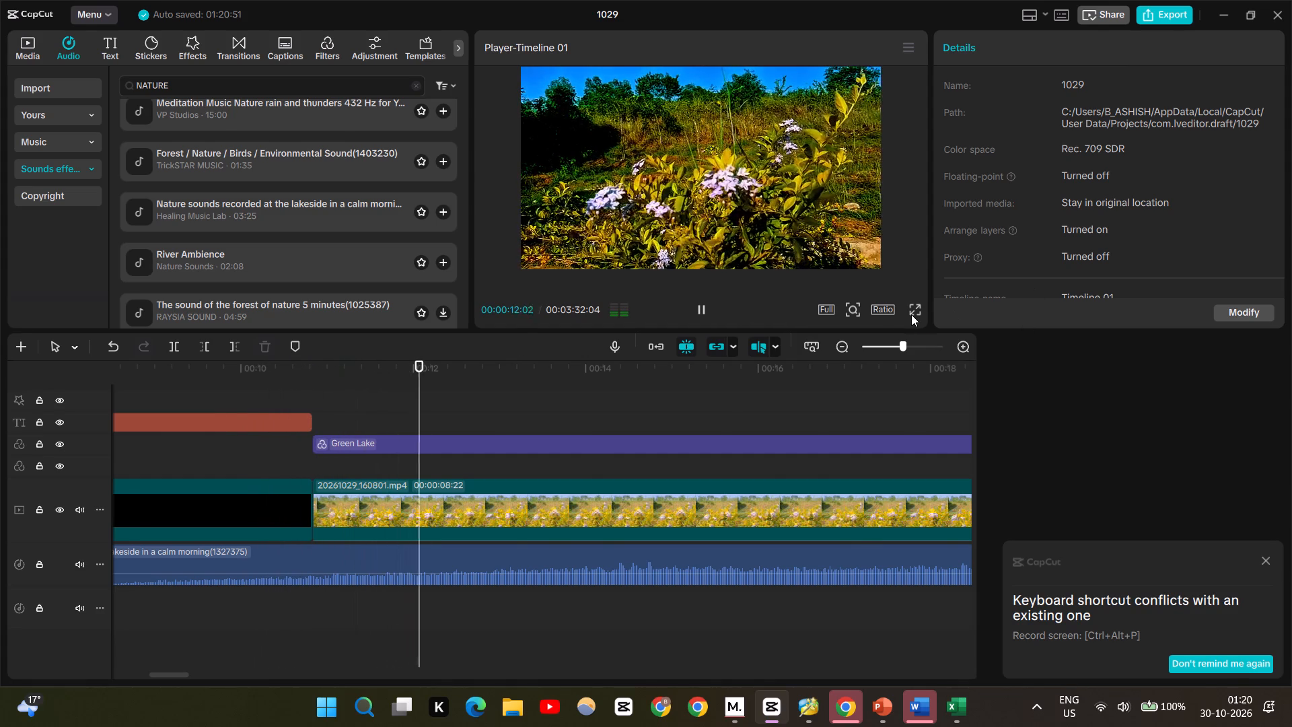
click(580, 652)
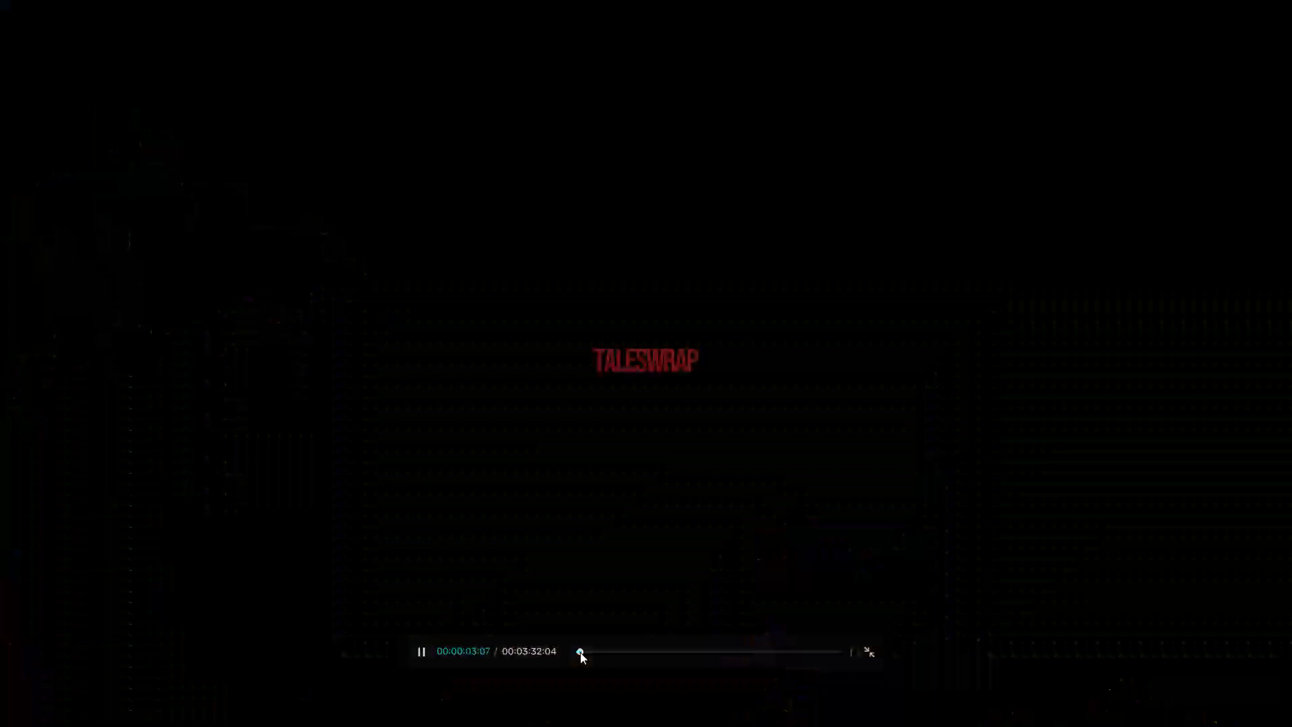
key(space)
key(space)
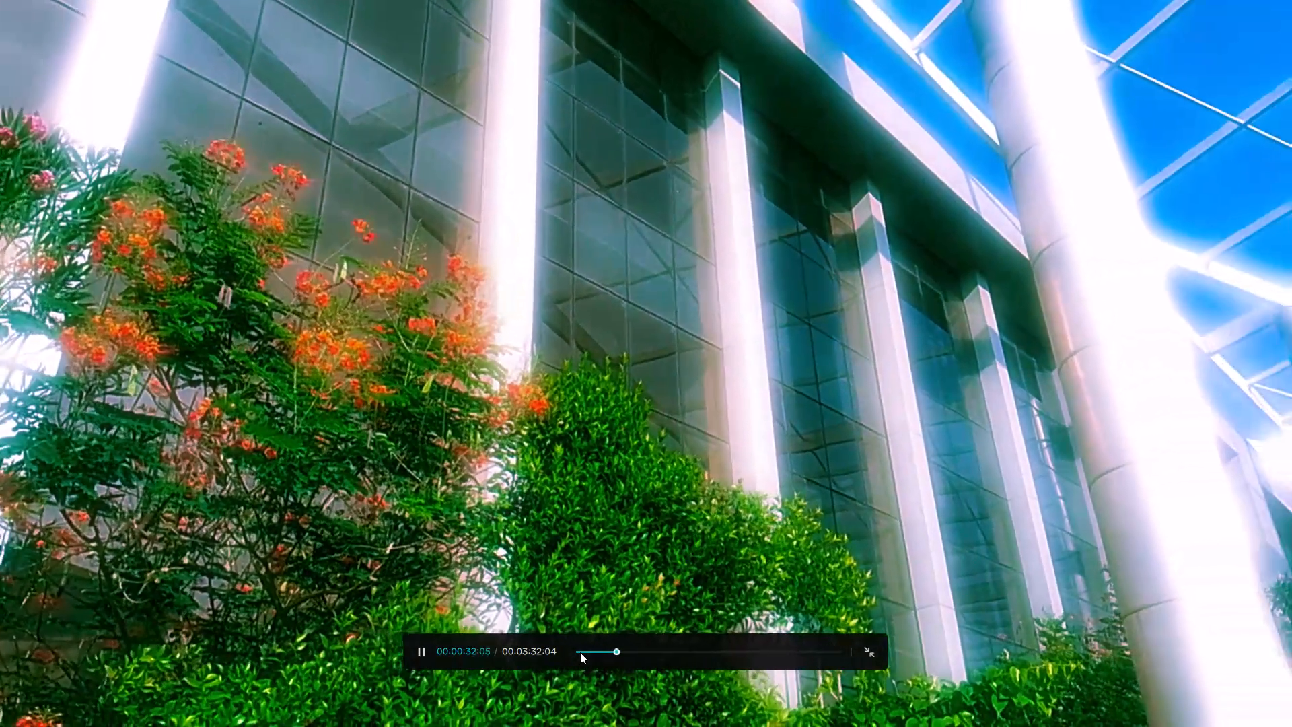
key(space)
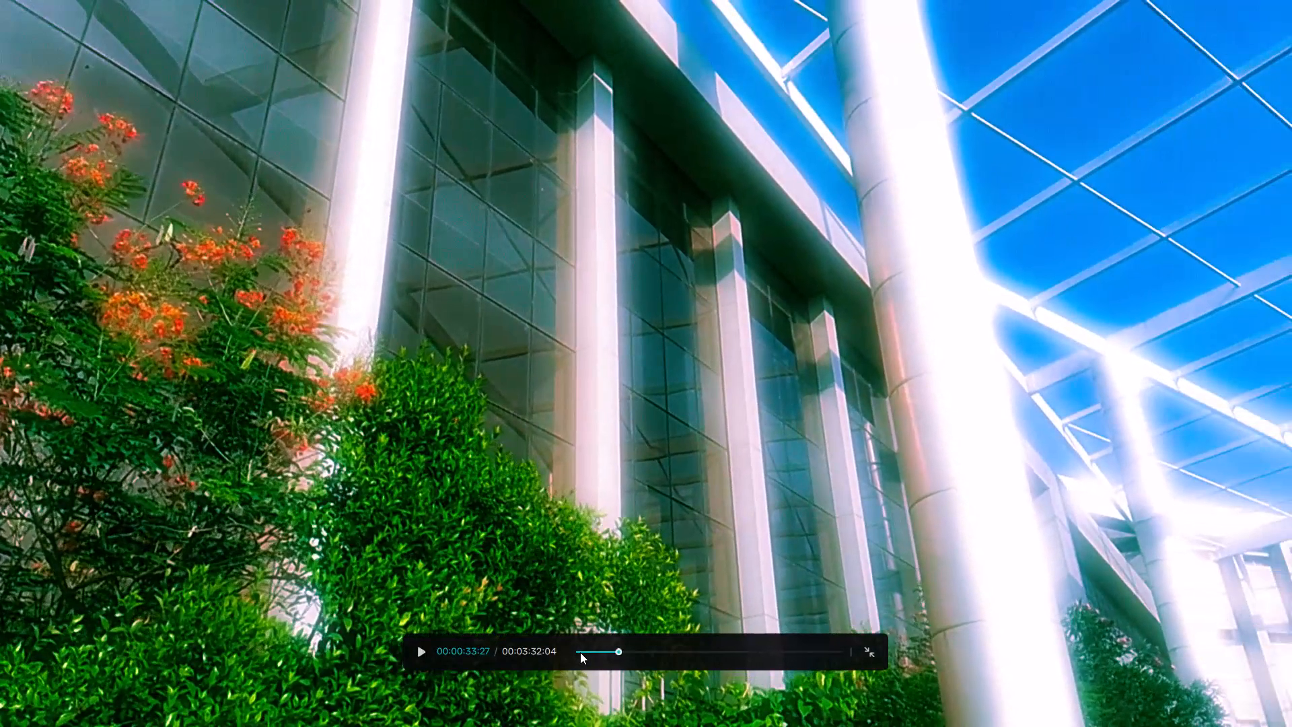
key(Escape)
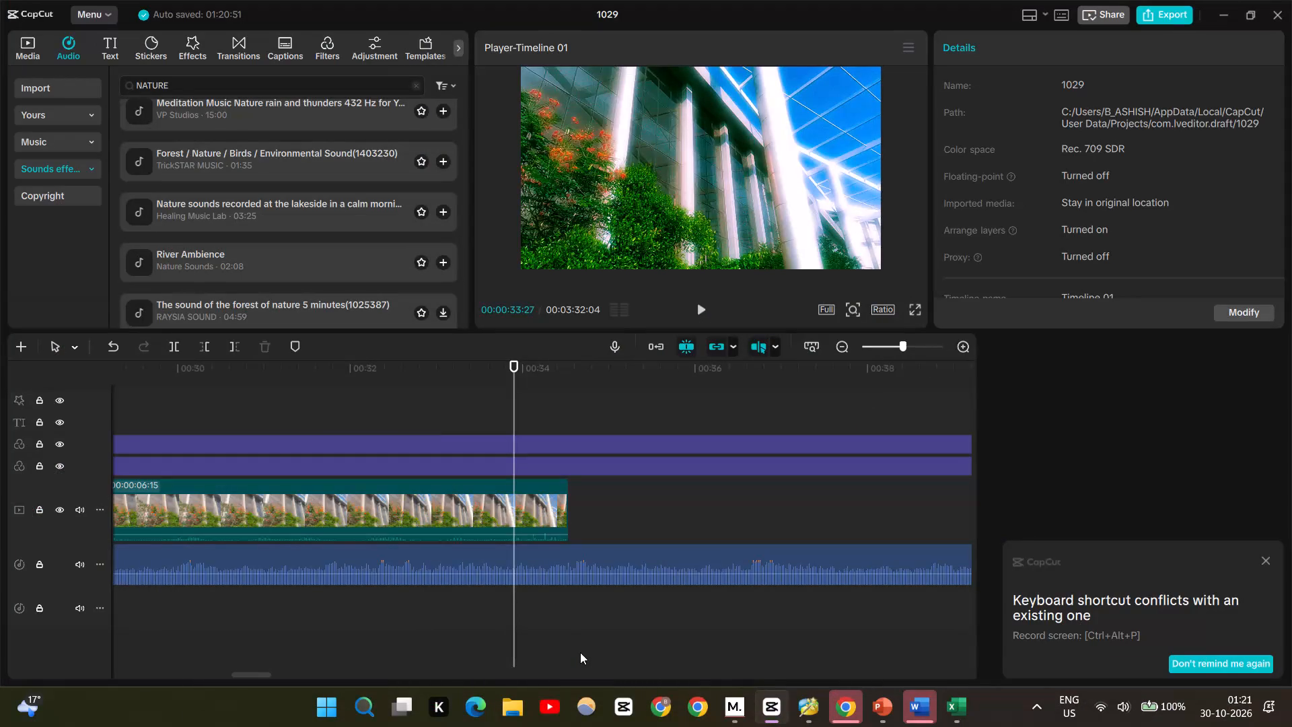
Split the lakeside nature sound just past the glass building clip, delete the remainder, and trim its end to match the clip's end.
key(space)
key(space)
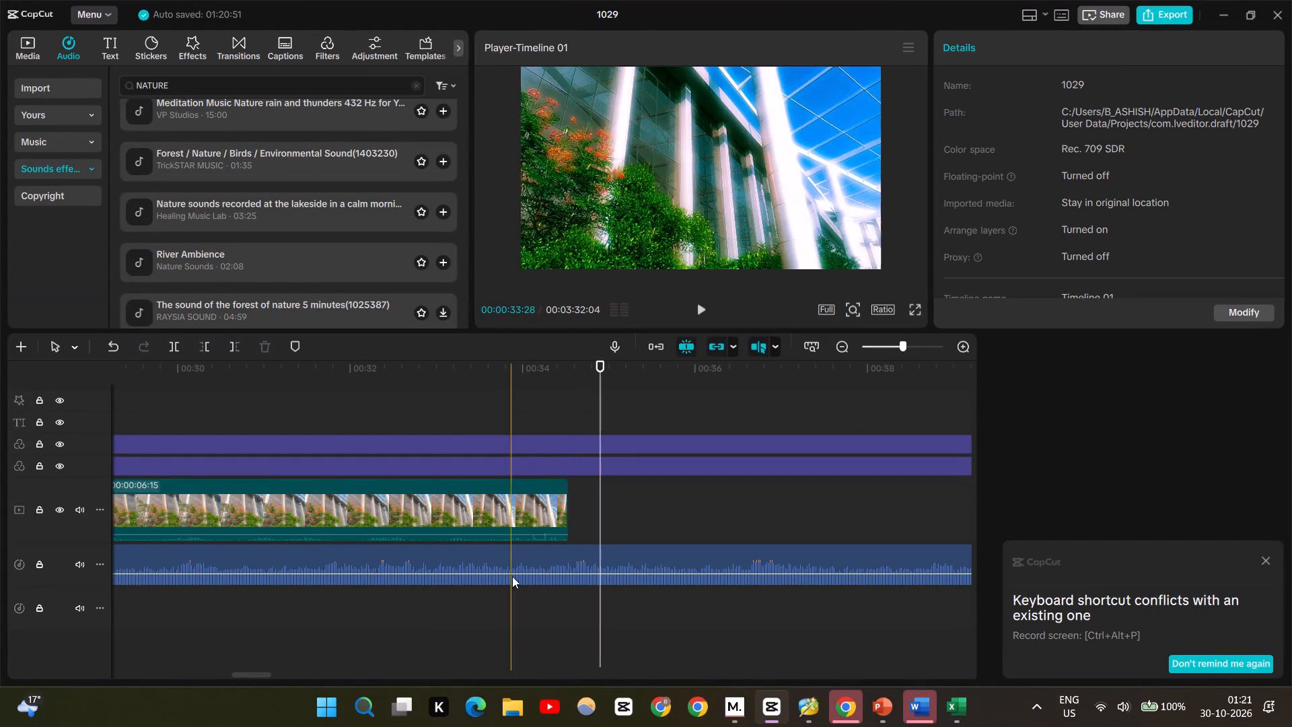
click(491, 580)
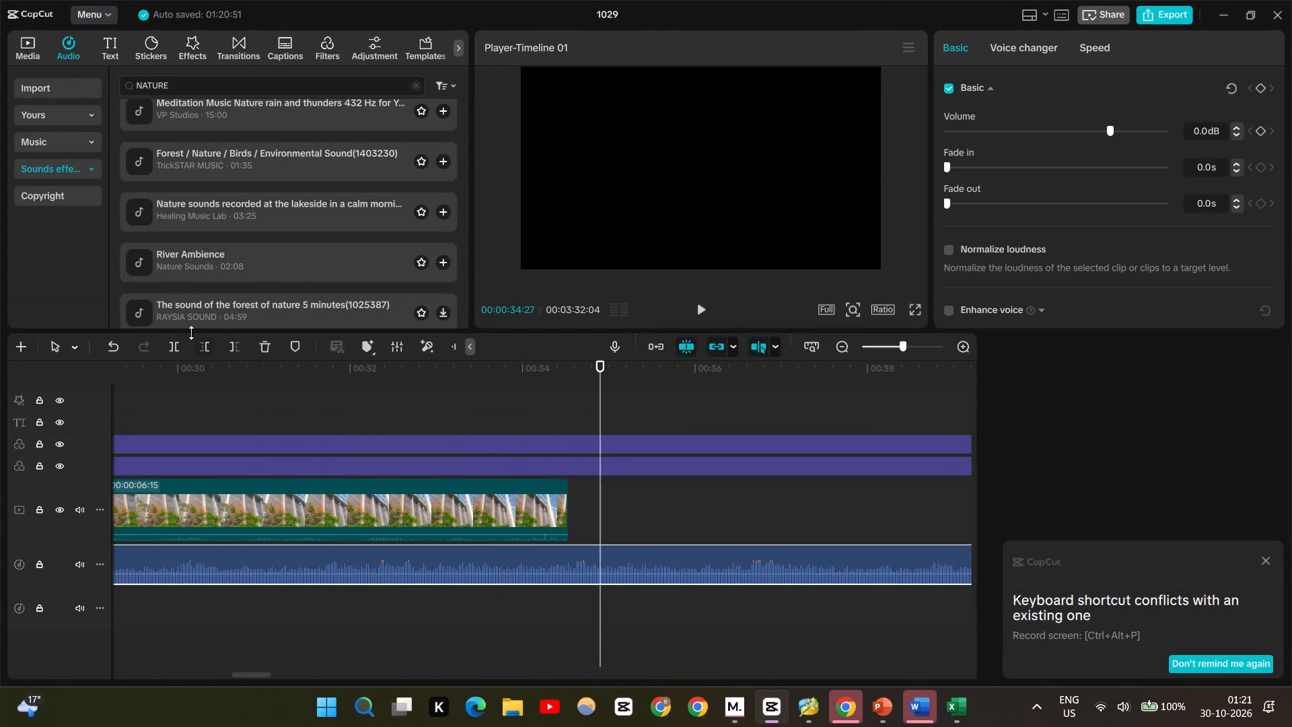
click(172, 347)
key(Delete)
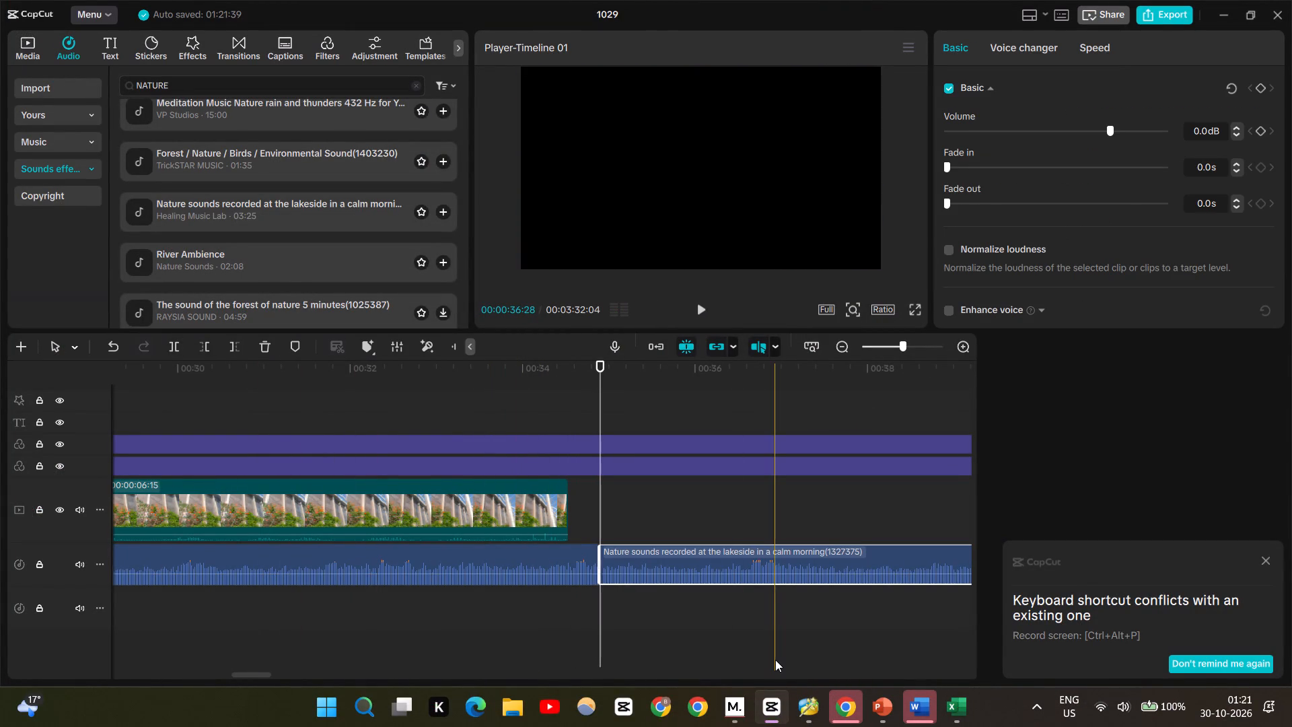
click(585, 576)
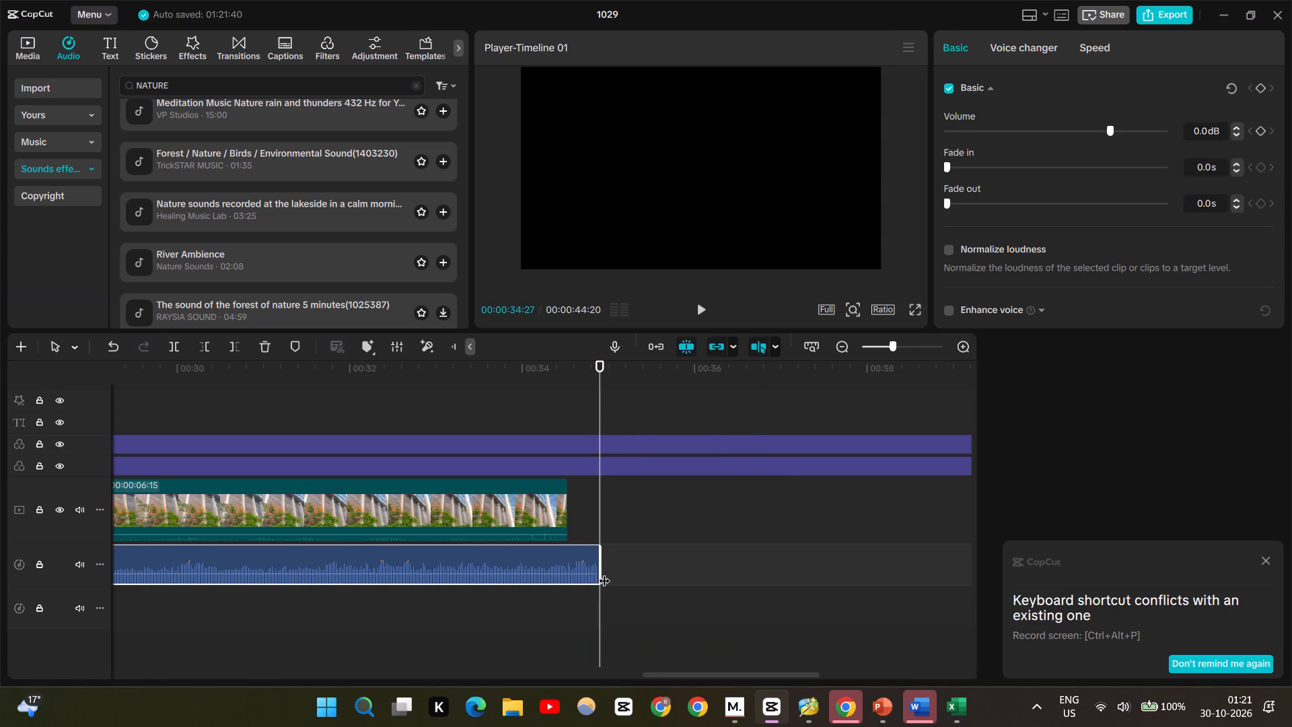
drag(602, 570, 565, 565)
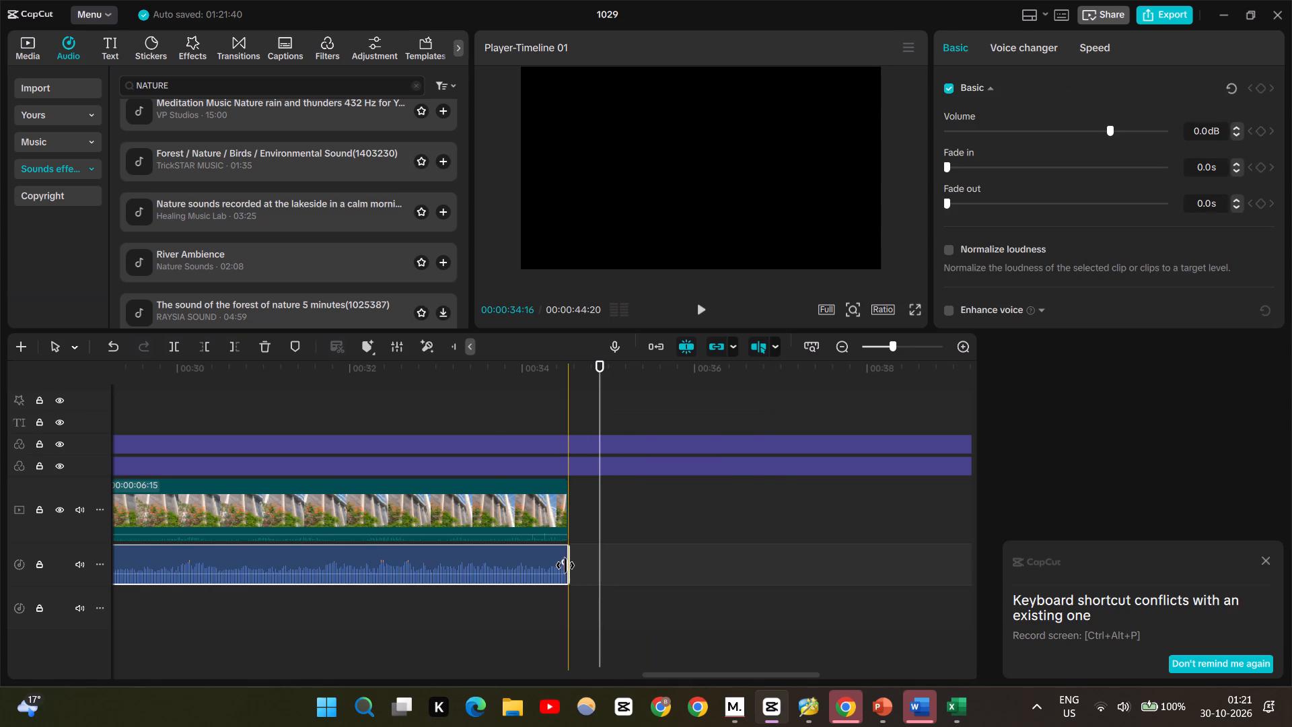
Return to the start of the timeline and replay the night opening in full screen.
click(493, 594)
drag(493, 594, 68, 555)
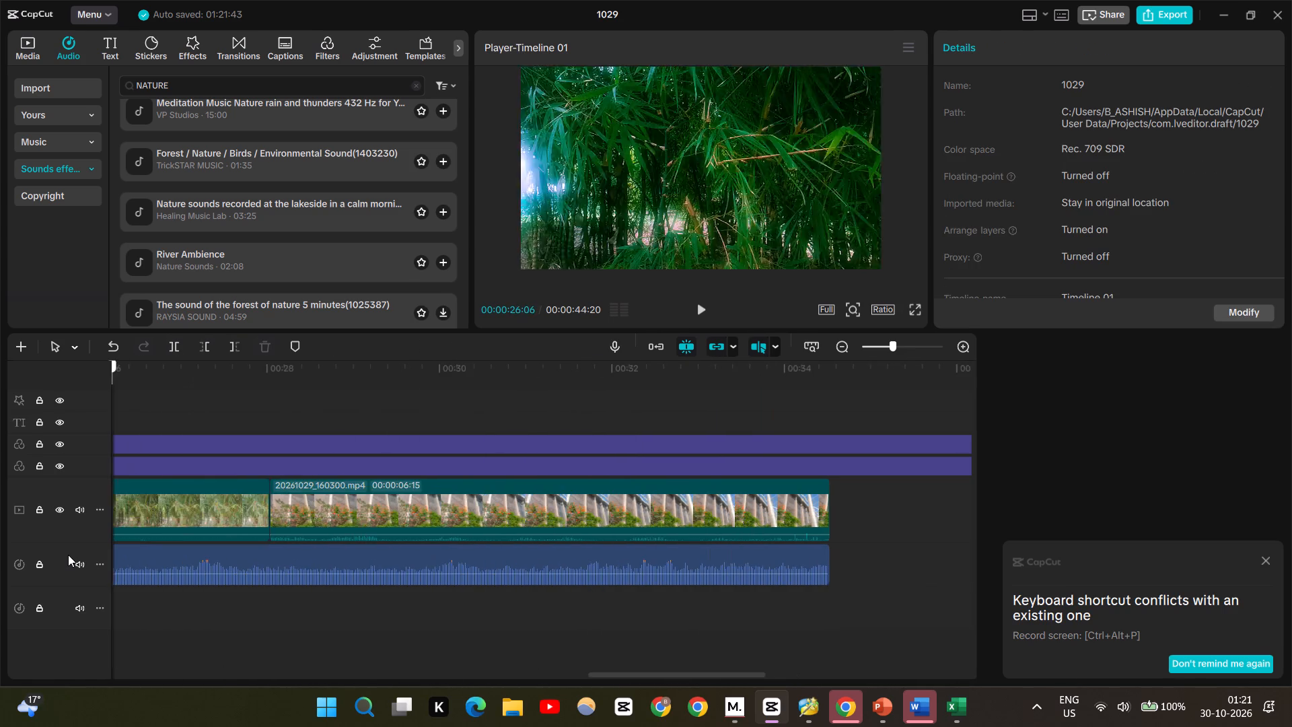
drag(68, 555, 172, 569)
scroll(172, 569, right, 6)
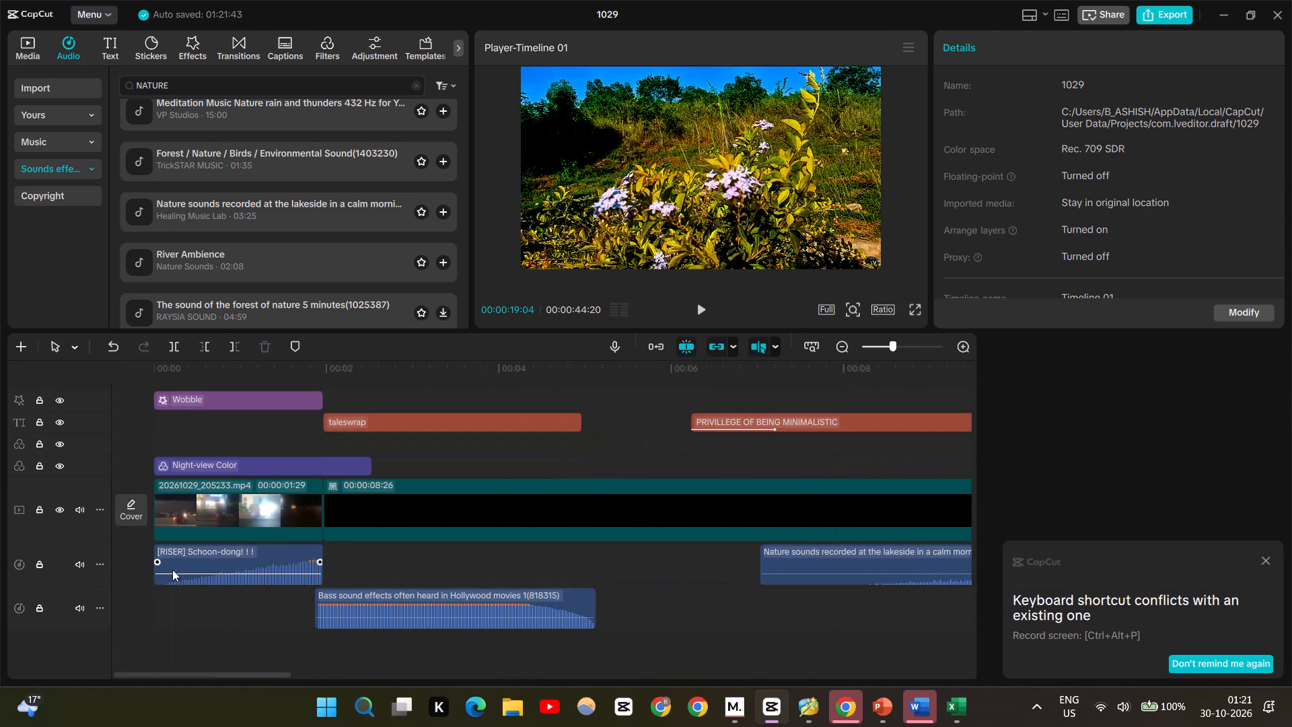
scroll(172, 569, right, 2)
click(202, 615)
drag(202, 615, 145, 609)
key(space)
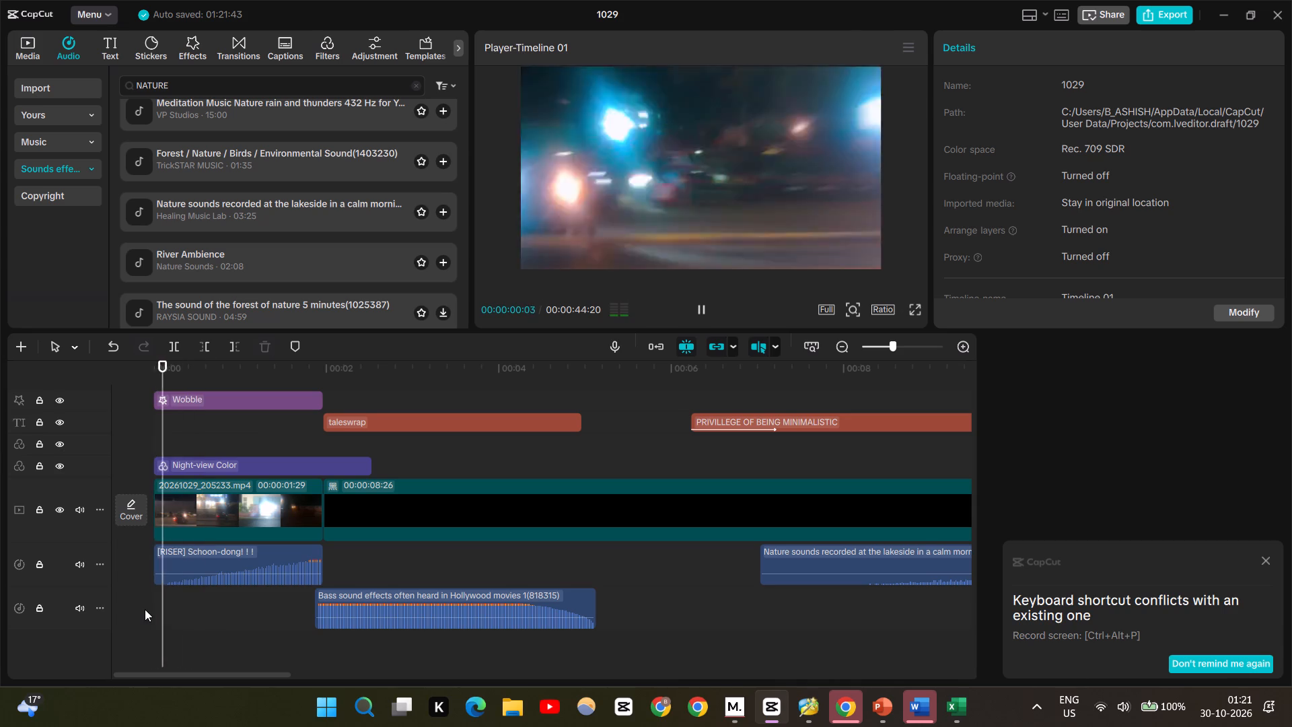
click(919, 312)
drag(596, 653, 557, 656)
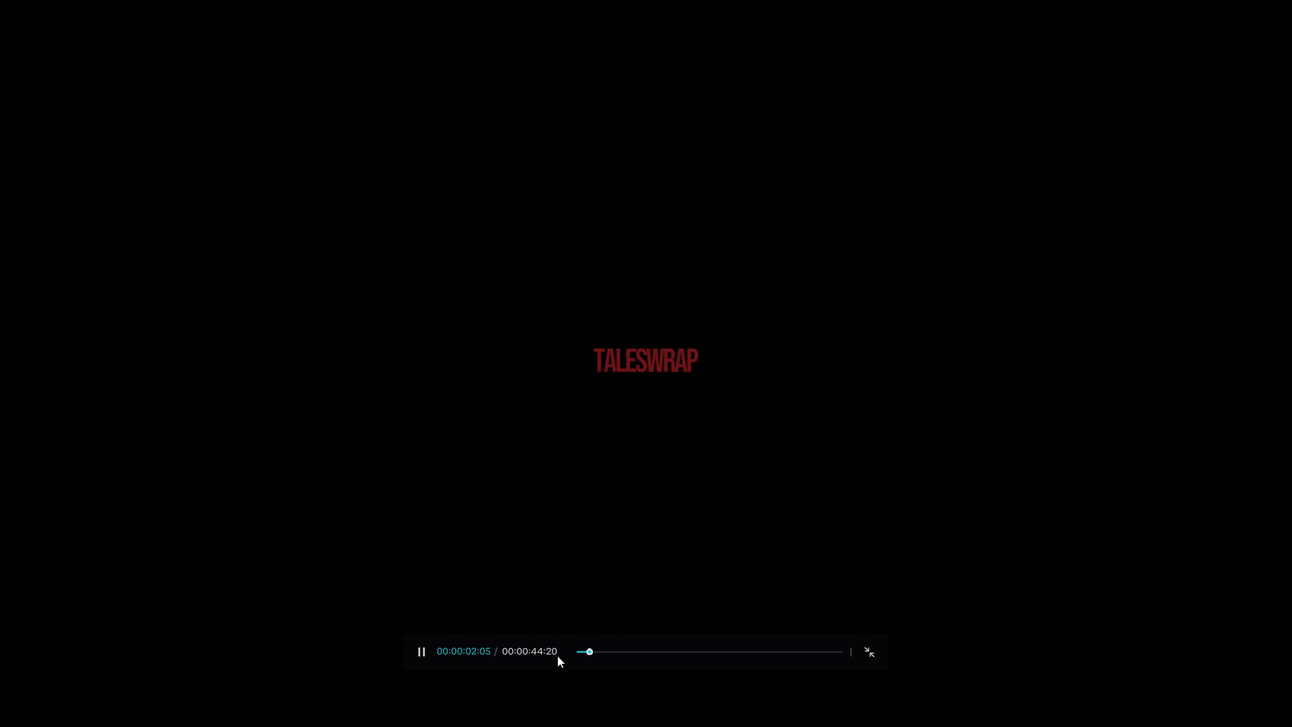
drag(557, 656, 552, 657)
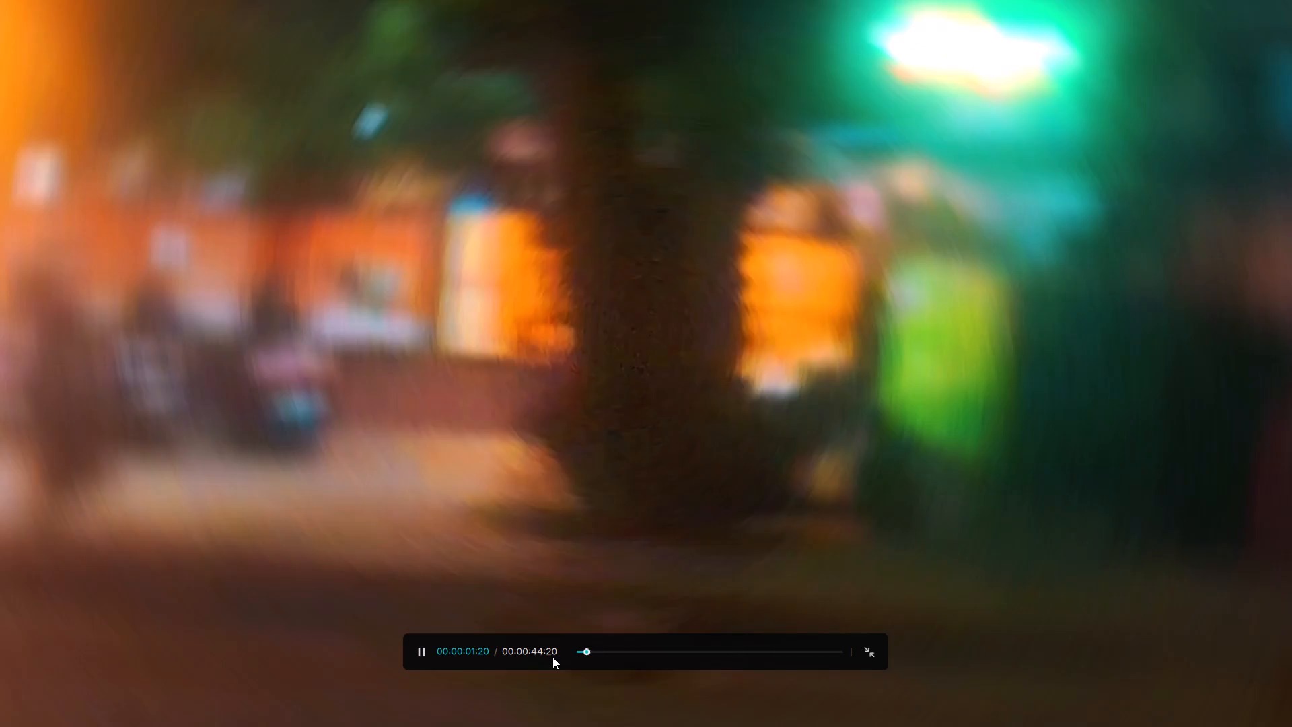
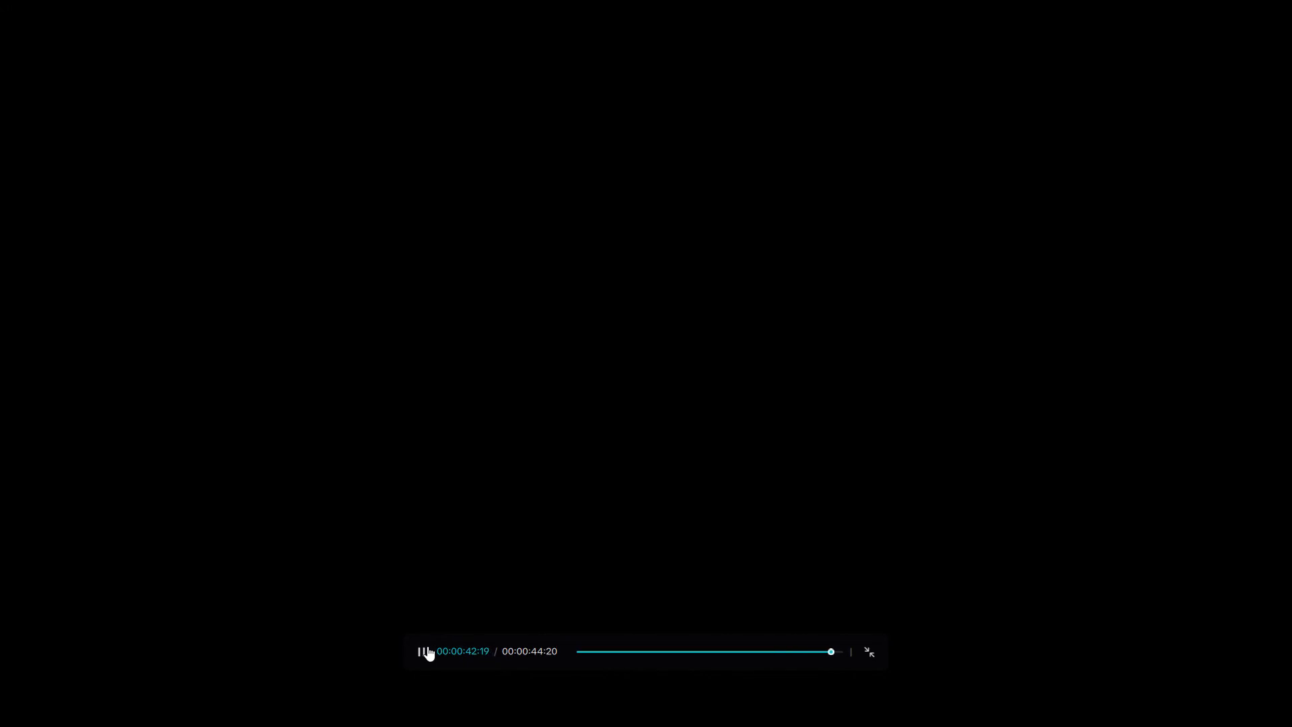
Pause the full-screen preview near the end of the video and return to the editing timeline.
click(427, 646)
key(Escape)
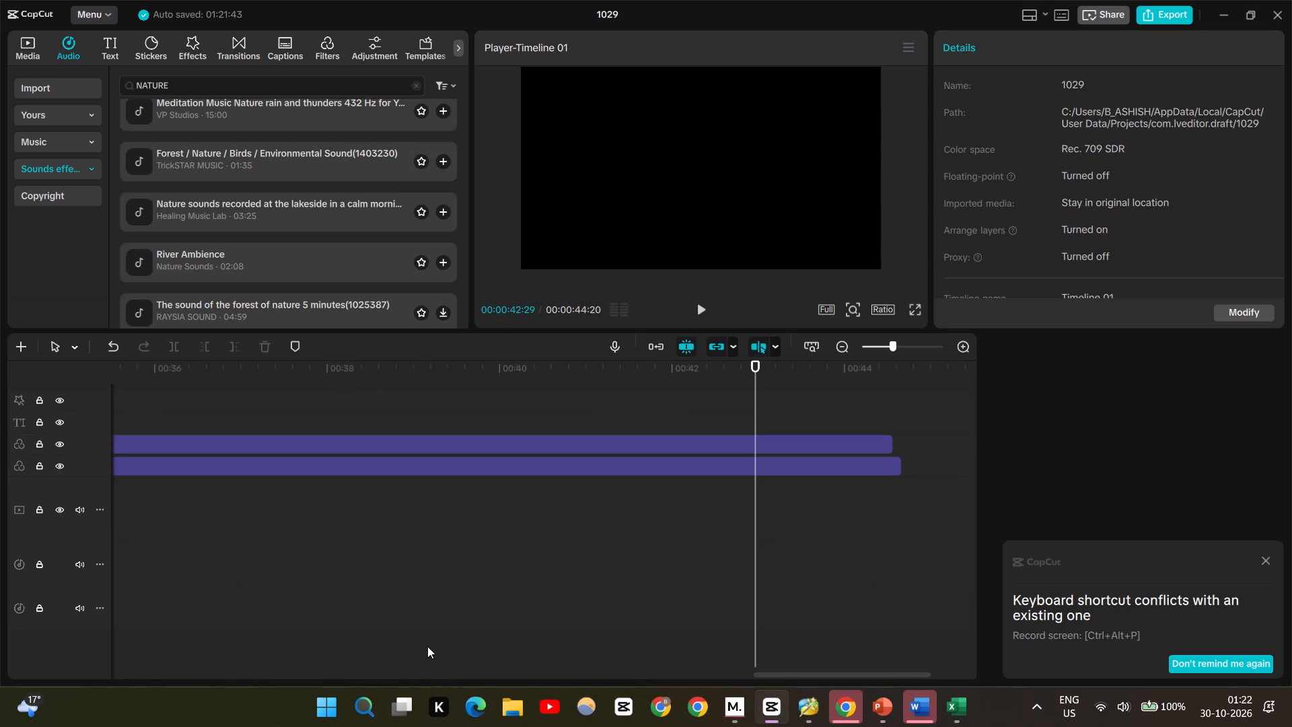
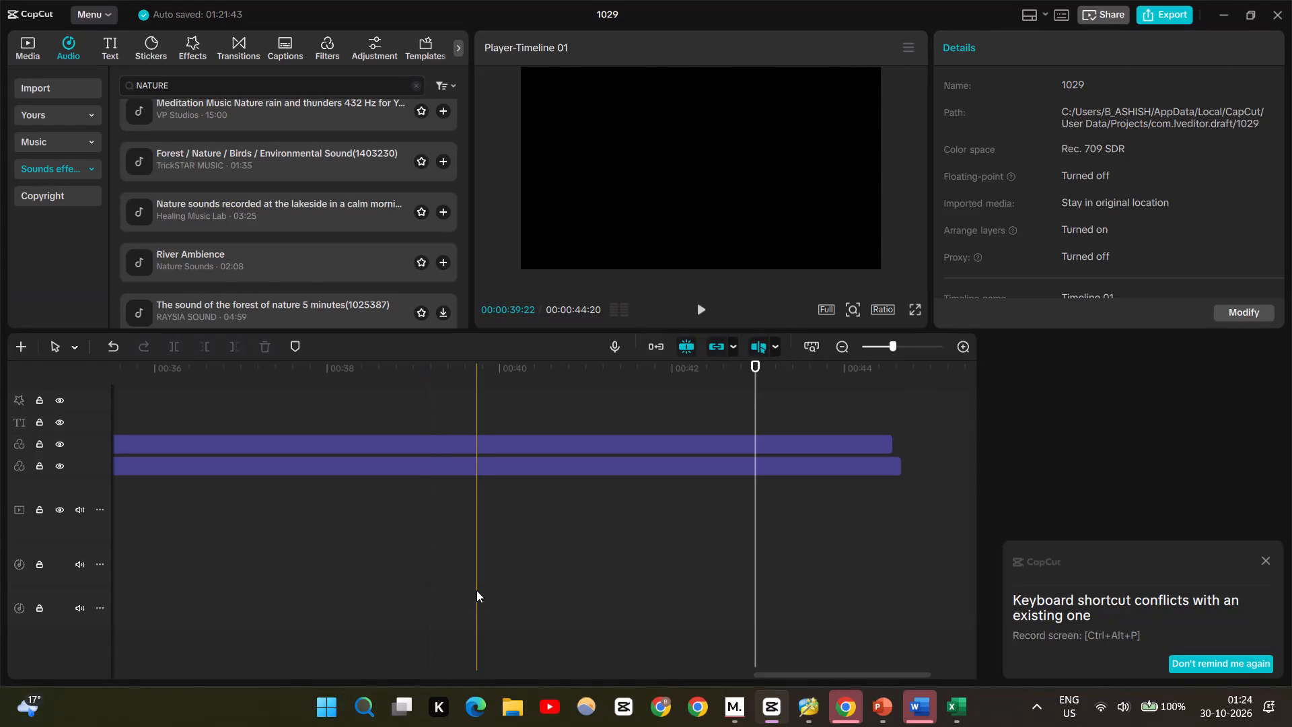
Move the playhead back to the start of the timeline and play the video in full screen.
drag(476, 590, 0, 565)
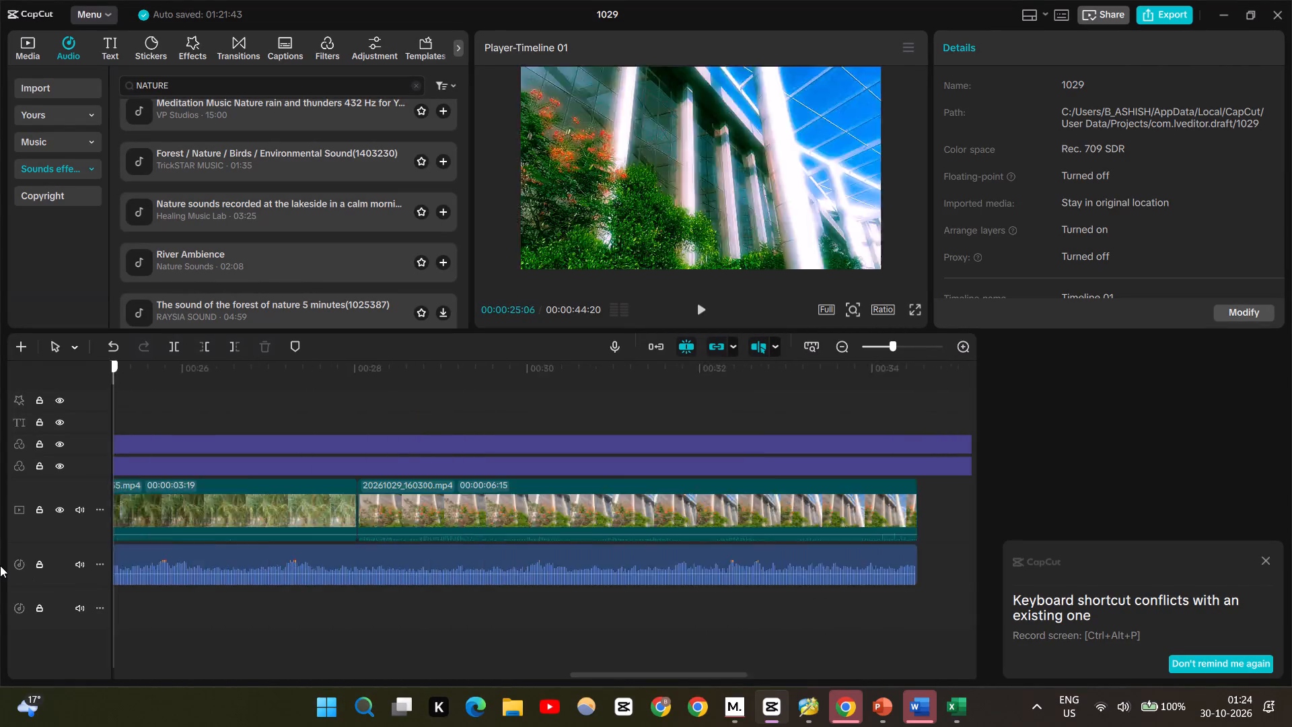
drag(0, 565, 0, 560)
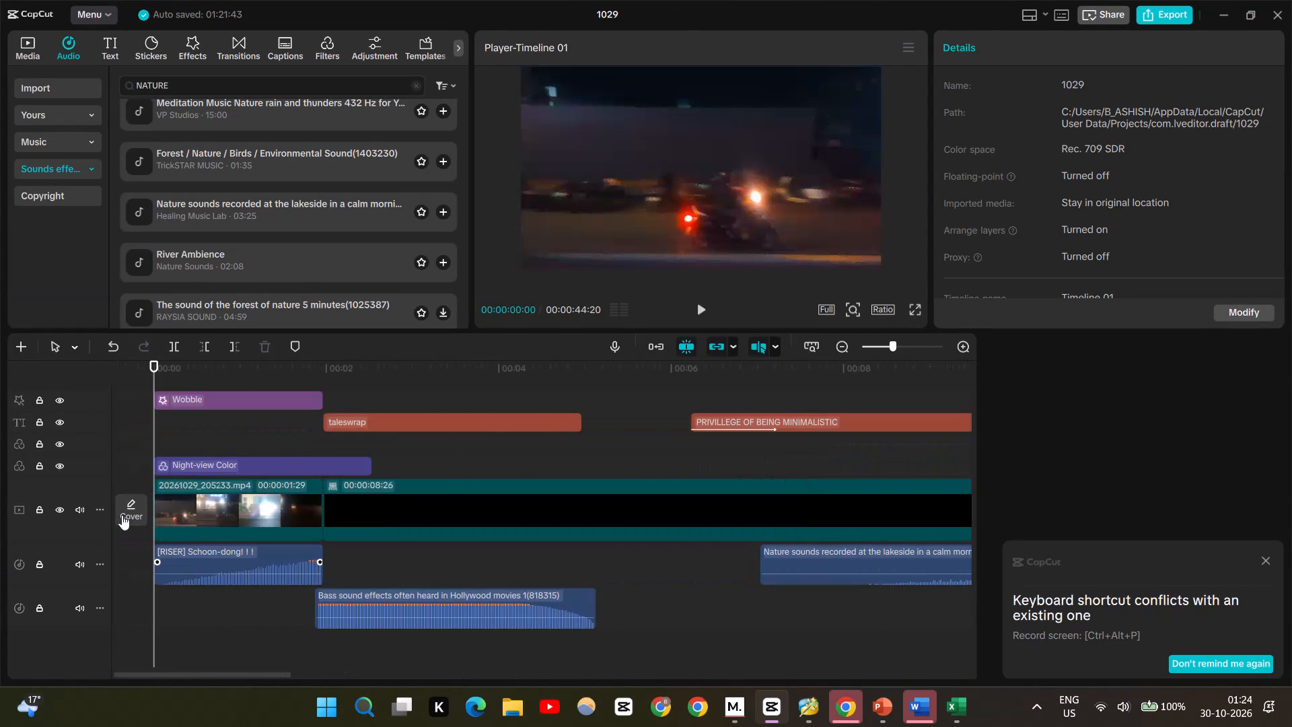
click(703, 305)
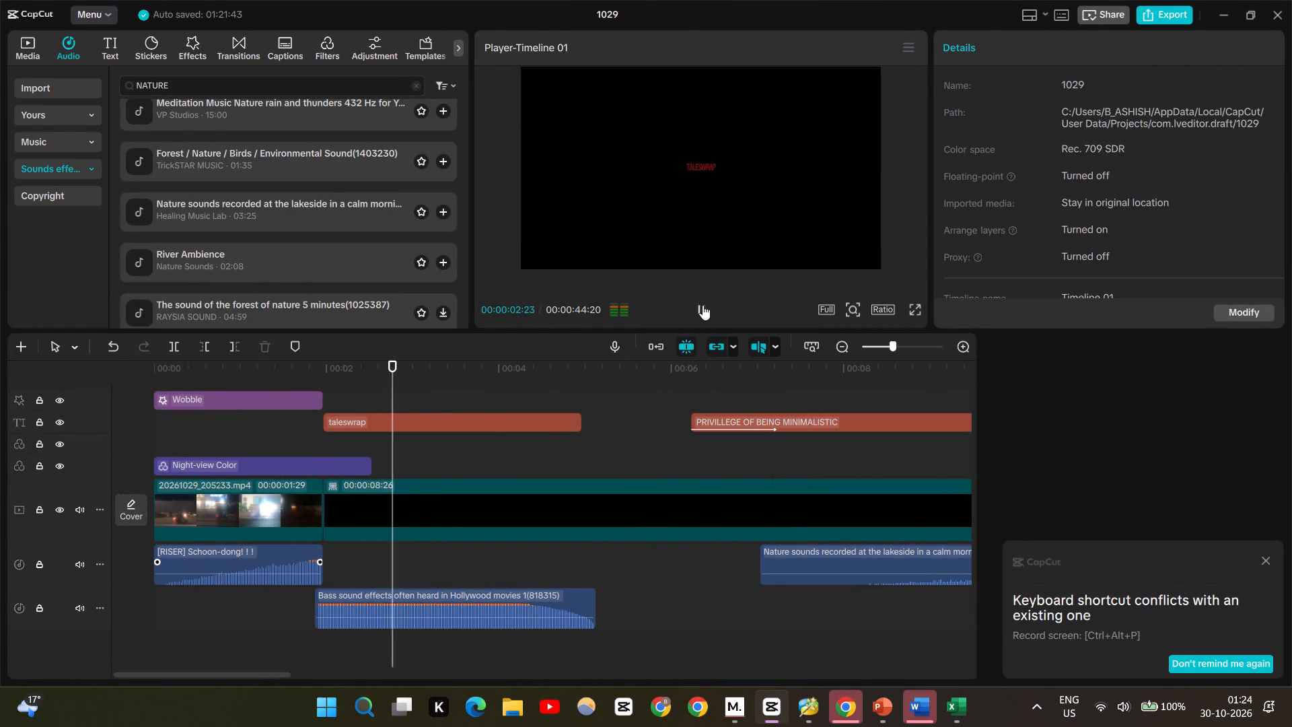
click(917, 316)
double_click(917, 316)
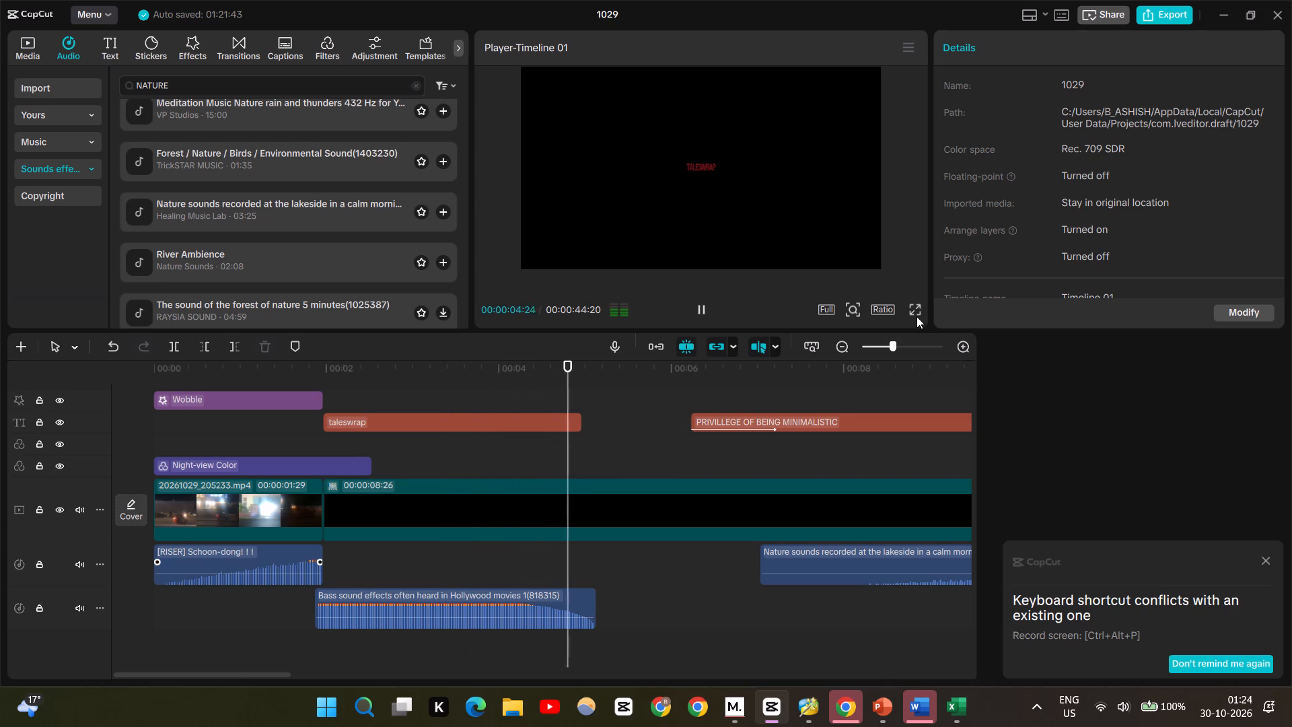
click(917, 311)
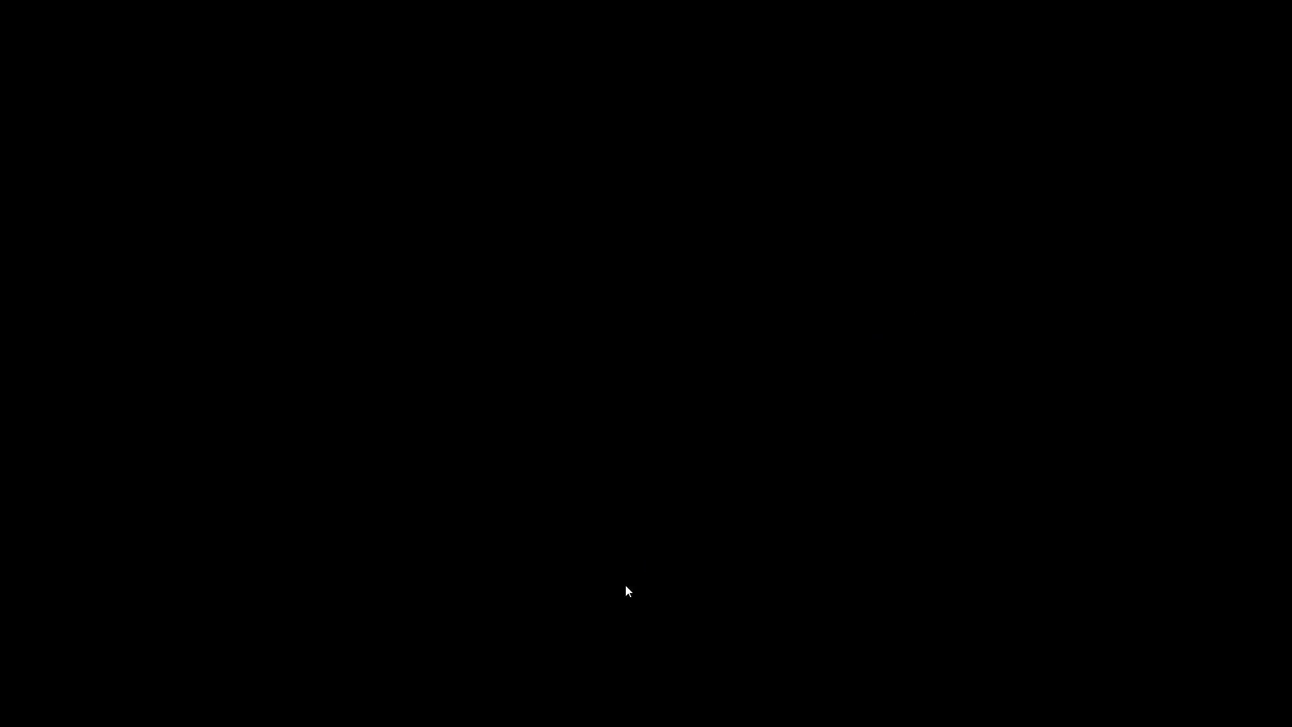
Rewind the full-screen preview to the beginning and watch the video again.
click(557, 704)
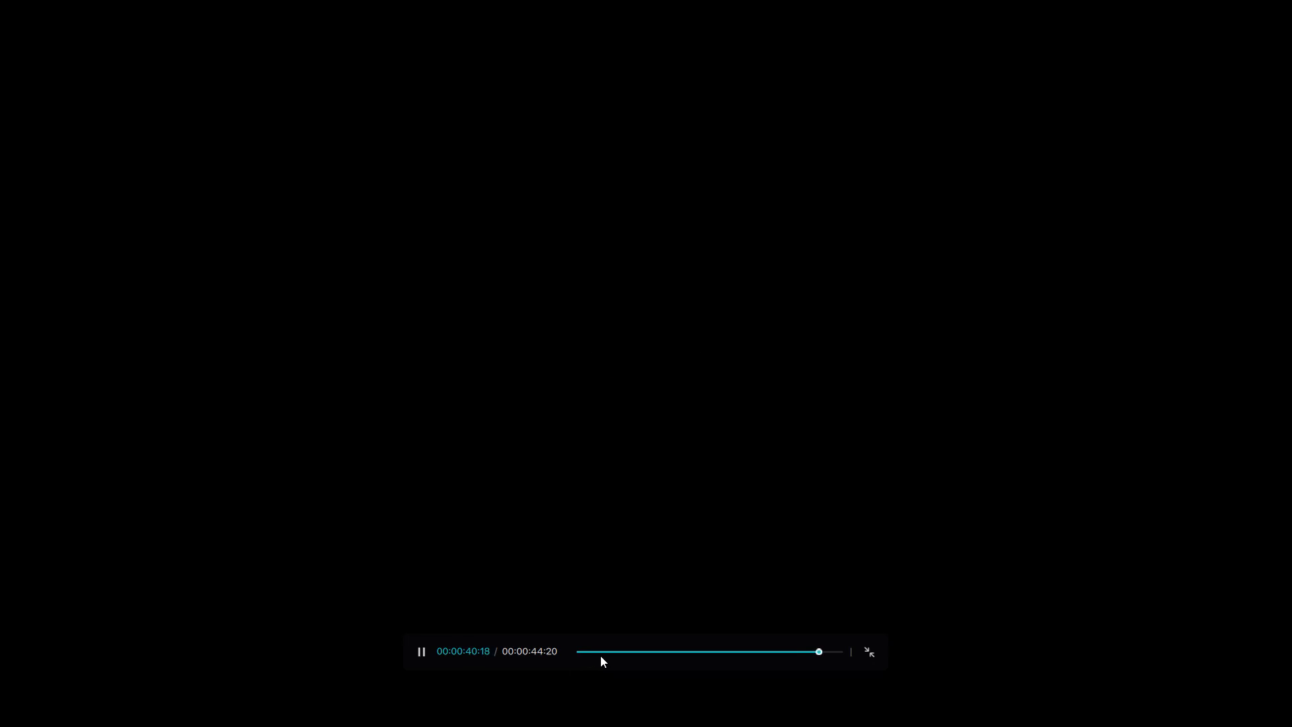
click(600, 656)
drag(600, 656, 550, 648)
drag(597, 645, 581, 648)
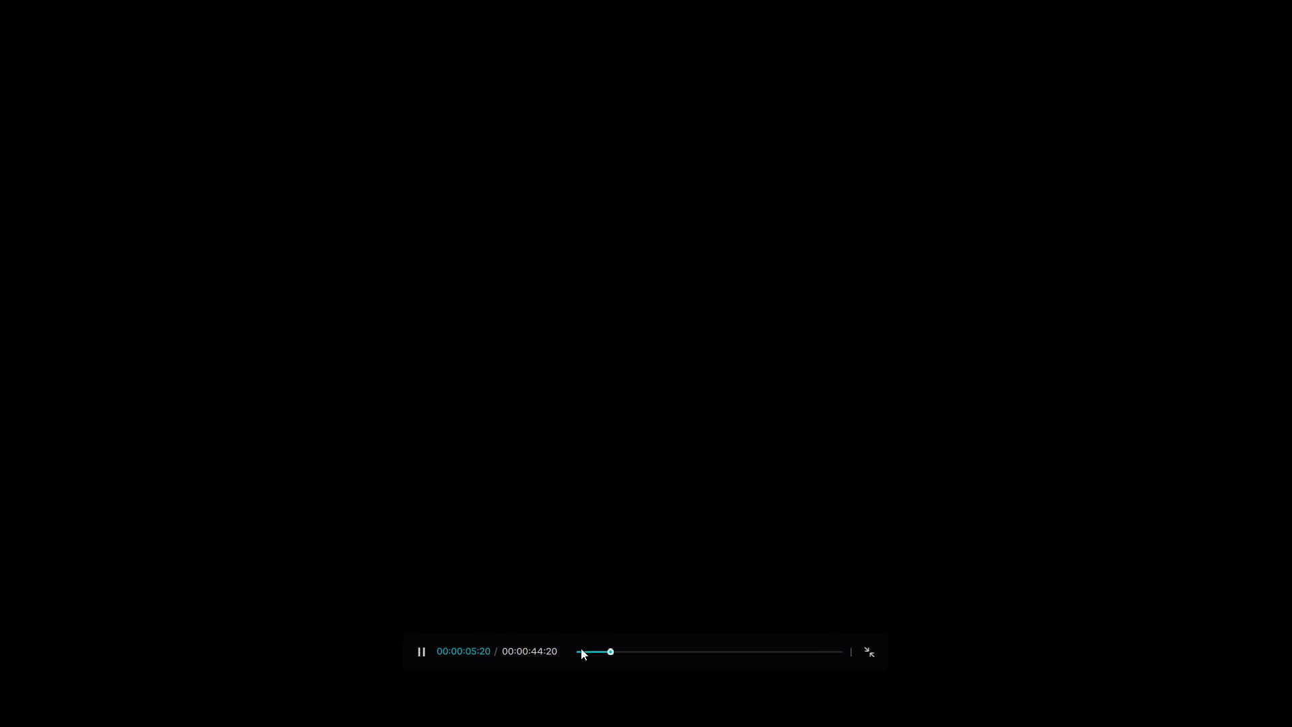
drag(581, 648, 583, 648)
drag(583, 648, 522, 650)
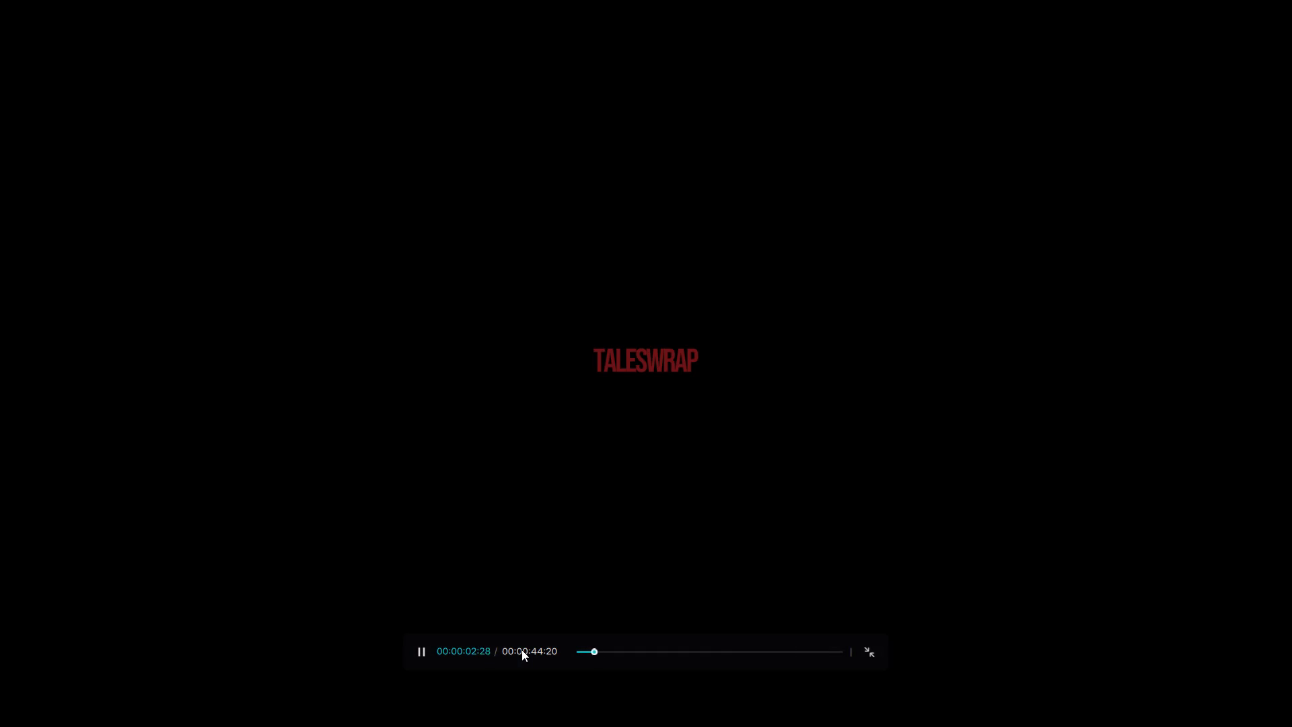
drag(599, 654, 554, 648)
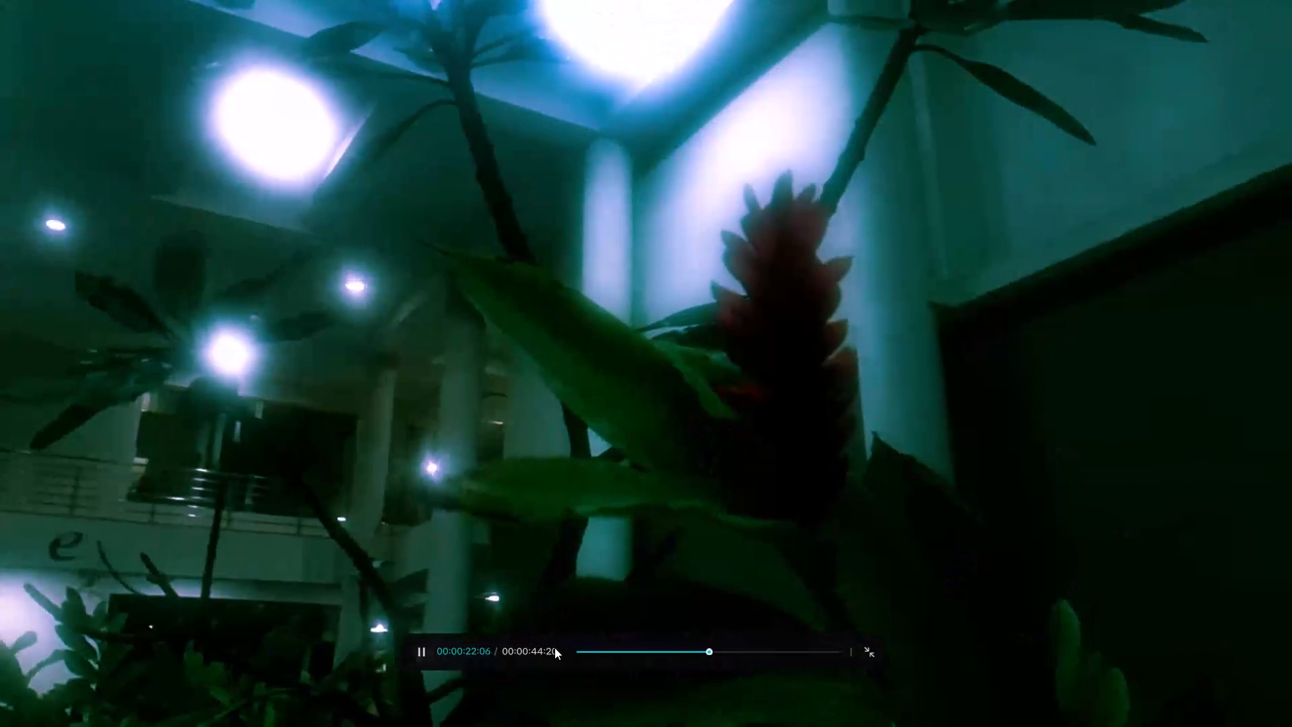
Leave the full-screen preview and replay the cut between clips 20261029_160138.mp4 and 20261029_234513.mp4 in the timeline.
key(space)
key(Escape)
key(space)
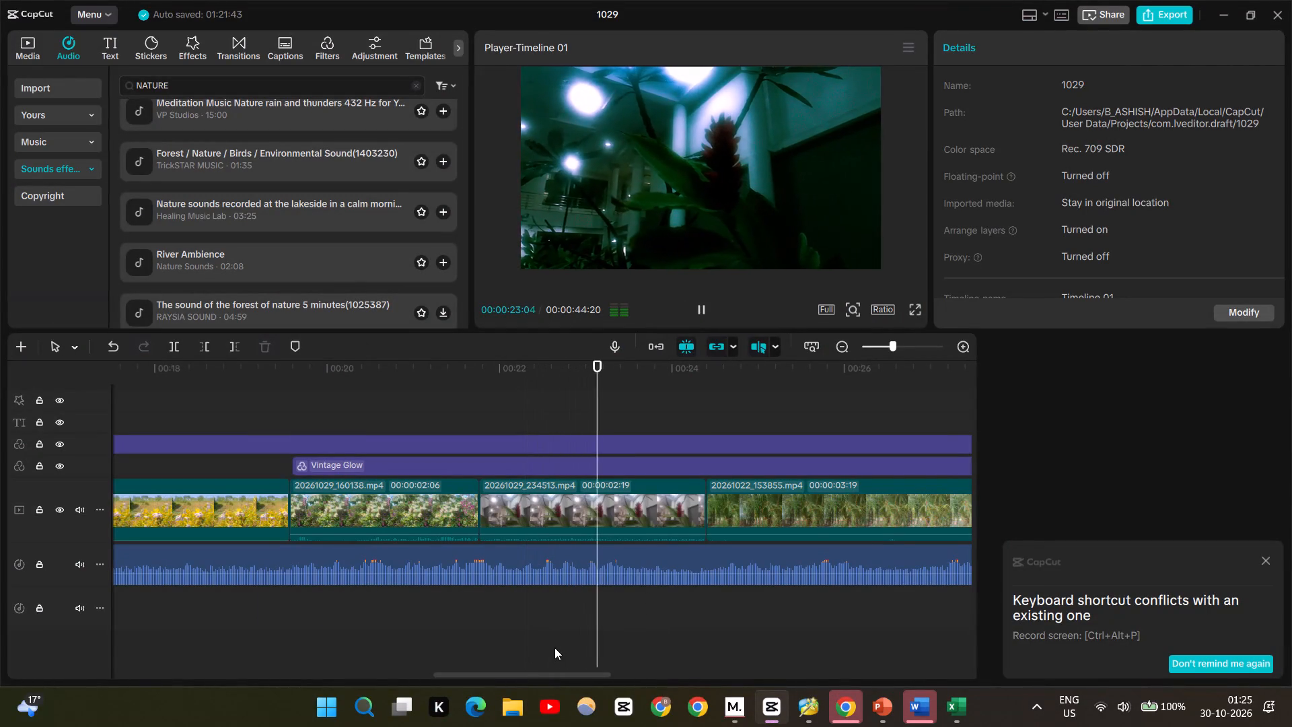
key(space)
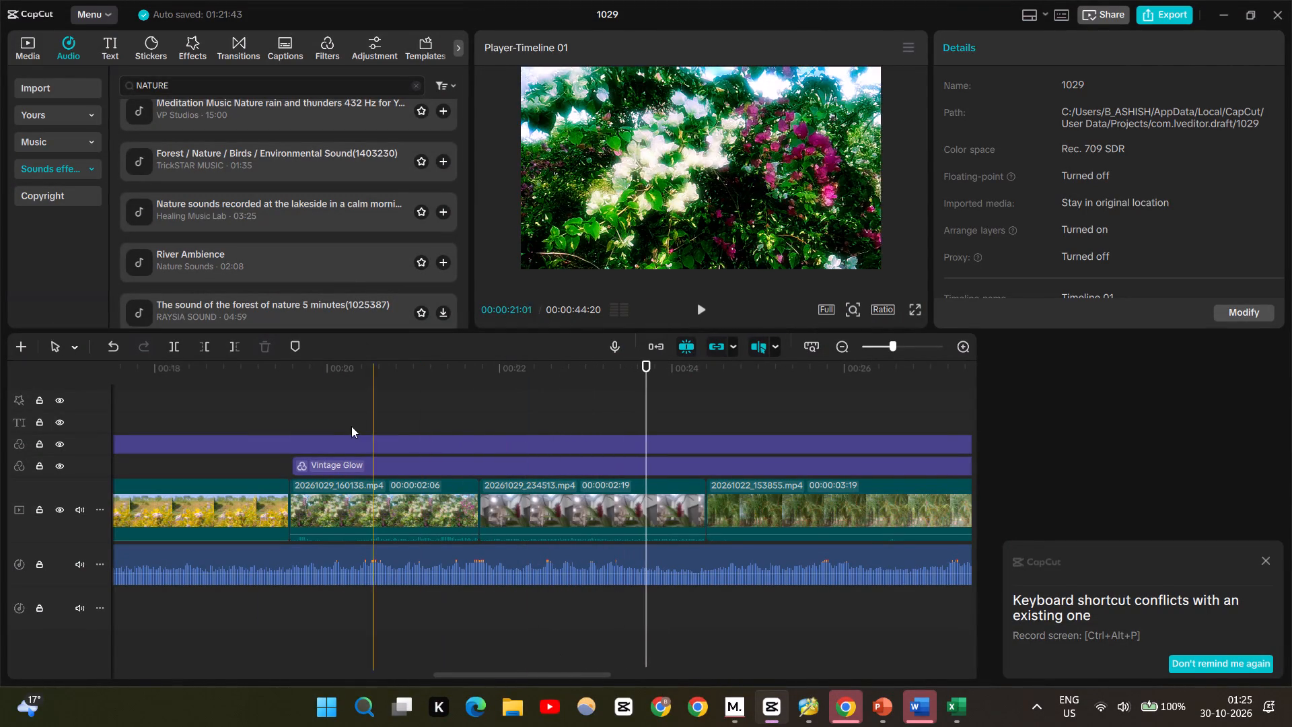
click(344, 426)
key(space)
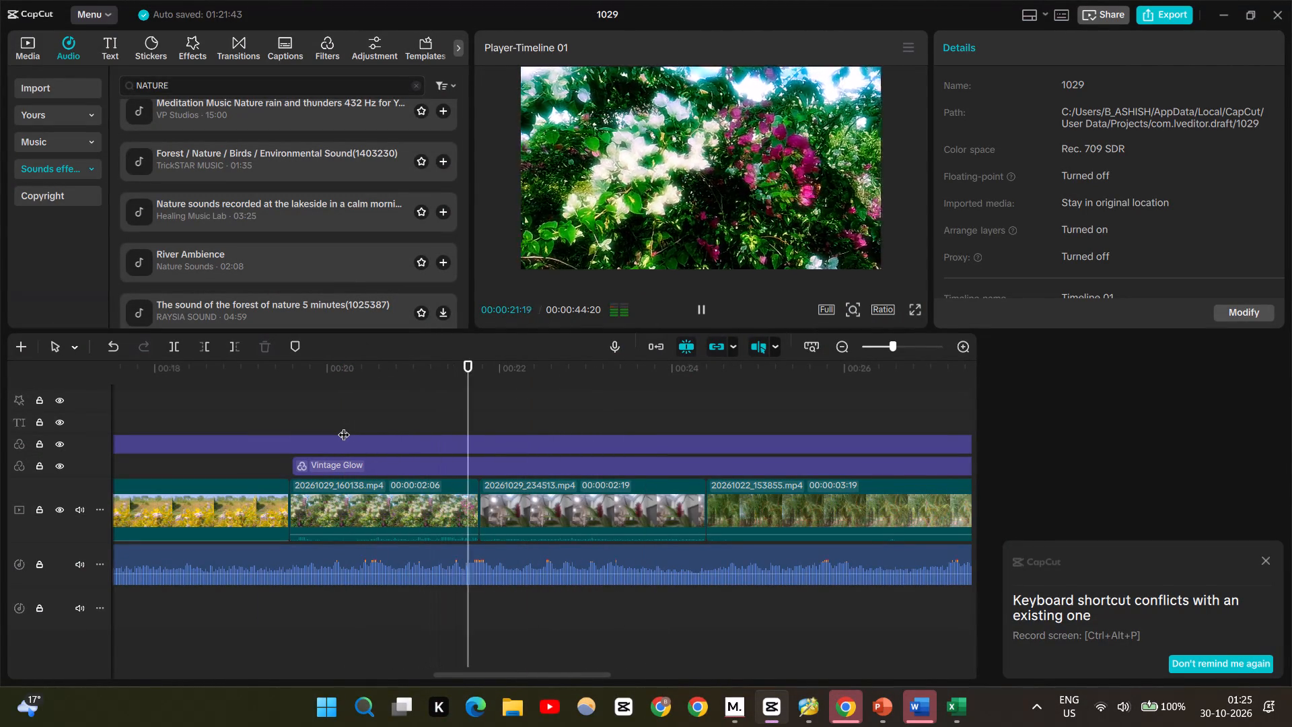
click(182, 421)
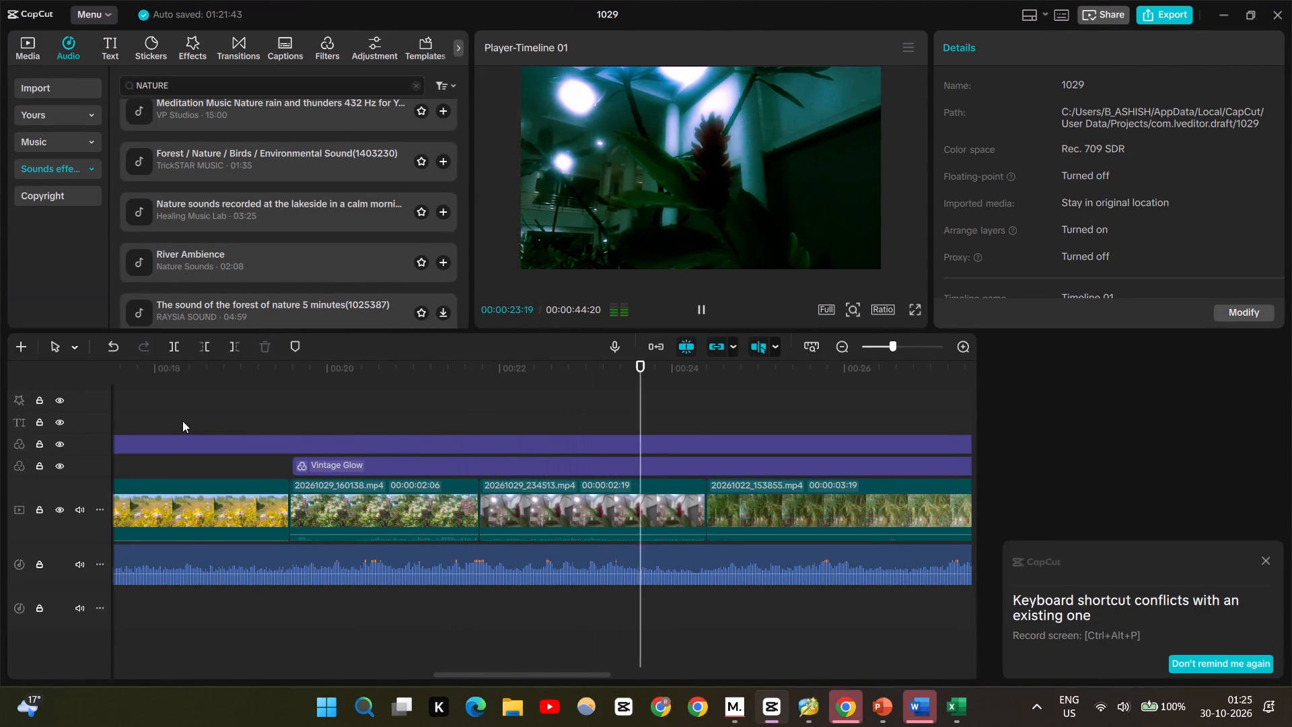
key(space)
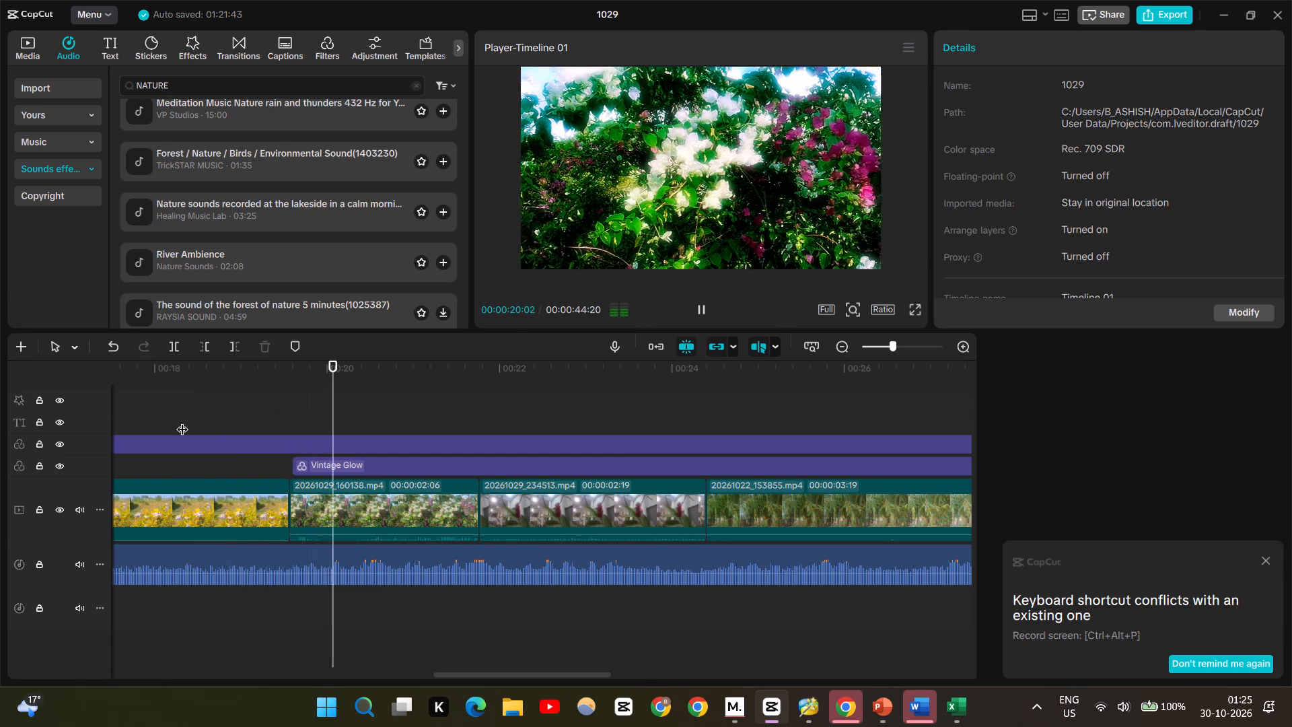
key(space)
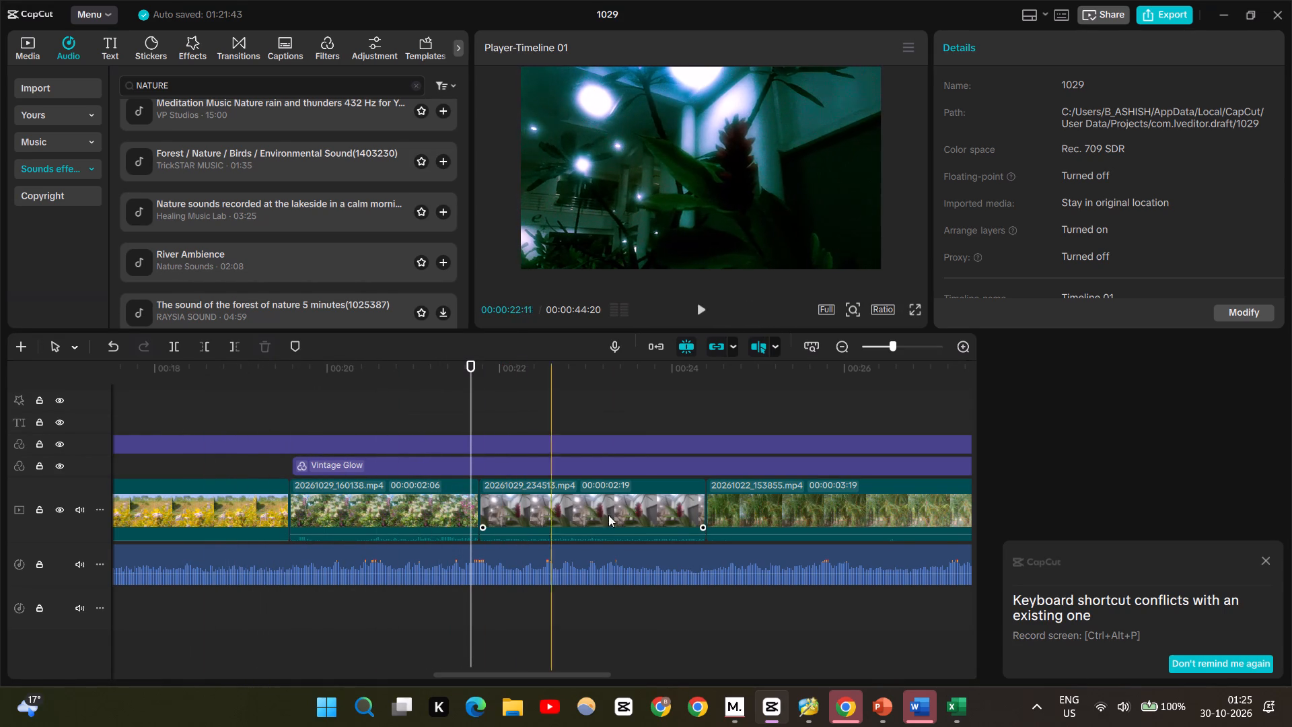
Delete the clip 20261029_234513.mp4 from the main video track.
click(565, 498)
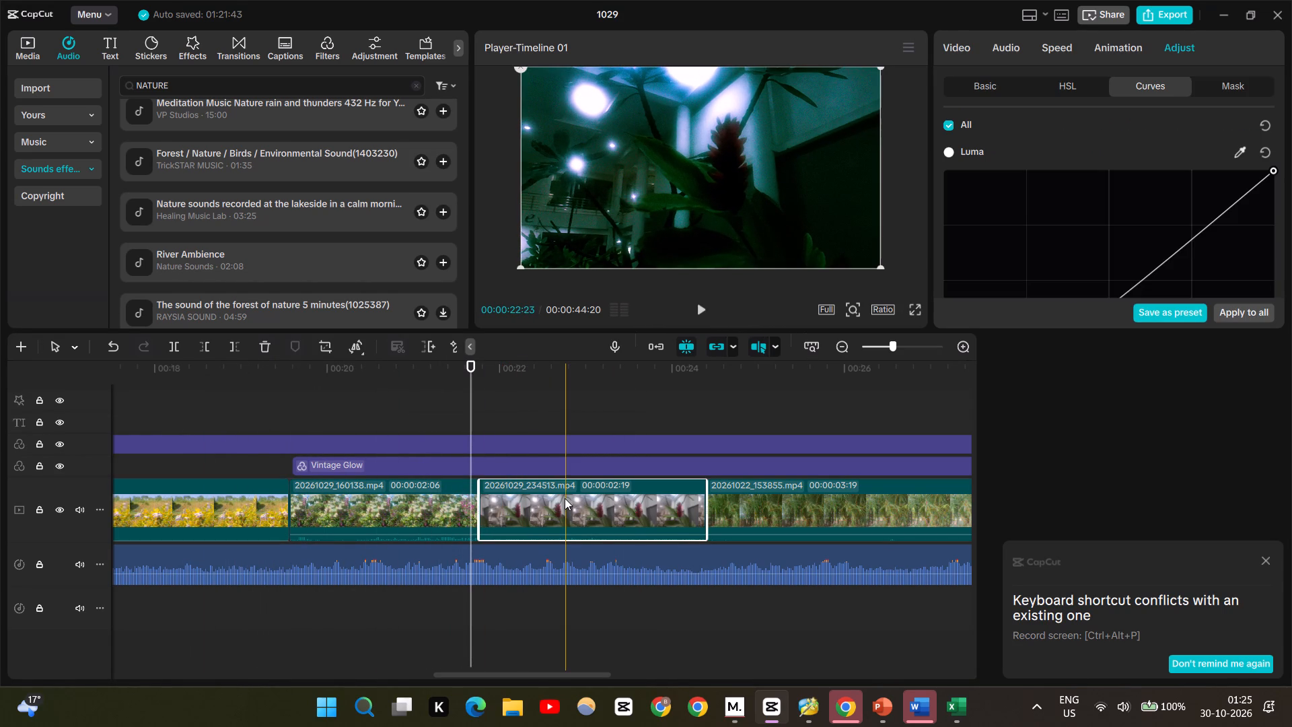
key(Delete)
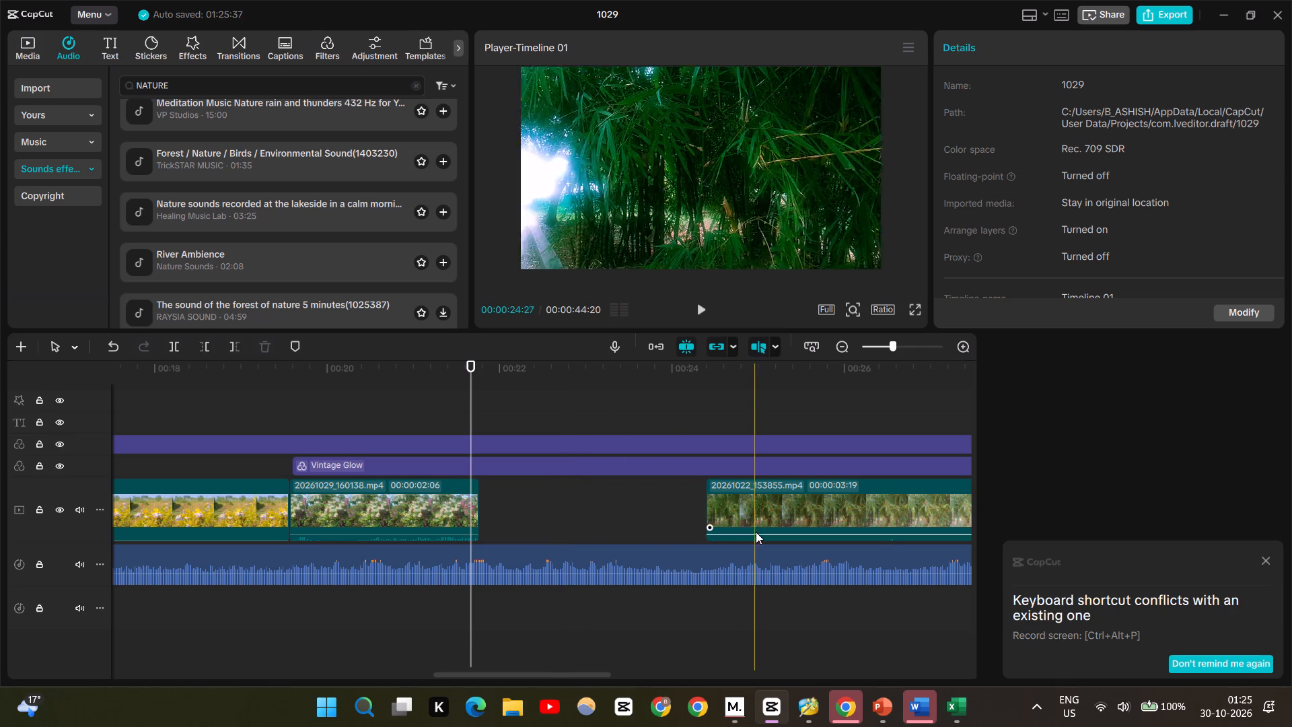
Play the section from clip 20261029_160138.mp4 into the gap that follows it.
click(434, 401)
key(space)
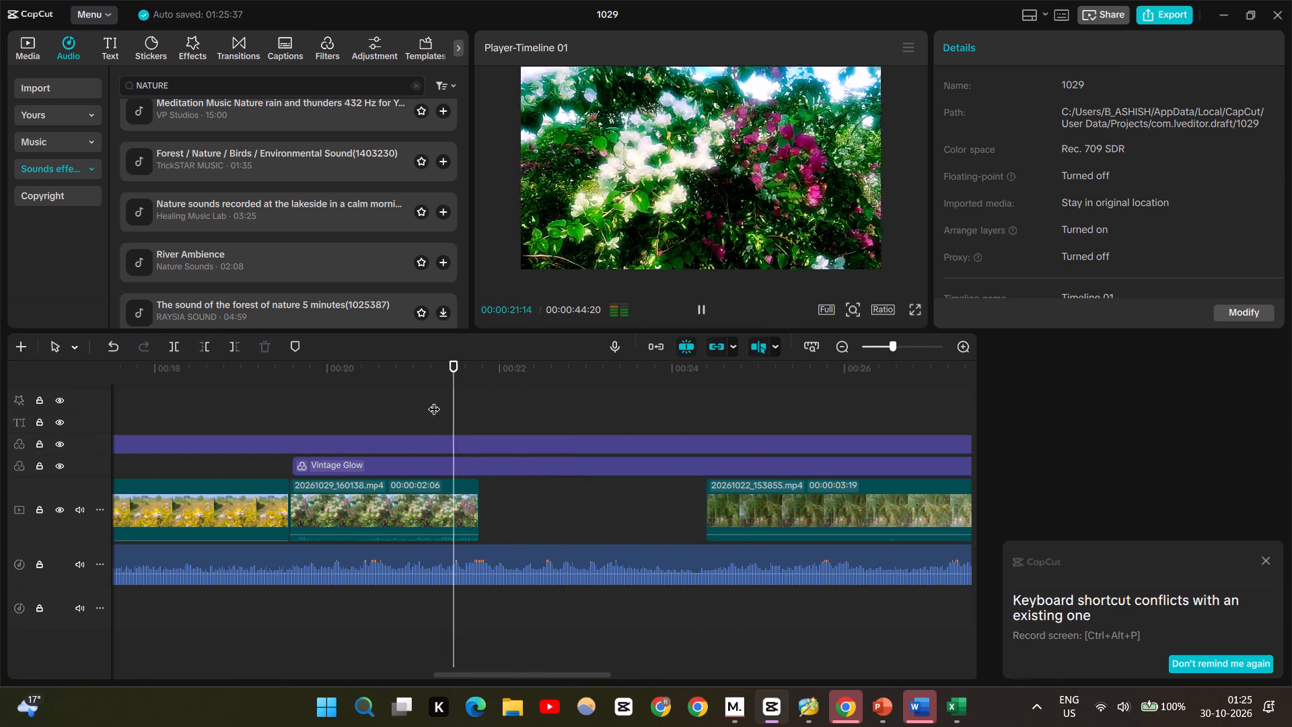
key(space)
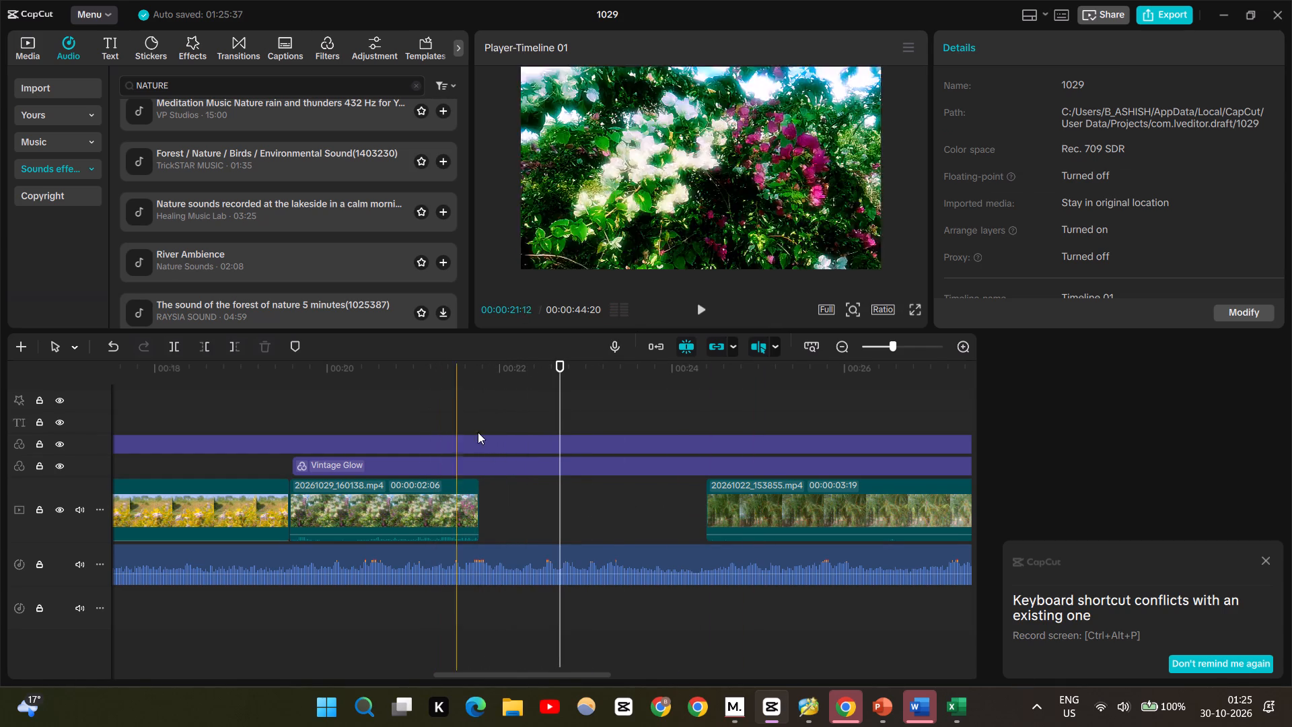
Split the lakeside nature sound at the end of clip 20261029_160138.mp4 and delete the part after the cut.
click(495, 550)
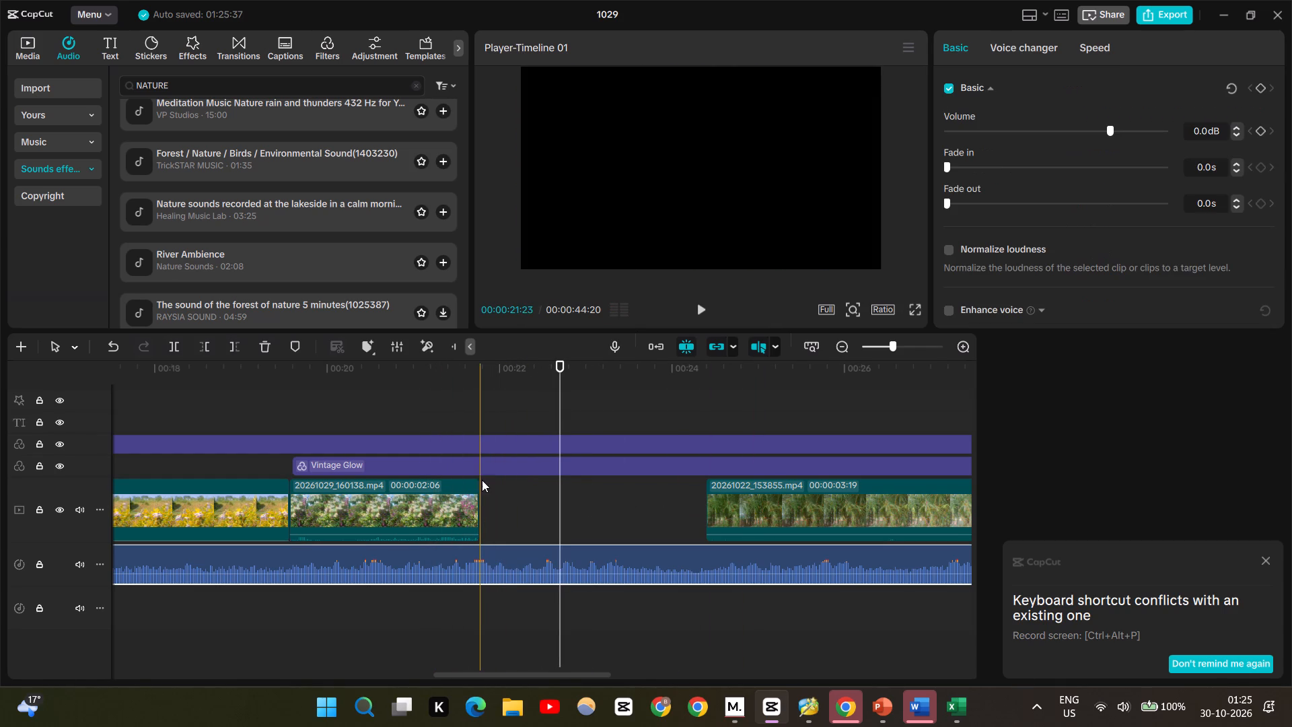
click(478, 421)
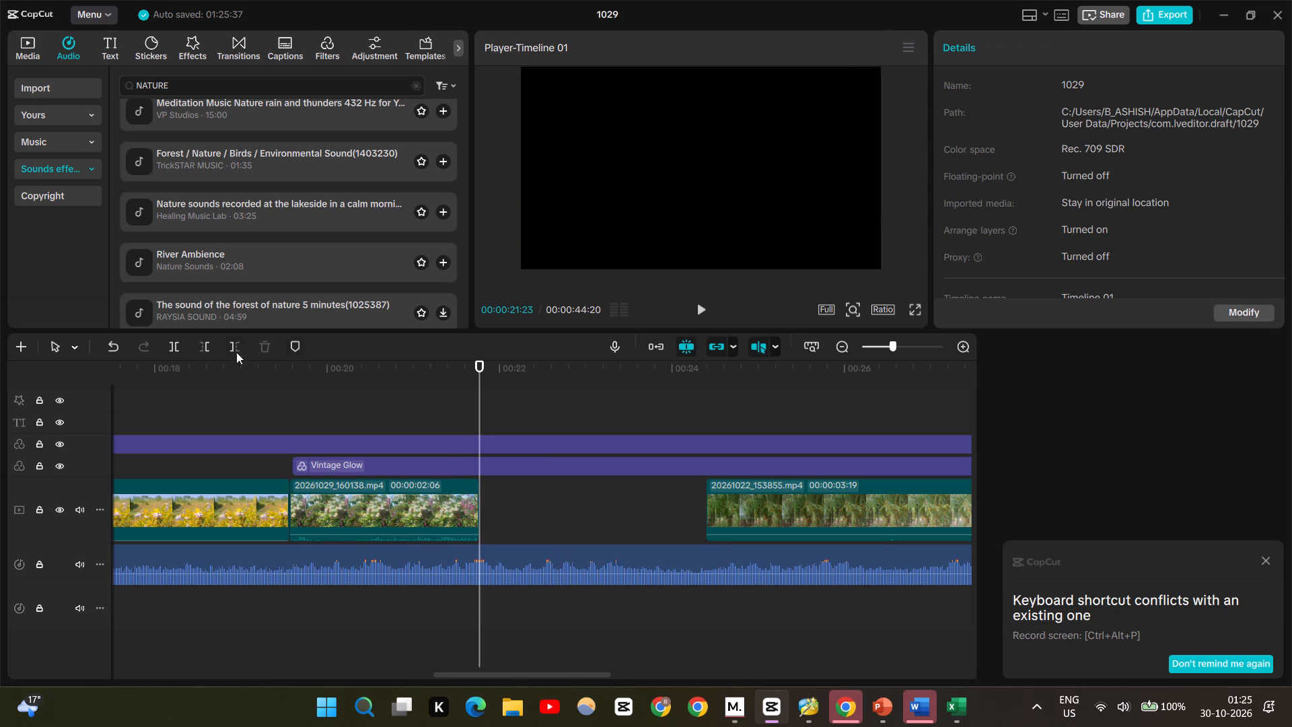
click(179, 345)
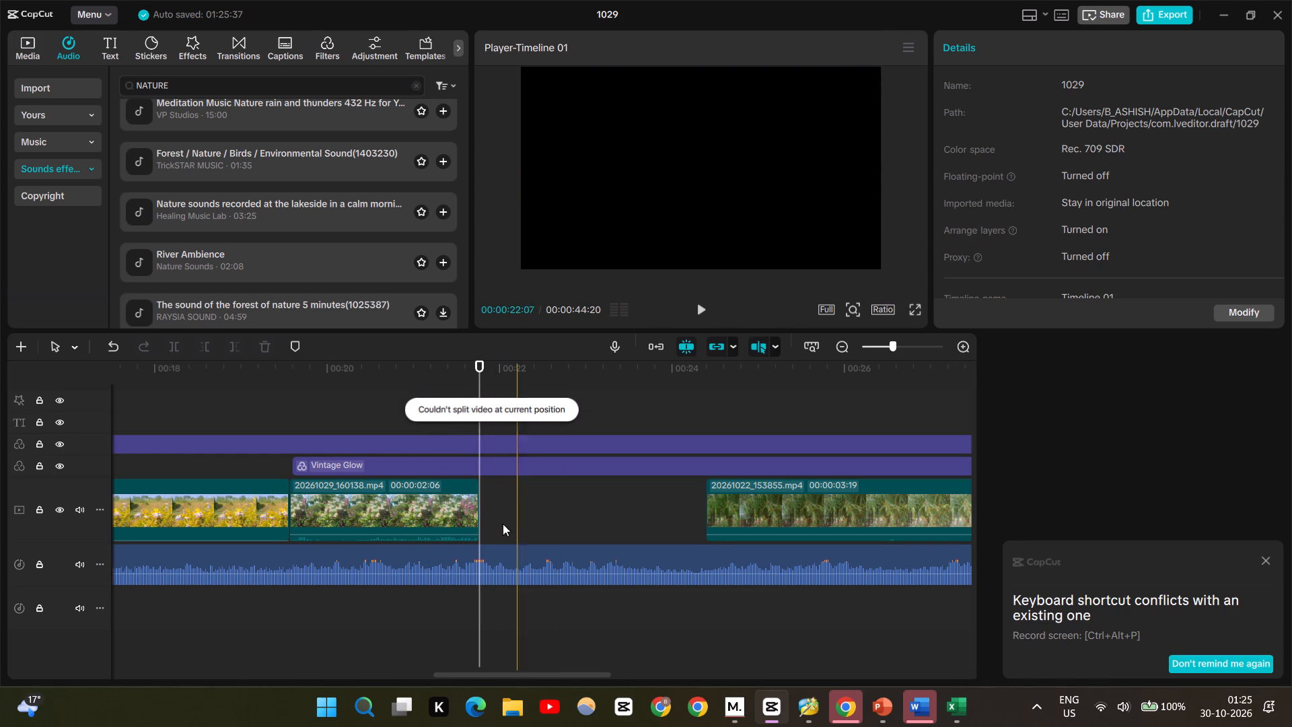
click(482, 555)
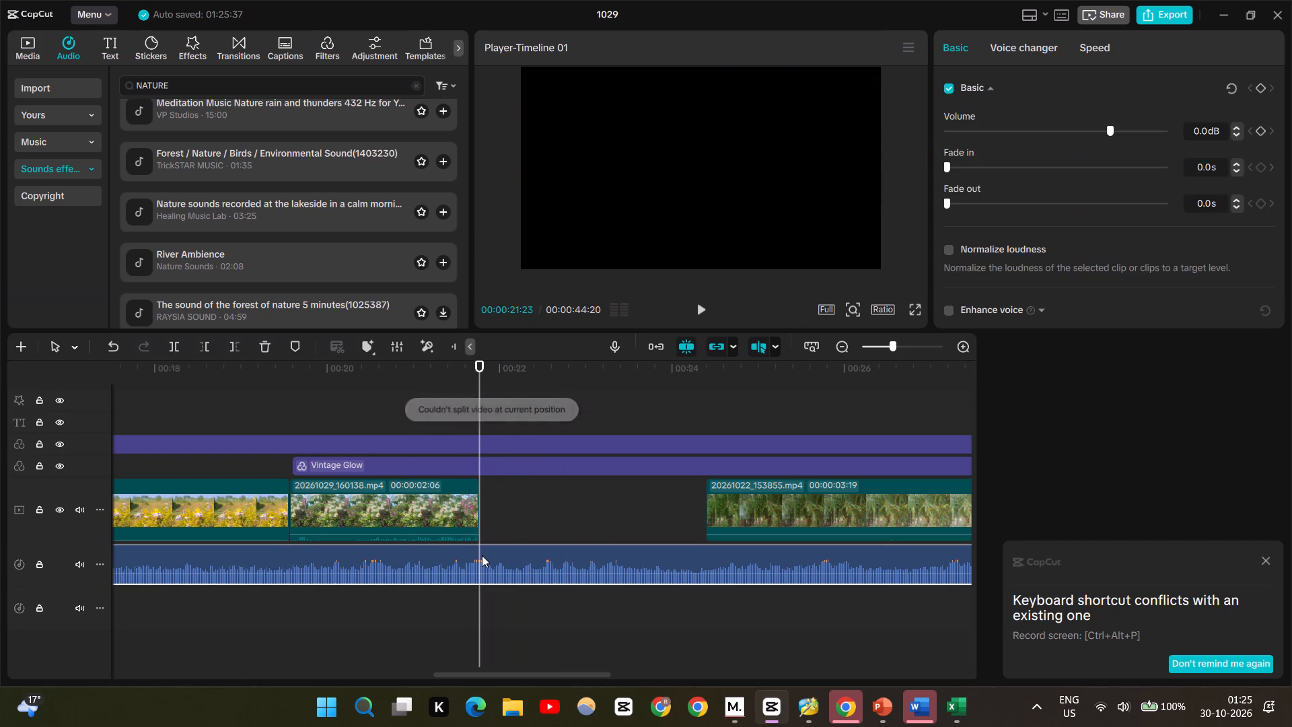
click(174, 347)
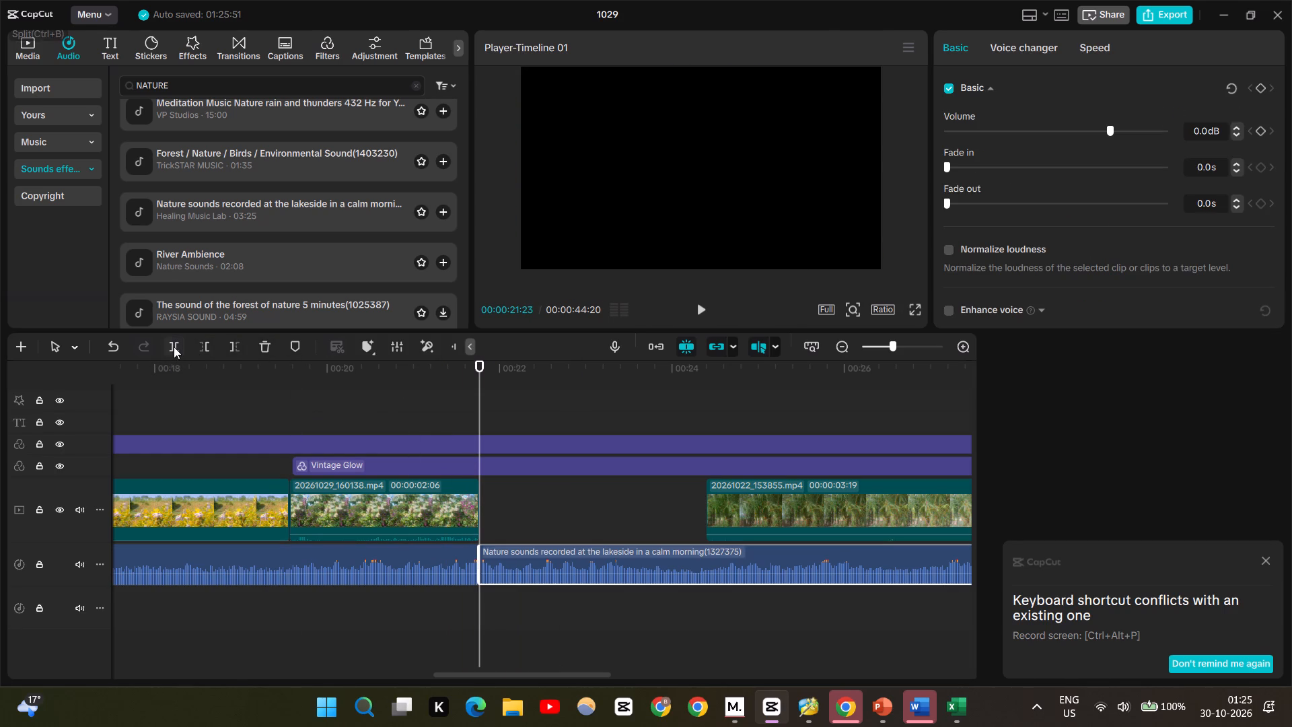
key(Delete)
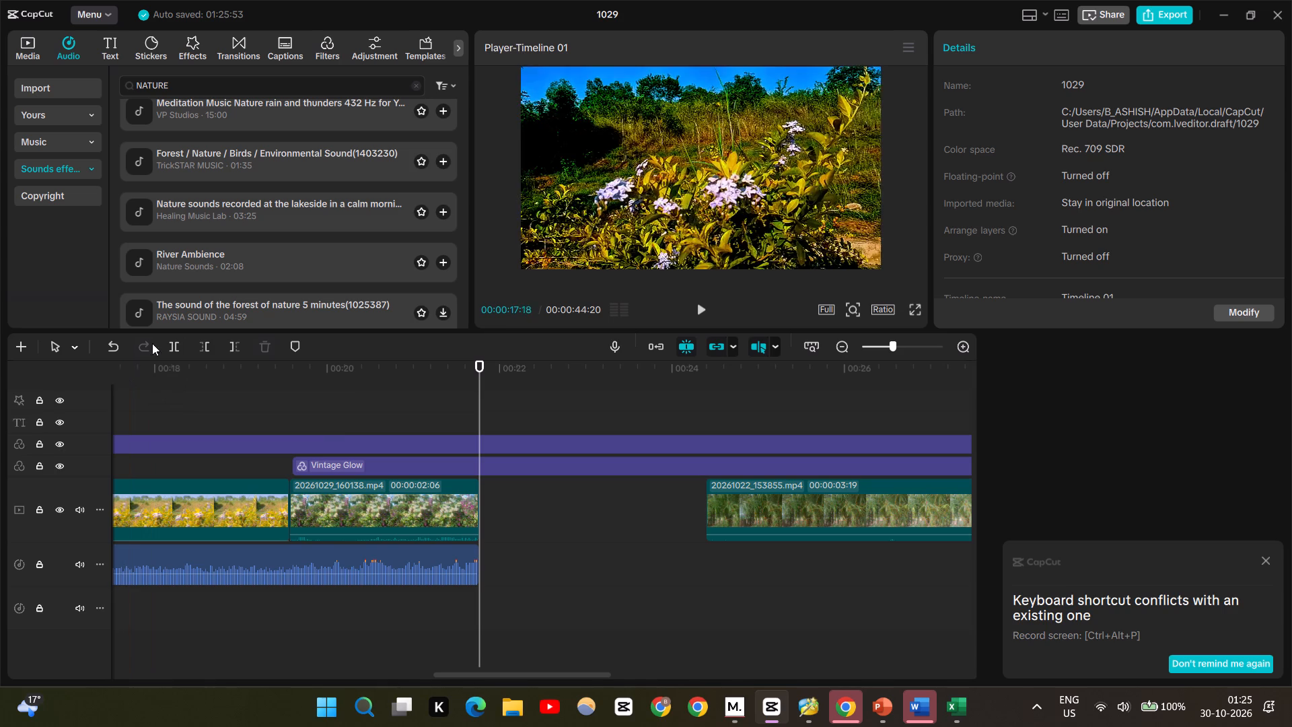
Play the end of clip 20261029_160138.mp4 to check where the nature sound is cut.
click(351, 390)
key(space)
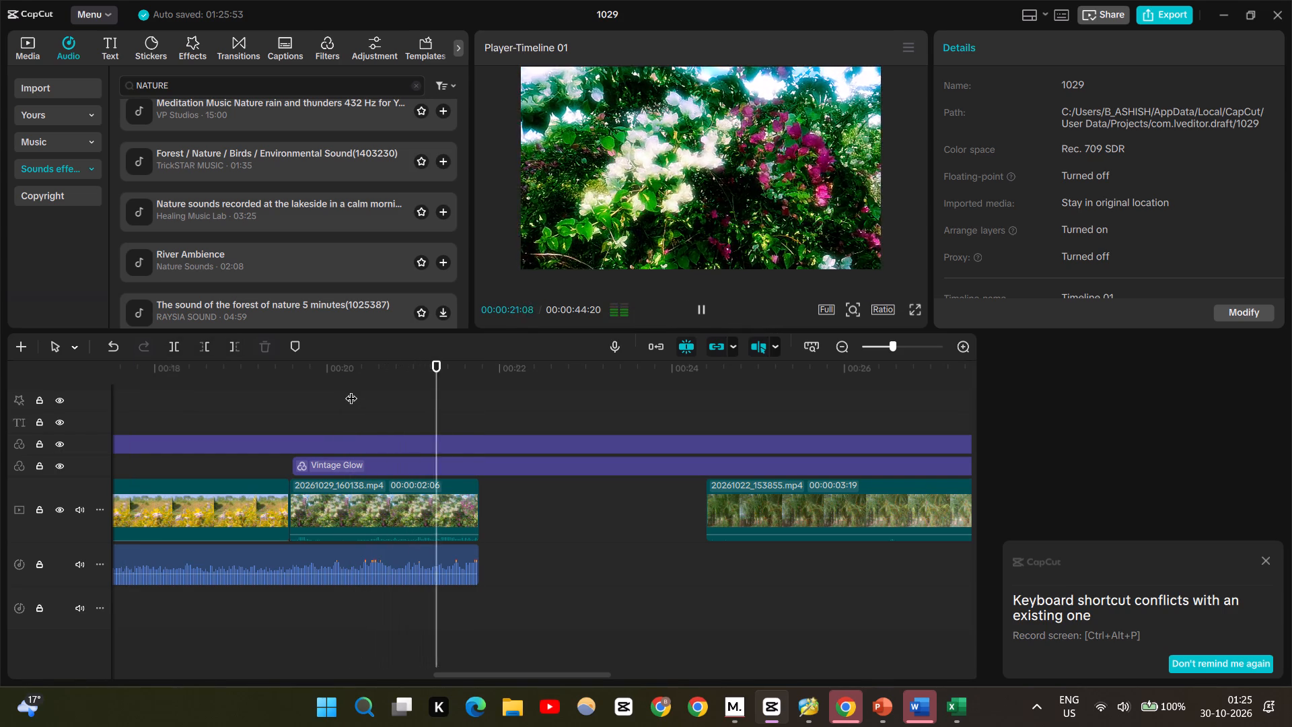
key(space)
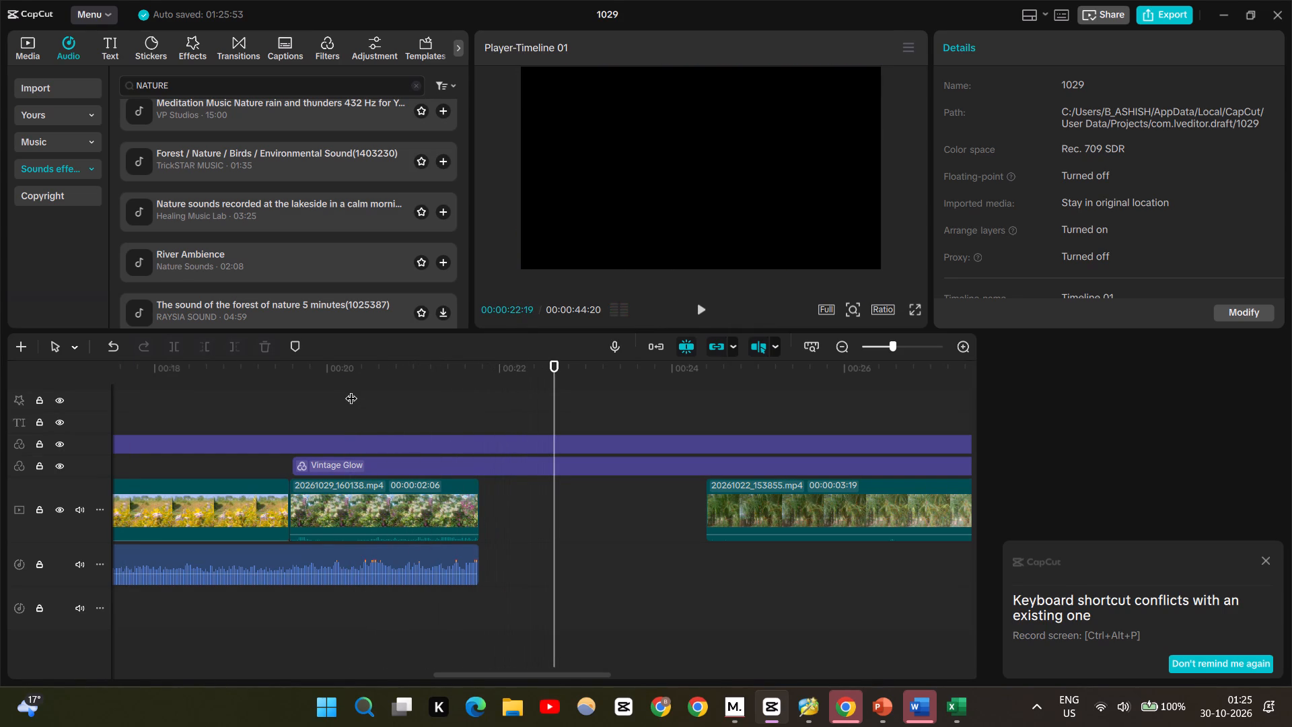
Review the video in full screen from the PRIVILLEGE OF BEING MINIMALISTIC title through the trimmed ending, and exit full screen.
click(185, 417)
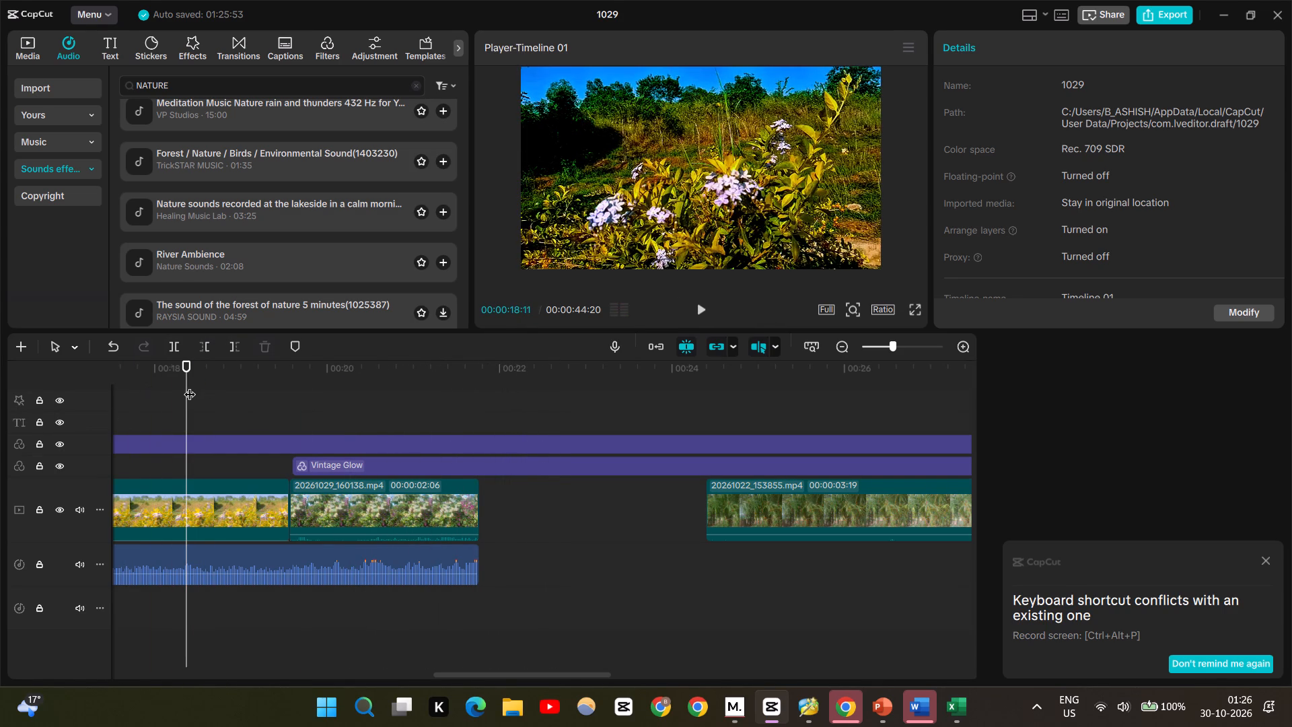
drag(190, 386, 0, 384)
key(space)
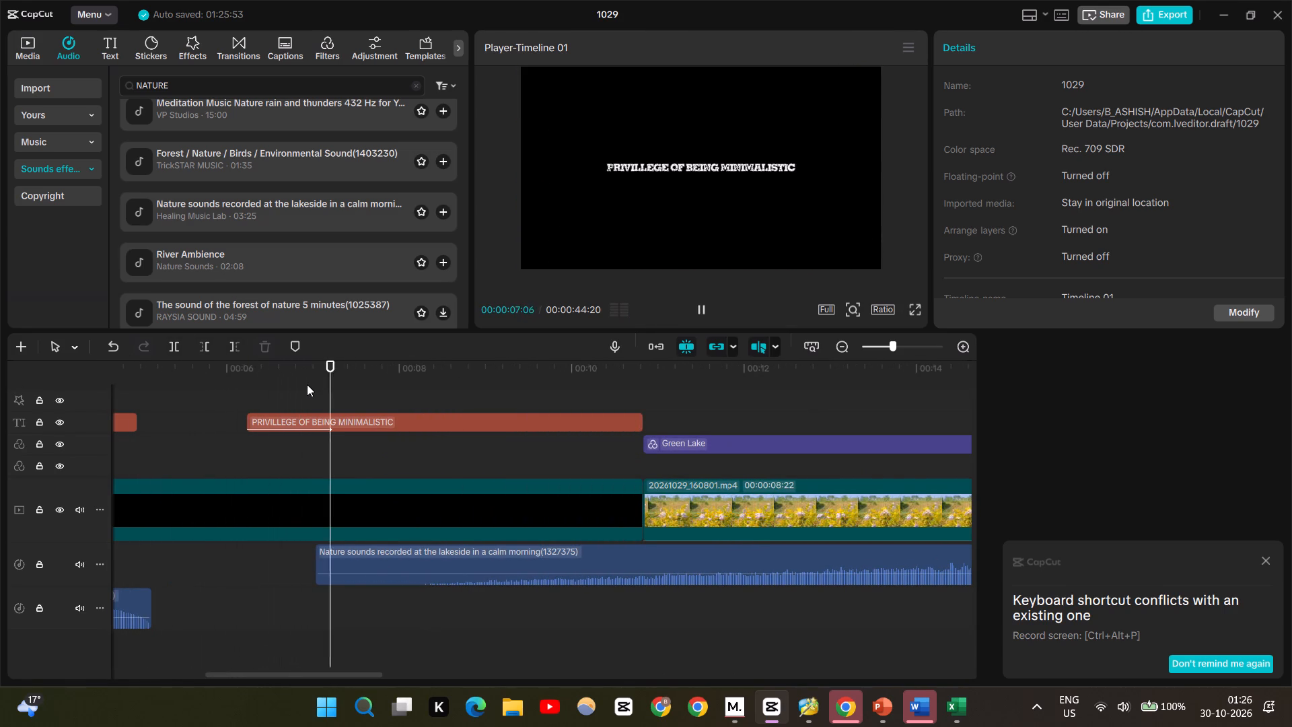
click(917, 307)
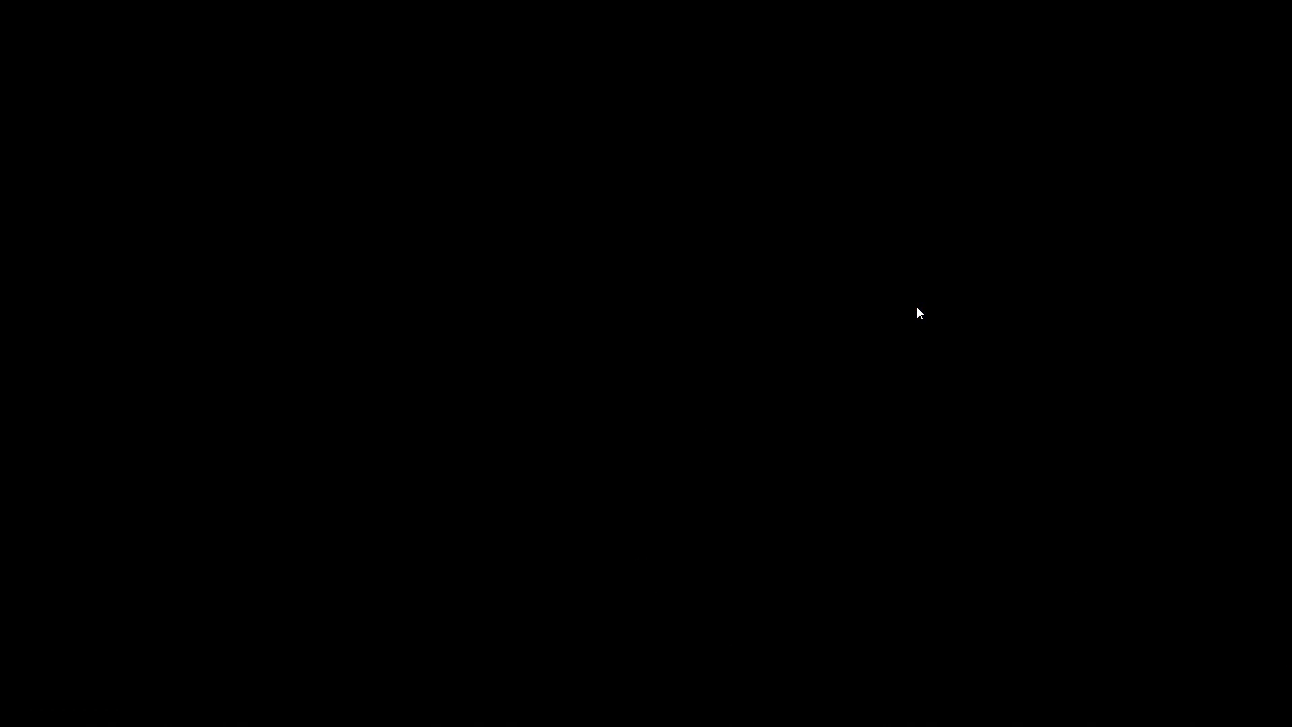
key(space)
key(Escape)
Return the playhead to the start of the timeline at 00:00:00:00.
click(548, 448)
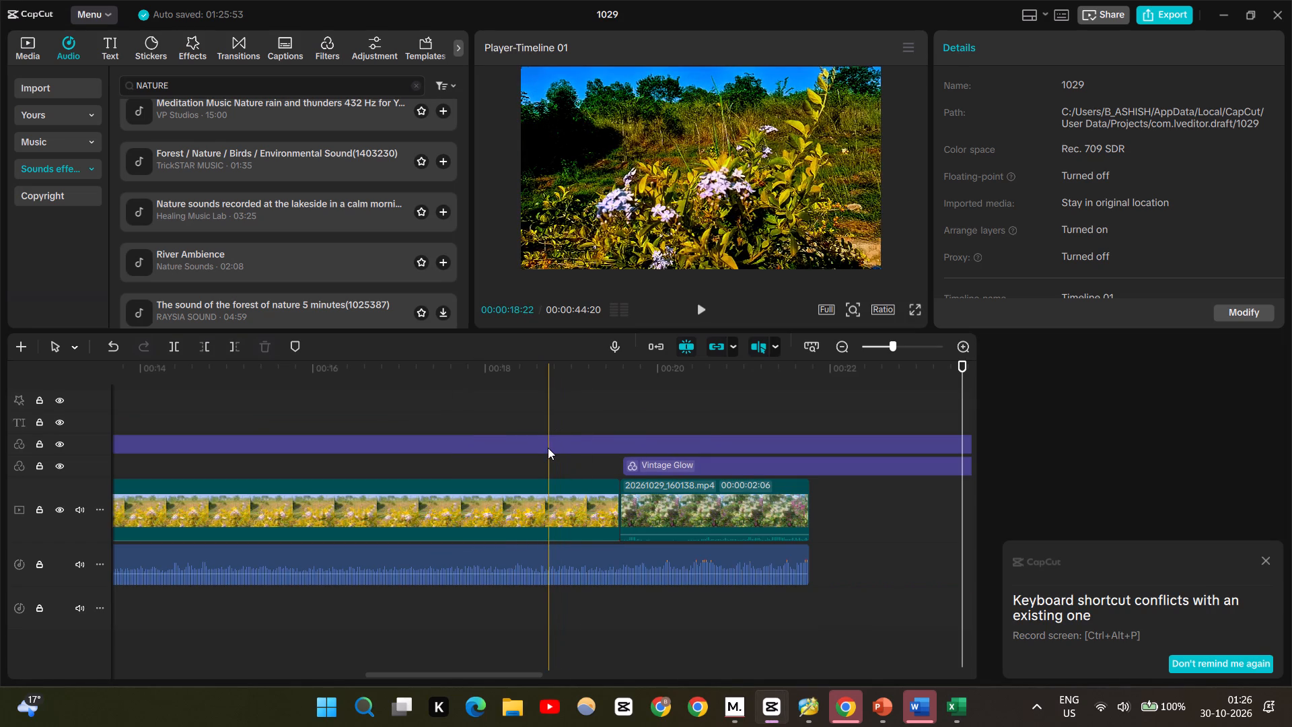
click(433, 414)
drag(433, 414, 0, 421)
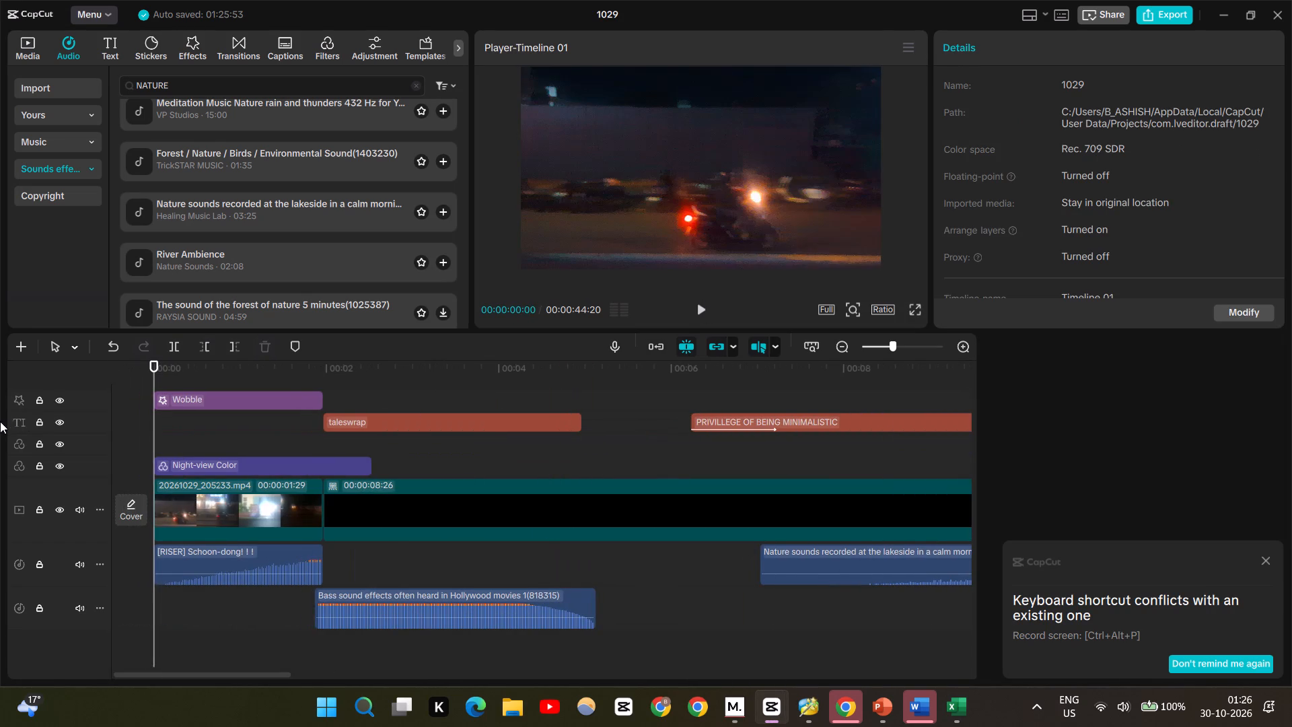
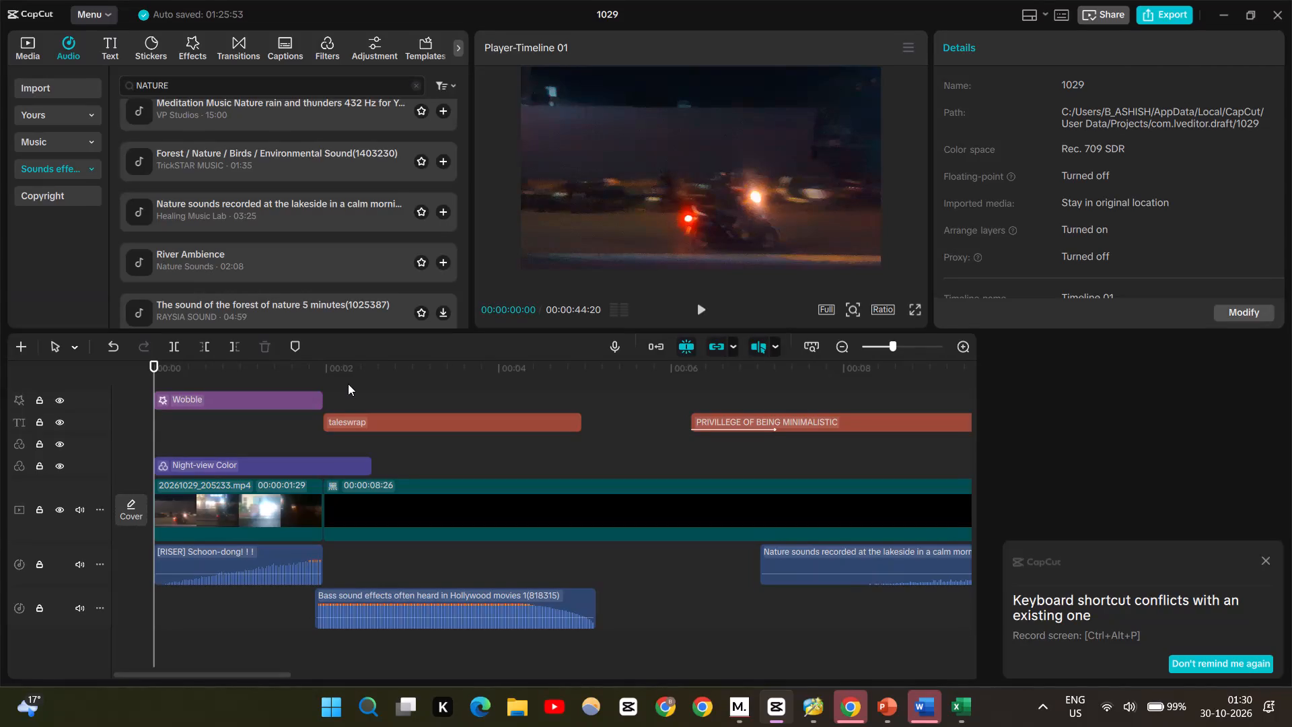
Play the video from the start, review it in full screen up to clip 20261029_160300.mp4, and exit full screen.
key(space)
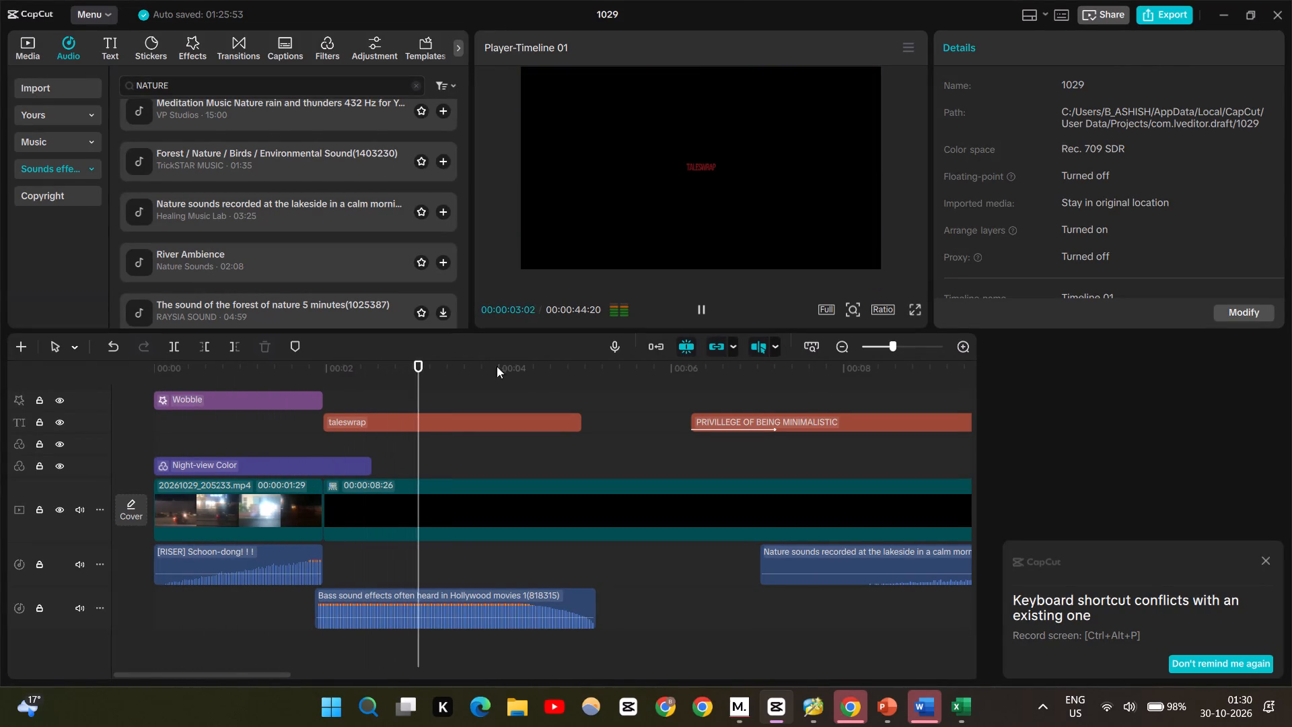
click(909, 309)
click(914, 307)
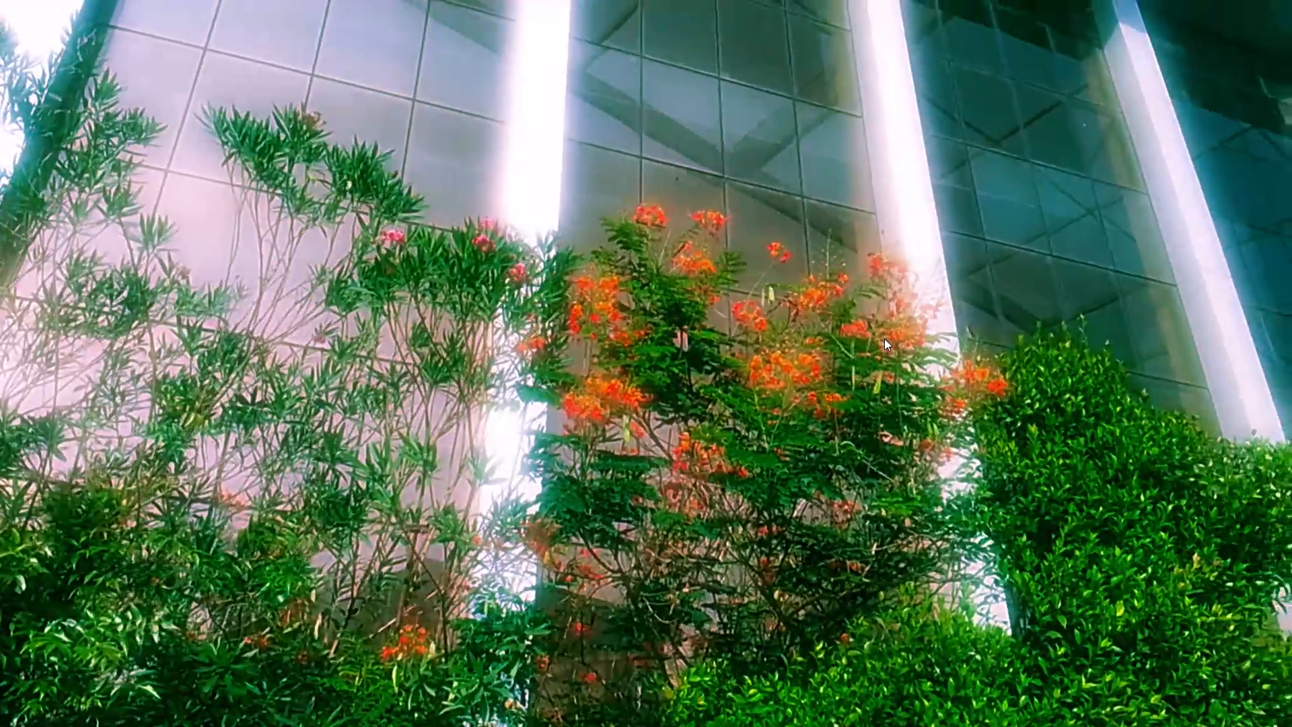
key(space)
key(Escape)
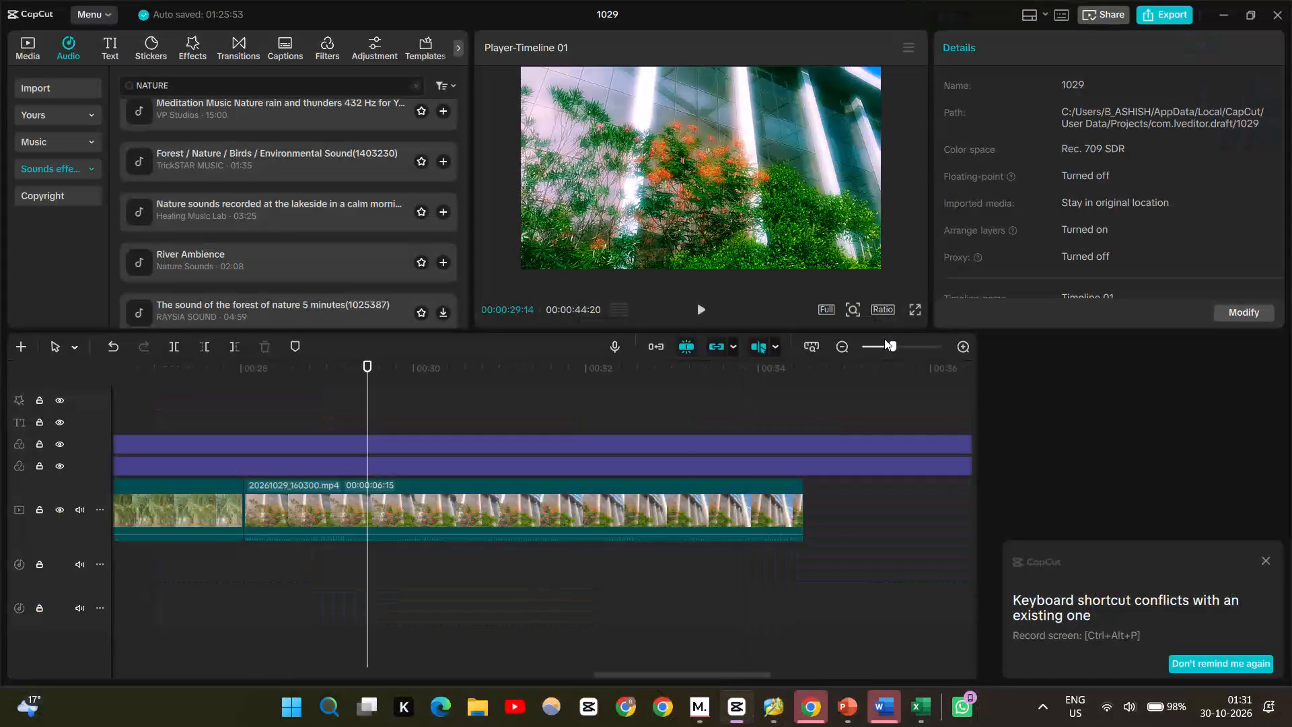
Move back towards the start of the timeline and play up to the PRIVILLEGE OF BEING MINIMALISTIC title.
click(445, 596)
drag(445, 596, 32, 576)
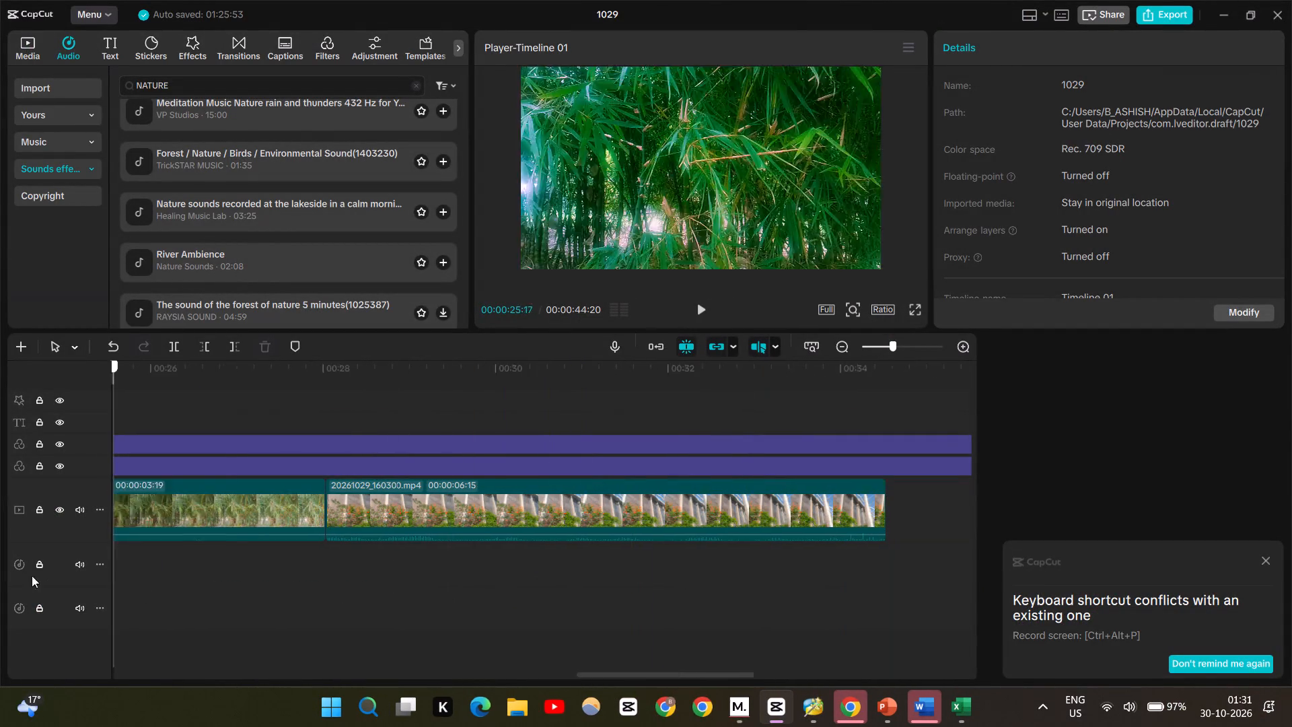
drag(32, 576, 4, 571)
key(space)
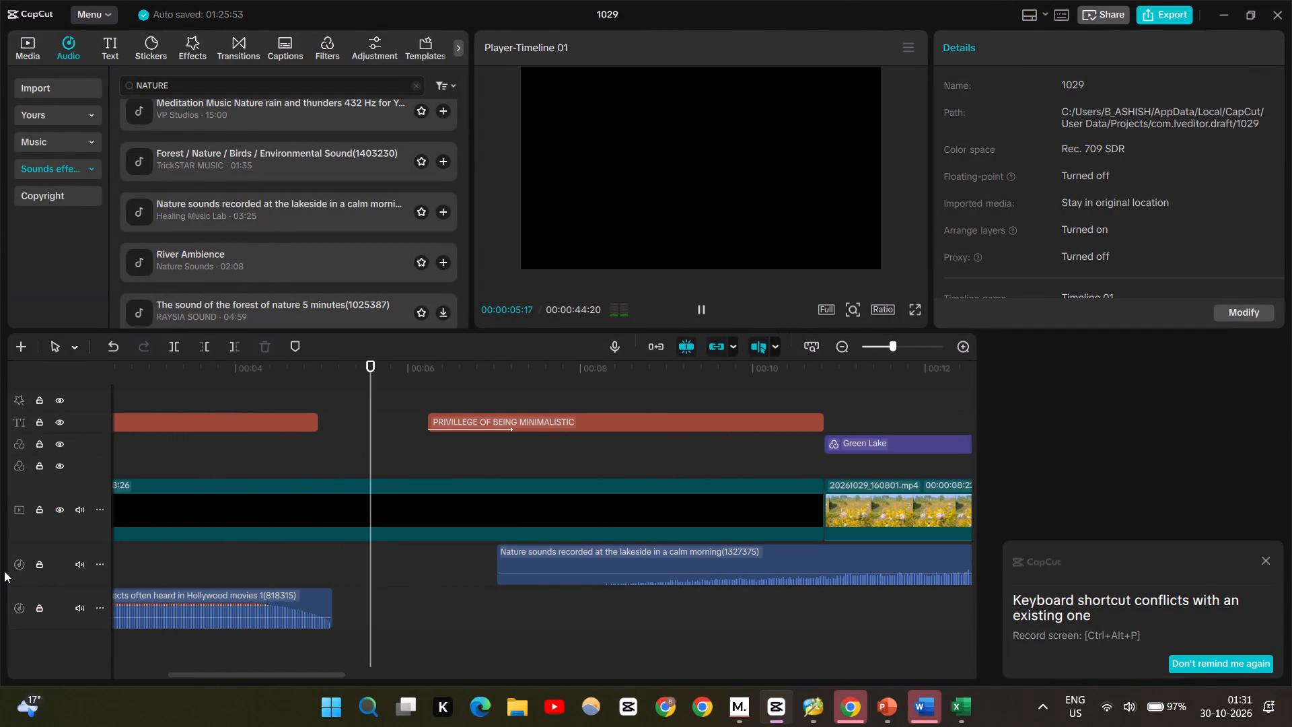
key(space)
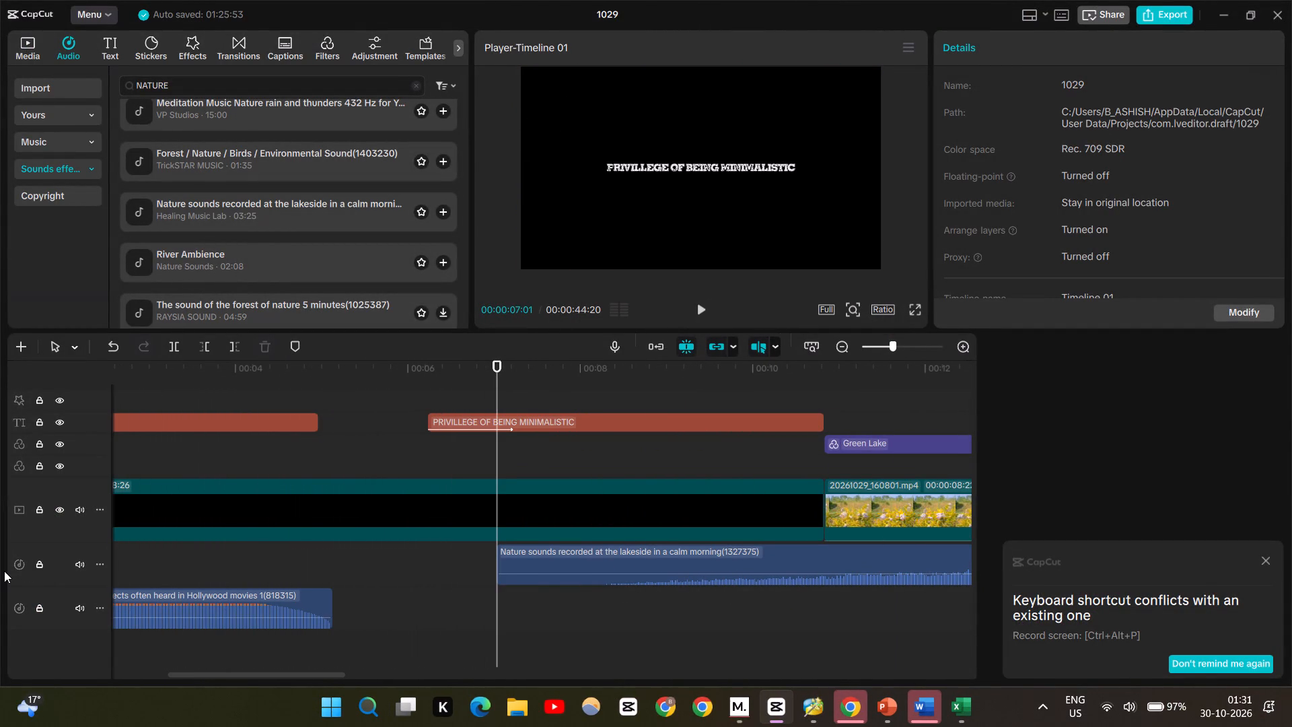
Change the font of the PRIVILLEGE OF BEING MINIMALISTIC title to GitHub.
click(511, 428)
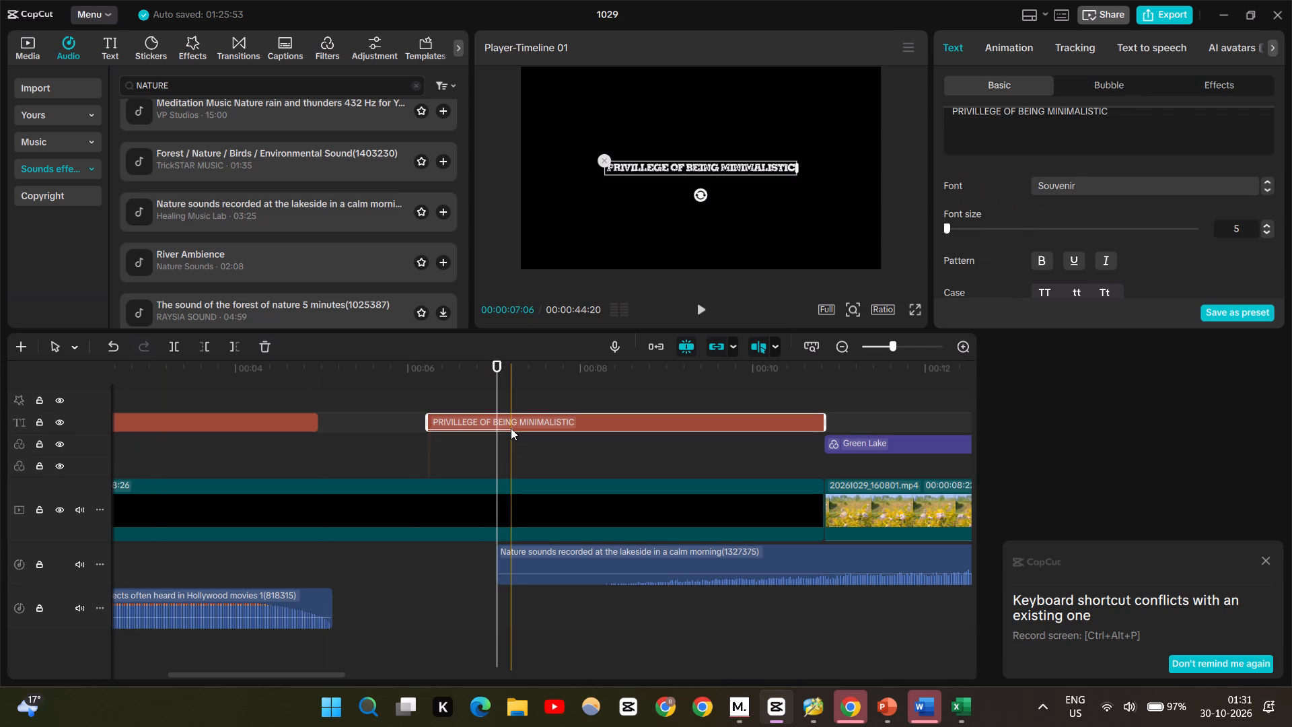
scroll(1093, 184, up, 1)
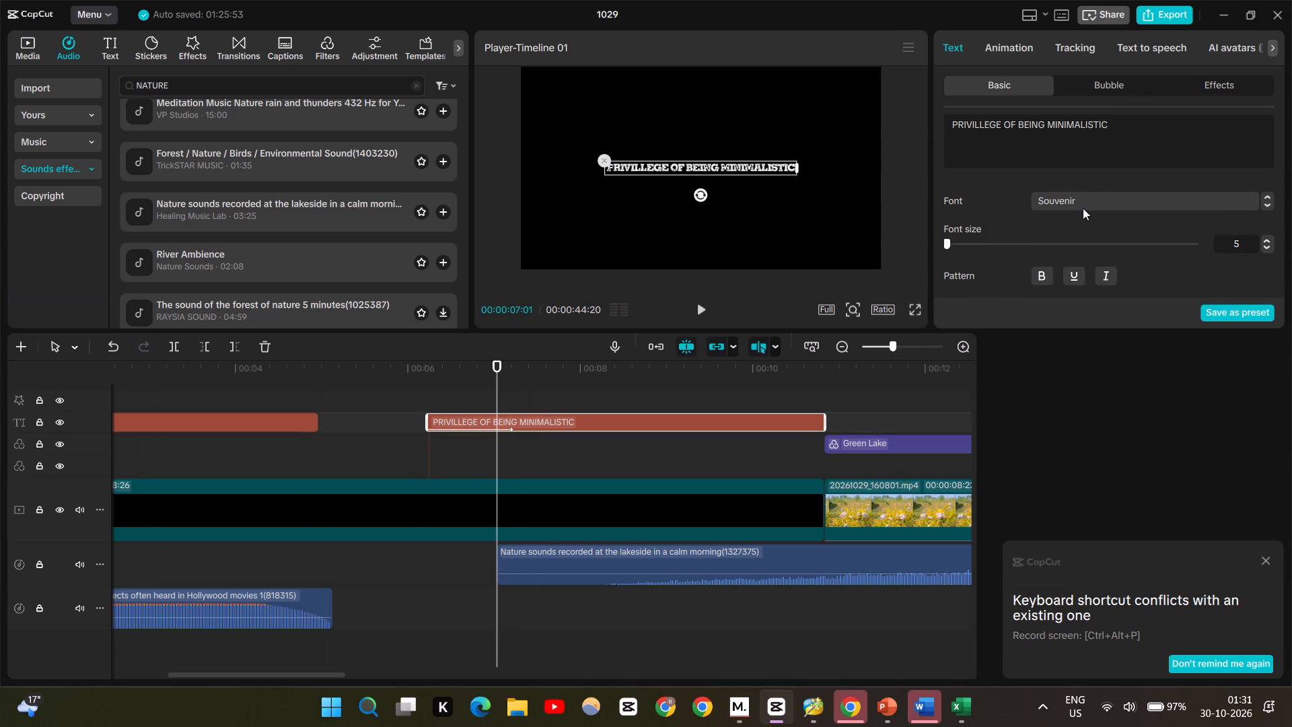
click(1083, 208)
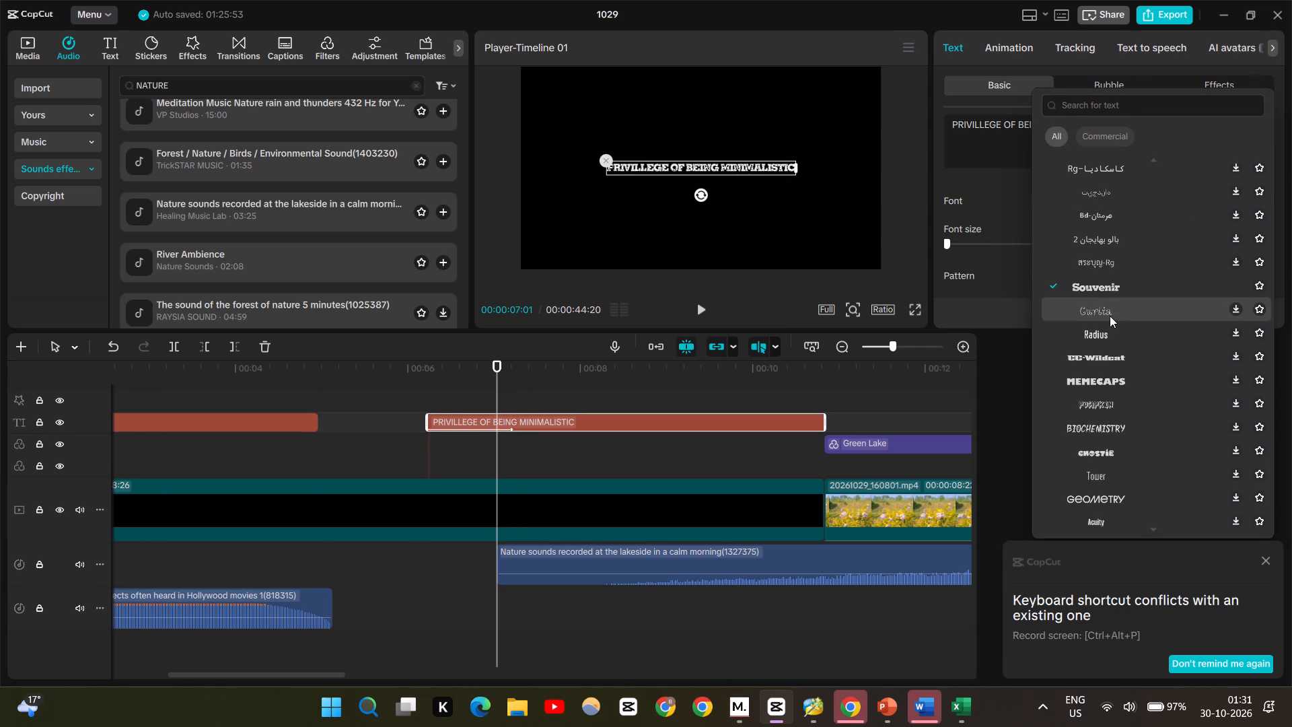
scroll(1110, 316, down, 1)
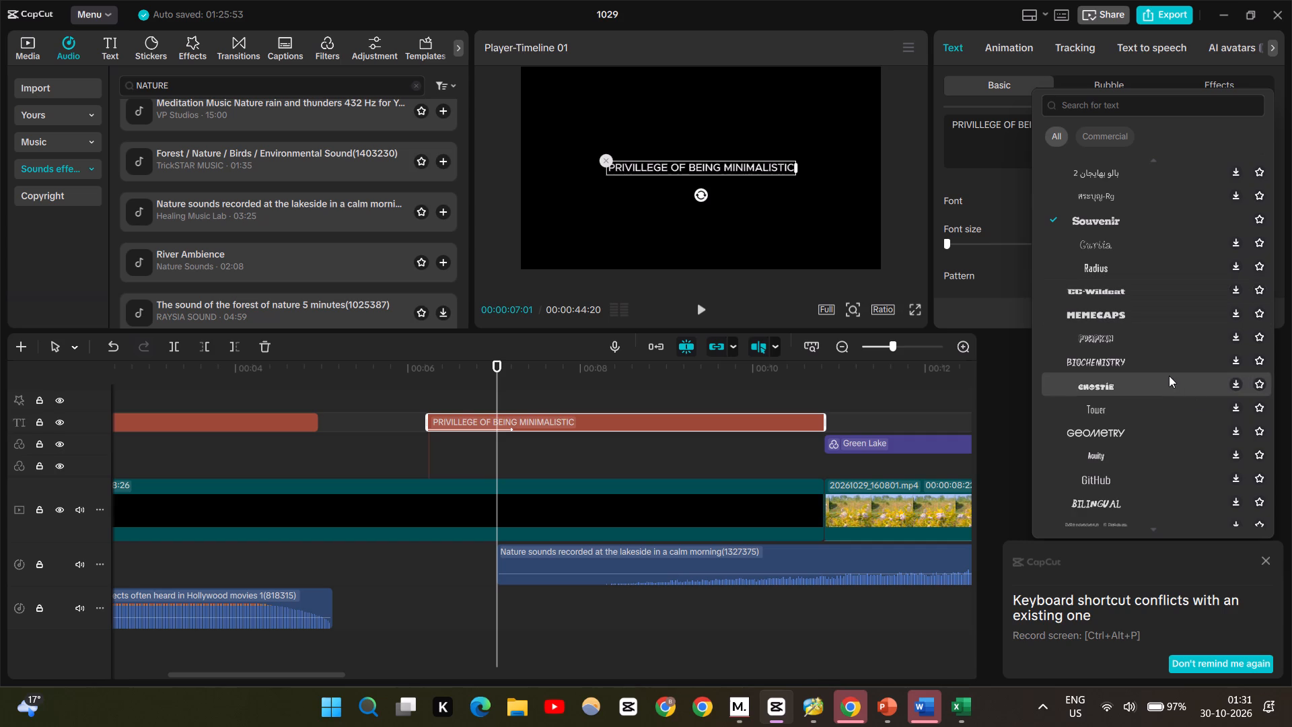
scroll(1223, 392, down, 1)
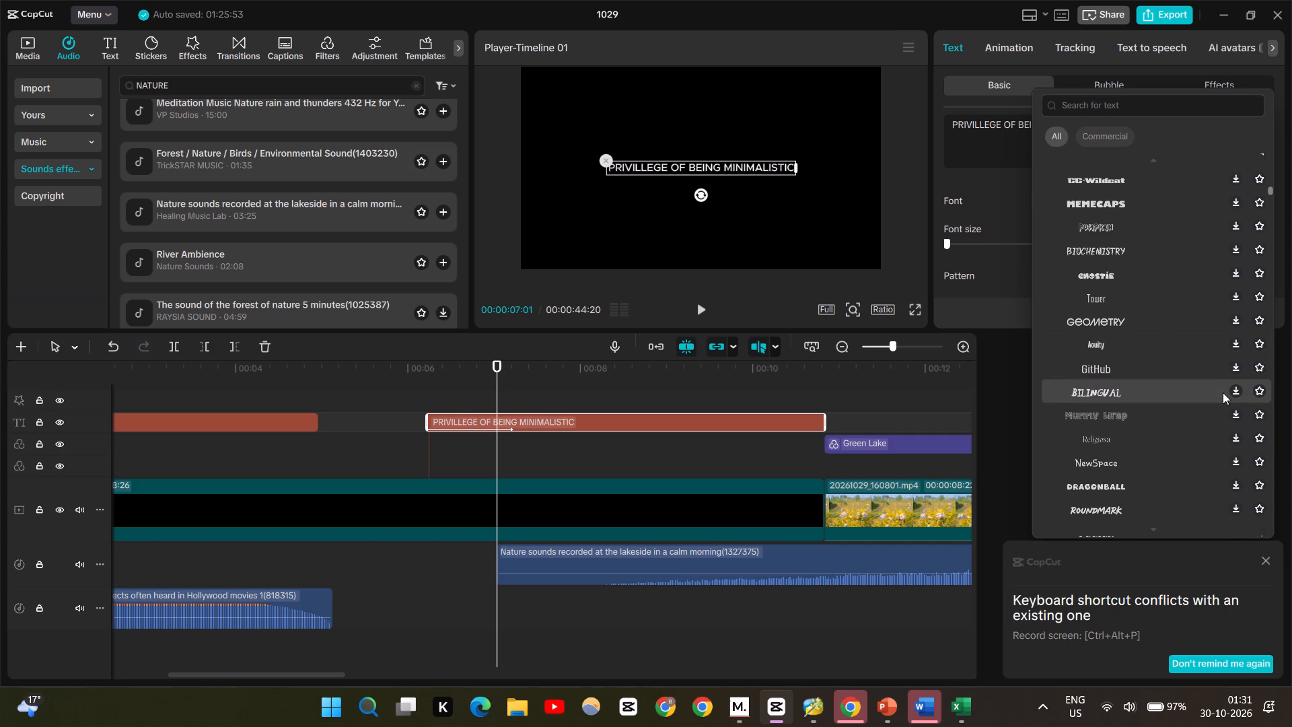
click(1234, 345)
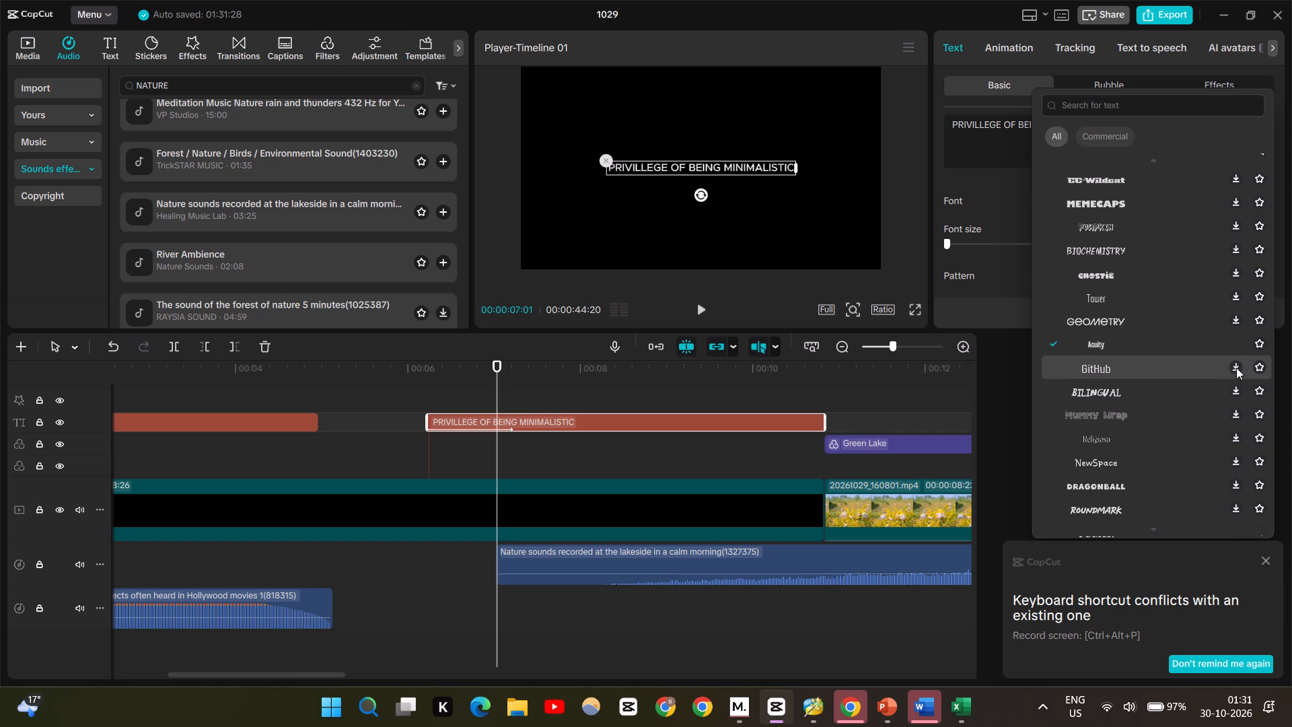
click(1235, 366)
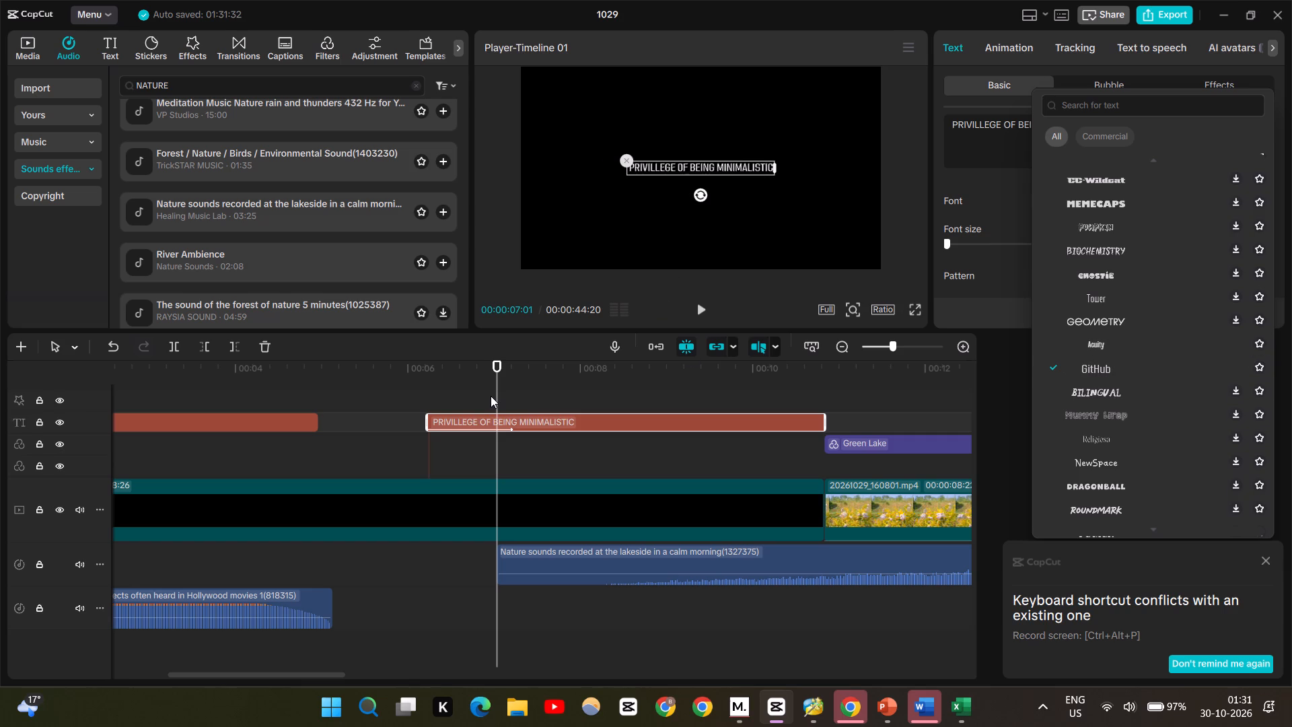
Review the restyled title in playback, replay the video from the start in full screen through the title, and exit full screen.
click(507, 393)
drag(507, 393, 377, 385)
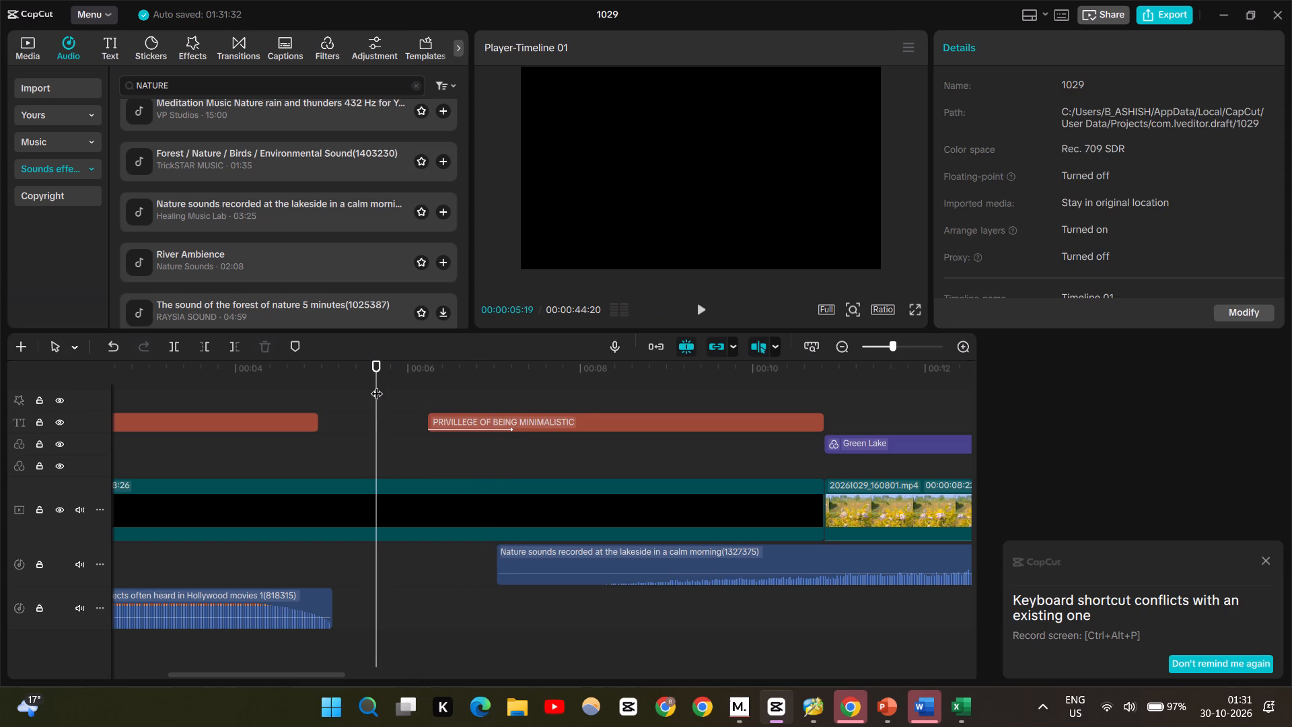
key(space)
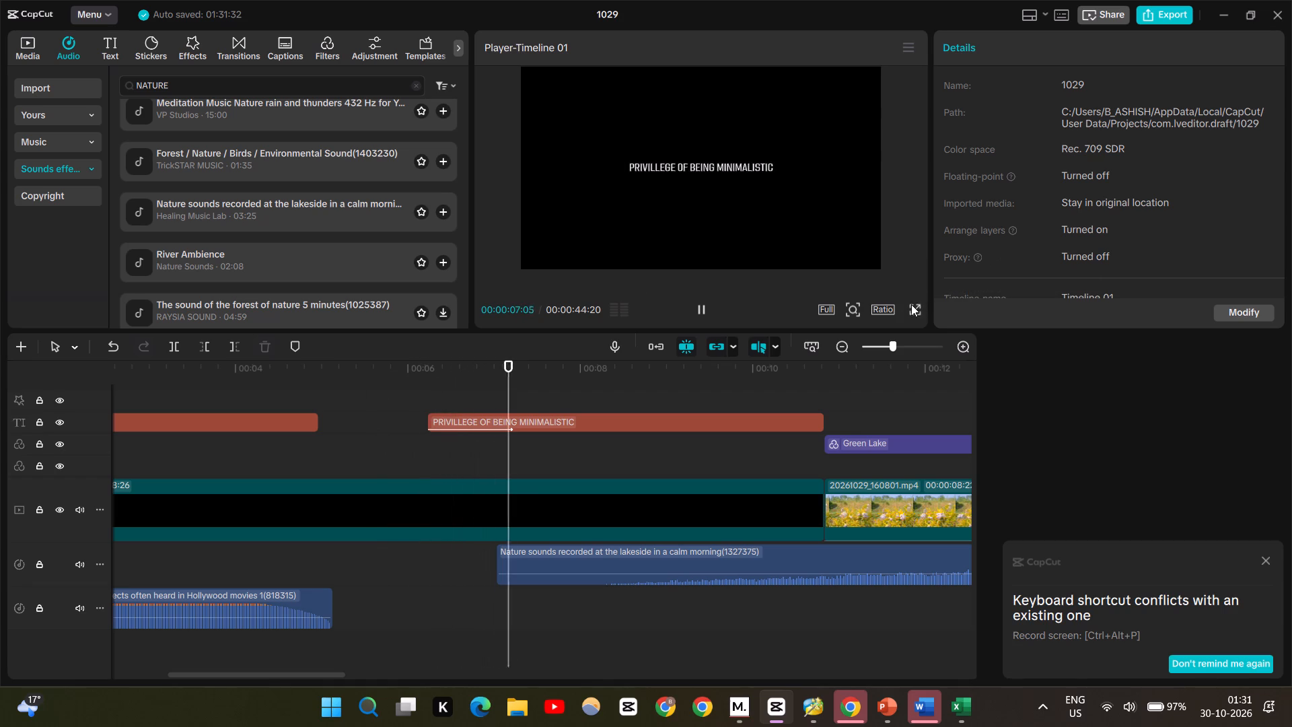
click(912, 310)
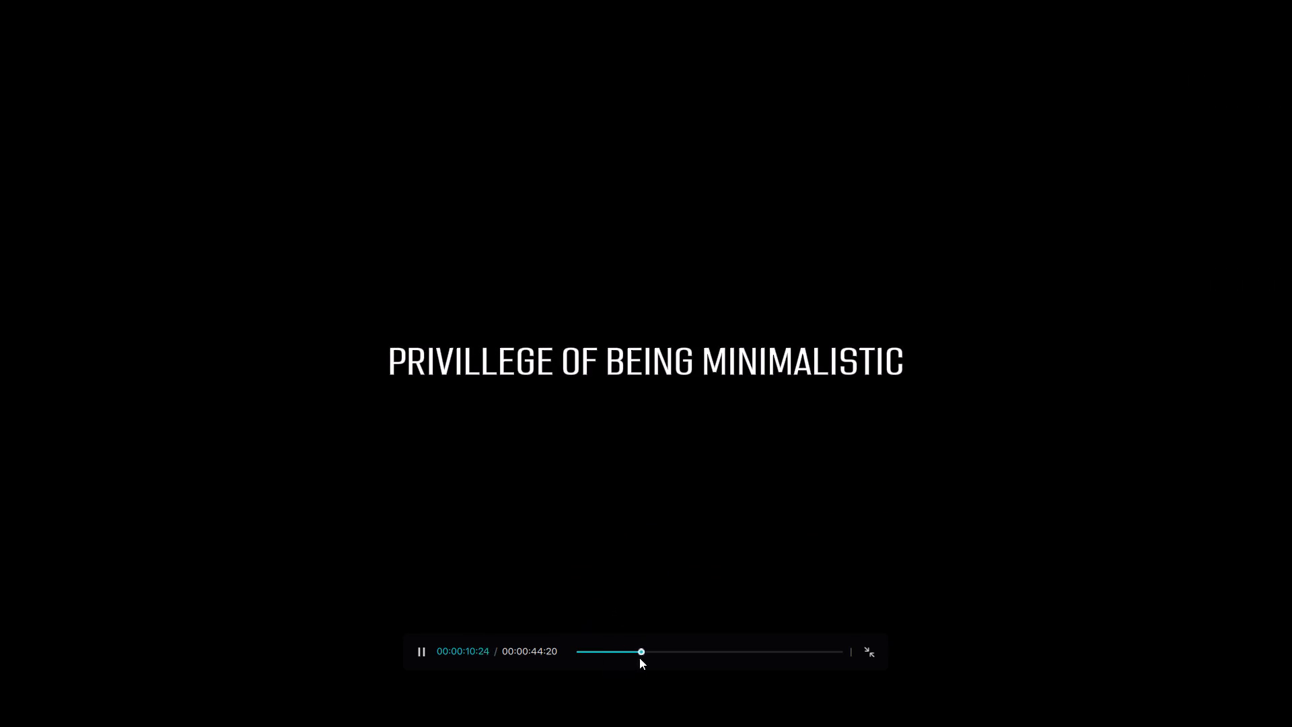
drag(639, 650, 591, 641)
key(space)
key(space)
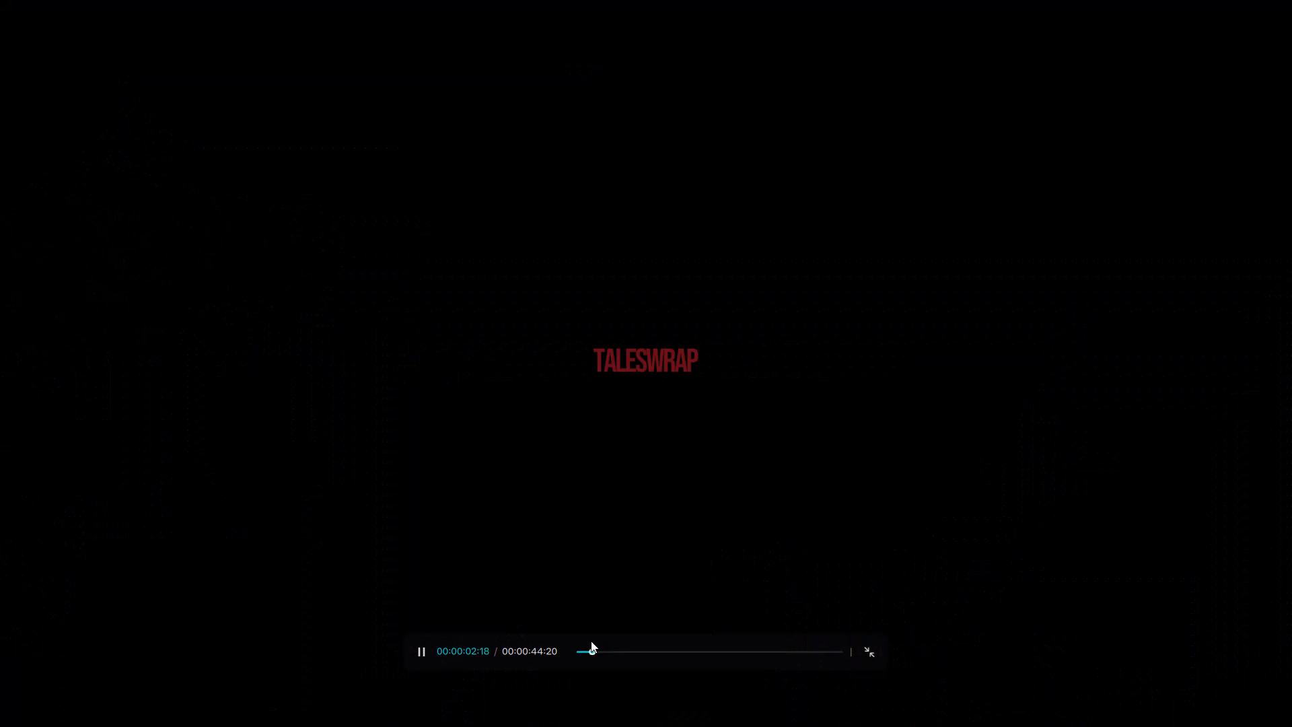
drag(594, 653, 553, 646)
key(space)
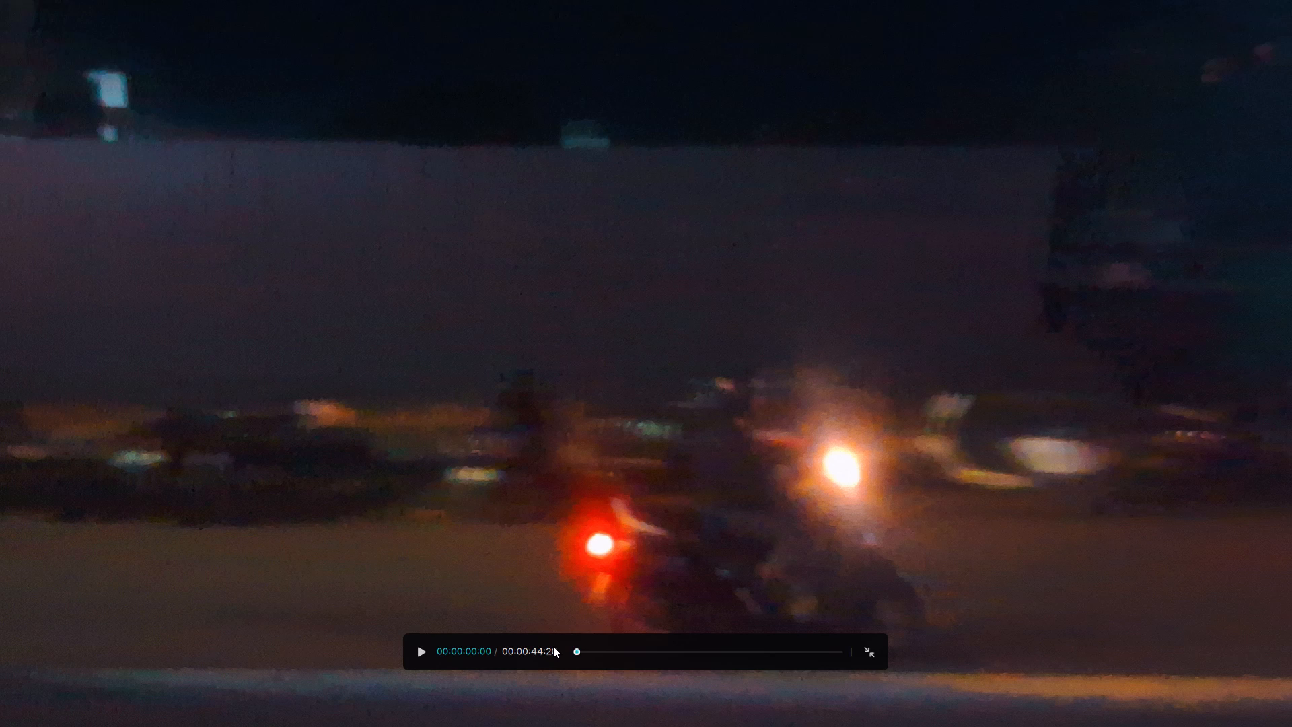
key(space)
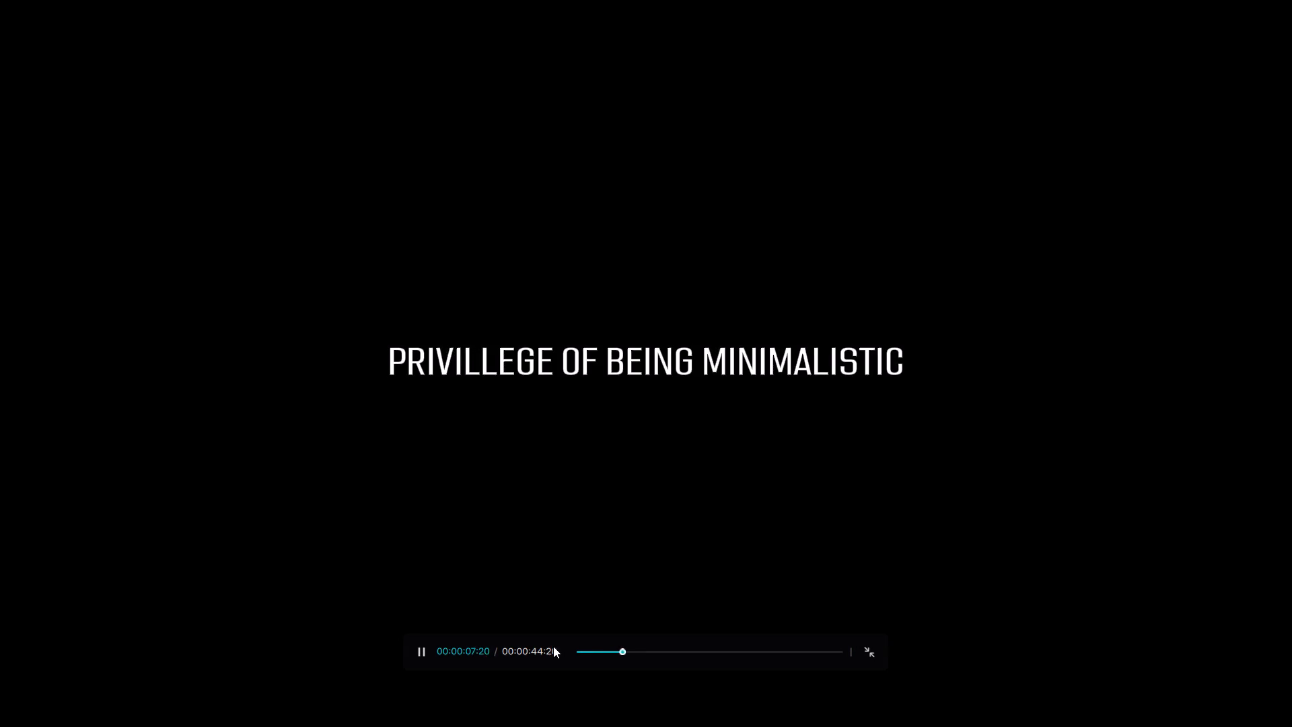
key(space)
key(Escape)
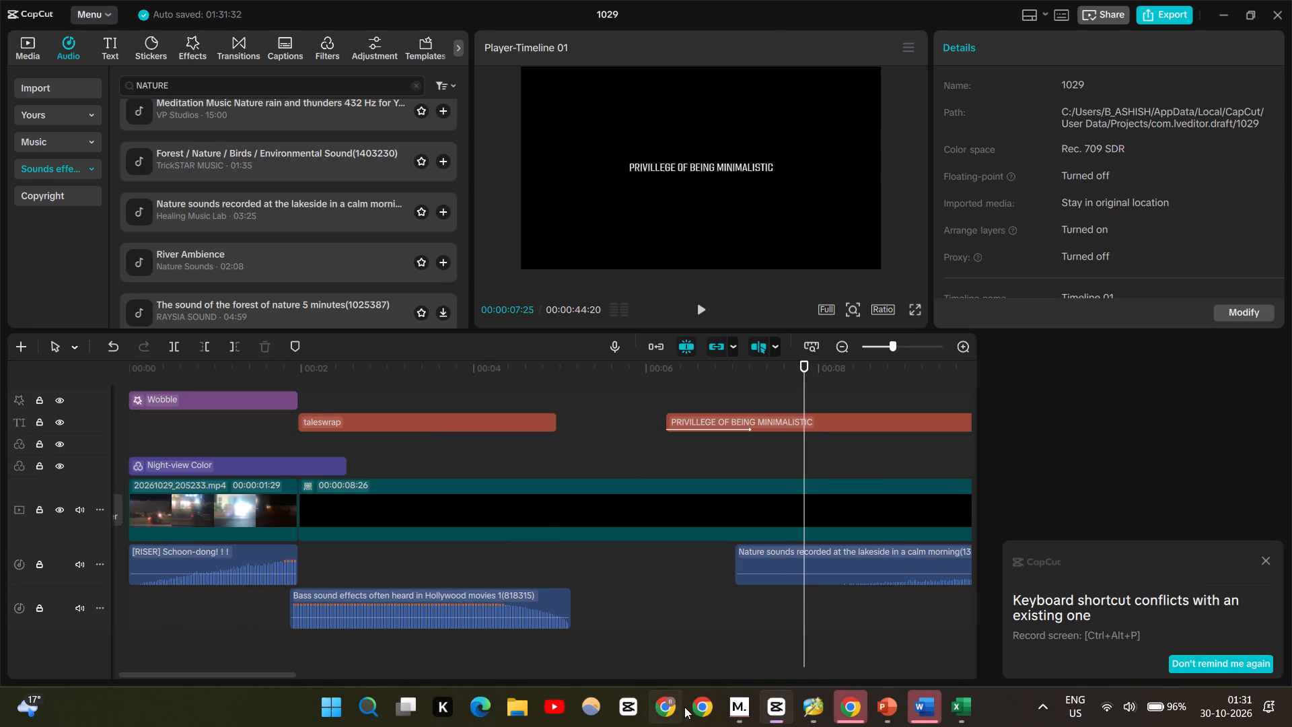